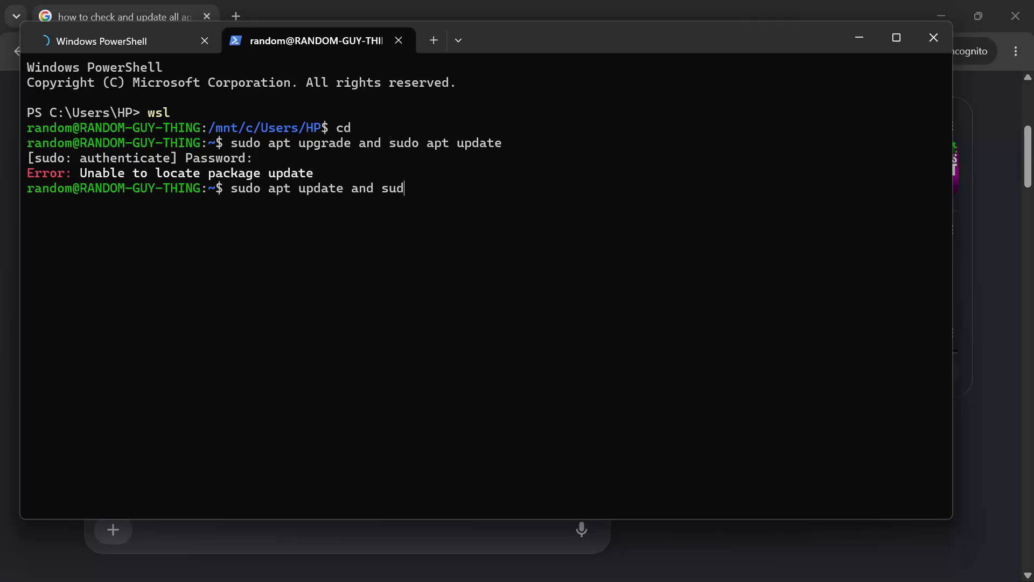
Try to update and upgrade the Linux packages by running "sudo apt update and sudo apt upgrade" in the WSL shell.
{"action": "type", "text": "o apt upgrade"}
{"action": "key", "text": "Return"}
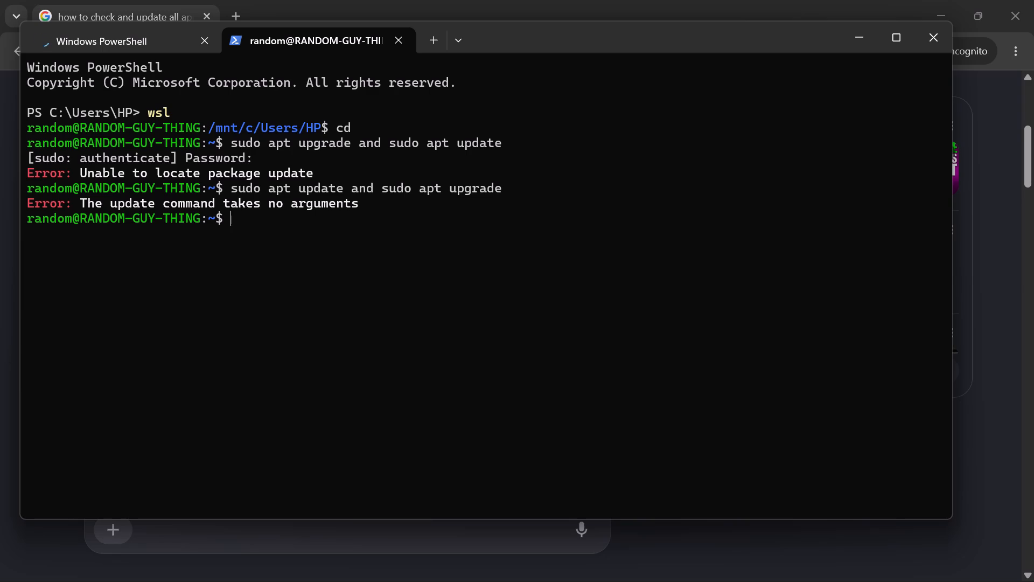
Clear the WSL shell's output and close its terminal tab, leaving the winget upgrade tab open.
{"action": "type", "text": "clear"}
{"action": "key", "text": "Return"}
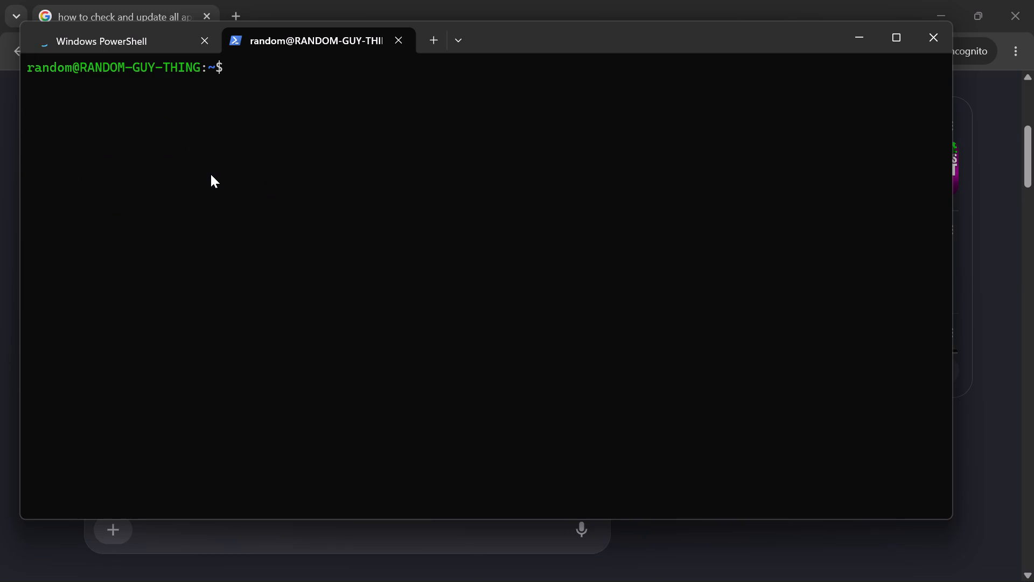
{"action": "key", "text": "ctrl+w"}
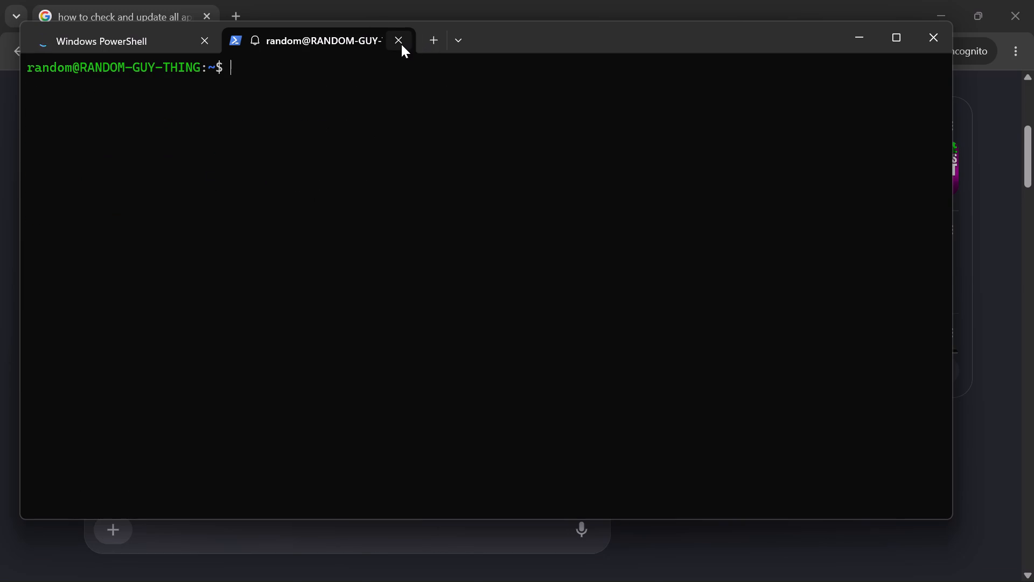
{"action": "left_click", "coordinate": [401, 44]}
{"action": "scroll", "coordinate": [764, 285], "scroll_direction": "down", "scroll_amount": 1}
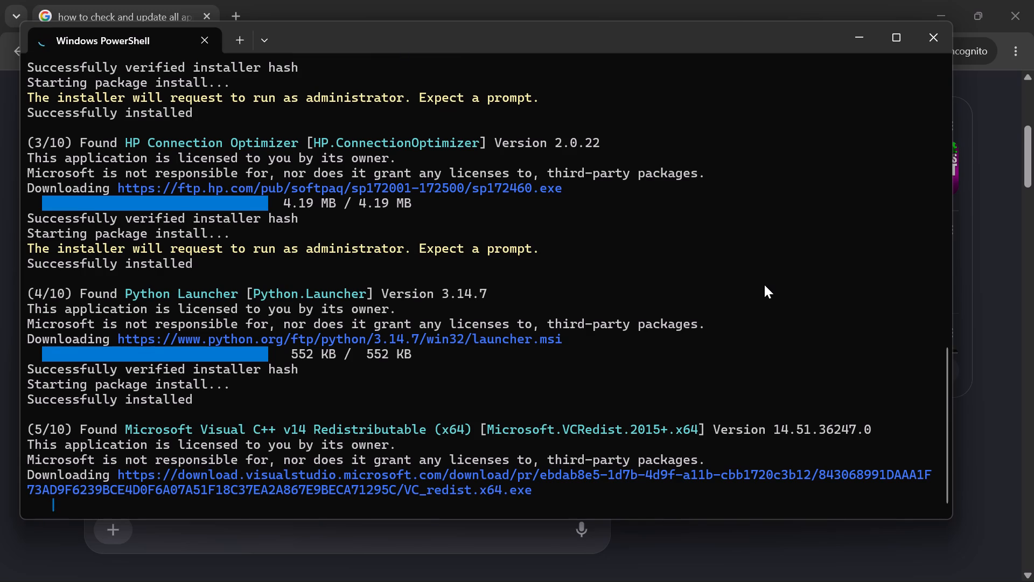
{"action": "scroll", "coordinate": [764, 285], "scroll_direction": "down", "scroll_amount": 1}
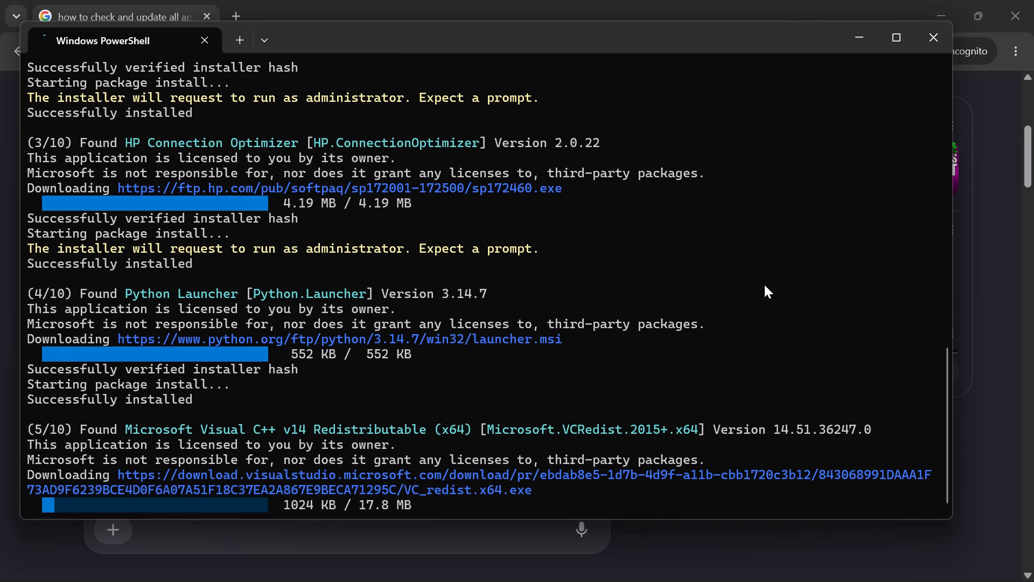
{"action": "scroll", "coordinate": [764, 285], "scroll_direction": "down", "scroll_amount": 1}
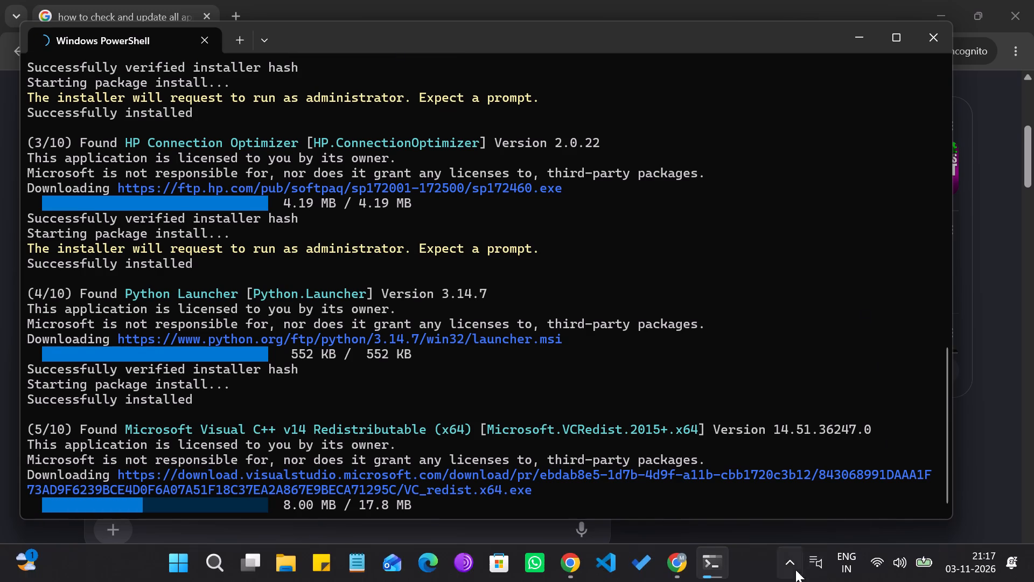
Close the incognito window with the PowerShell search and the empty new tab in the regular Chrome window.
{"action": "key", "text": "alt+Tab"}
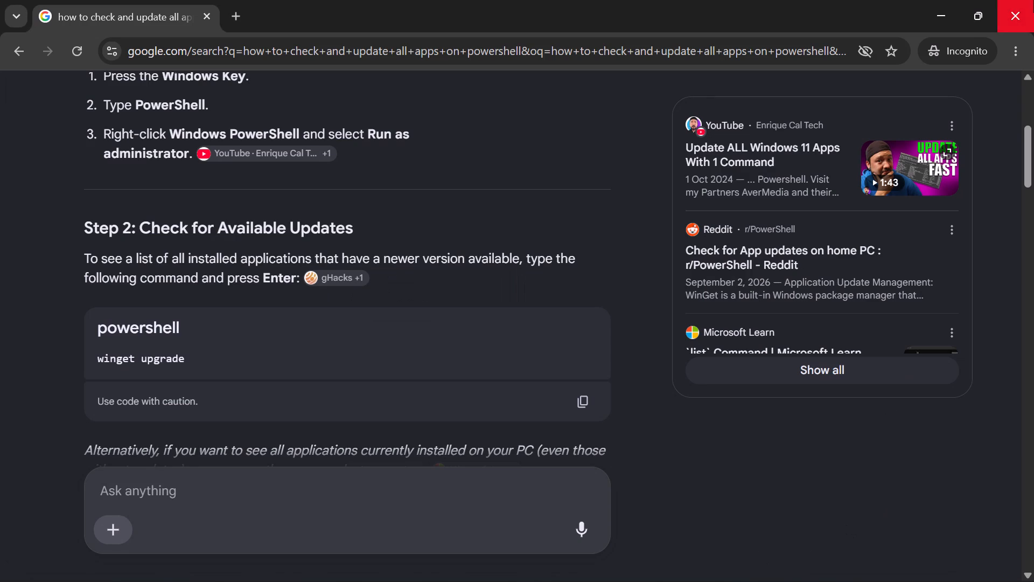
{"action": "left_click", "coordinate": [1033, 0]}
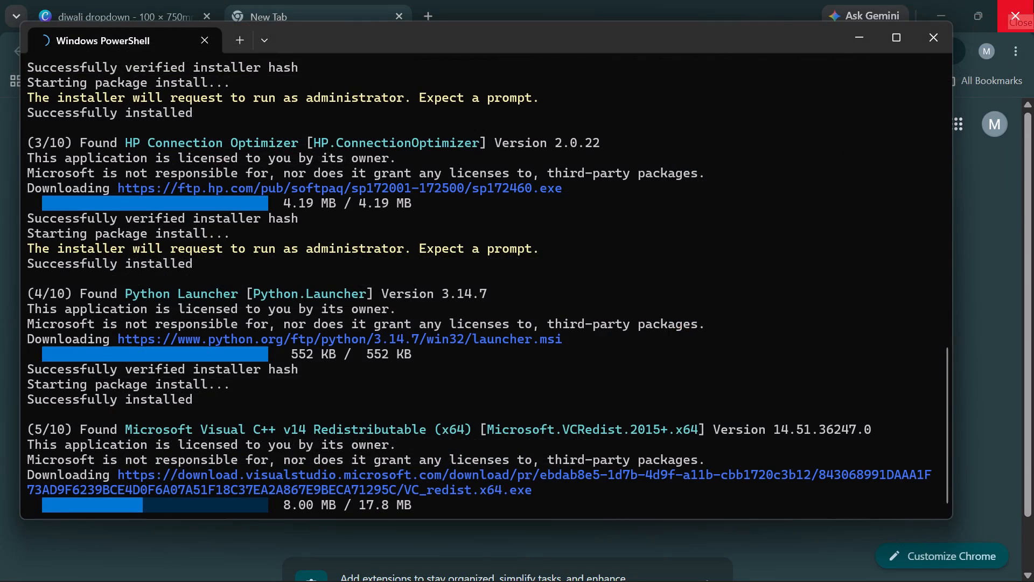
{"action": "left_click", "coordinate": [1003, 241]}
{"action": "key", "text": "ctrl+w"}
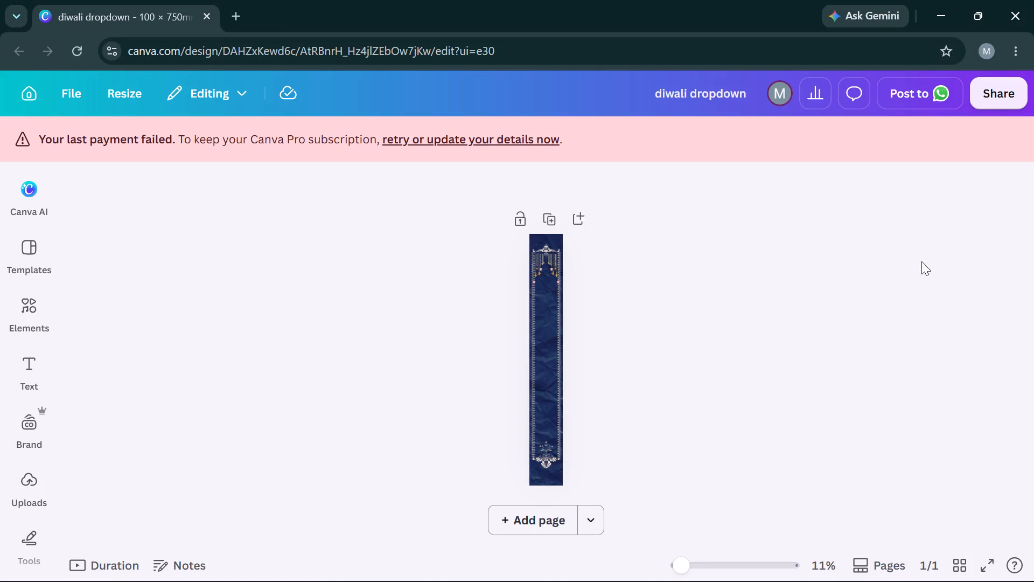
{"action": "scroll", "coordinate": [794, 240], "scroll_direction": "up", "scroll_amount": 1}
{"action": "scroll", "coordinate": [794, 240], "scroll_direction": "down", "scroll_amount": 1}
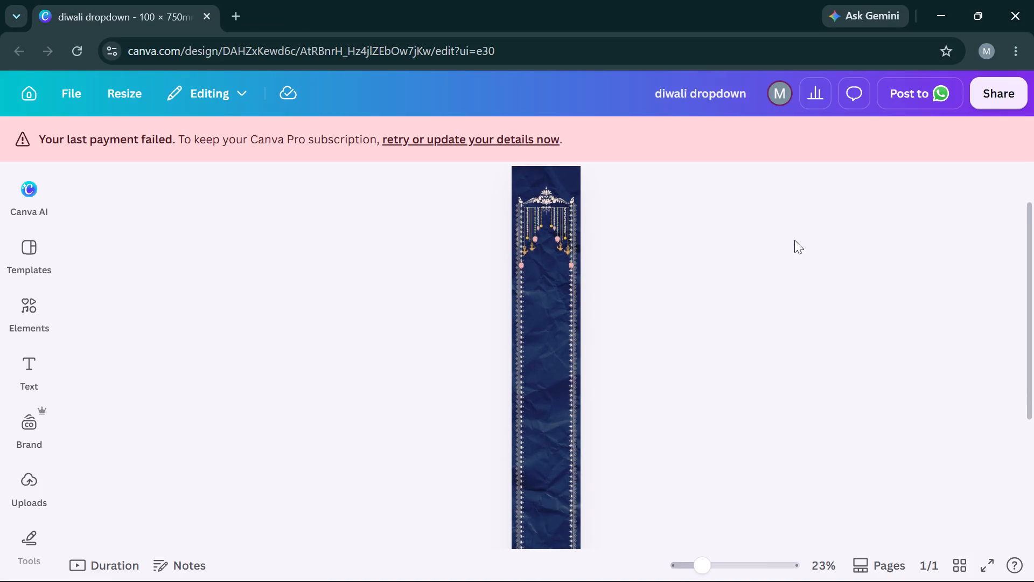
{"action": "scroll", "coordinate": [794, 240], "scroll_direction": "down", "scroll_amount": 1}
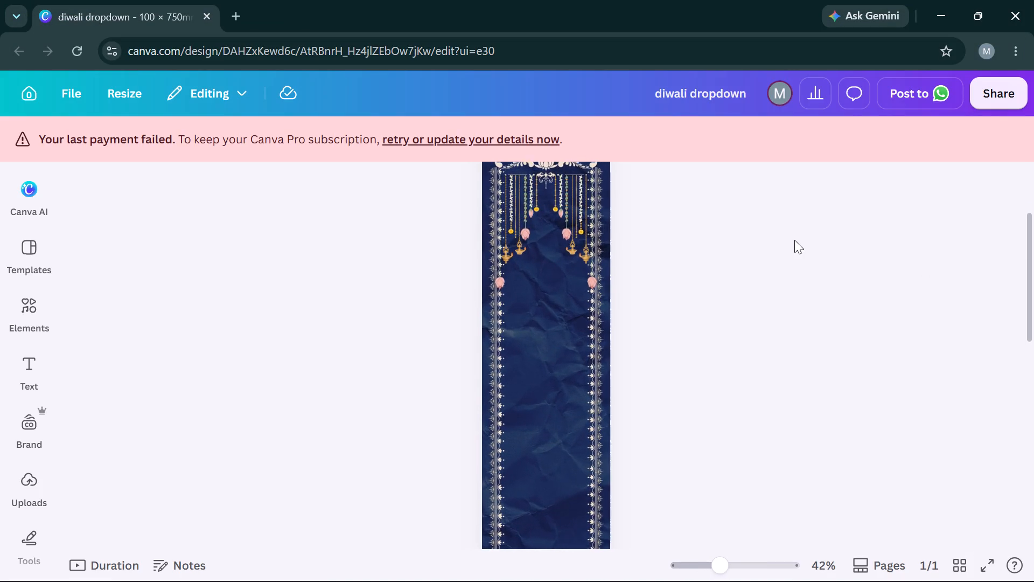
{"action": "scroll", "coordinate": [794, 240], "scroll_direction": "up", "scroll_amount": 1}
Open the Canva home page in a new browser tab.
{"action": "key", "text": "ctrl+t"}
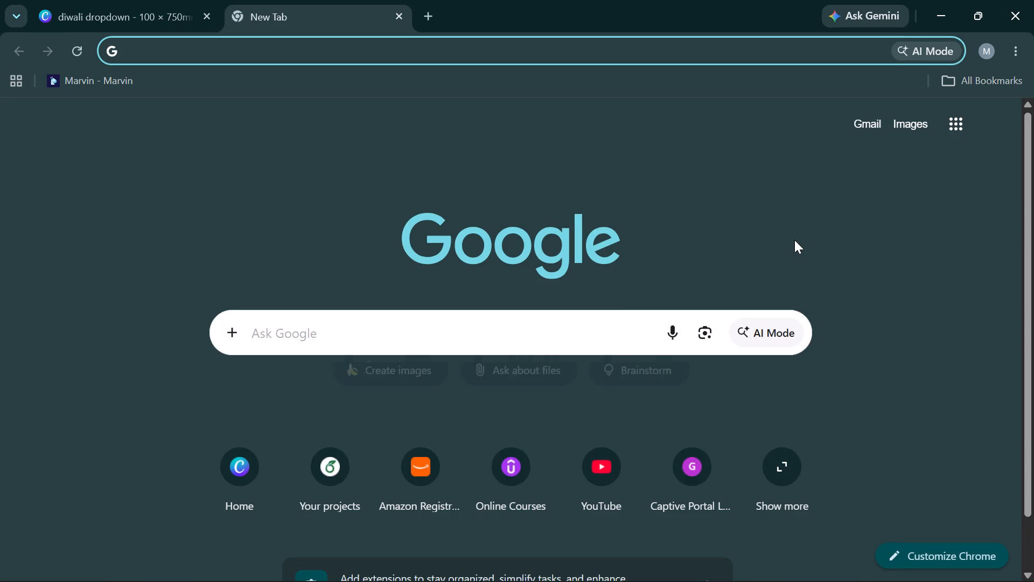
{"action": "key", "text": "c"}
{"action": "key", "text": "Return"}
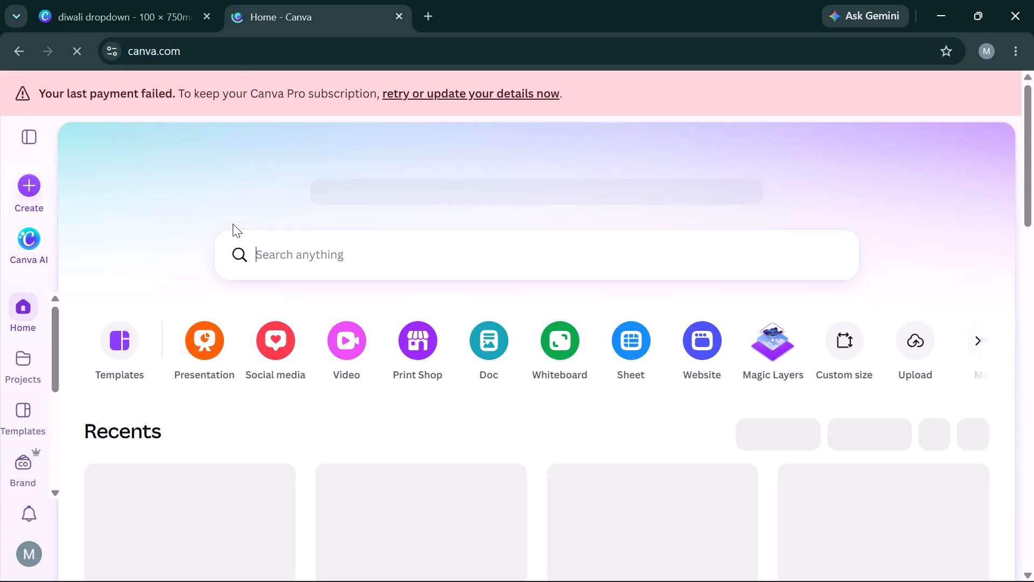
Create a new blank Instagram Post (4:5) design.
{"action": "left_click", "coordinate": [38, 183]}
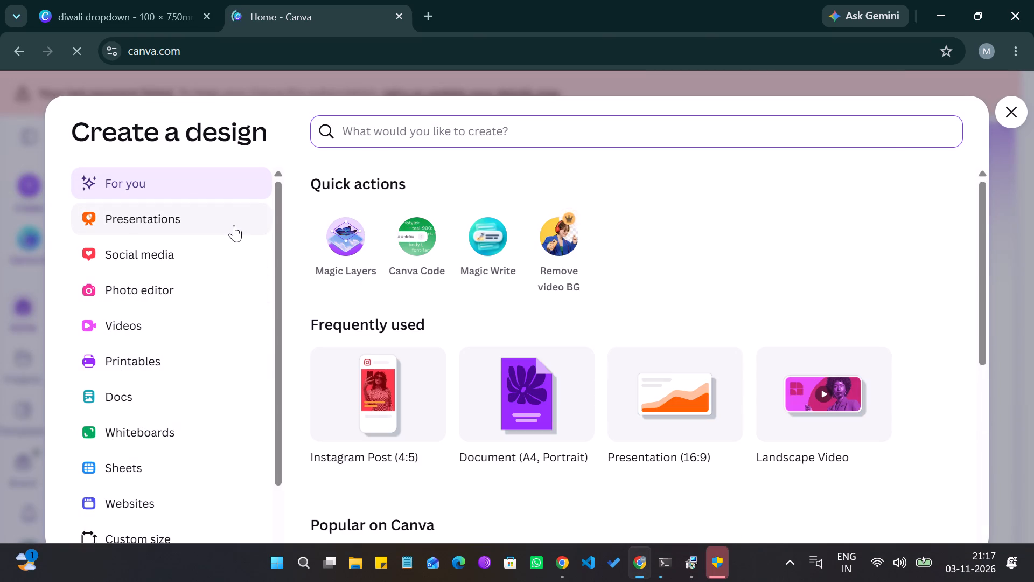
{"action": "left_click", "coordinate": [402, 394]}
{"action": "left_click", "coordinate": [713, 548]}
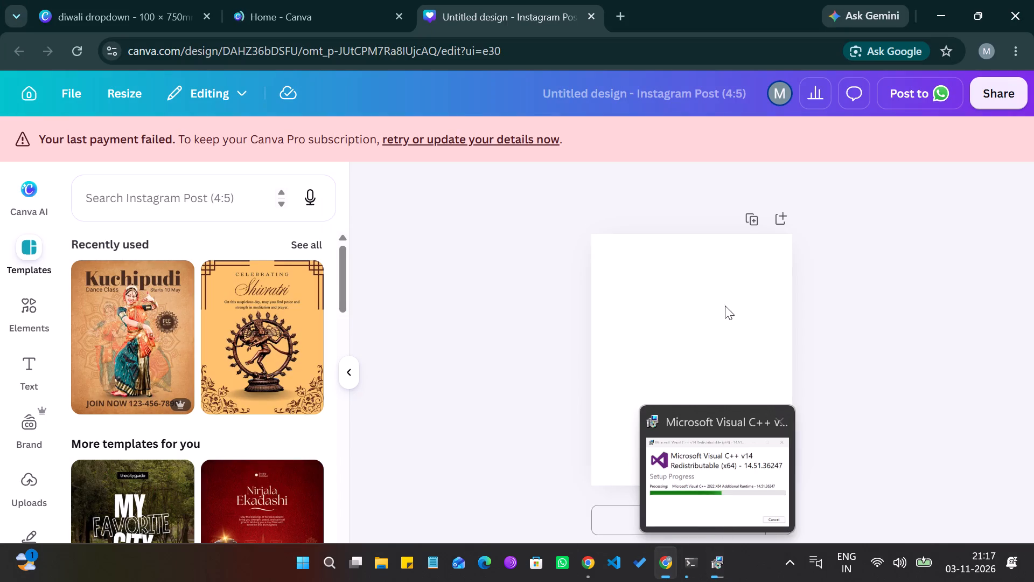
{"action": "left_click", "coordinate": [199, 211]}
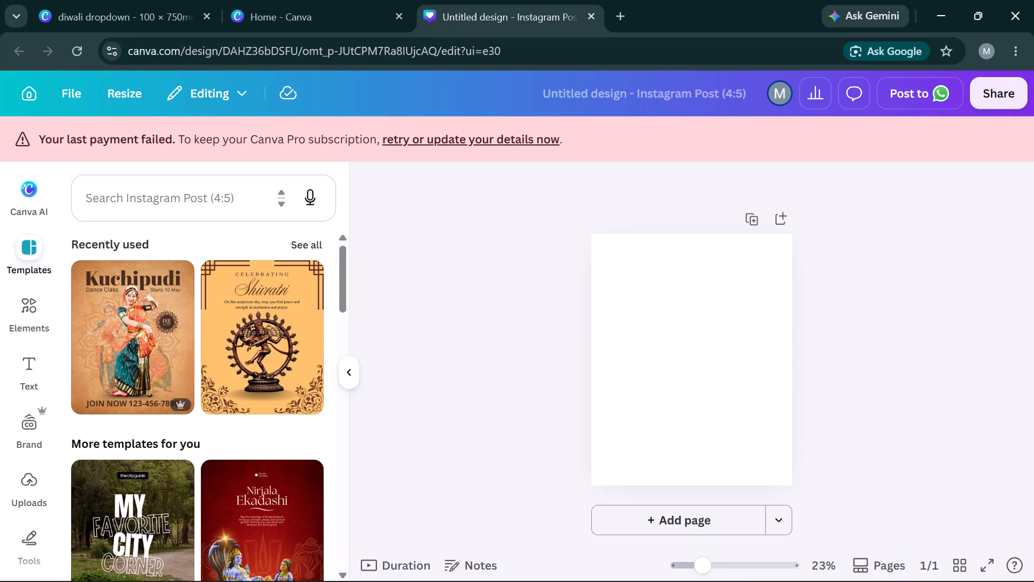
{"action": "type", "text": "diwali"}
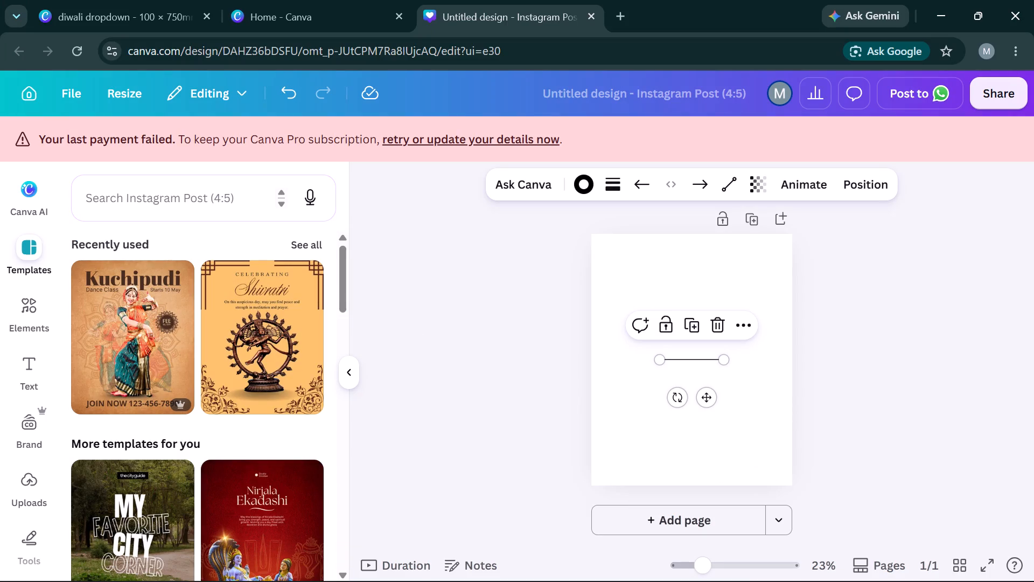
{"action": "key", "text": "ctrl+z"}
Search the templates for "diwali" and apply the dark maroon animated one with the golden diya and Hindi greeting to the blank page.
{"action": "left_click", "coordinate": [194, 191]}
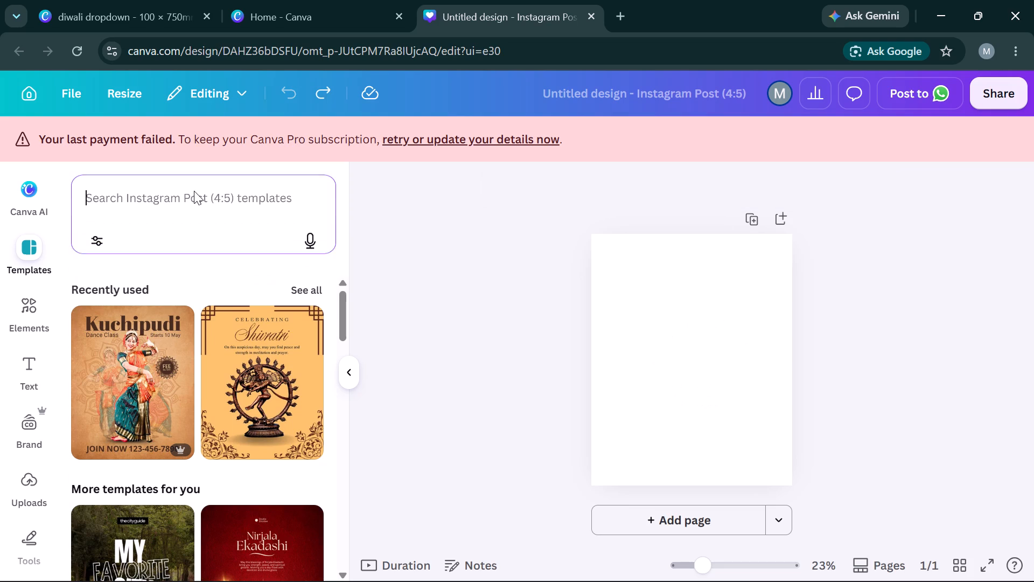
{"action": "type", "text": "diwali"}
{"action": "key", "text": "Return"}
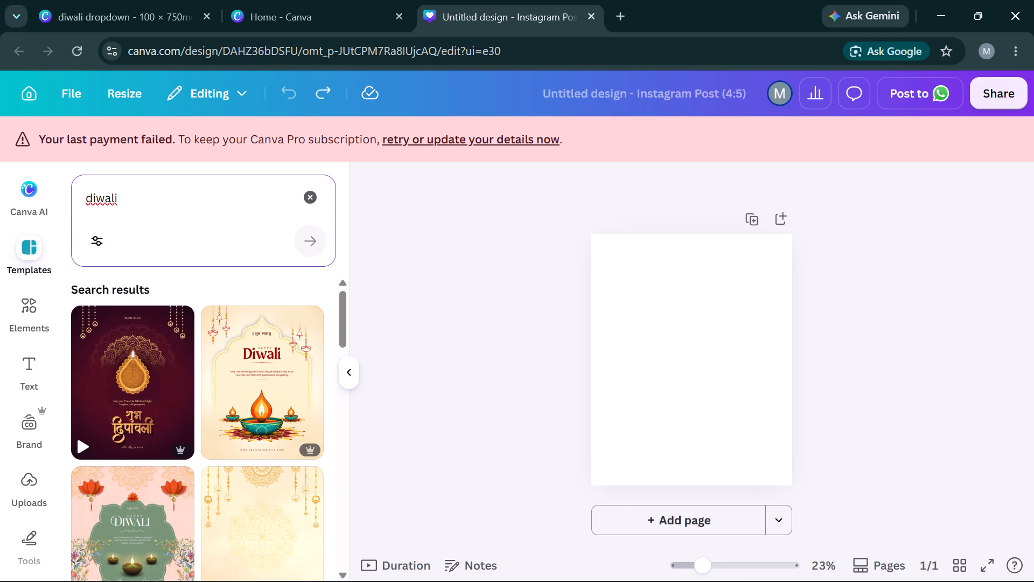
{"action": "scroll", "coordinate": [183, 259], "scroll_direction": "down", "scroll_amount": 1}
{"action": "left_click", "coordinate": [166, 343]}
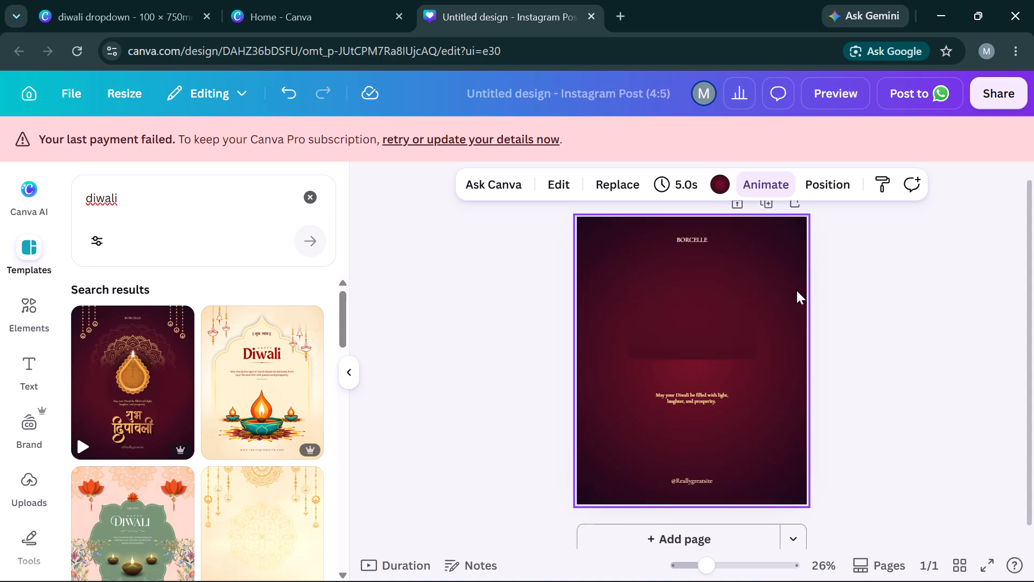
{"action": "scroll", "coordinate": [797, 290], "scroll_direction": "up", "scroll_amount": 1}
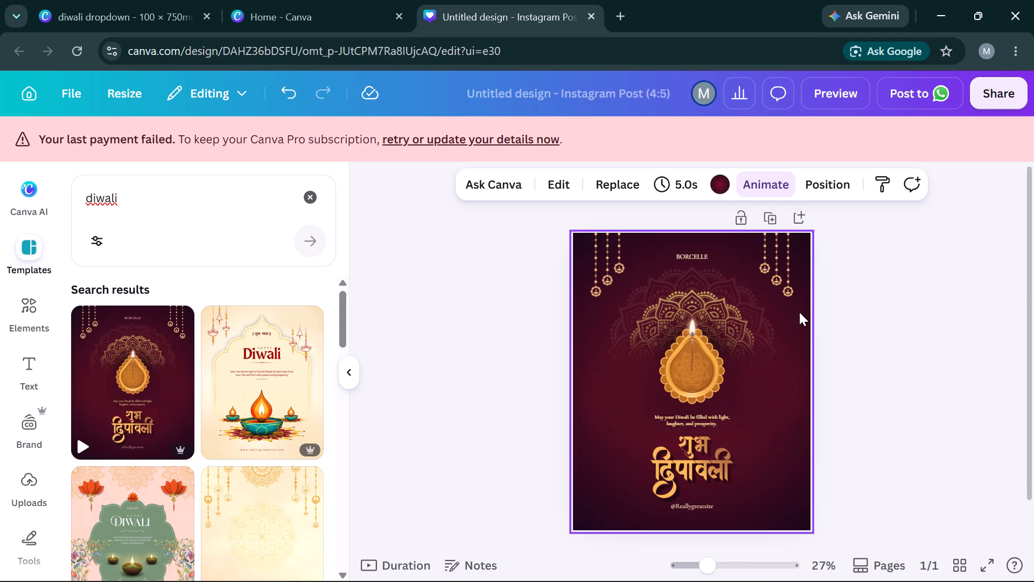
Select the square shadow element around the diya and examine the design's layers down to the background.
{"action": "left_click", "coordinate": [799, 312]}
{"action": "left_click", "coordinate": [743, 299]}
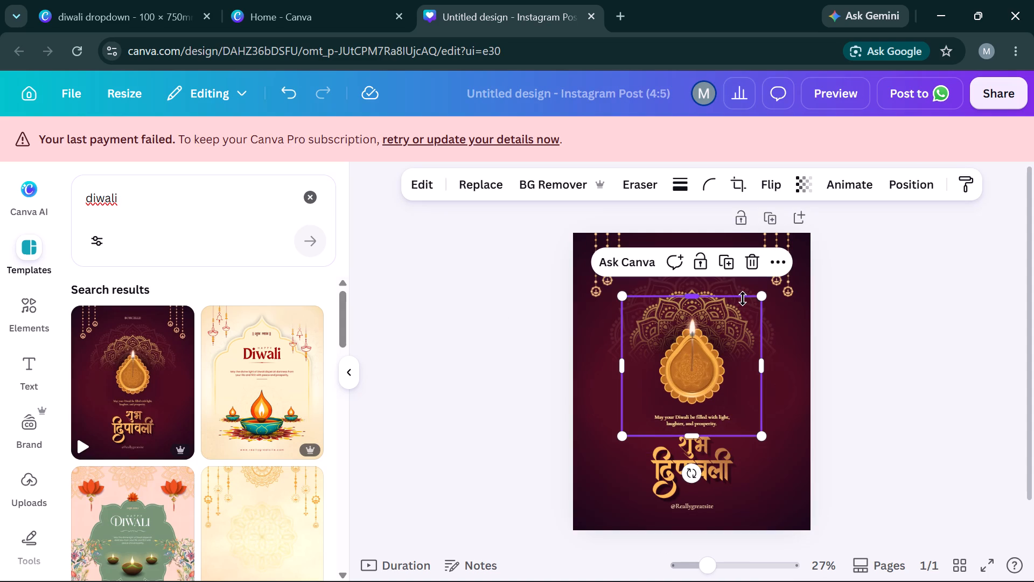
{"action": "left_click", "coordinate": [922, 177]}
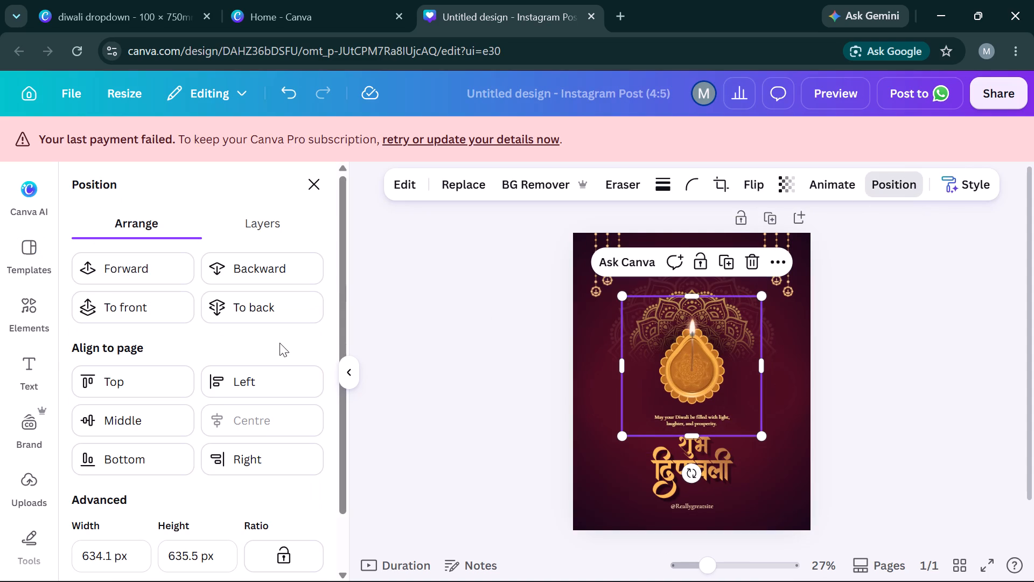
{"action": "left_click", "coordinate": [246, 216]}
{"action": "scroll", "coordinate": [229, 332], "scroll_direction": "down", "scroll_amount": 4}
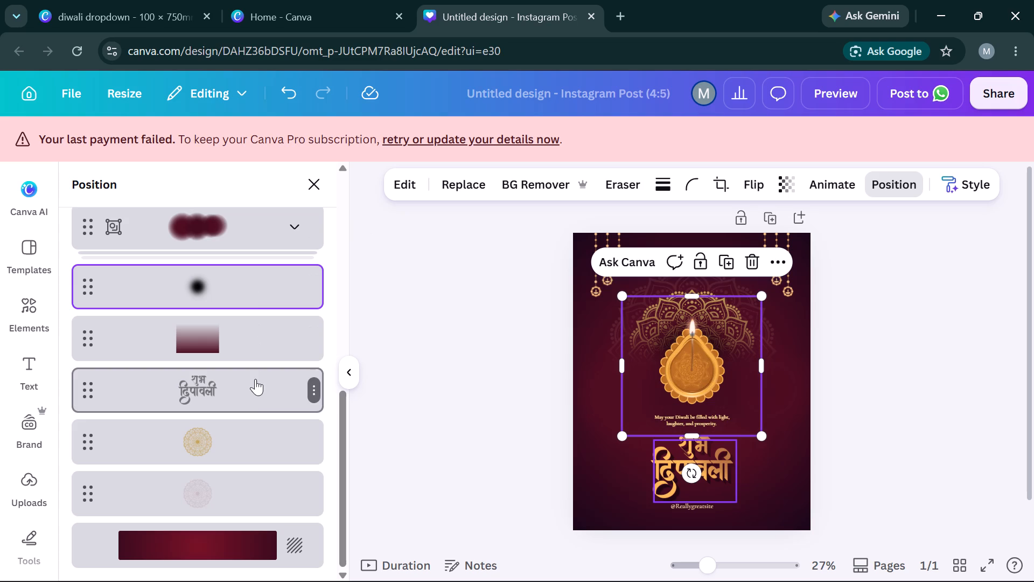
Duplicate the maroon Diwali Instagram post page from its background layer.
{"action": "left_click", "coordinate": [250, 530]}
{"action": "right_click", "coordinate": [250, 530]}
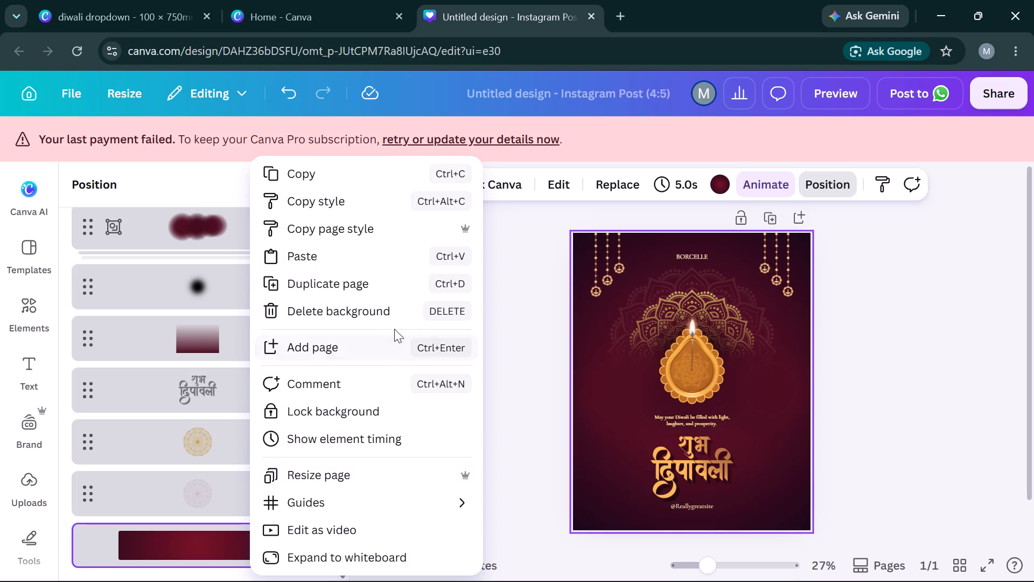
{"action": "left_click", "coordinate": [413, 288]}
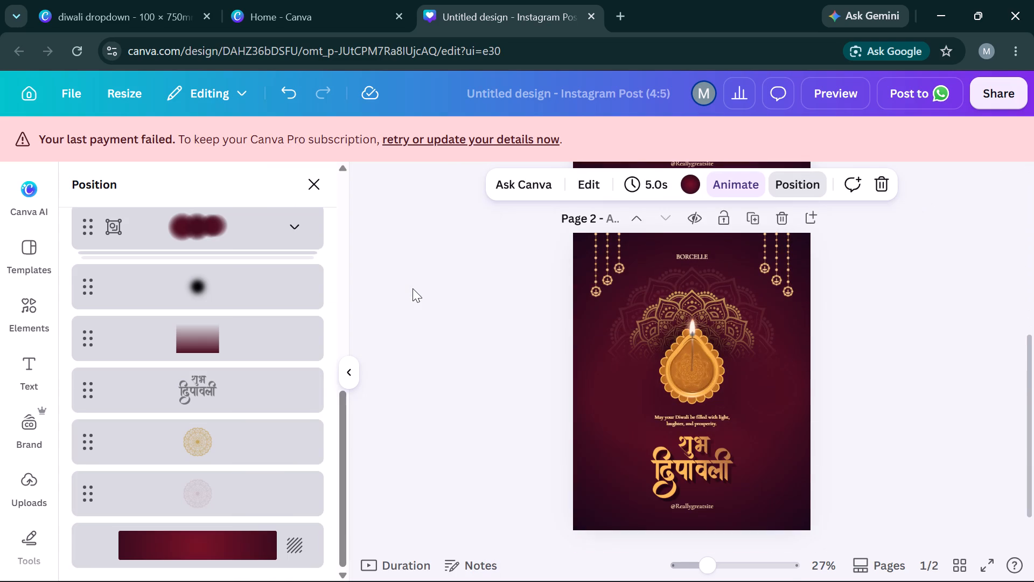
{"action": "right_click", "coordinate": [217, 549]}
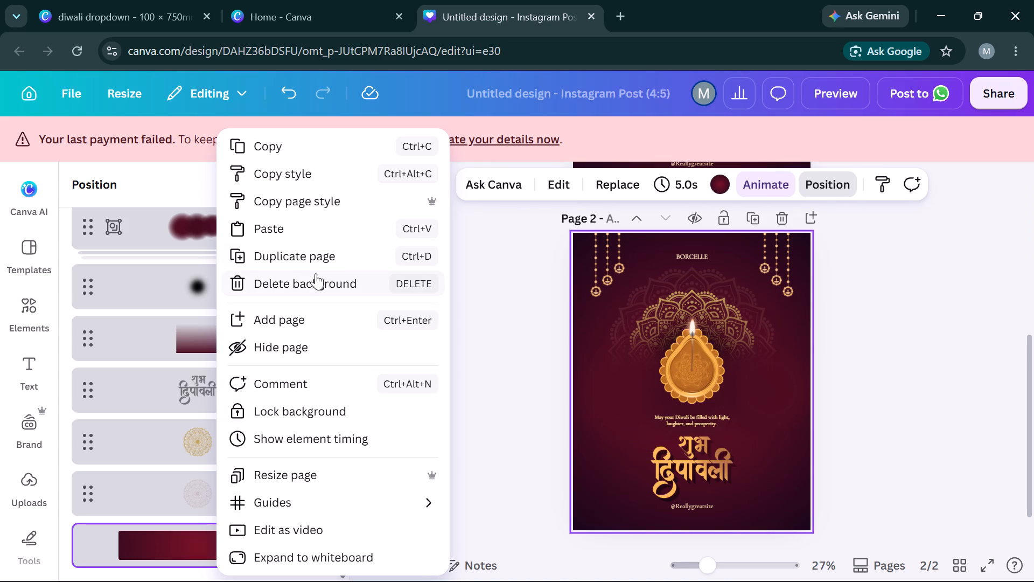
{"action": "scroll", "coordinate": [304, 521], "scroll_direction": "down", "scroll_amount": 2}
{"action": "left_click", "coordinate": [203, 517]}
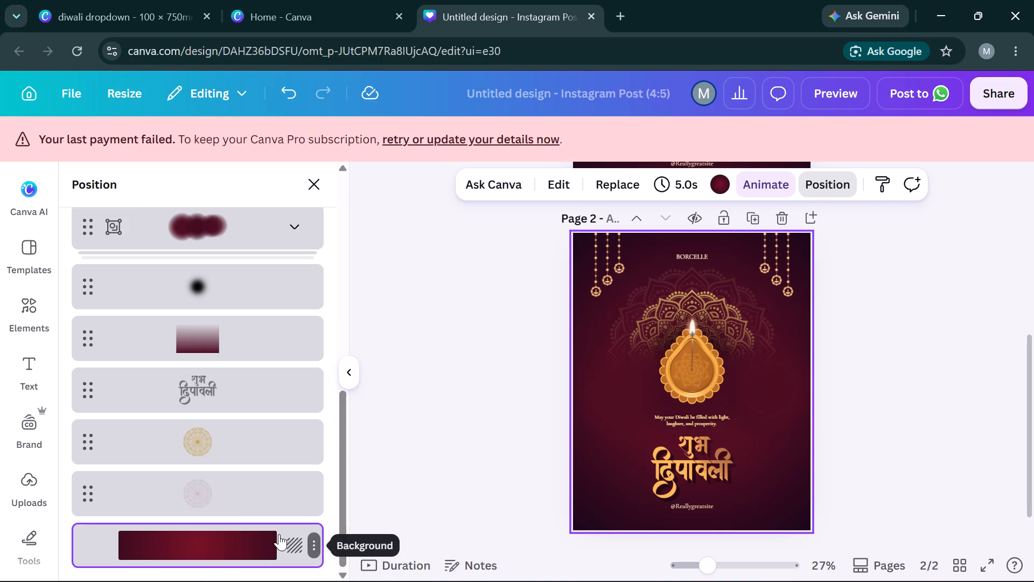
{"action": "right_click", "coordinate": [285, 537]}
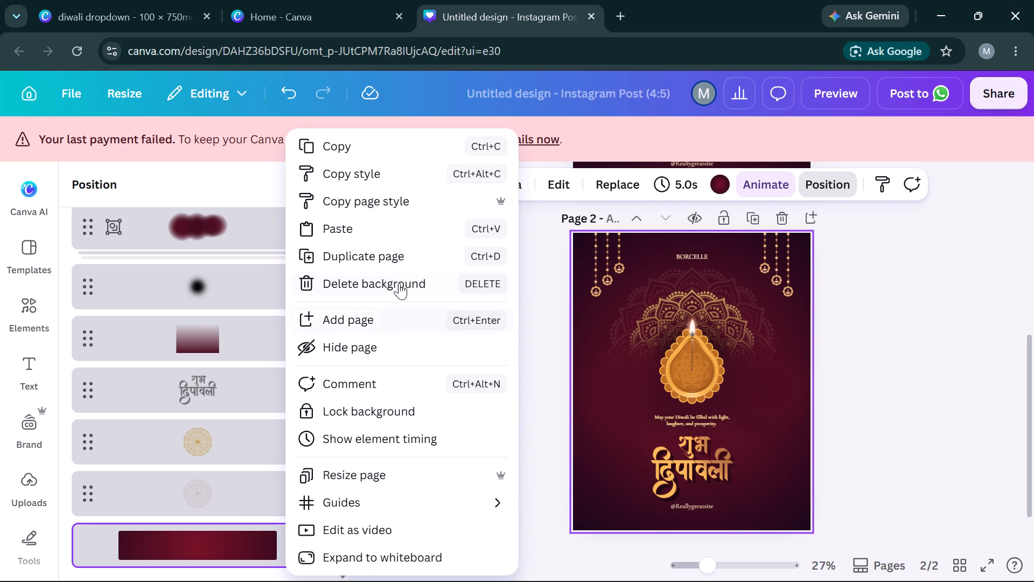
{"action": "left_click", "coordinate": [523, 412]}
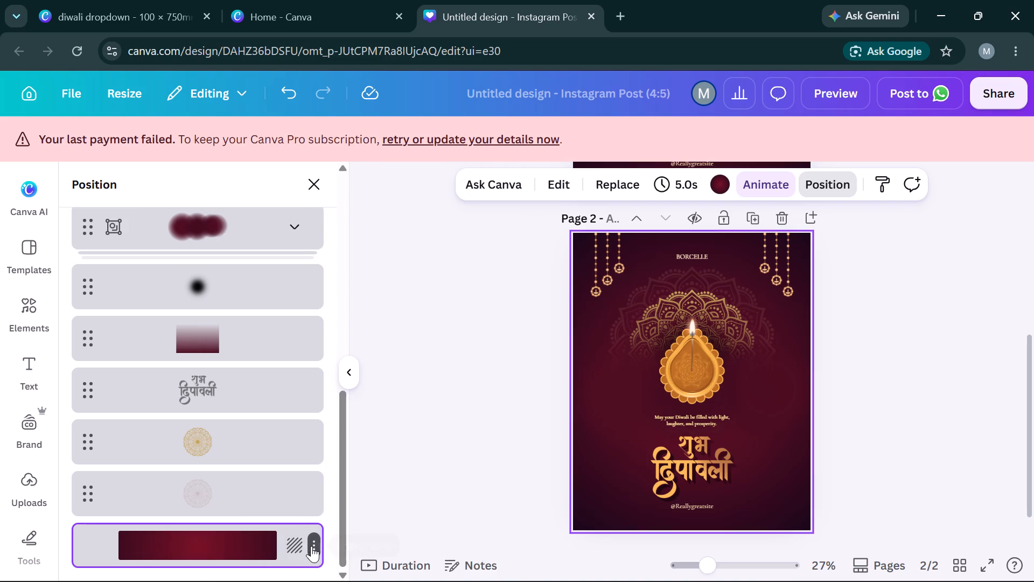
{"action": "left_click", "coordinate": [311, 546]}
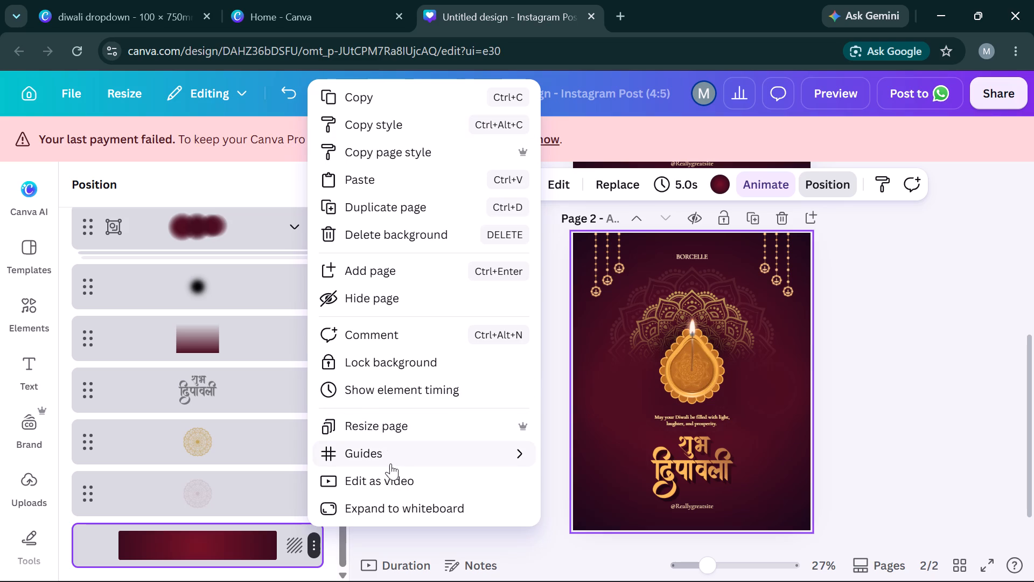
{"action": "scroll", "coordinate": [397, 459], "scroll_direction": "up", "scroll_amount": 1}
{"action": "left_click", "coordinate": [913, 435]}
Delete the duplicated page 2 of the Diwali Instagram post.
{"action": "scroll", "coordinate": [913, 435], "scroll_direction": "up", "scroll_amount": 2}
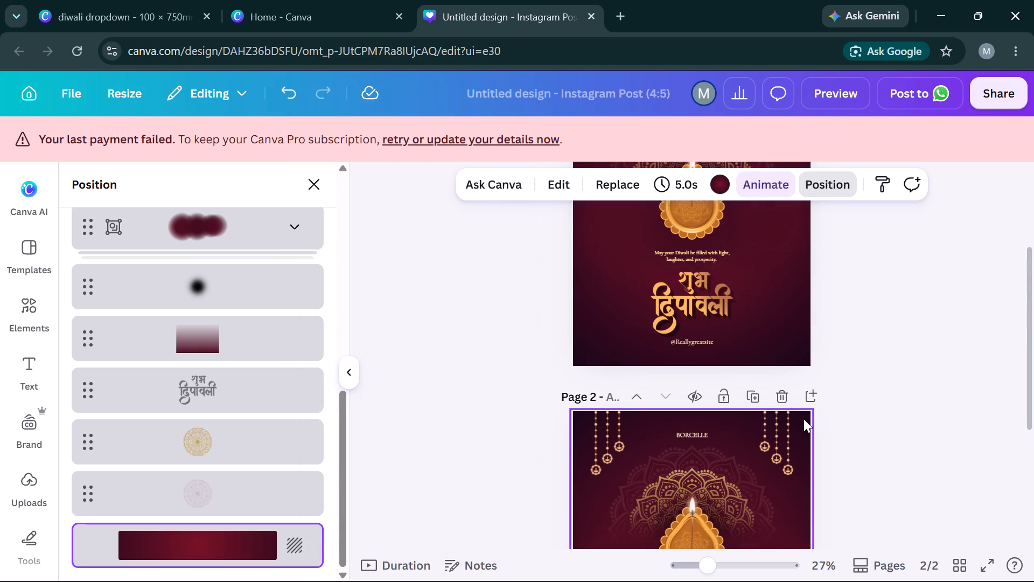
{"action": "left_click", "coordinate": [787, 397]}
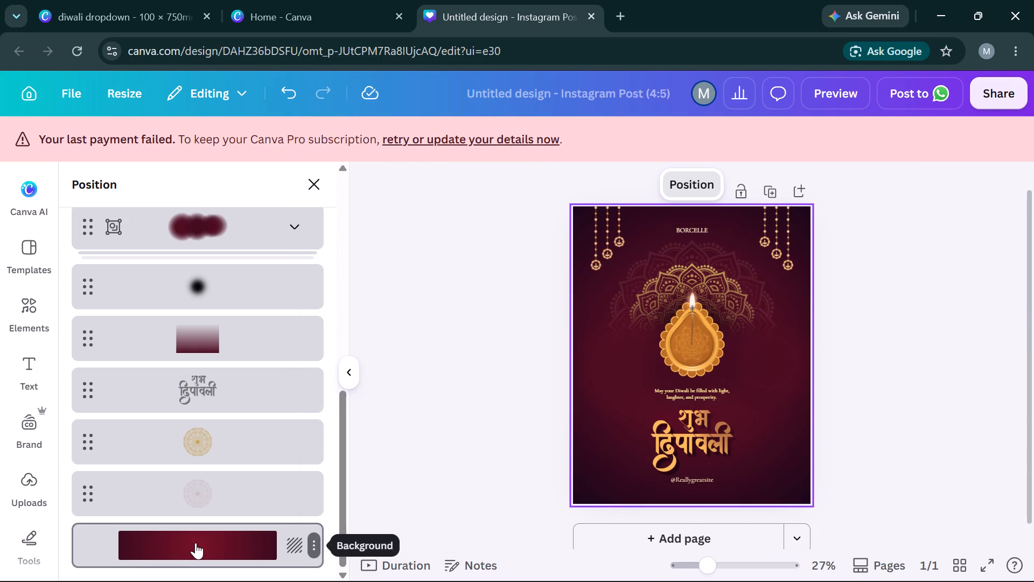
Select the post's background, split the diwali dropdown design into its own window, and arrange it side by side with the Instagram post design.
{"action": "left_click", "coordinate": [195, 543]}
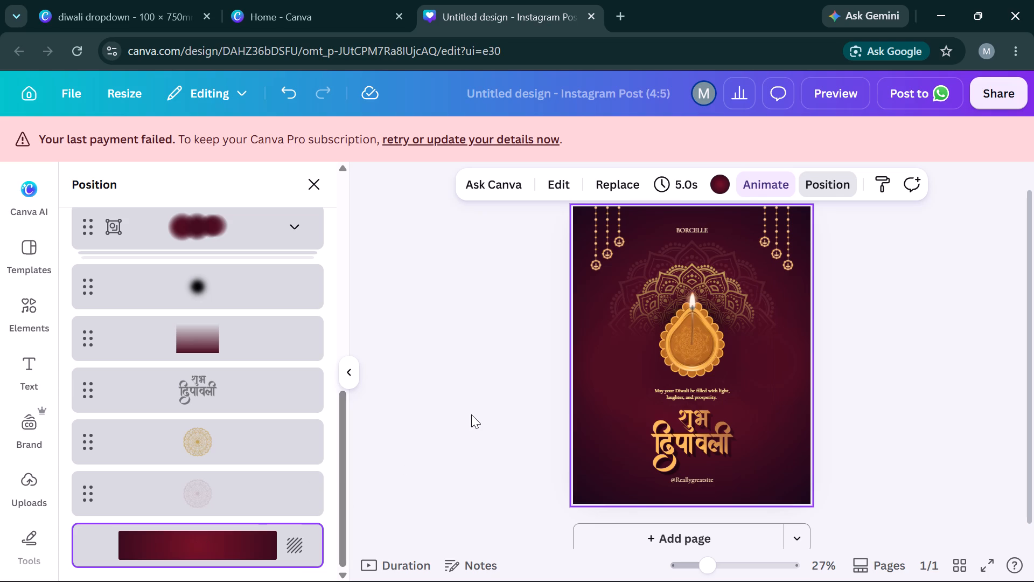
{"action": "left_click", "coordinate": [136, 0]}
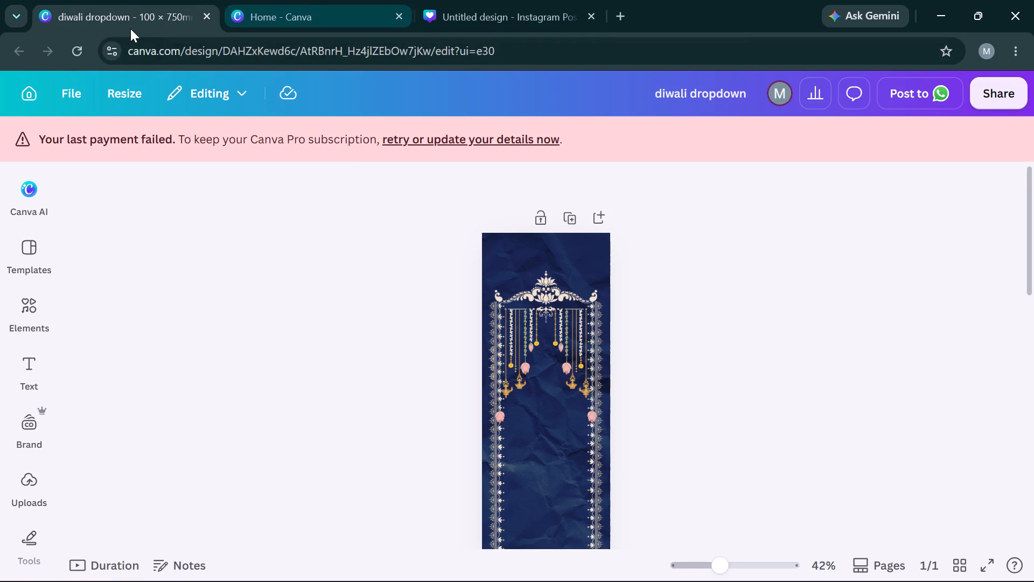
{"action": "left_click_drag", "start_coordinate": [131, 29], "coordinate": [1014, 368]}
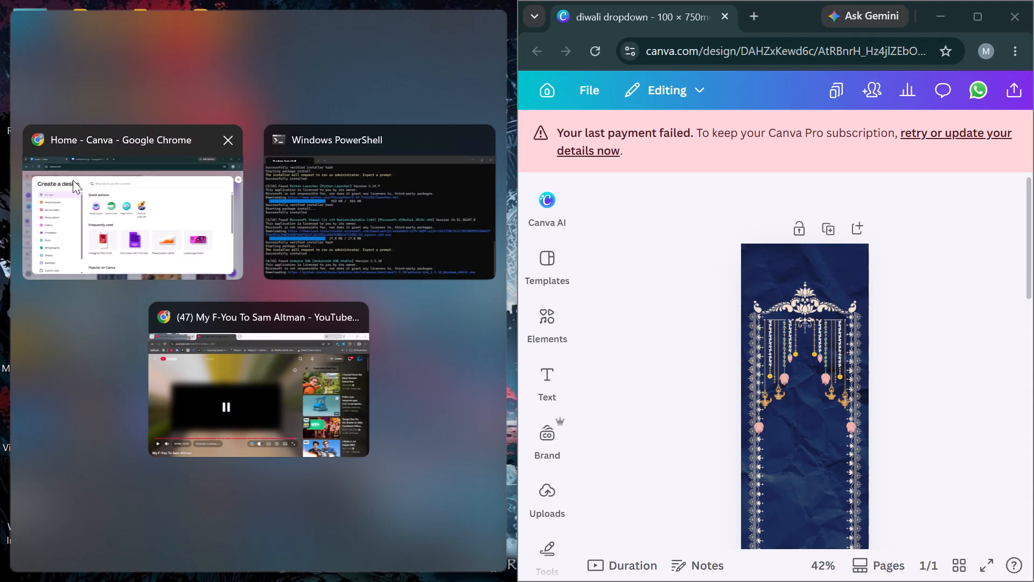
{"action": "left_click", "coordinate": [73, 207]}
{"action": "left_click", "coordinate": [157, 0]}
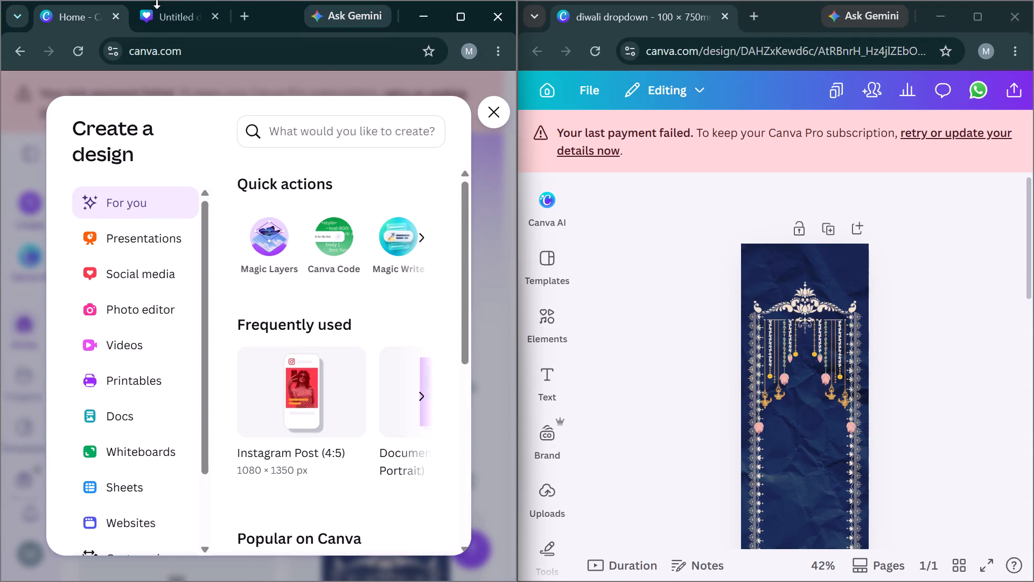
{"action": "left_click", "coordinate": [165, 14]}
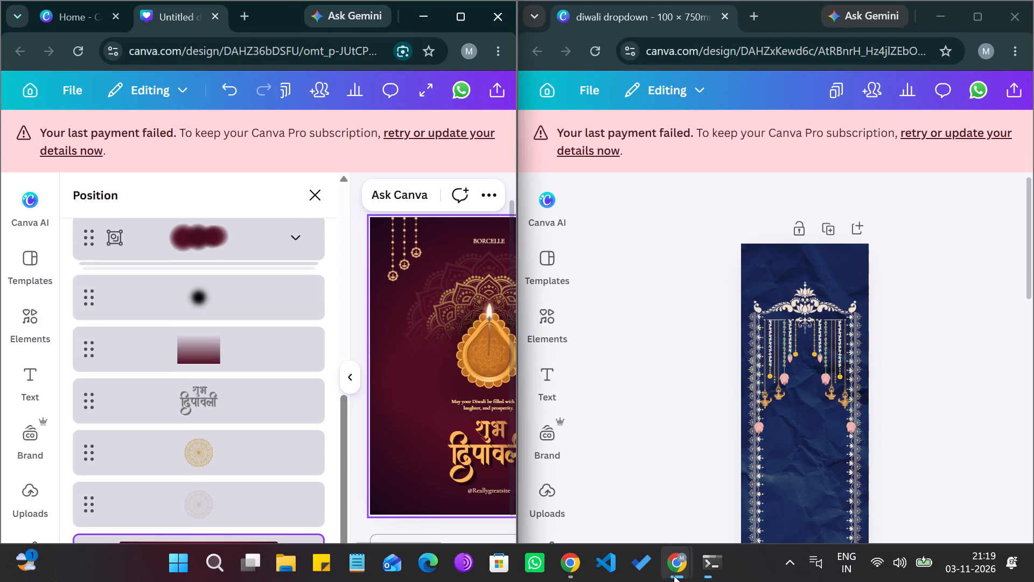
Switch to Windows Terminal and review the winget upgrade list and the installation progress.
{"action": "left_click", "coordinate": [717, 556]}
{"action": "scroll", "coordinate": [578, 297], "scroll_direction": "down", "scroll_amount": 1}
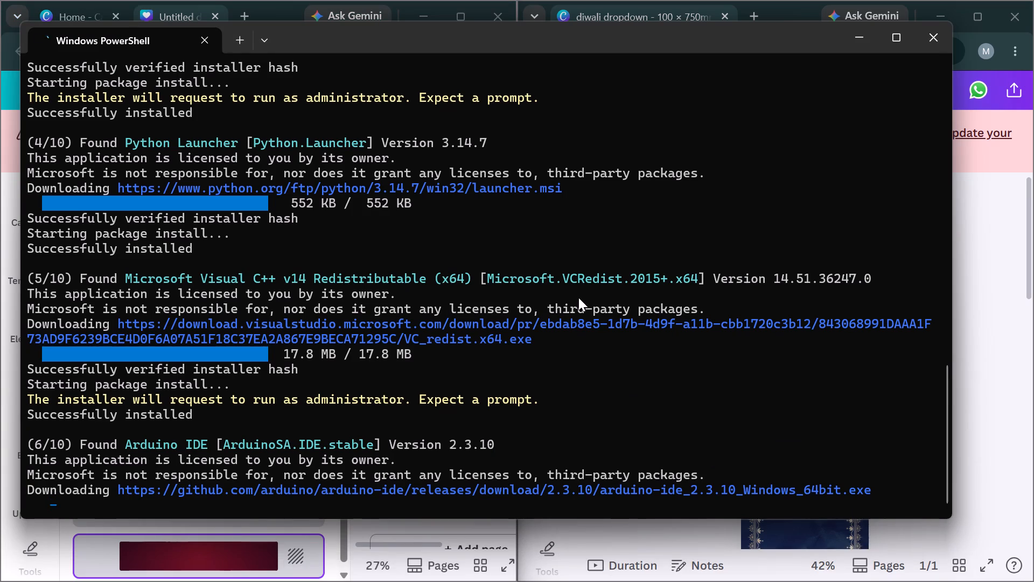
{"action": "scroll", "coordinate": [578, 297], "scroll_direction": "up", "scroll_amount": 5}
{"action": "scroll", "coordinate": [578, 297], "scroll_direction": "down", "scroll_amount": 1}
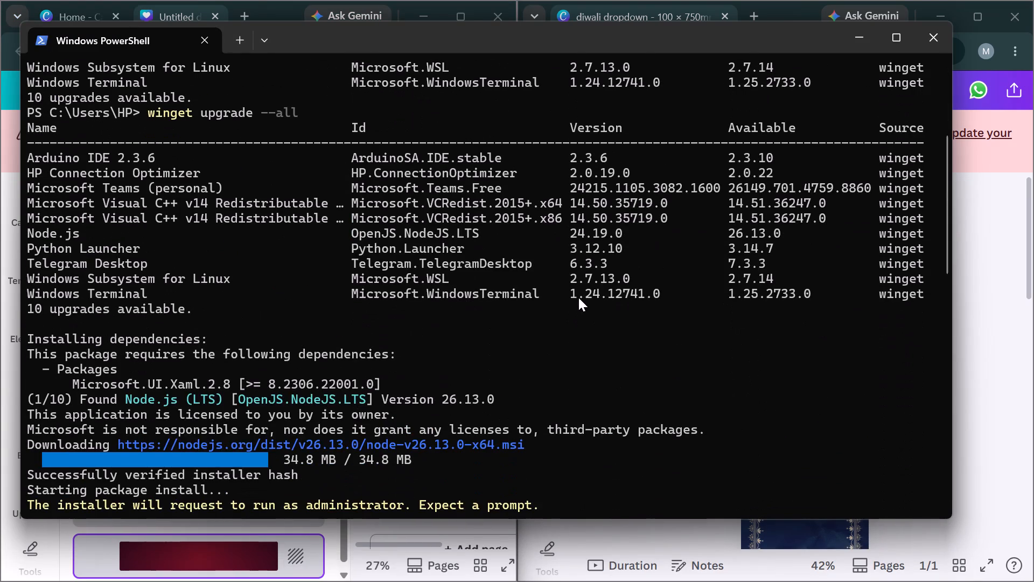
{"action": "scroll", "coordinate": [578, 297], "scroll_direction": "down", "scroll_amount": 5}
{"action": "scroll", "coordinate": [578, 297], "scroll_direction": "up", "scroll_amount": 7}
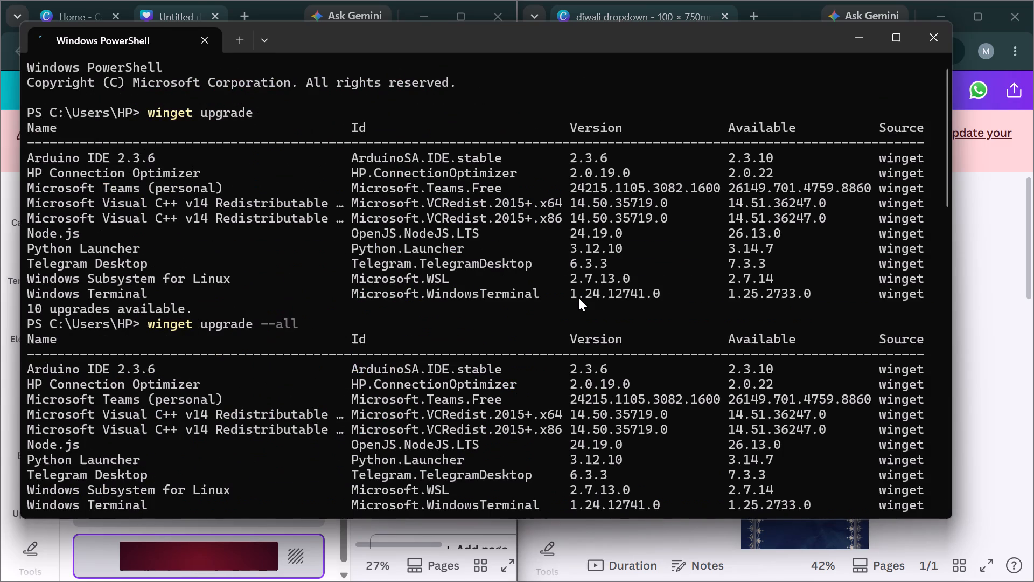
{"action": "scroll", "coordinate": [578, 297], "scroll_direction": "down", "scroll_amount": 1}
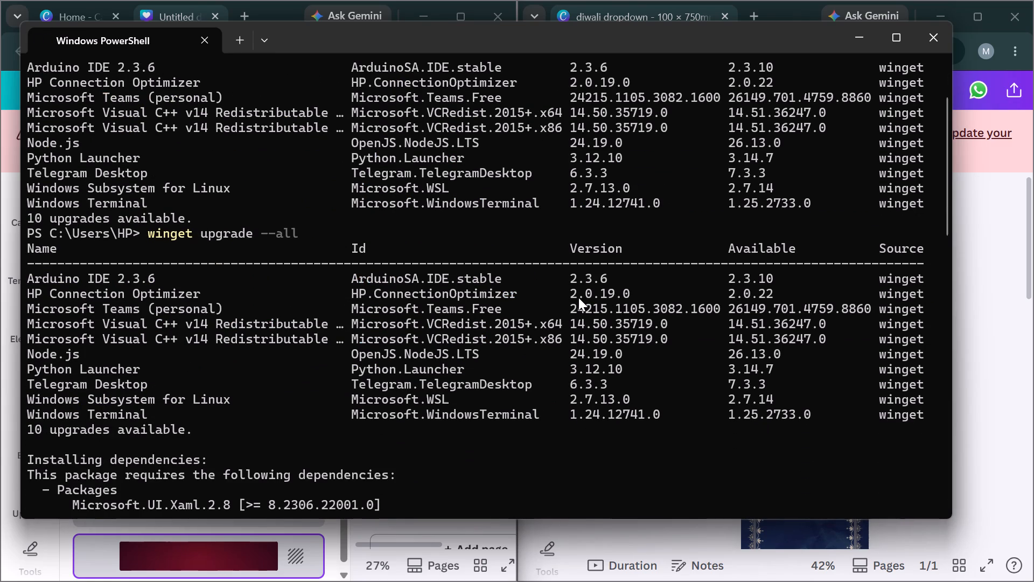
{"action": "scroll", "coordinate": [578, 297], "scroll_direction": "down", "scroll_amount": 8}
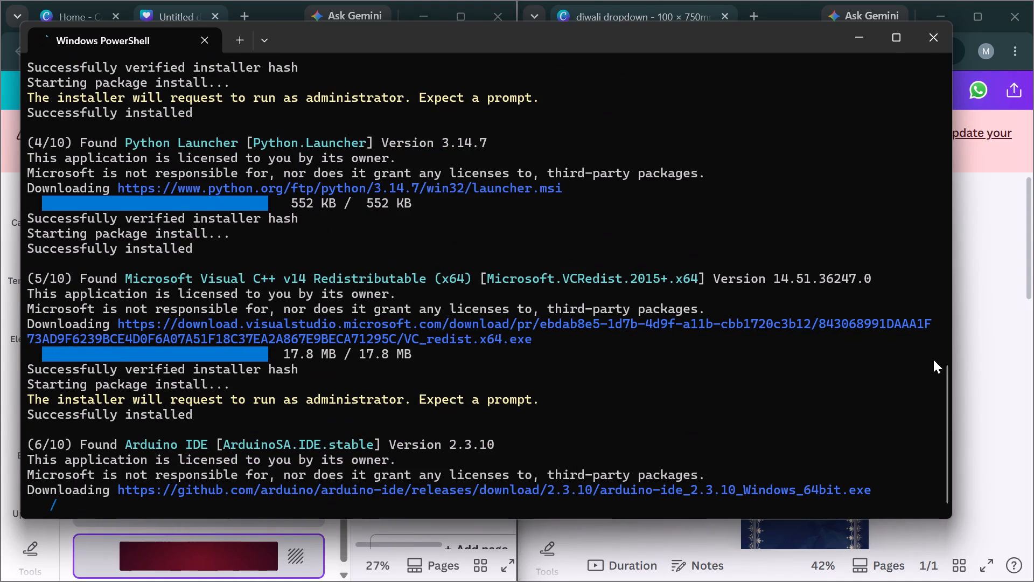
Return to the two Canva windows and show the Instagram post's layer list down to its maroon background layer.
{"action": "left_click", "coordinate": [991, 327]}
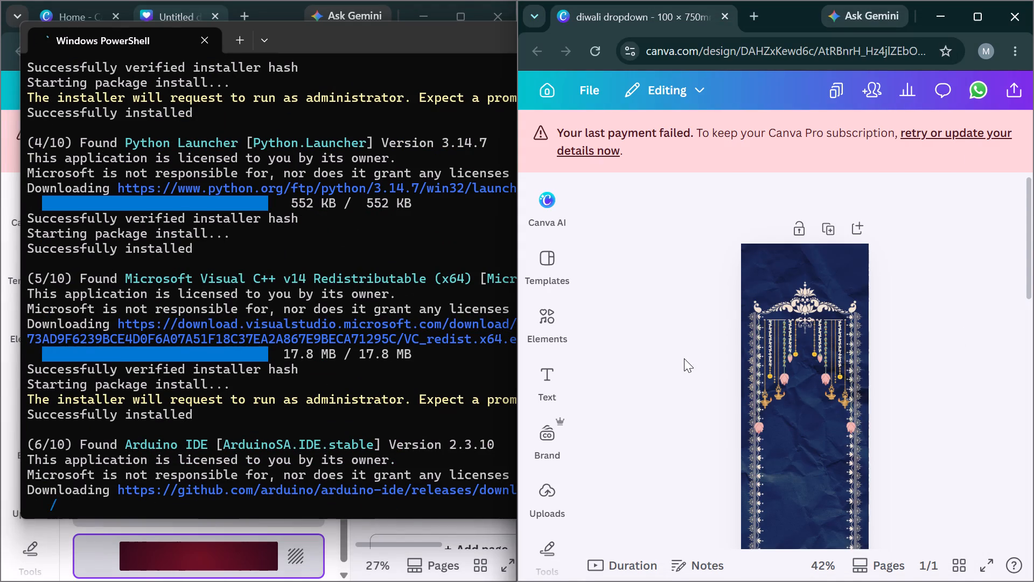
{"action": "left_click", "coordinate": [403, 525]}
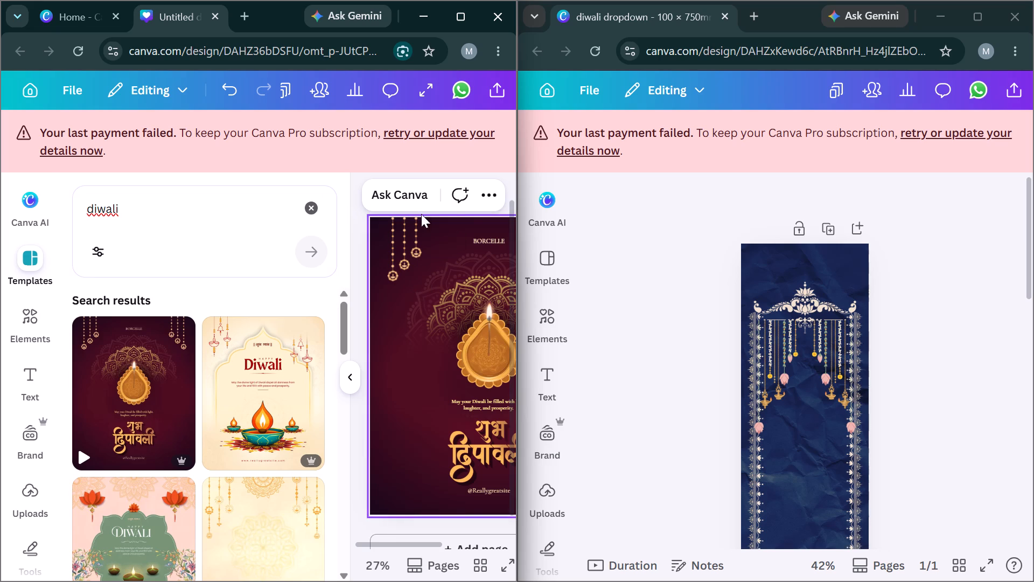
{"action": "left_click", "coordinate": [493, 198]}
{"action": "left_click", "coordinate": [435, 228]}
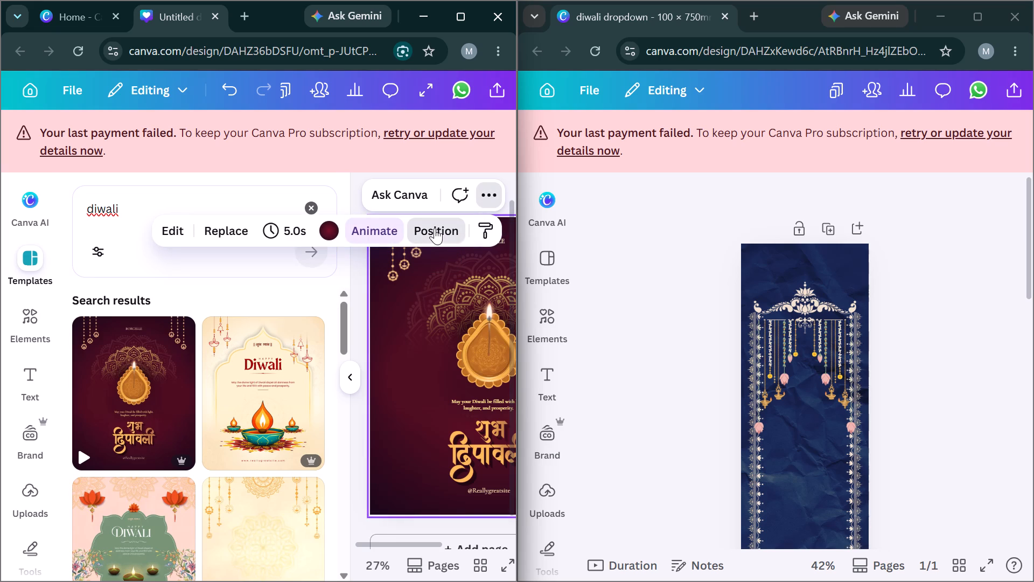
{"action": "scroll", "coordinate": [177, 392], "scroll_direction": "down", "scroll_amount": 5}
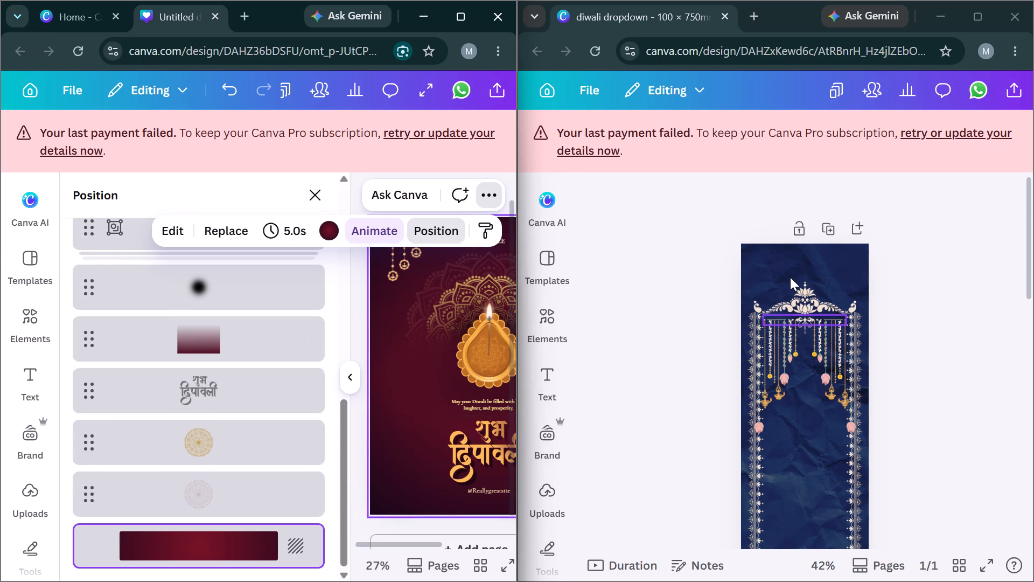
Recolour the banner's navy paper background with maroon sampled from near the middle of the Instagram post's background layer.
{"action": "left_click", "coordinate": [794, 267]}
{"action": "left_click", "coordinate": [867, 186]}
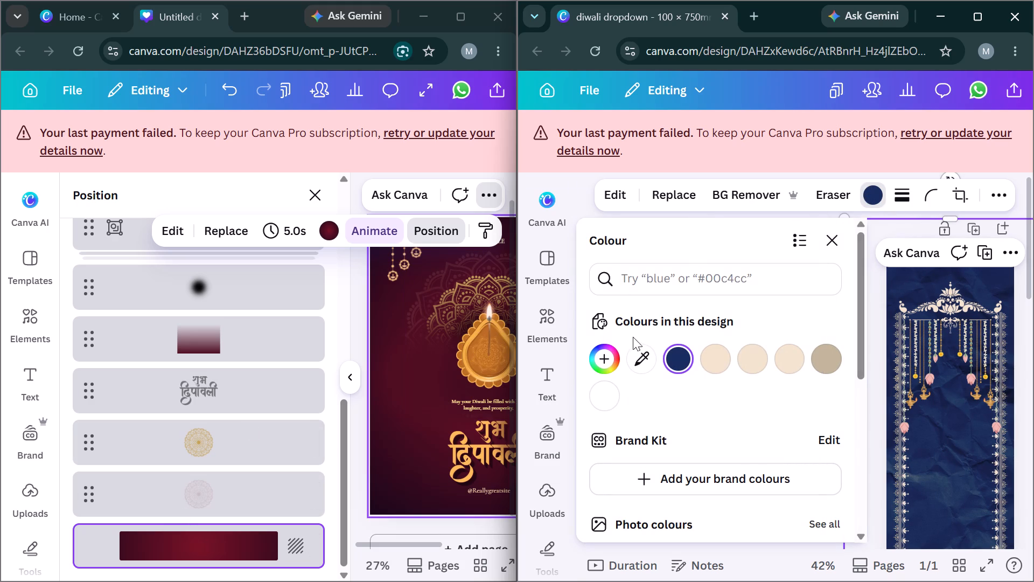
{"action": "left_click", "coordinate": [631, 352]}
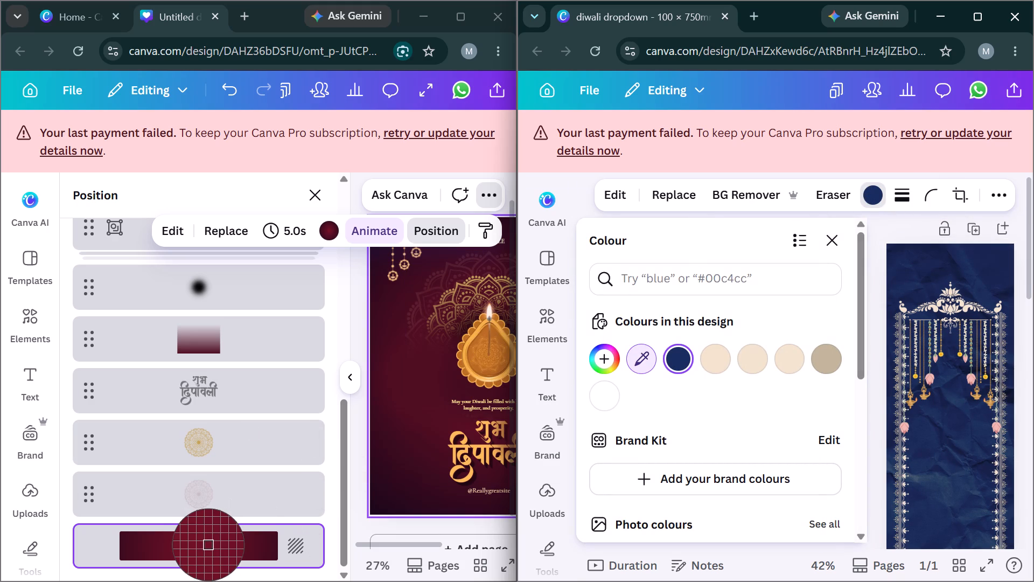
{"action": "left_click", "coordinate": [208, 545]}
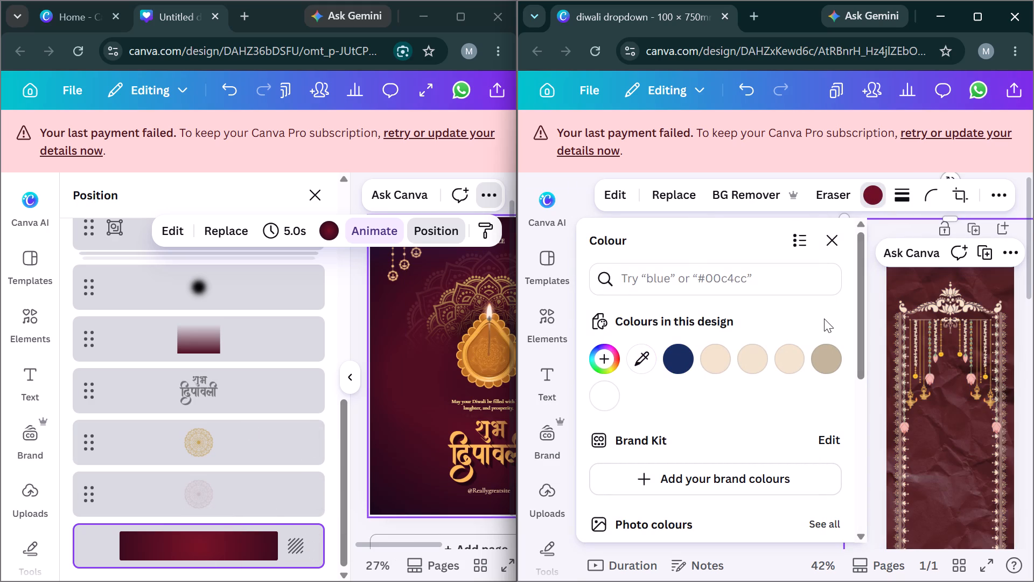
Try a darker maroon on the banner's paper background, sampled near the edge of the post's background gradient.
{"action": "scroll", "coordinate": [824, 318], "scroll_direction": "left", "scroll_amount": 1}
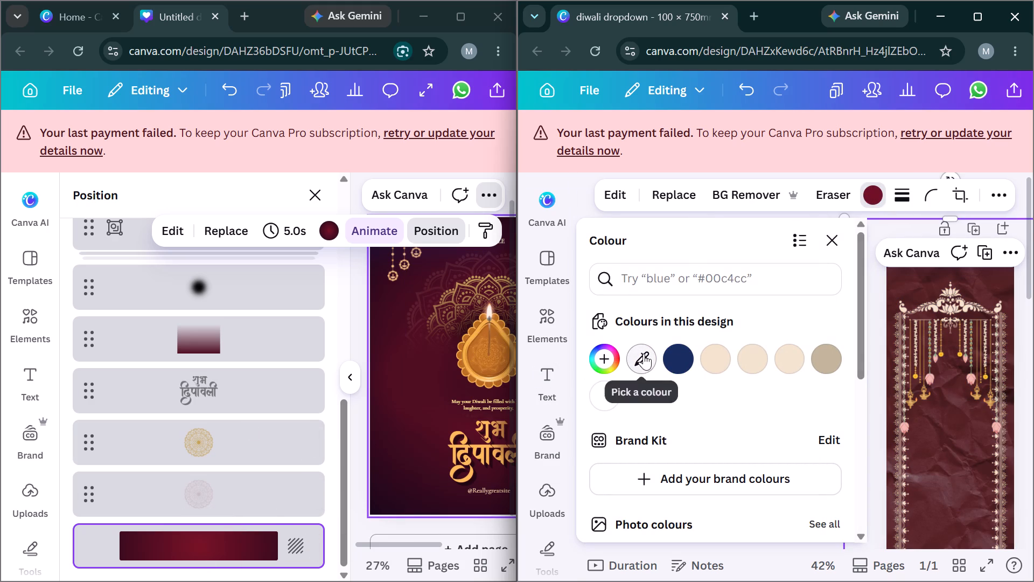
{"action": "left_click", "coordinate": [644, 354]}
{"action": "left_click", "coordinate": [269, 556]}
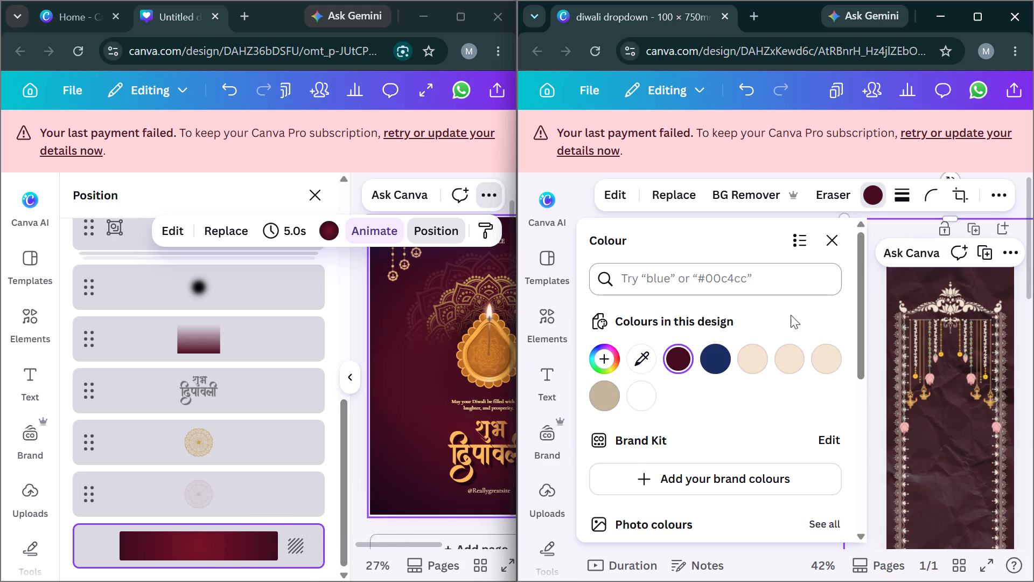
Recolour the banner's paper background with the brighter maroon sampled from the centre of the post's background gradient.
{"action": "left_click", "coordinate": [645, 365]}
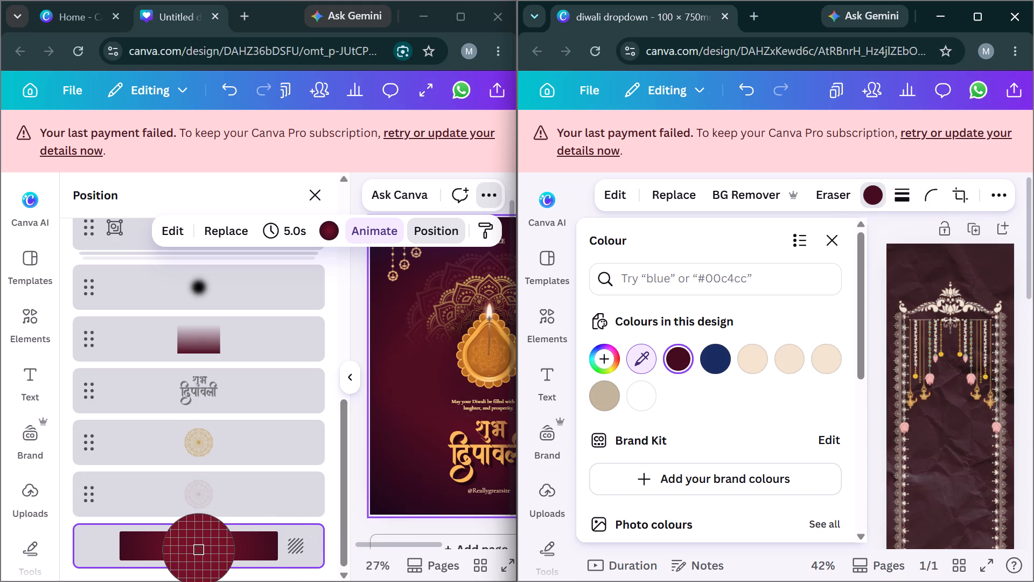
{"action": "left_click", "coordinate": [198, 550]}
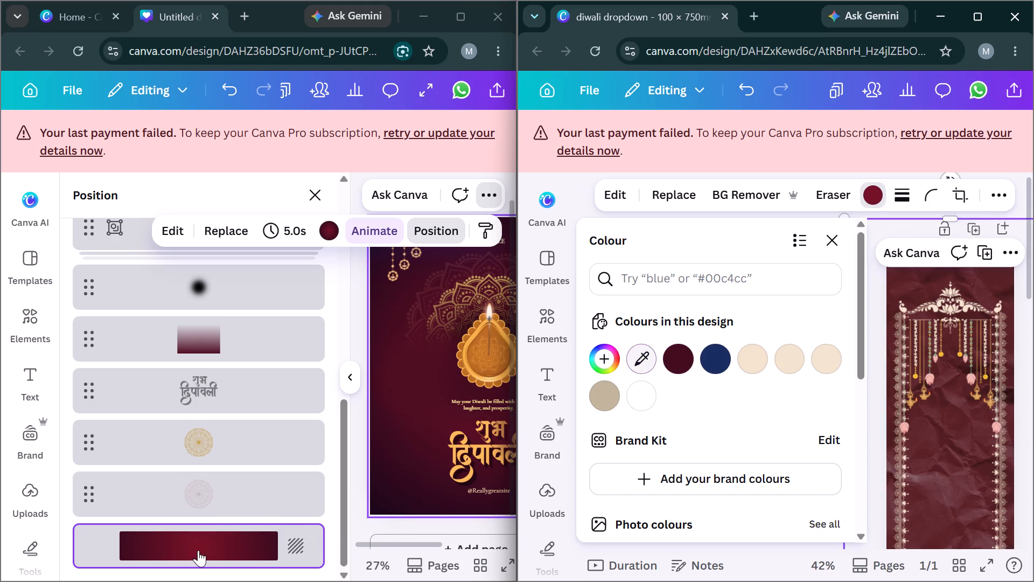
{"action": "scroll", "coordinate": [964, 432], "scroll_direction": "left", "scroll_amount": 1}
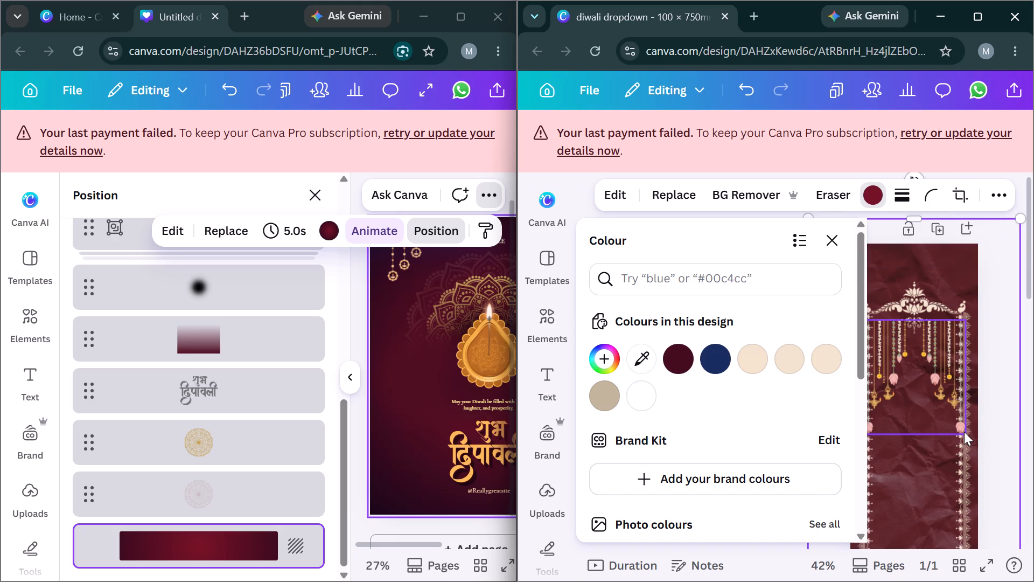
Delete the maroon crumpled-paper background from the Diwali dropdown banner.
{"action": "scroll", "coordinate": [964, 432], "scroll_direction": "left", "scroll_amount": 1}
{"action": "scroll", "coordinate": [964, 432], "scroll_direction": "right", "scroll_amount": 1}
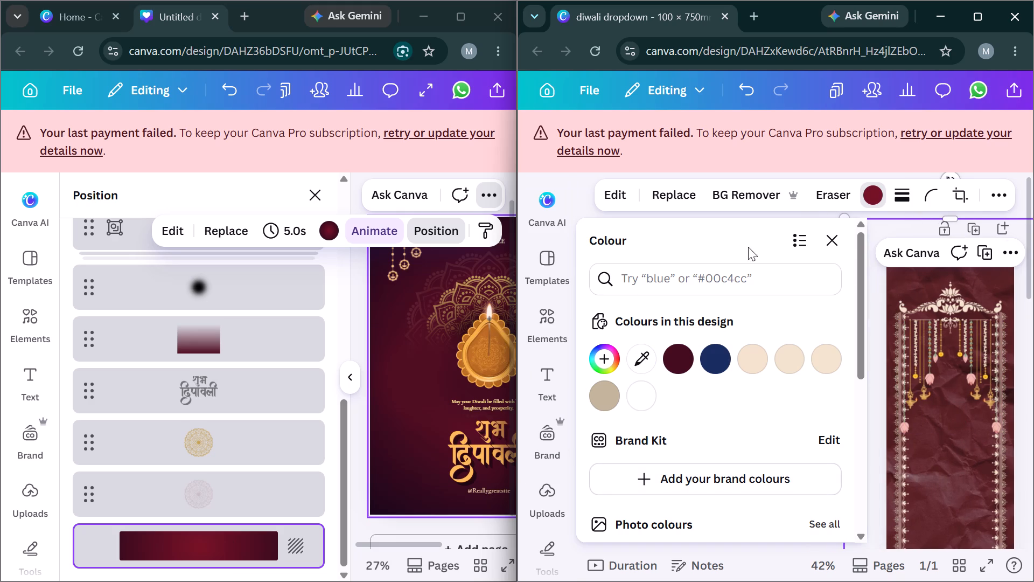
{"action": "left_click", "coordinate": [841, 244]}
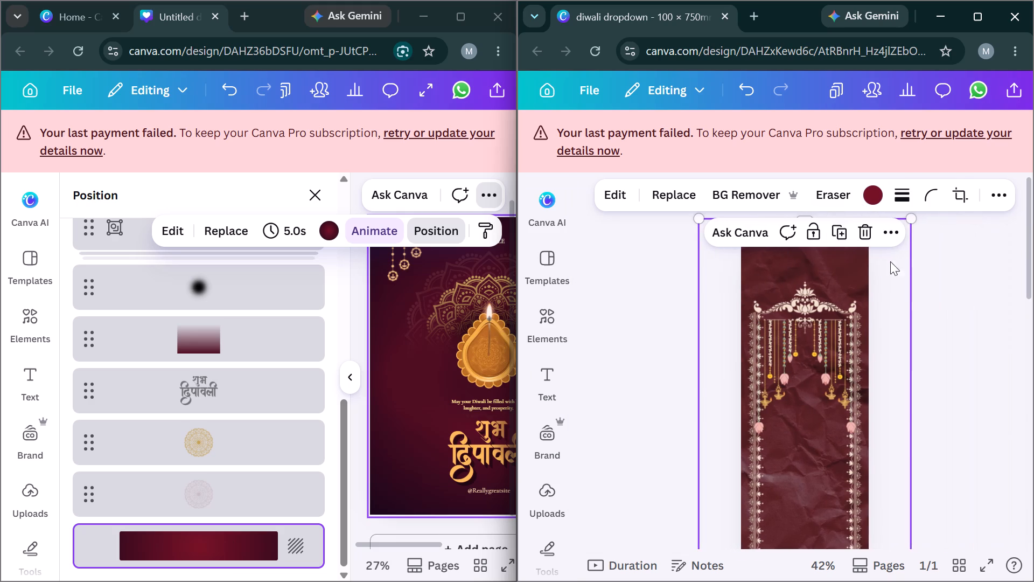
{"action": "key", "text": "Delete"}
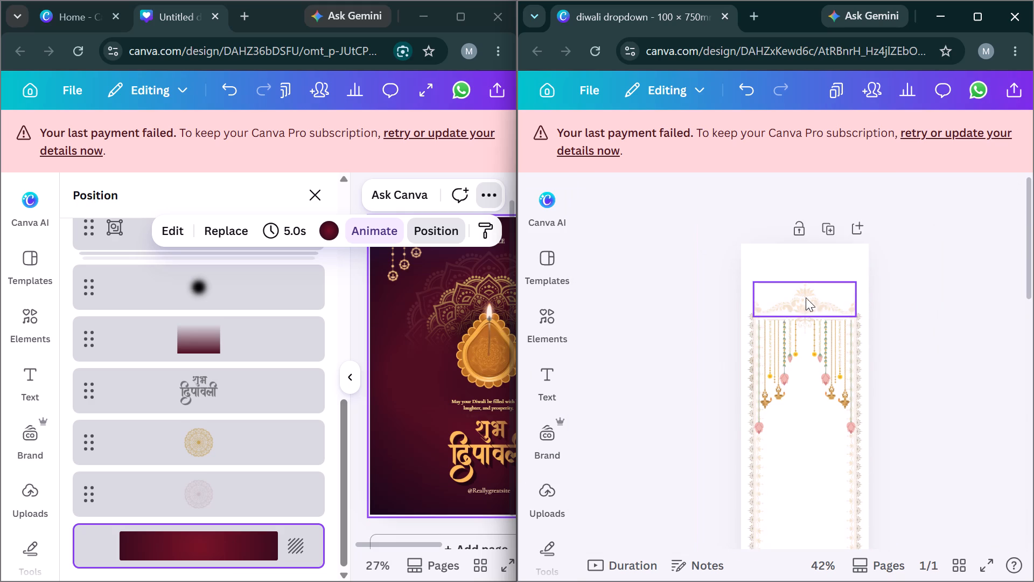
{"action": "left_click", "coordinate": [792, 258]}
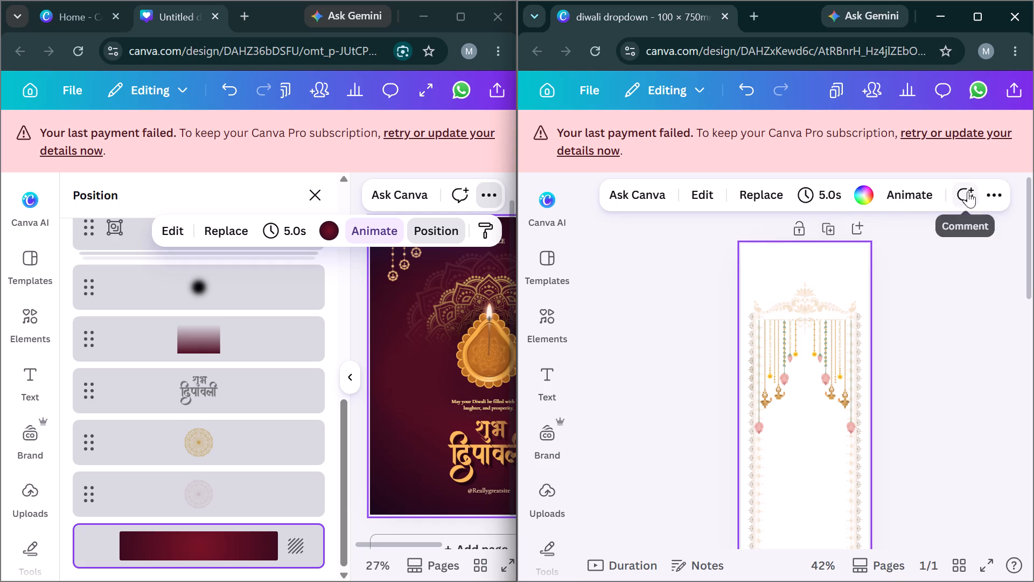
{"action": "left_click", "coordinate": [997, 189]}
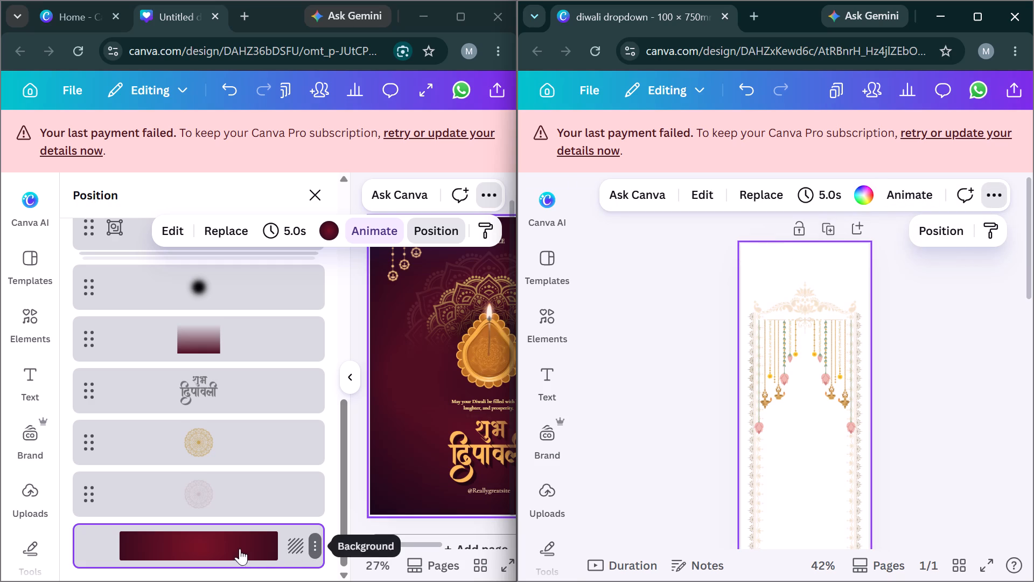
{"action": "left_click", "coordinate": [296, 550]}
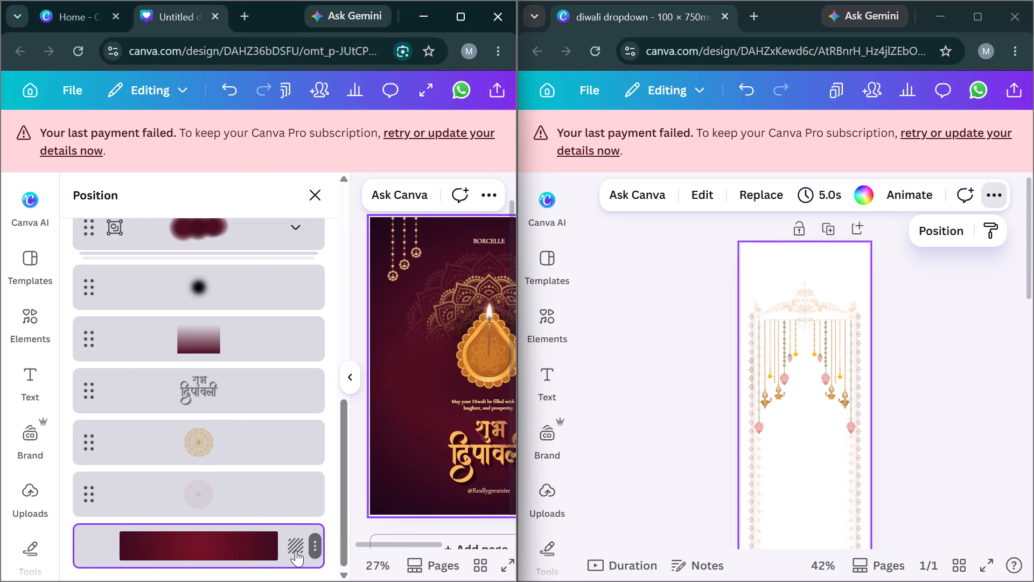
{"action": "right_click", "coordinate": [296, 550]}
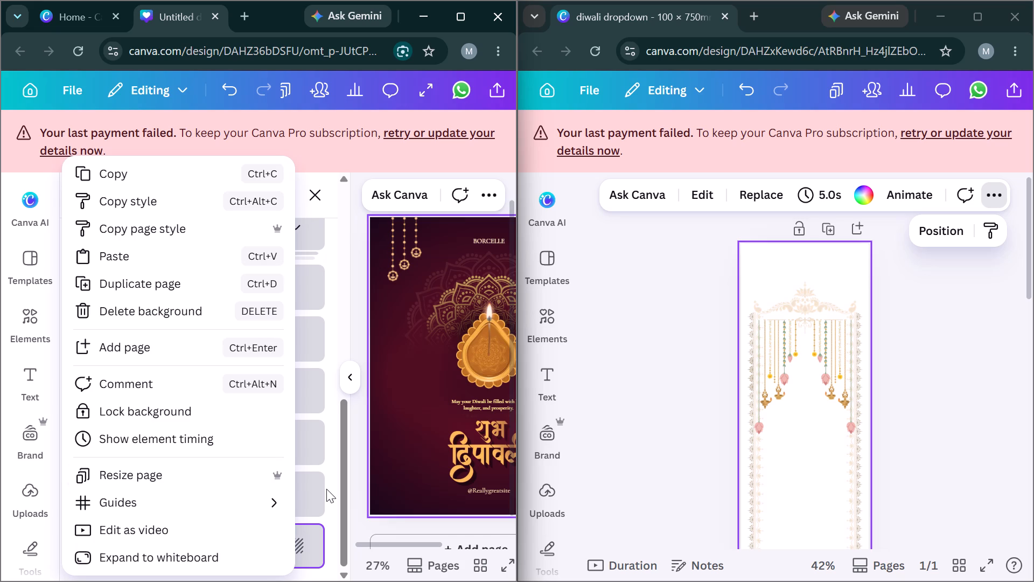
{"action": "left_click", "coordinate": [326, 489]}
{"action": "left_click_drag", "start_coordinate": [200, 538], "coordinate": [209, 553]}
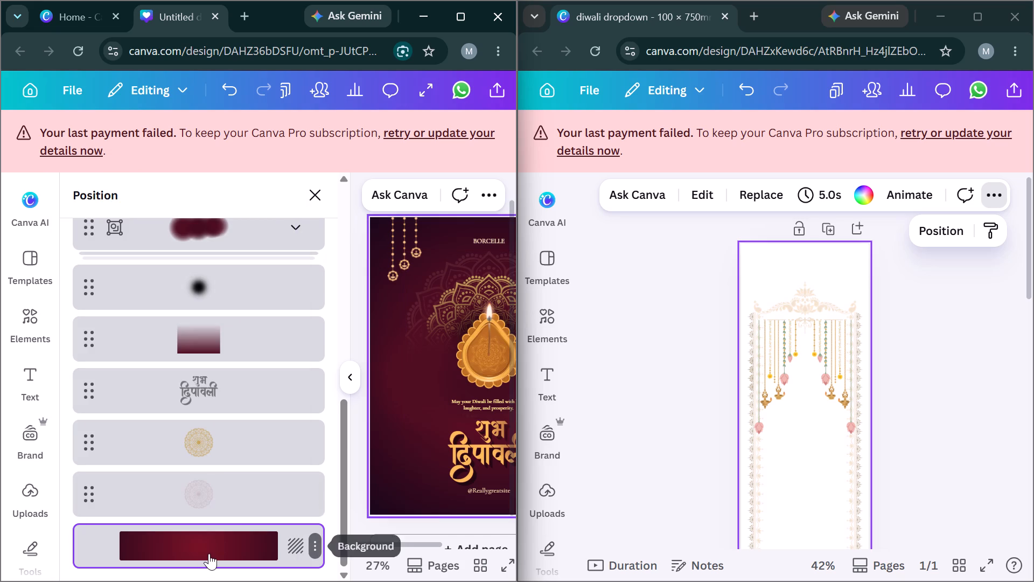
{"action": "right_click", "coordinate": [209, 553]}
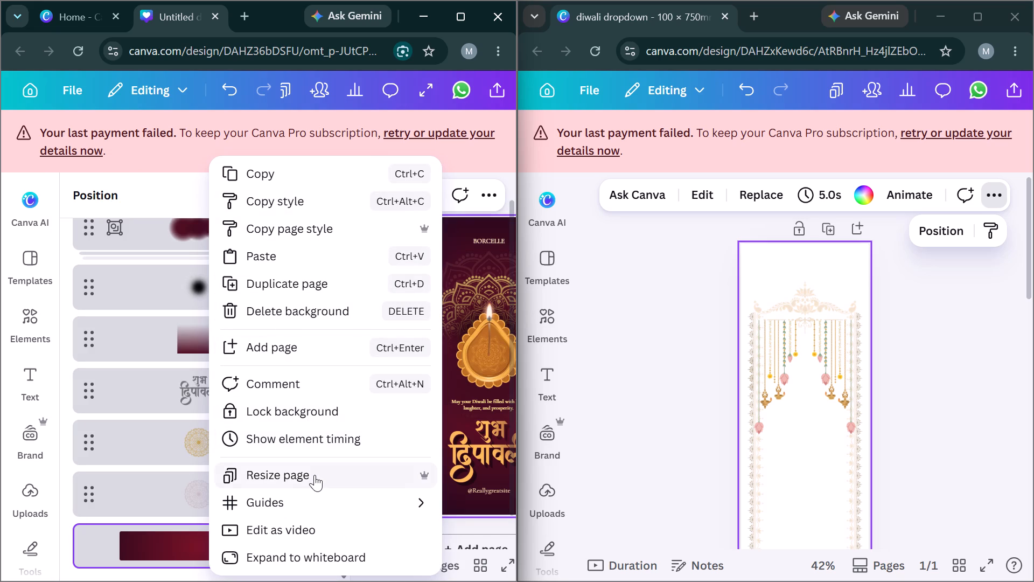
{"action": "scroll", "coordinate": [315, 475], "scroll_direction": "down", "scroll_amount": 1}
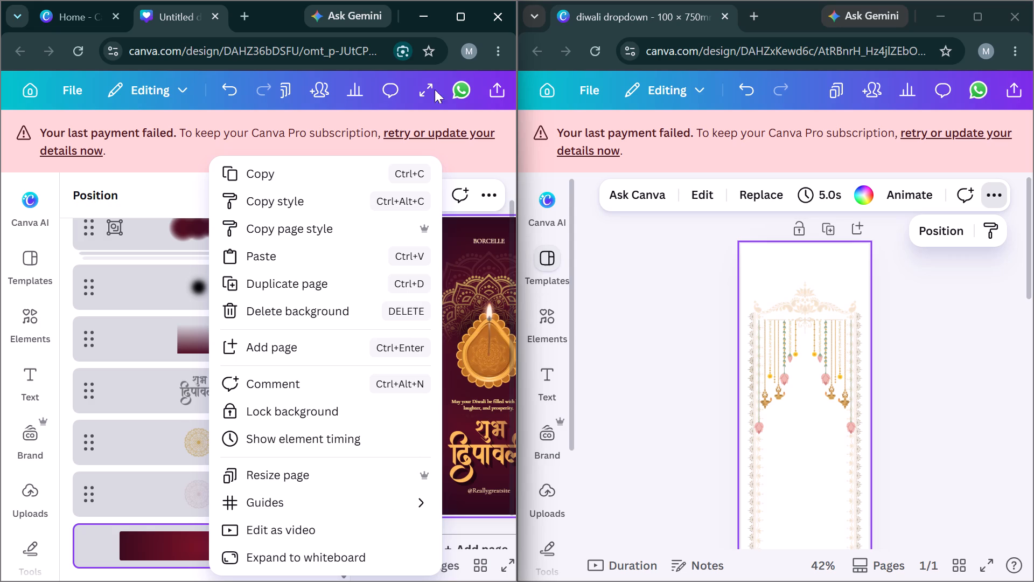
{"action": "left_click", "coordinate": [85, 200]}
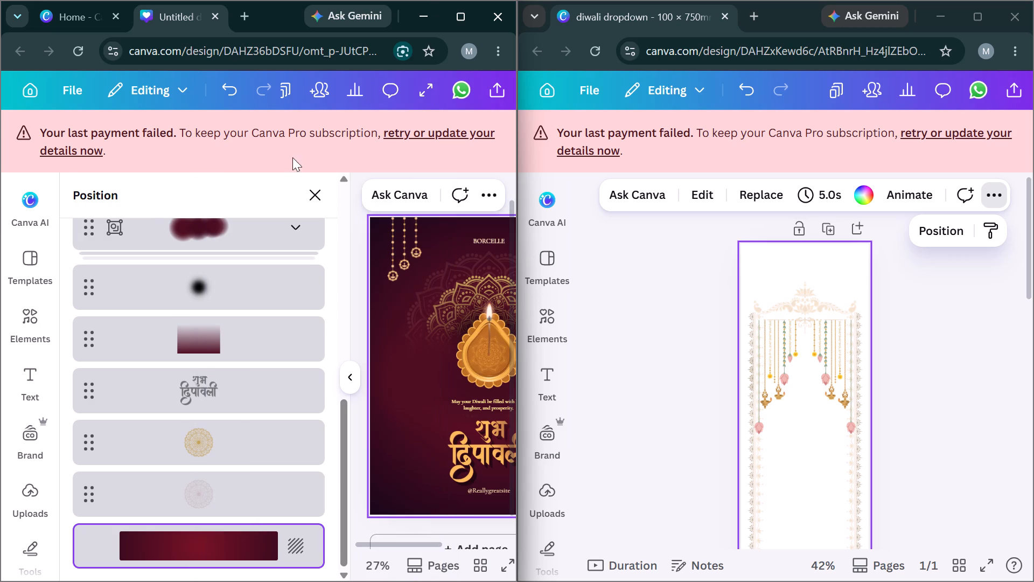
Maximise the Instagram post window and the Diwali dropdown banner window so each fills the screen.
{"action": "left_click", "coordinate": [448, 1]}
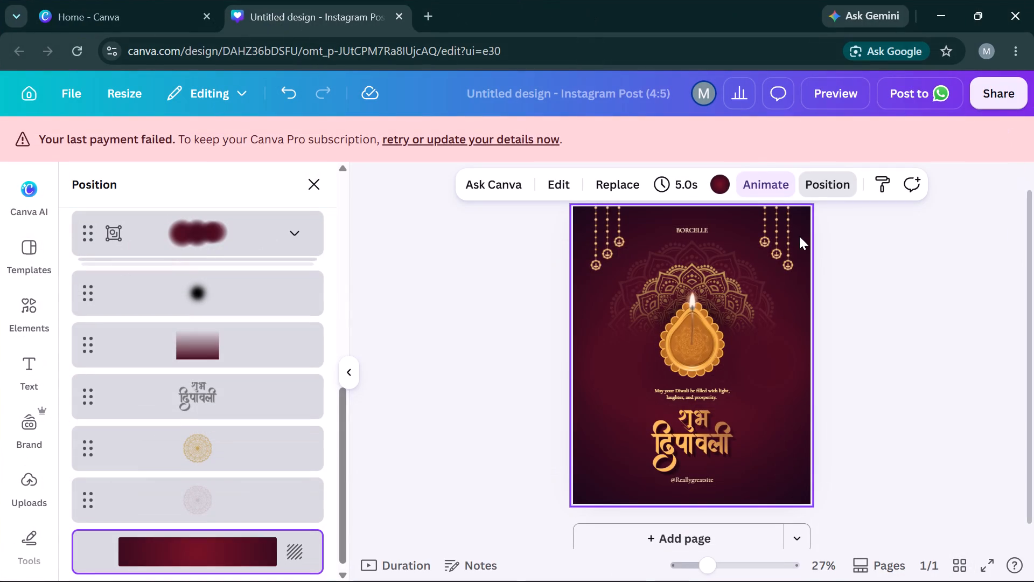
{"action": "key", "text": "alt+Tab"}
{"action": "key", "text": "super+Up"}
{"action": "key", "text": "Right"}
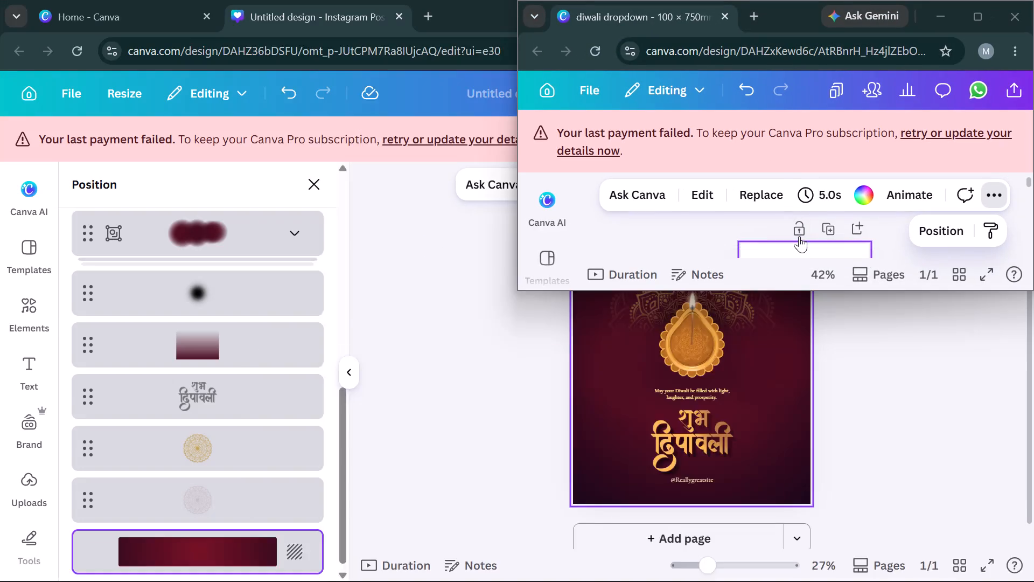
{"action": "key", "text": "Left"}
{"action": "key", "text": "alt+Tab"}
{"action": "key", "text": "super+Up"}
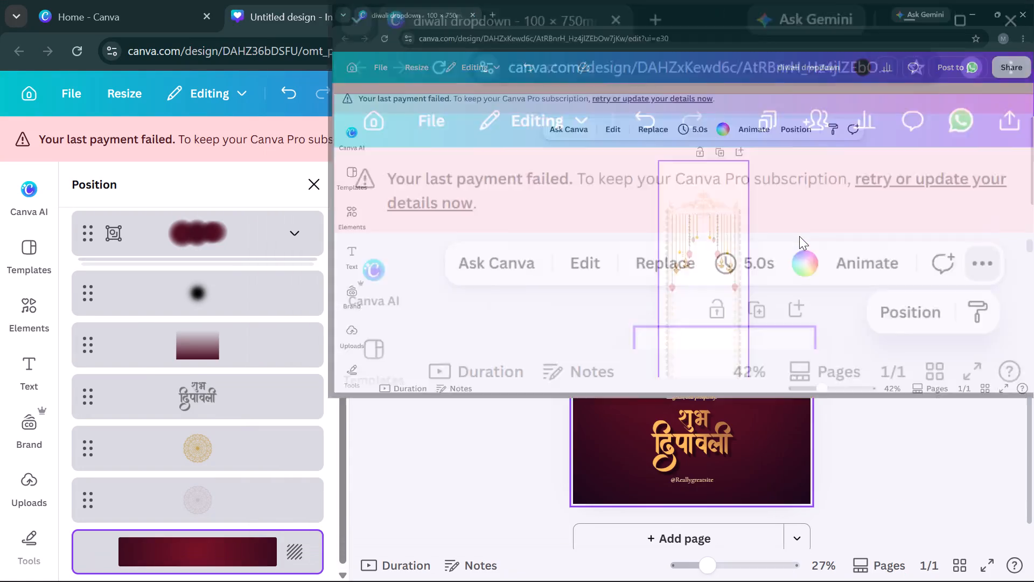
{"action": "scroll", "coordinate": [784, 377], "scroll_direction": "down", "scroll_amount": 4}
{"action": "scroll", "coordinate": [784, 377], "scroll_direction": "up", "scroll_amount": 3}
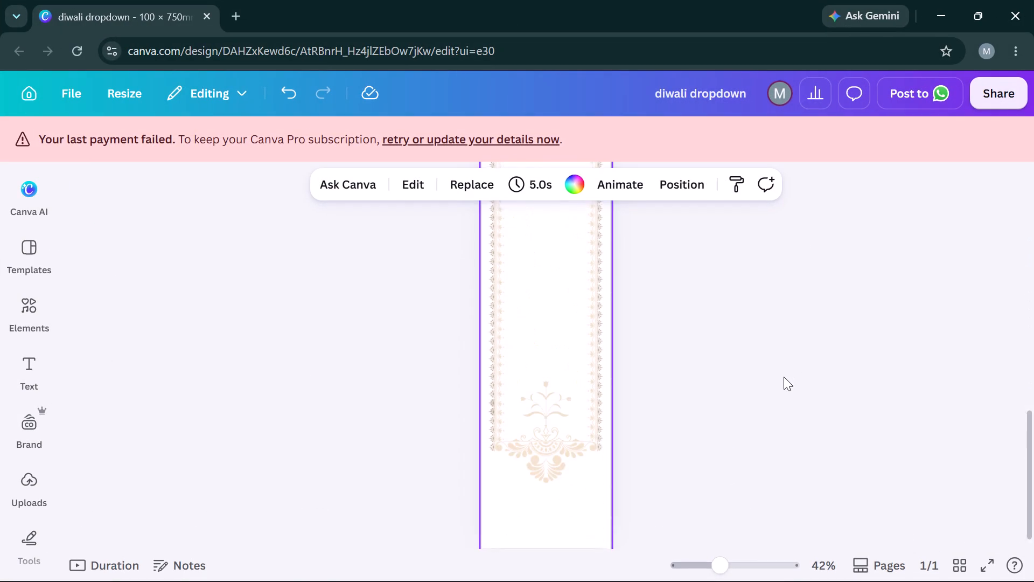
{"action": "scroll", "coordinate": [784, 377], "scroll_direction": "up", "scroll_amount": 2}
{"action": "scroll", "coordinate": [784, 377], "scroll_direction": "down", "scroll_amount": 3}
In the Instagram post, select the diya together with its surrounding mandala and glow elements and copy them.
{"action": "key", "text": "alt+Tab"}
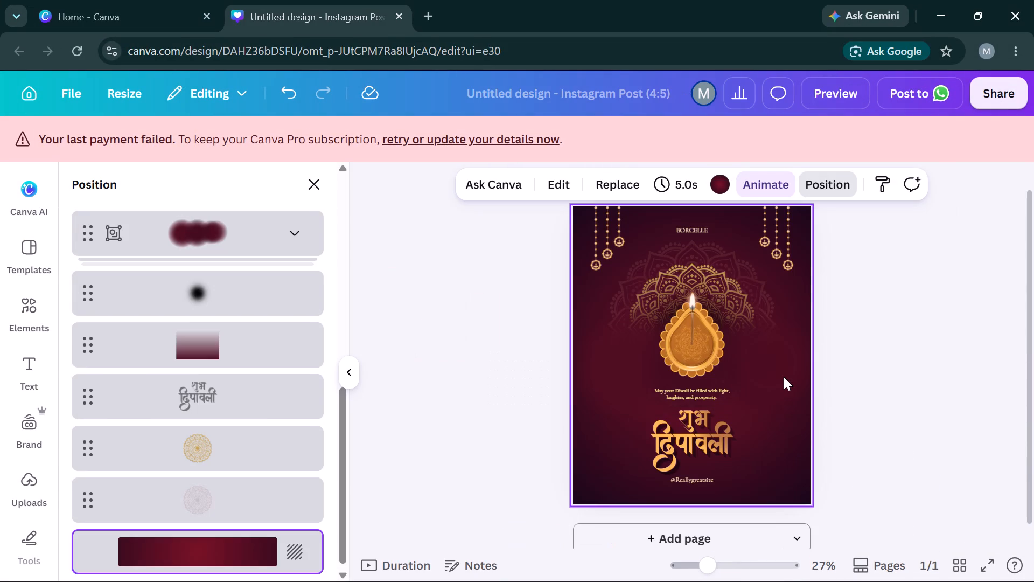
{"action": "scroll", "coordinate": [869, 378], "scroll_direction": "down", "scroll_amount": 1}
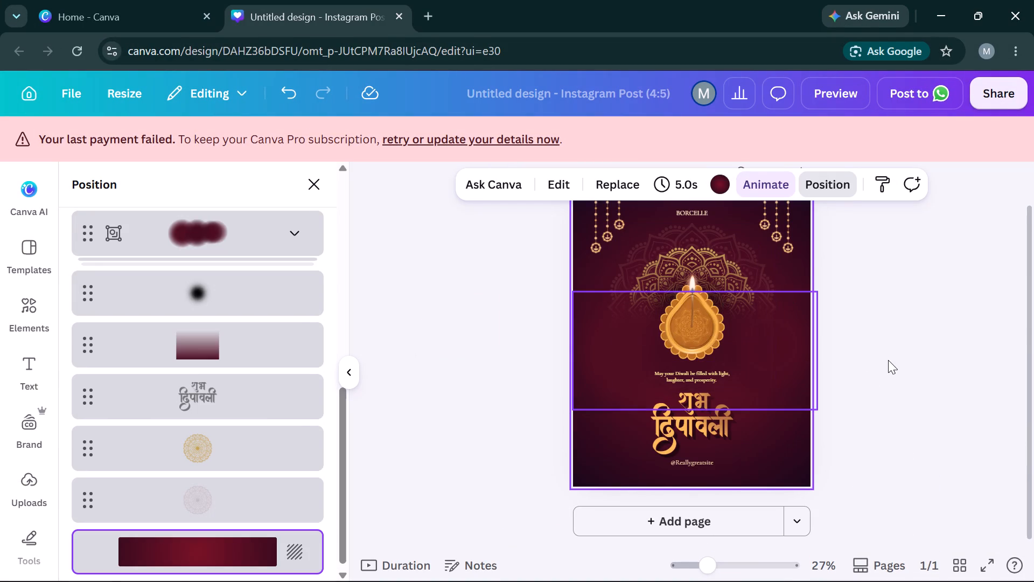
{"action": "left_click_drag", "start_coordinate": [888, 361], "coordinate": [662, 275]}
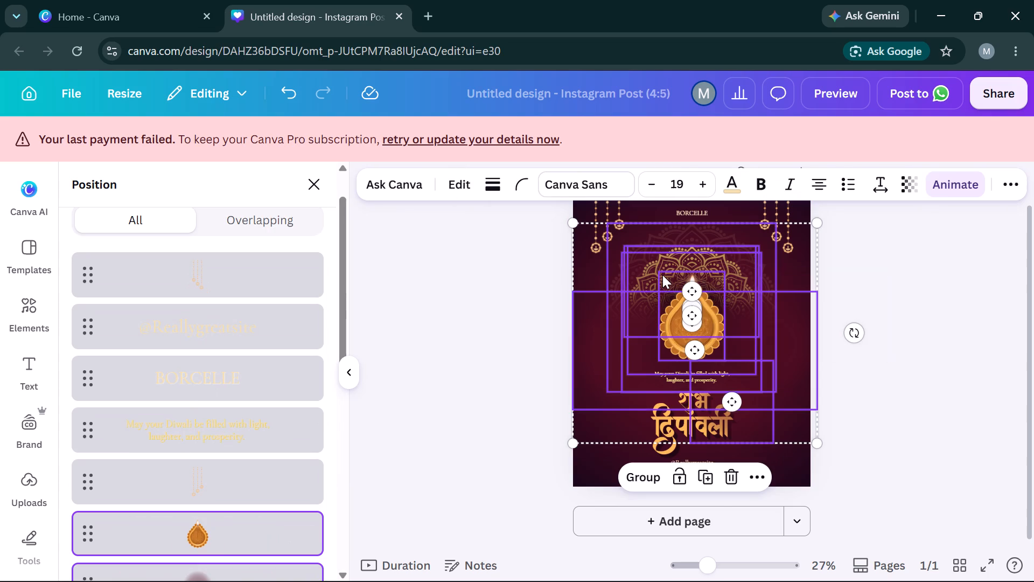
{"action": "left_click", "coordinate": [955, 380]}
{"action": "left_click", "coordinate": [900, 297]}
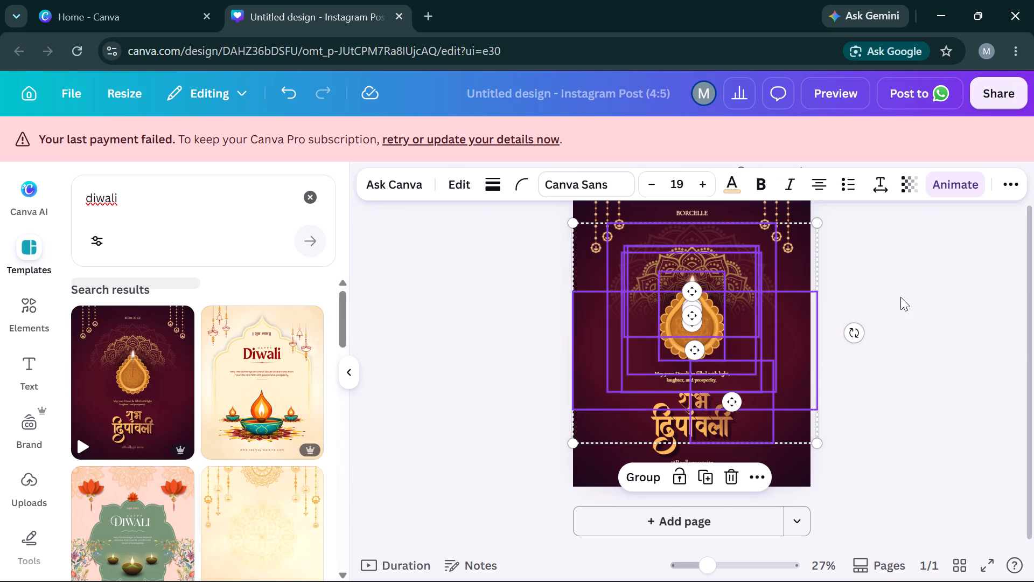
{"action": "left_click_drag", "start_coordinate": [867, 291], "coordinate": [681, 303]}
{"action": "key", "text": "ctrl+c"}
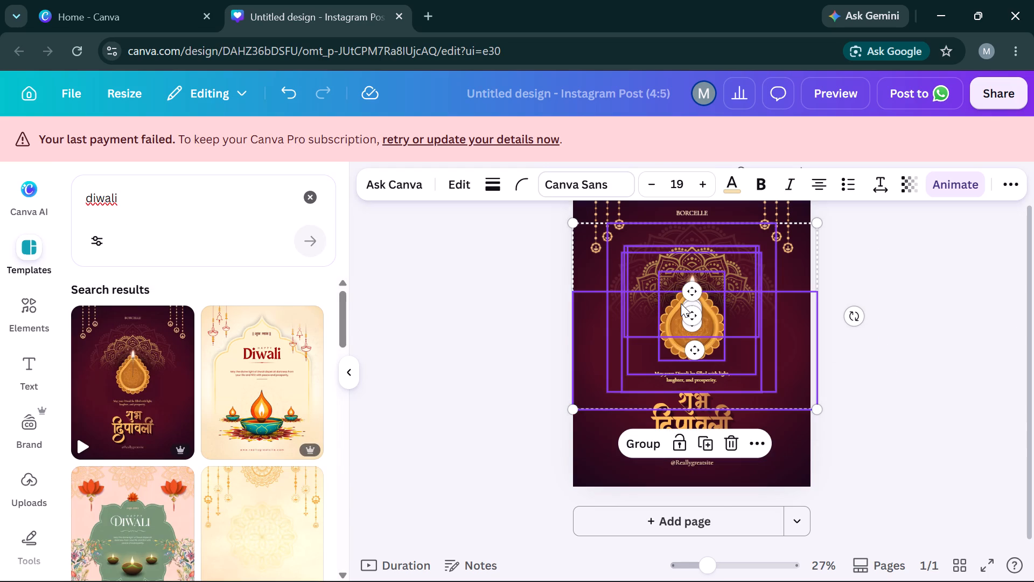
Switch to the banner and undo the paper background's deletion and all the undoable edits before it.
{"action": "key", "text": "alt+Tab"}
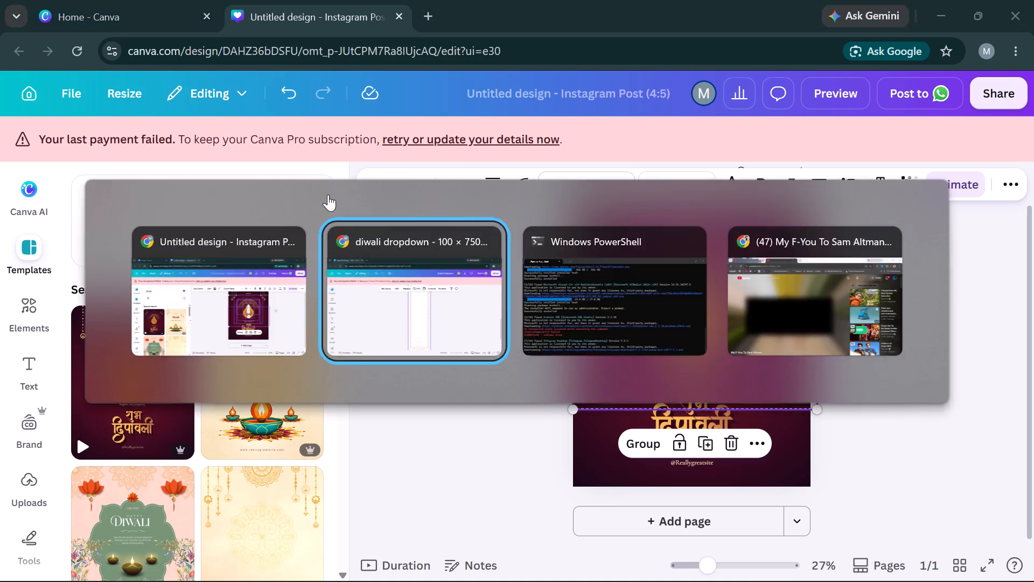
{"action": "scroll", "coordinate": [750, 403], "scroll_direction": "up", "scroll_amount": 1}
{"action": "key", "text": "ctrl+z"}
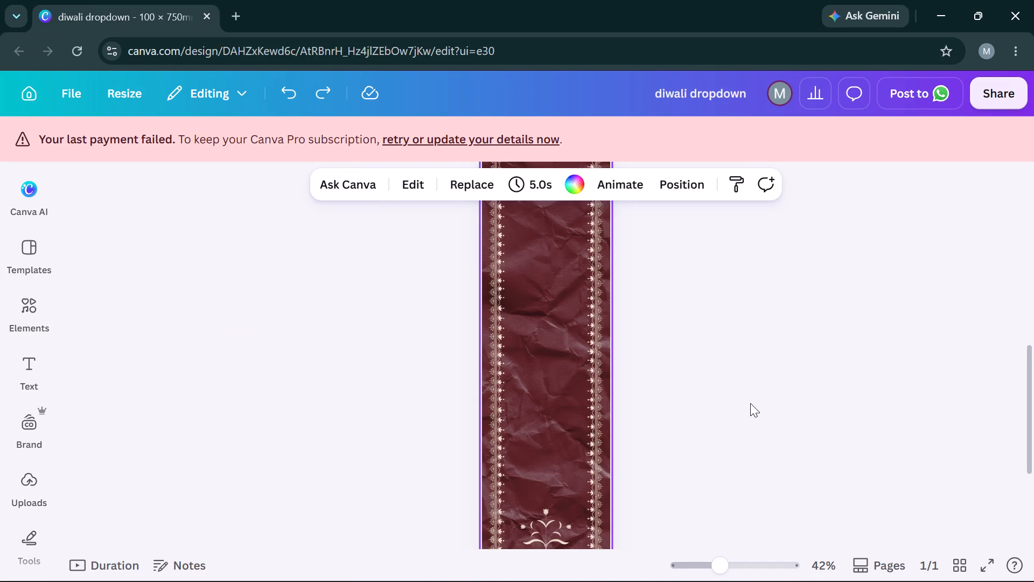
{"action": "key", "text": "ctrl+z"}
{"action": "key", "text": "ctrl+z"}
{"action": "key", "text": "ctrl+z"}
{"action": "key", "text": "ctrl+z"}
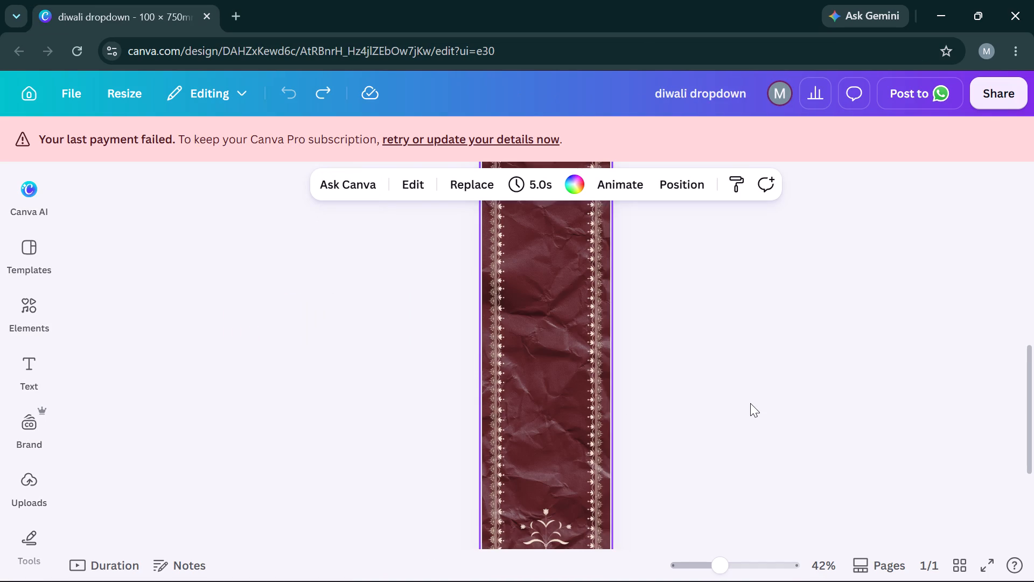
{"action": "key", "text": "ctrl+z"}
{"action": "left_click", "coordinate": [750, 403]}
{"action": "key", "text": "ctrl+z"}
{"action": "key", "text": "ctrl+z"}
{"action": "key", "text": "ctrl+z"}
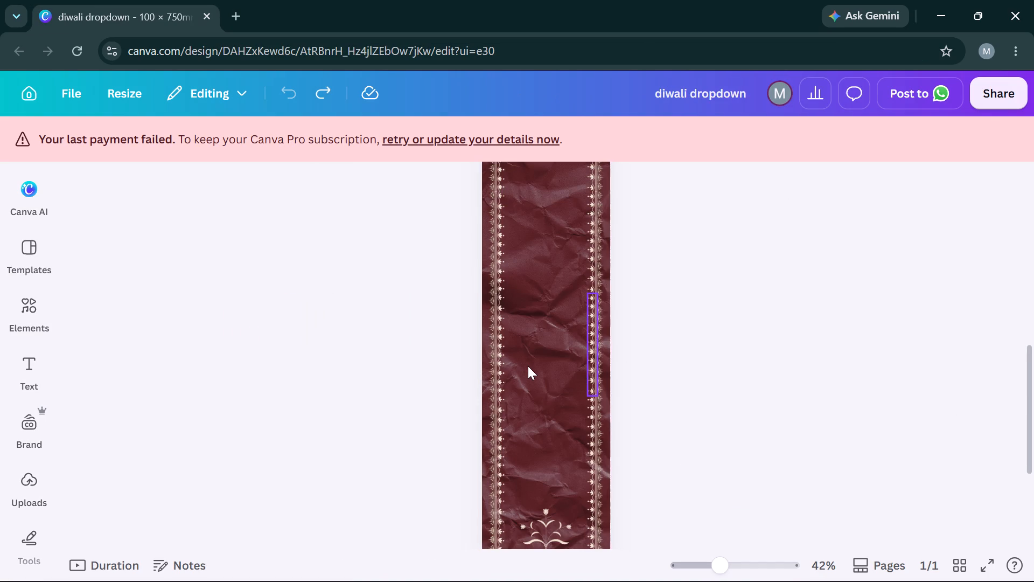
{"action": "left_click", "coordinate": [525, 365]}
{"action": "scroll", "coordinate": [525, 365], "scroll_direction": "up", "scroll_amount": 2}
{"action": "scroll", "coordinate": [525, 365], "scroll_direction": "right", "scroll_amount": 6}
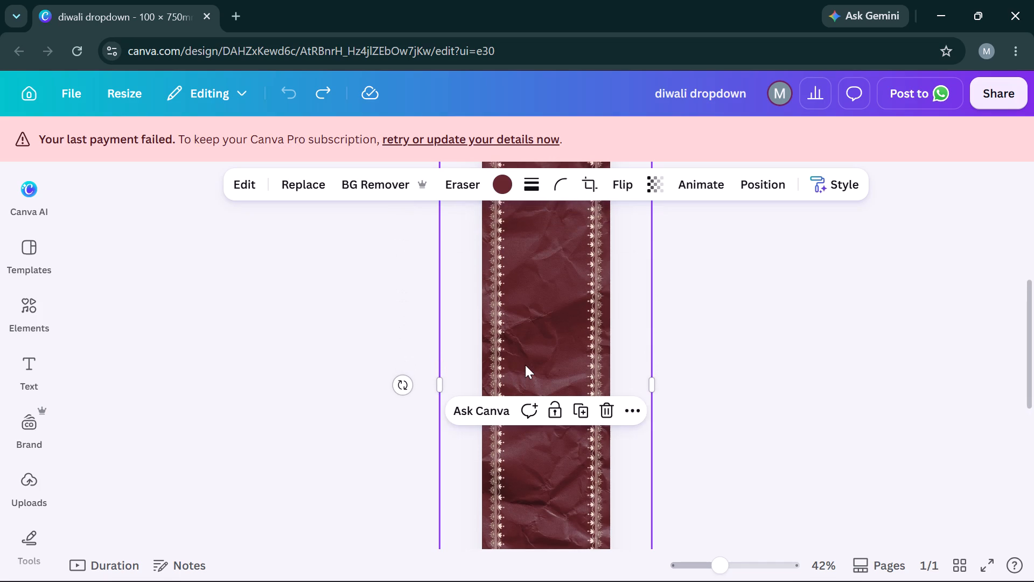
{"action": "left_click", "coordinate": [300, 99]}
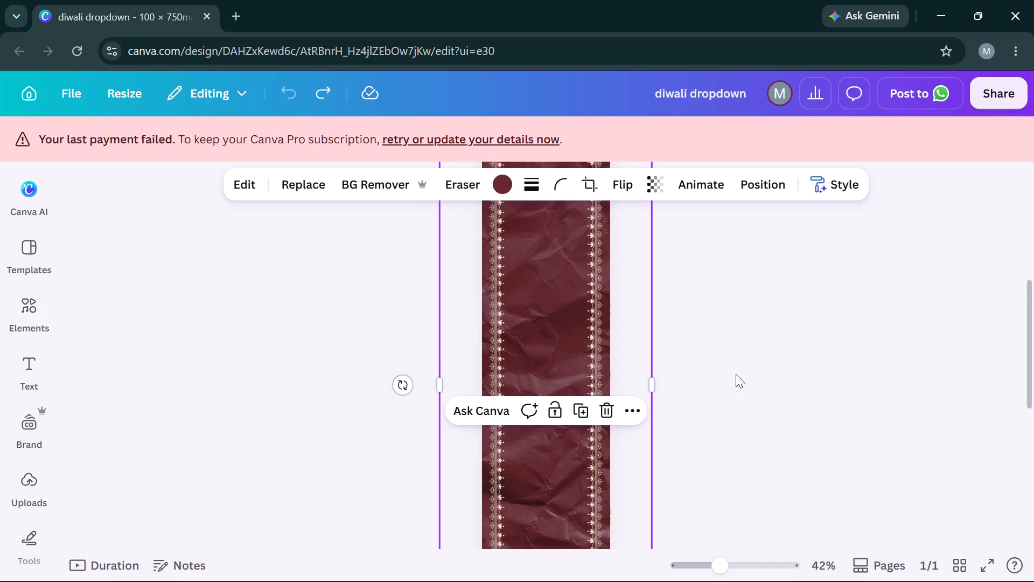
Look over the banner from its middle section up to the ornate arch and hanging garlands.
{"action": "left_click", "coordinate": [736, 374]}
{"action": "scroll", "coordinate": [736, 374], "scroll_direction": "down", "scroll_amount": 1}
{"action": "key", "text": "ctrl+c"}
{"action": "scroll", "coordinate": [736, 374], "scroll_direction": "up", "scroll_amount": 2}
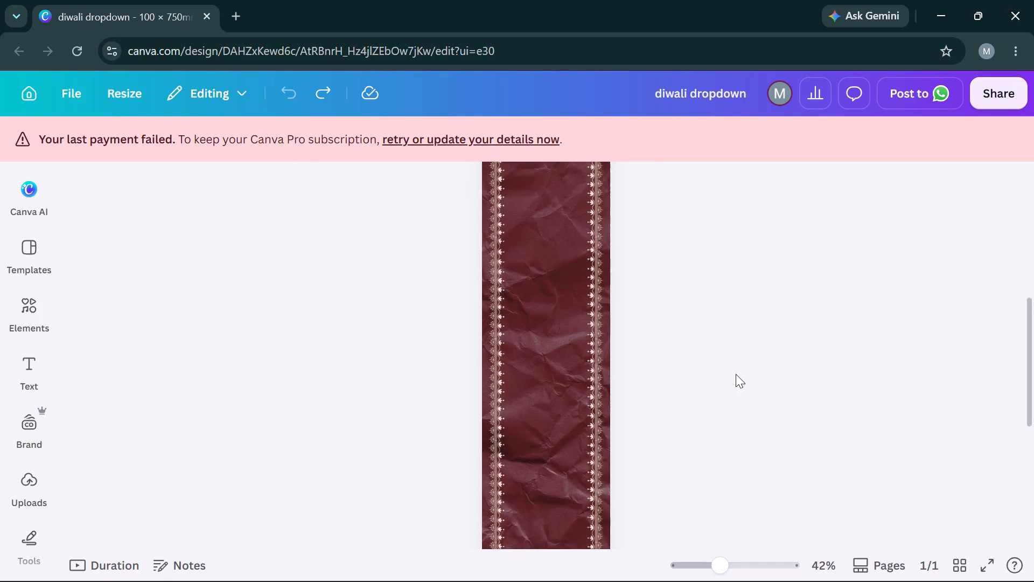
{"action": "scroll", "coordinate": [736, 374], "scroll_direction": "up", "scroll_amount": 1}
{"action": "scroll", "coordinate": [736, 374], "scroll_direction": "down", "scroll_amount": 6}
{"action": "scroll", "coordinate": [736, 374], "scroll_direction": "up", "scroll_amount": 6}
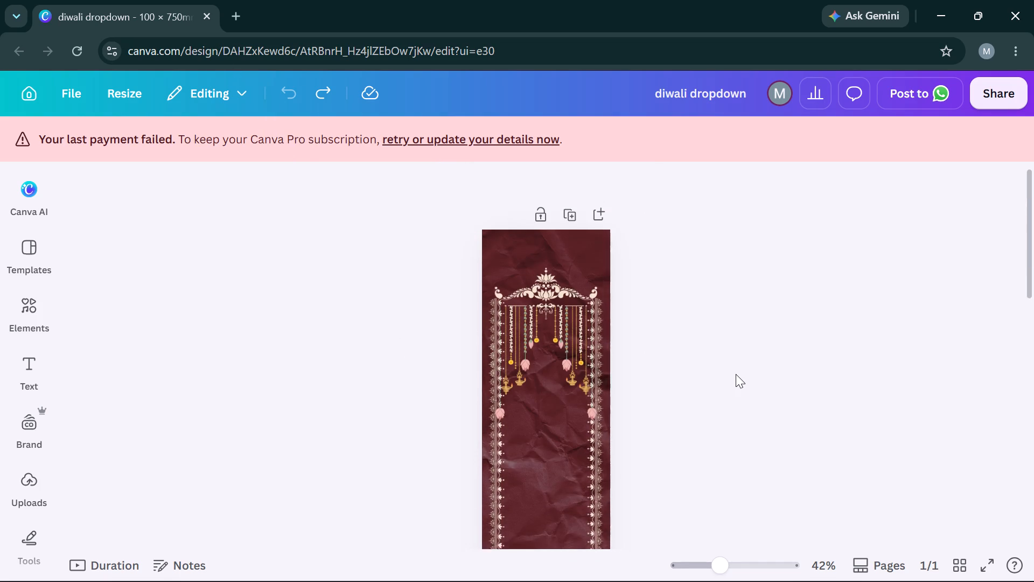
{"action": "scroll", "coordinate": [736, 374], "scroll_direction": "down", "scroll_amount": 2}
Return to the Instagram post and copy the selected diya, mandala and glow elements again.
{"action": "key", "text": "alt+Tab"}
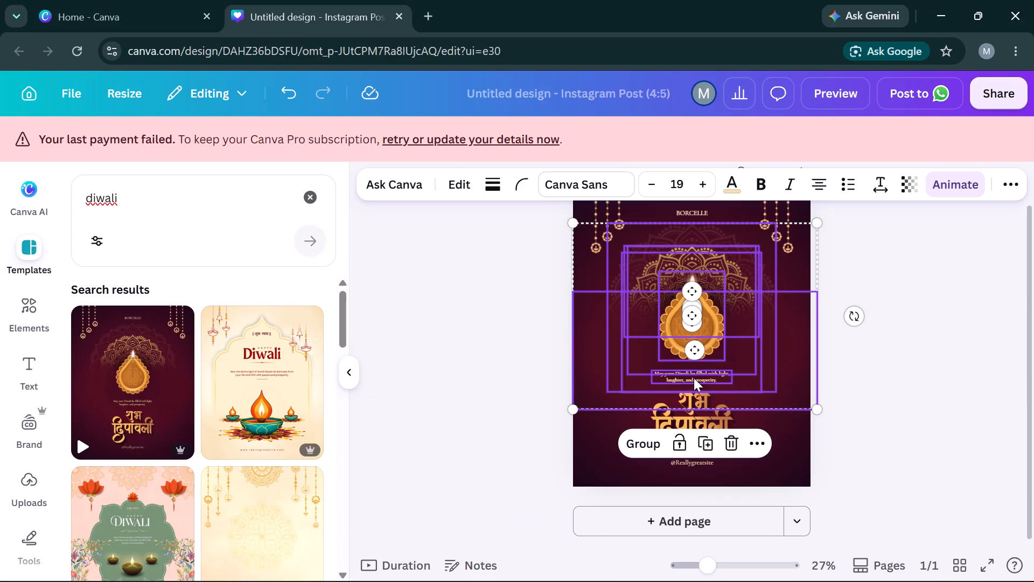
{"action": "key", "text": "ctrl+c"}
{"action": "key", "text": "ctrl+c"}
Move the banner's browser tab into the Instagram post's window, after the post's tab.
{"action": "key", "text": "alt+Tab"}
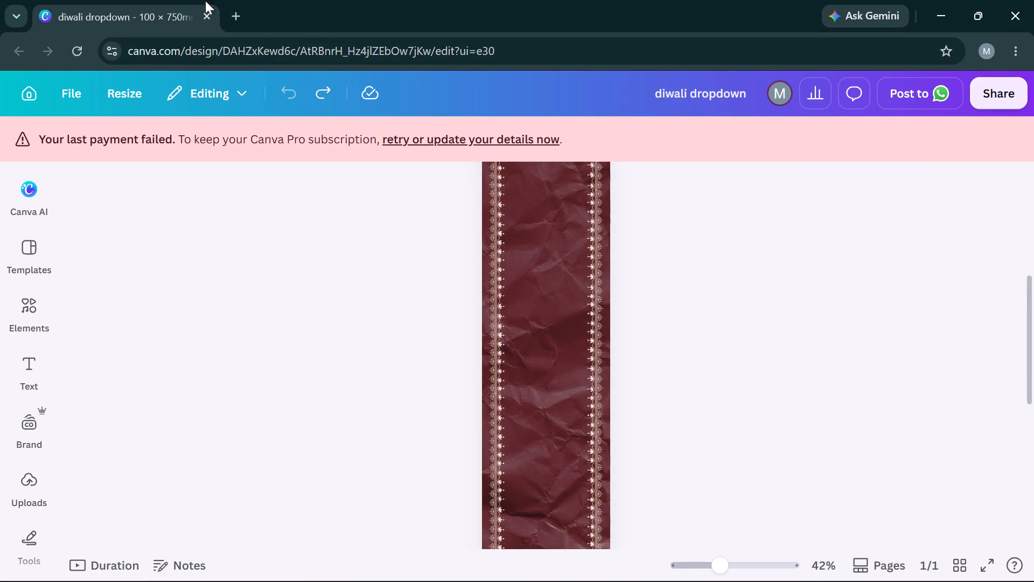
{"action": "left_click_drag", "start_coordinate": [170, 7], "coordinate": [497, 35]}
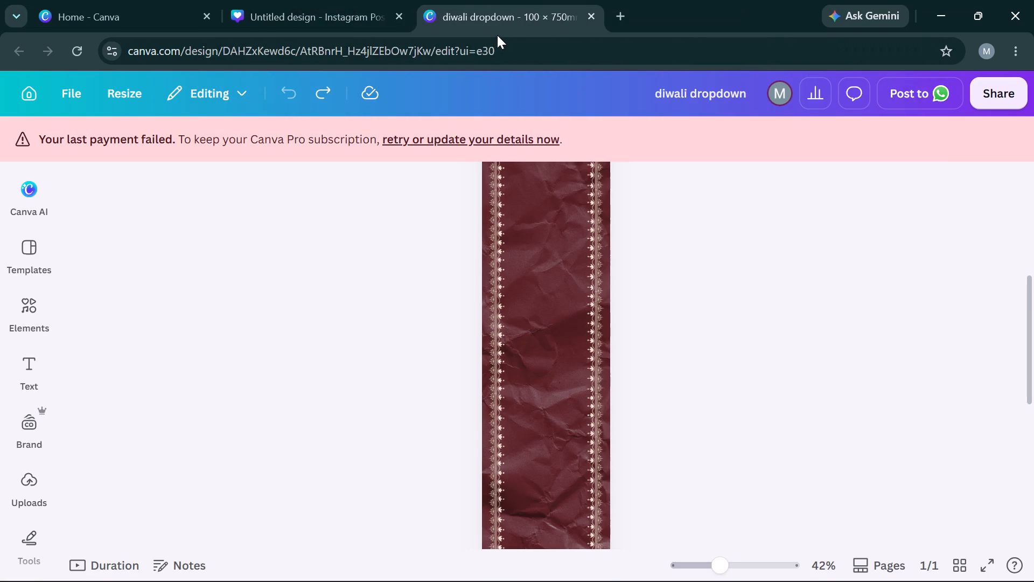
Paste the copied diya, mandala and glow elements onto the middle of the banner and deselect them.
{"action": "key", "text": "ctrl+v"}
{"action": "left_click_drag", "start_coordinate": [681, 365], "coordinate": [491, 286]}
{"action": "left_click", "coordinate": [709, 359]}
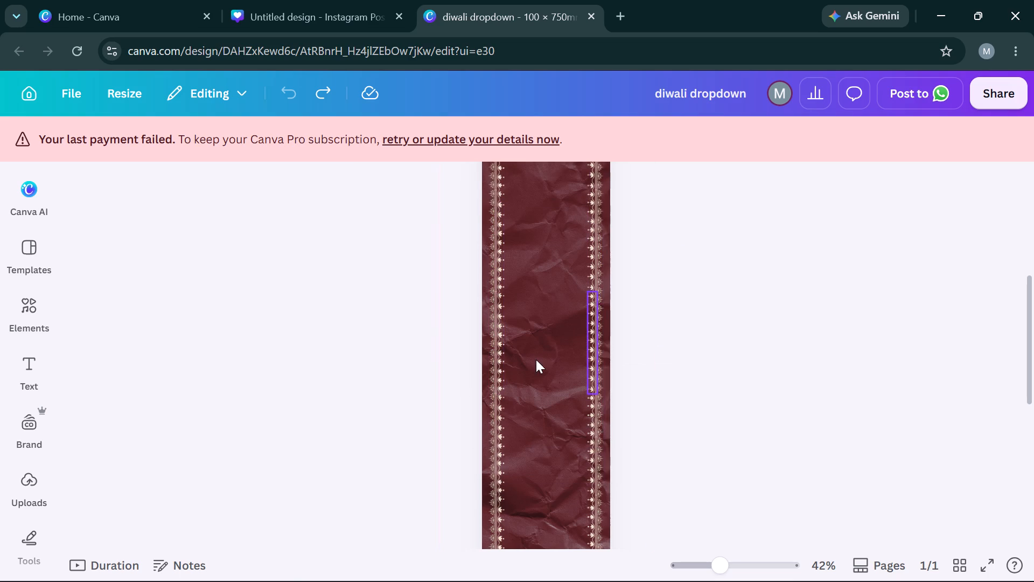
{"action": "left_click", "coordinate": [536, 359]}
{"action": "left_click", "coordinate": [756, 377]}
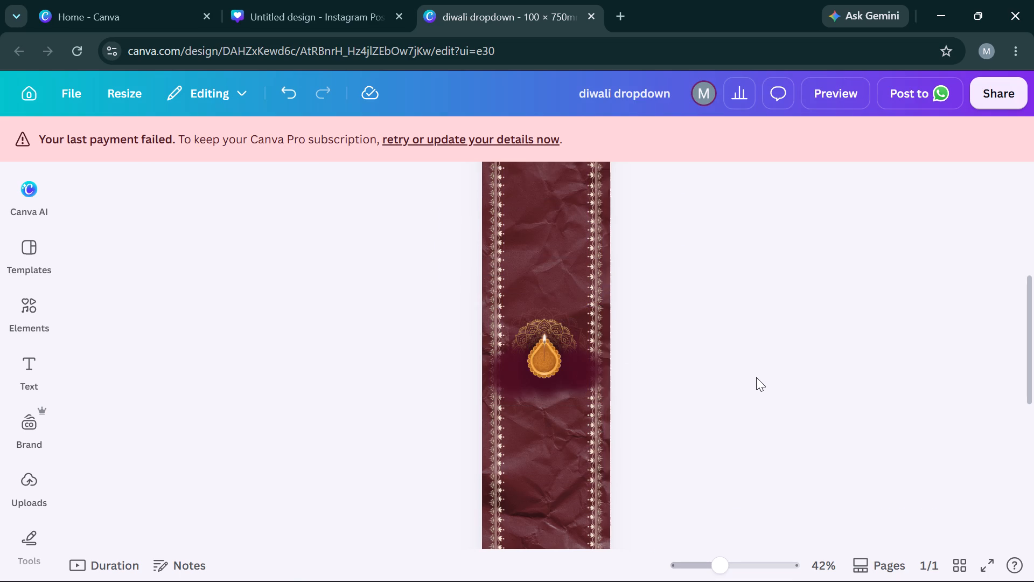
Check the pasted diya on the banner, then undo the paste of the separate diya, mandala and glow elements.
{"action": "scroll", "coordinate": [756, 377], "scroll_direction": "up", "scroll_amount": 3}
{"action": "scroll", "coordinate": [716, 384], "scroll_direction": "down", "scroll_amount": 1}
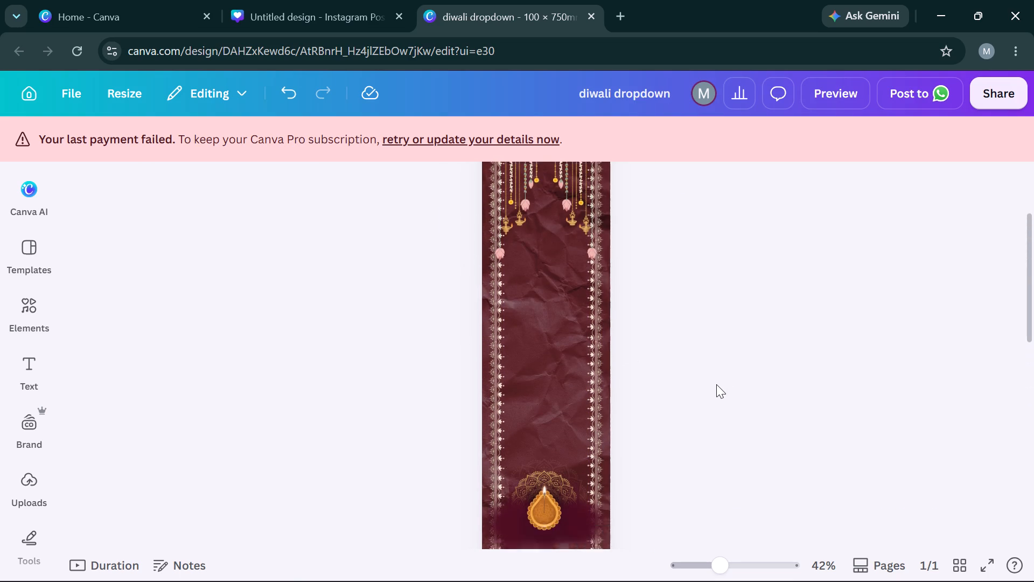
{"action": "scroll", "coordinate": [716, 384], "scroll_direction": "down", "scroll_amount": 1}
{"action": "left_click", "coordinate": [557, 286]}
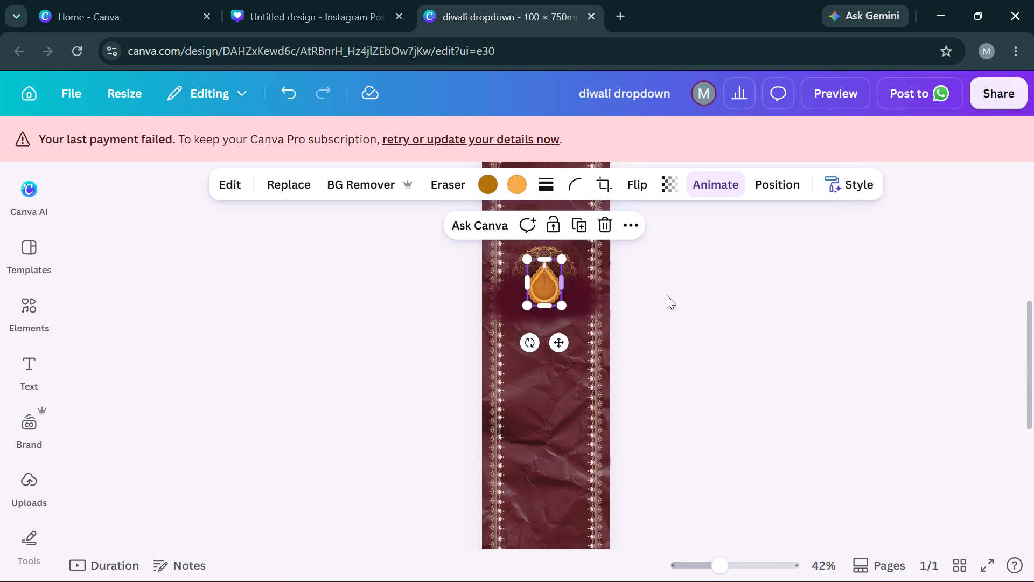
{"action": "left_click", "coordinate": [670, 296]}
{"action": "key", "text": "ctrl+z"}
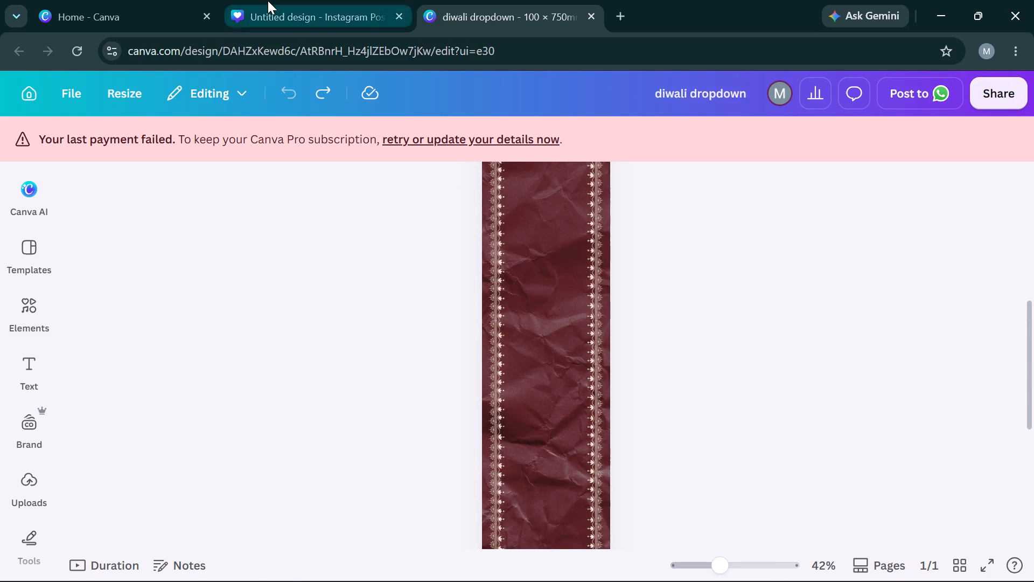
Return to the Instagram post and group the selected diya, mandala and glow elements.
{"action": "left_click", "coordinate": [268, 1]}
{"action": "key", "text": "ctrl+g"}
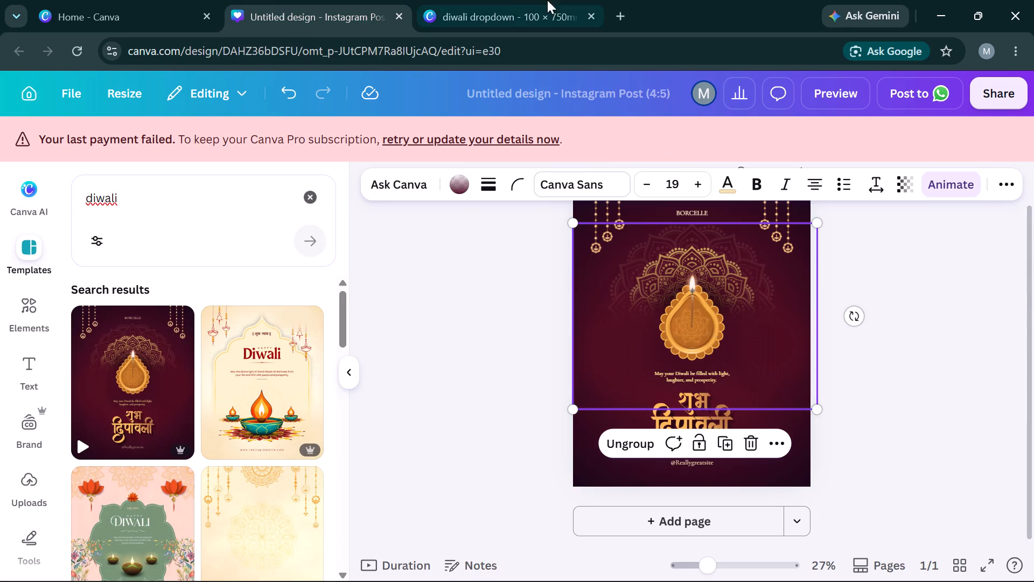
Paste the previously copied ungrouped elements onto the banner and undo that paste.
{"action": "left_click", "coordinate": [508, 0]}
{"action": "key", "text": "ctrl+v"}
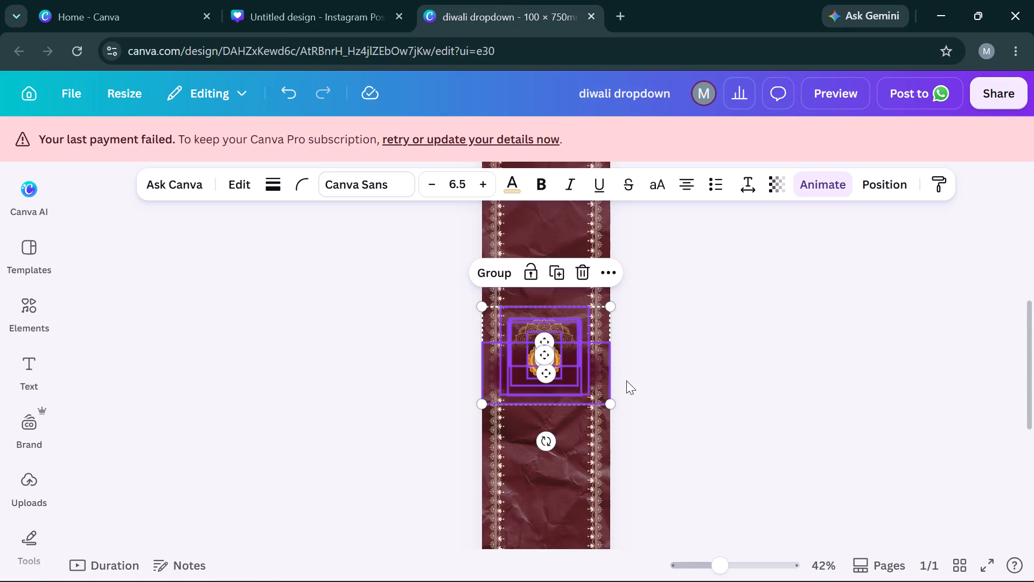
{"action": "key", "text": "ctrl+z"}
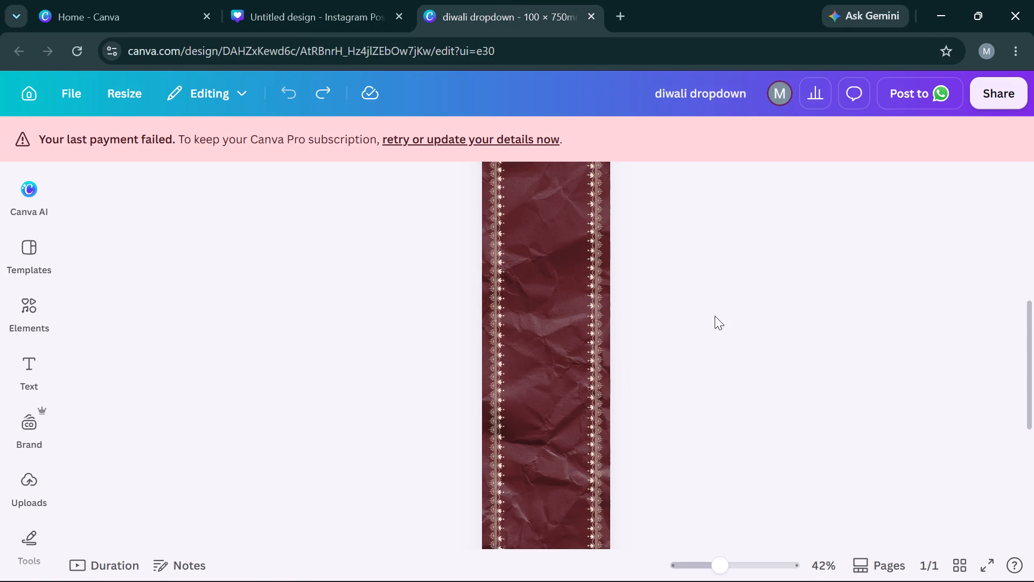
Copy the grouped diya, mandala and glow artwork from the Instagram post and paste it onto the banner.
{"action": "left_click", "coordinate": [380, 13]}
{"action": "key", "text": "ctrl+c"}
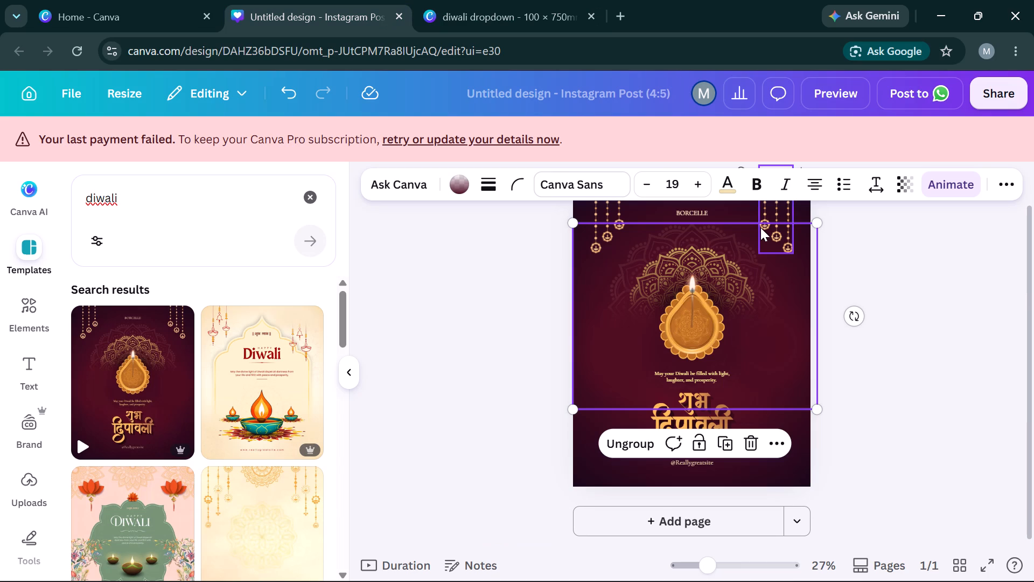
{"action": "left_click", "coordinate": [489, 0]}
{"action": "key", "text": "ctrl+v"}
Move the pasted diya group down the banner to its bottom edge, below the cream floral ornament, and deselect it.
{"action": "scroll", "coordinate": [695, 333], "scroll_direction": "up", "scroll_amount": 1}
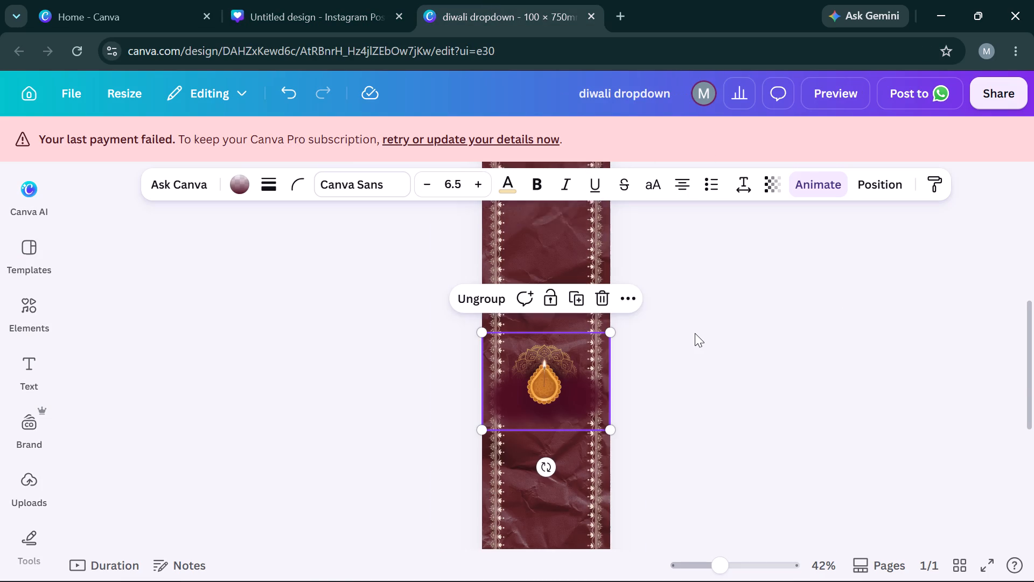
{"action": "scroll", "coordinate": [695, 333], "scroll_direction": "up", "scroll_amount": 1}
{"action": "left_click_drag", "start_coordinate": [540, 462], "coordinate": [542, 300]}
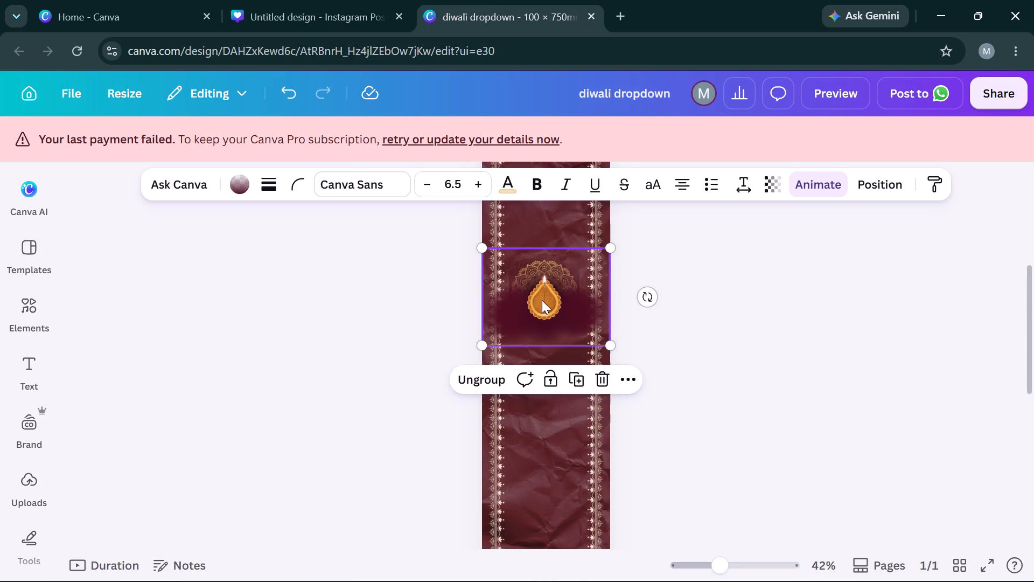
{"action": "scroll", "coordinate": [542, 300], "scroll_direction": "up", "scroll_amount": 3}
{"action": "scroll", "coordinate": [542, 300], "scroll_direction": "down", "scroll_amount": 1}
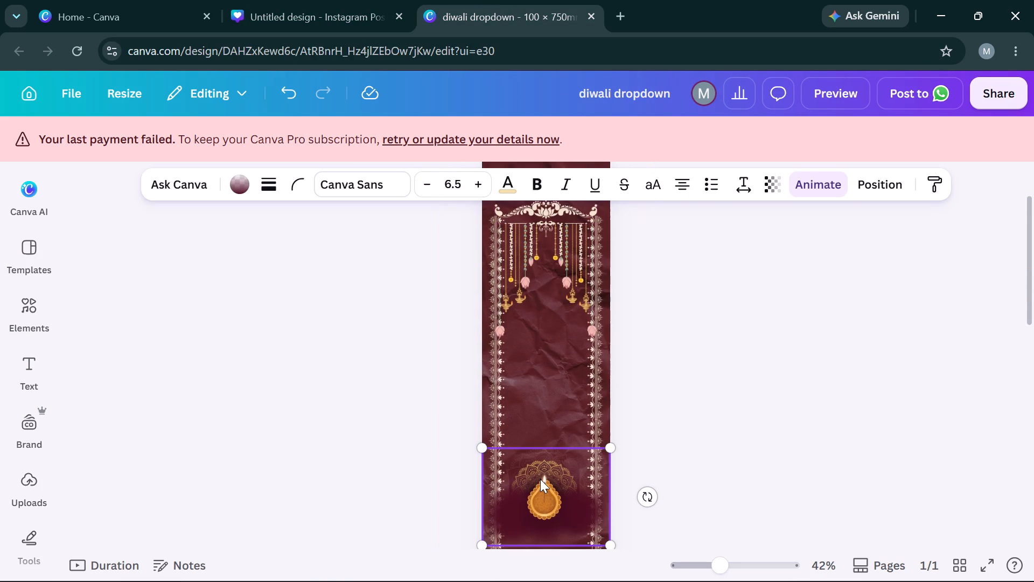
{"action": "scroll", "coordinate": [540, 479], "scroll_direction": "down", "scroll_amount": 2}
{"action": "left_click_drag", "start_coordinate": [560, 211], "coordinate": [553, 438]}
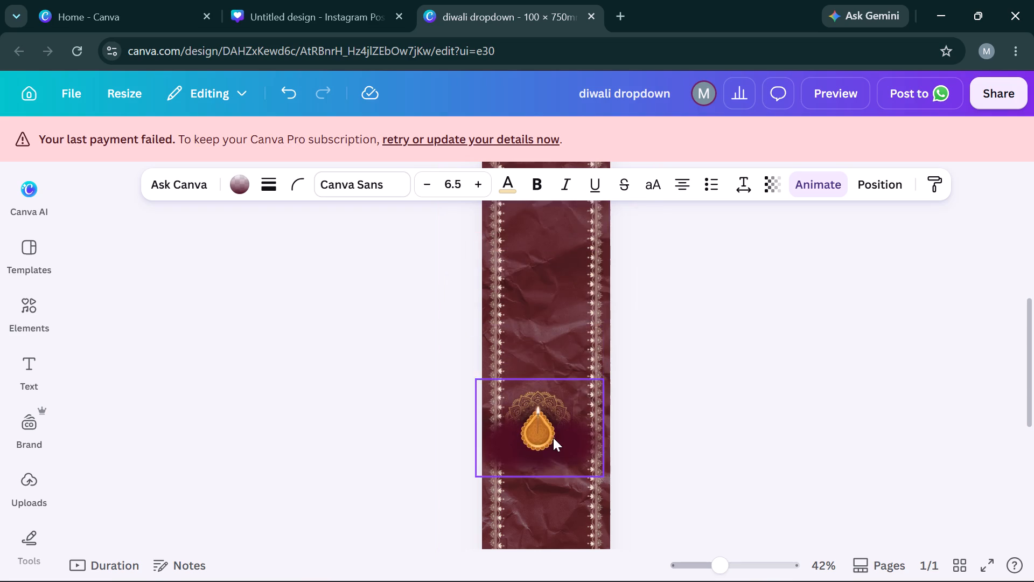
{"action": "scroll", "coordinate": [553, 438], "scroll_direction": "down", "scroll_amount": 2}
{"action": "scroll", "coordinate": [549, 297], "scroll_direction": "up", "scroll_amount": 2}
{"action": "left_click_drag", "start_coordinate": [545, 285], "coordinate": [555, 445]}
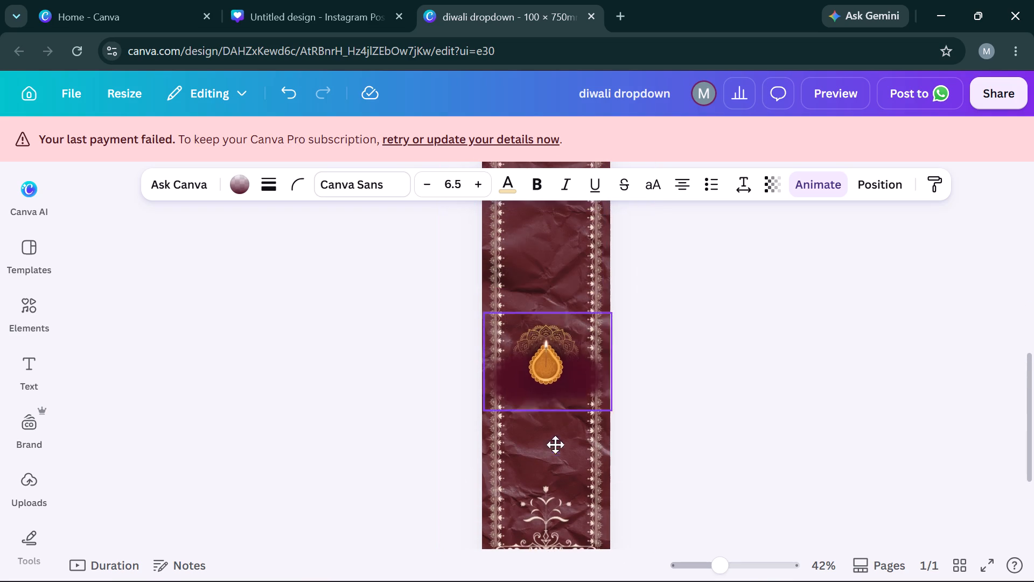
{"action": "left_click_drag", "start_coordinate": [555, 445], "coordinate": [551, 481]}
{"action": "scroll", "coordinate": [551, 481], "scroll_direction": "down", "scroll_amount": 1}
{"action": "left_click_drag", "start_coordinate": [557, 307], "coordinate": [556, 364]}
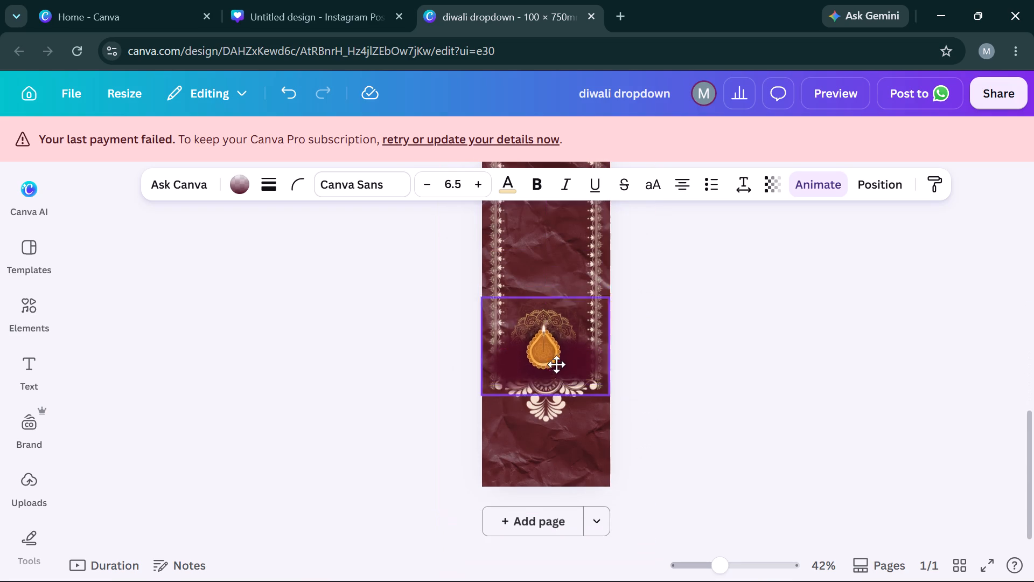
{"action": "left_click_drag", "start_coordinate": [556, 364], "coordinate": [558, 413]}
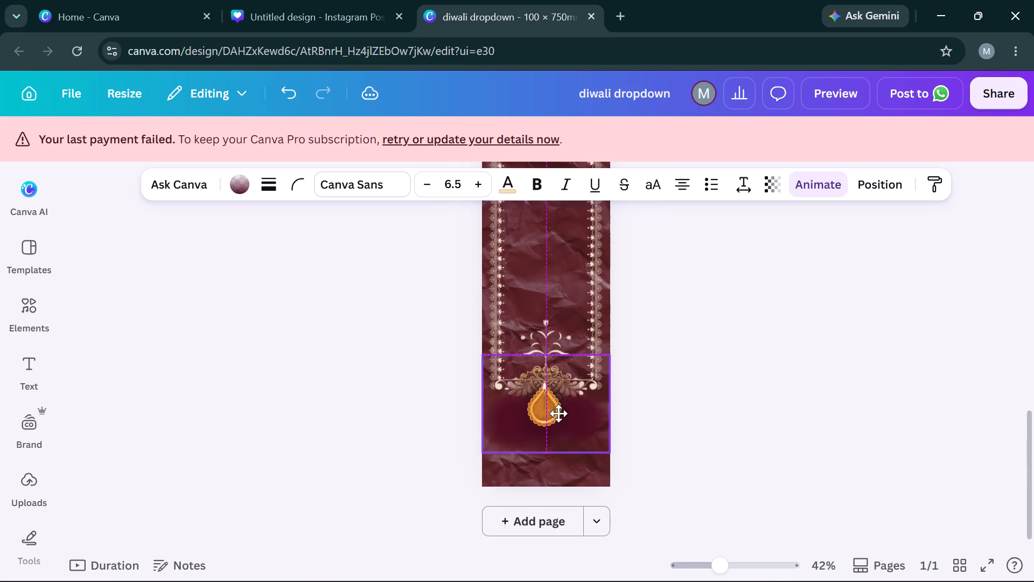
{"action": "left_click_drag", "start_coordinate": [558, 413], "coordinate": [557, 470]}
{"action": "left_click", "coordinate": [665, 344]}
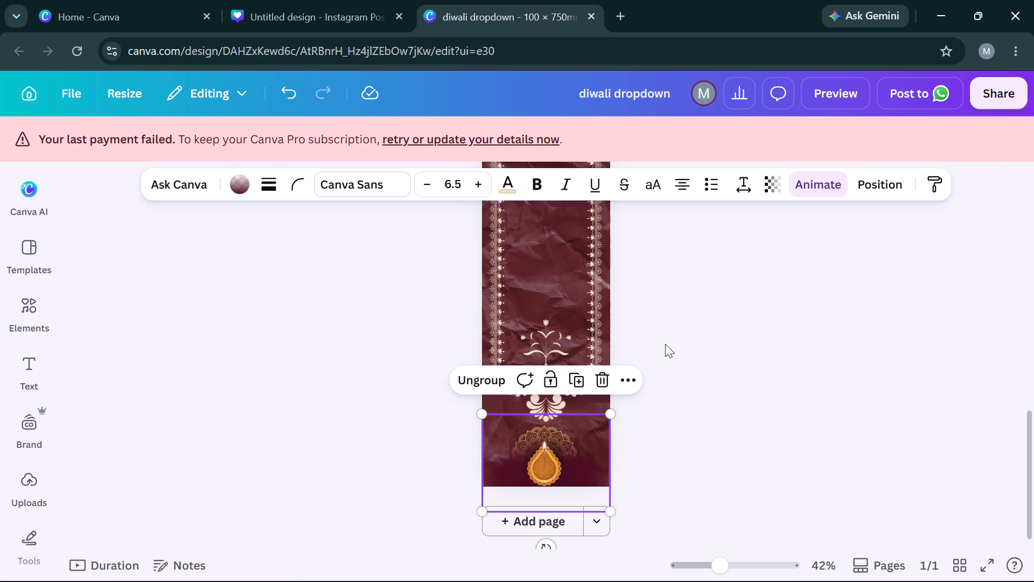
Delete both cream floral ornament pieces above the diya at the lower end of the banner.
{"action": "left_click", "coordinate": [549, 368]}
{"action": "key", "text": "Delete"}
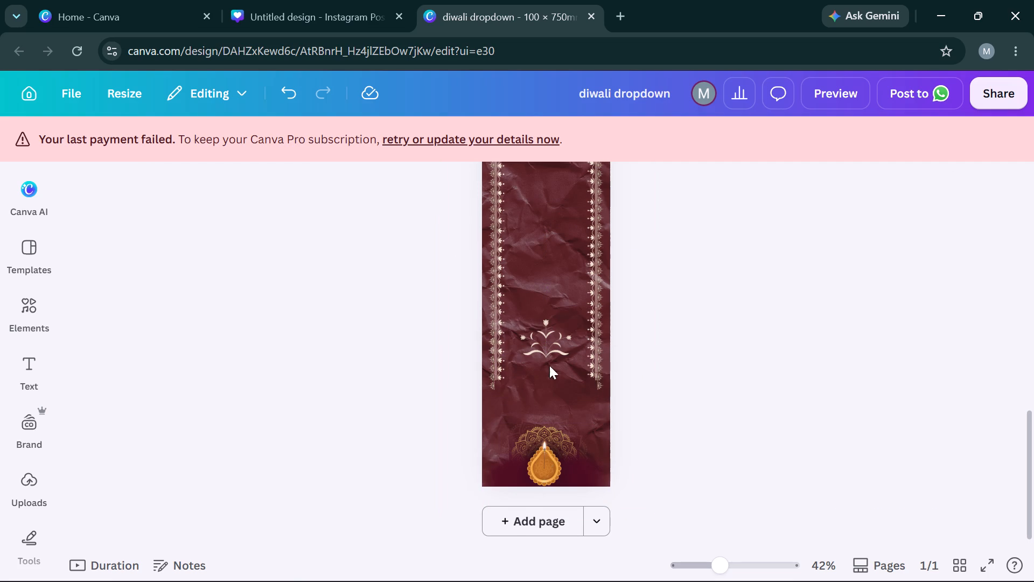
{"action": "left_click", "coordinate": [547, 342]}
{"action": "key", "text": "Delete"}
Reposition the diya group below the side borders' lower ends, centred across the banner's width near its bottom edge.
{"action": "left_click_drag", "start_coordinate": [546, 461], "coordinate": [546, 405]}
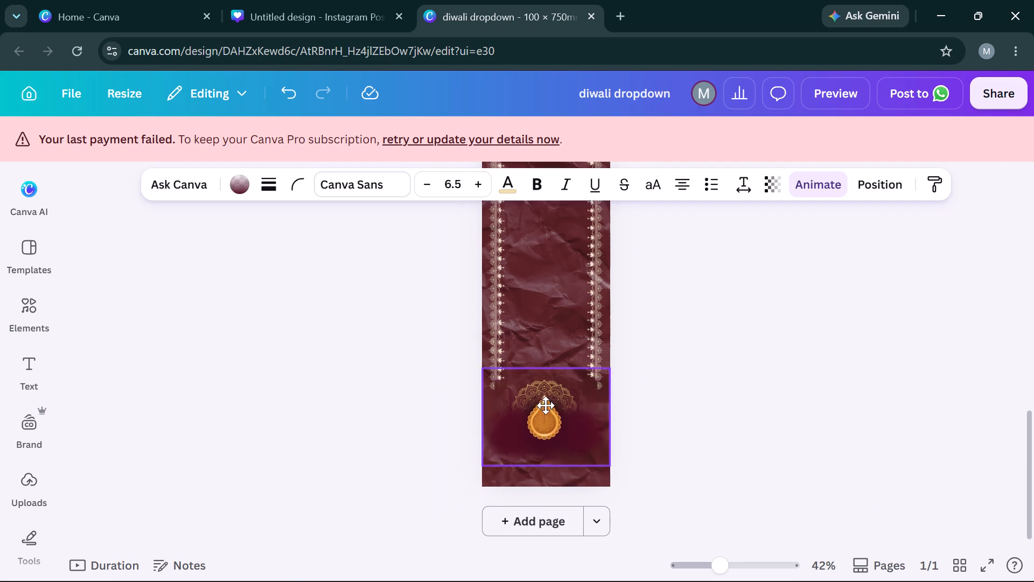
{"action": "left_click_drag", "start_coordinate": [546, 405], "coordinate": [551, 383]}
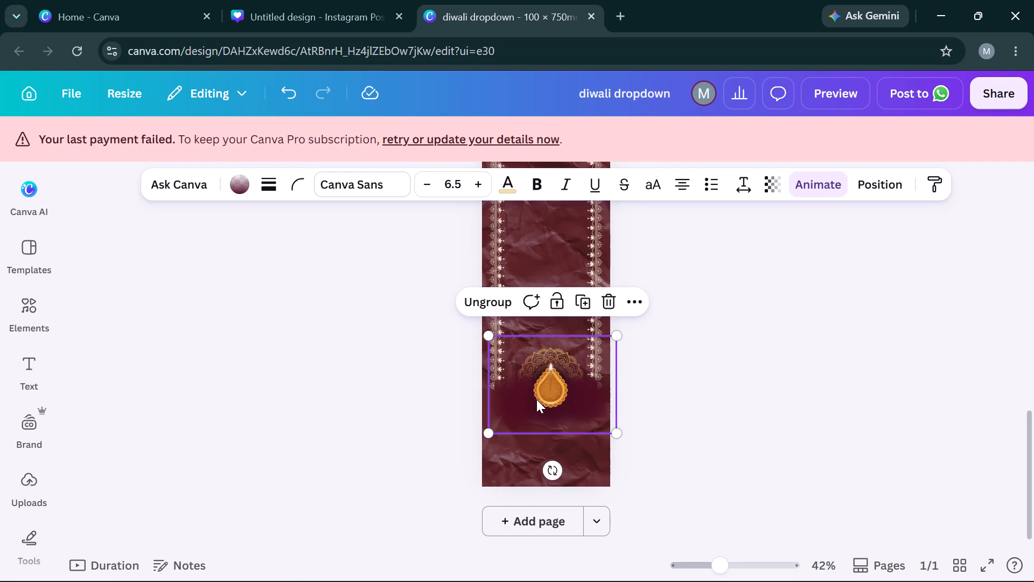
{"action": "left_click_drag", "start_coordinate": [536, 399], "coordinate": [534, 461]}
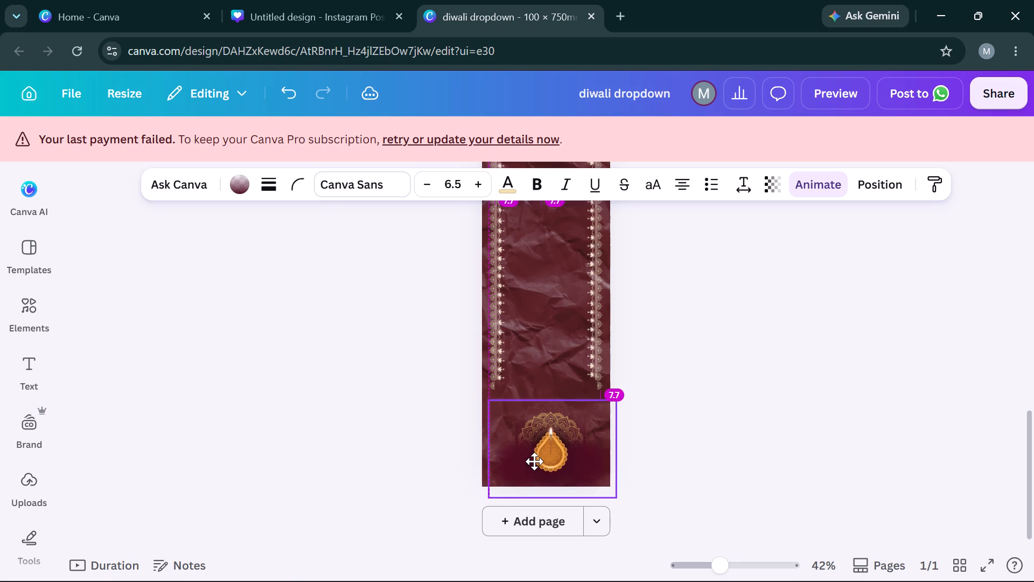
{"action": "left_click_drag", "start_coordinate": [534, 461], "coordinate": [529, 463]}
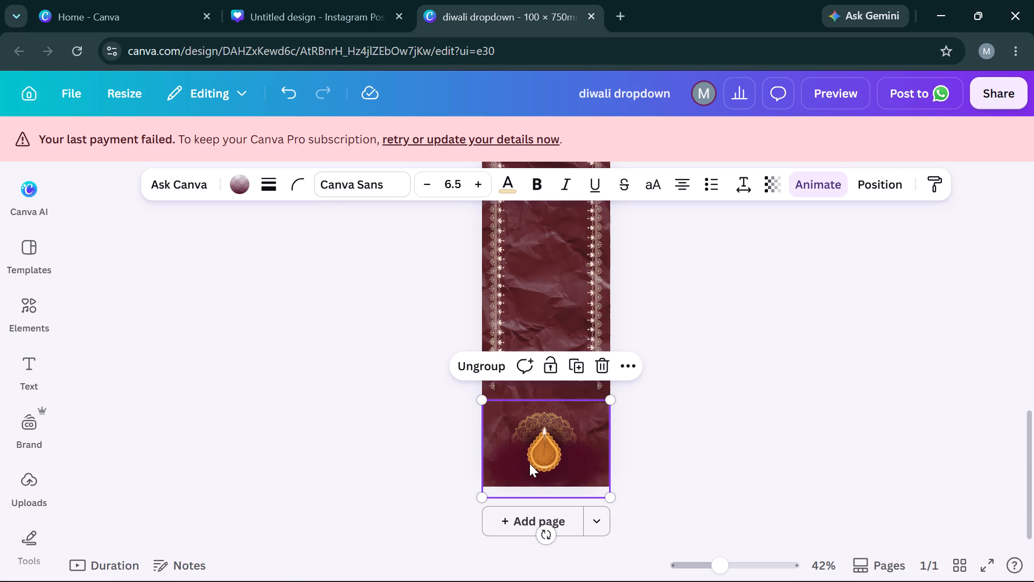
Switch to the Instagram post and open its list of layers.
{"action": "left_click", "coordinate": [344, 0]}
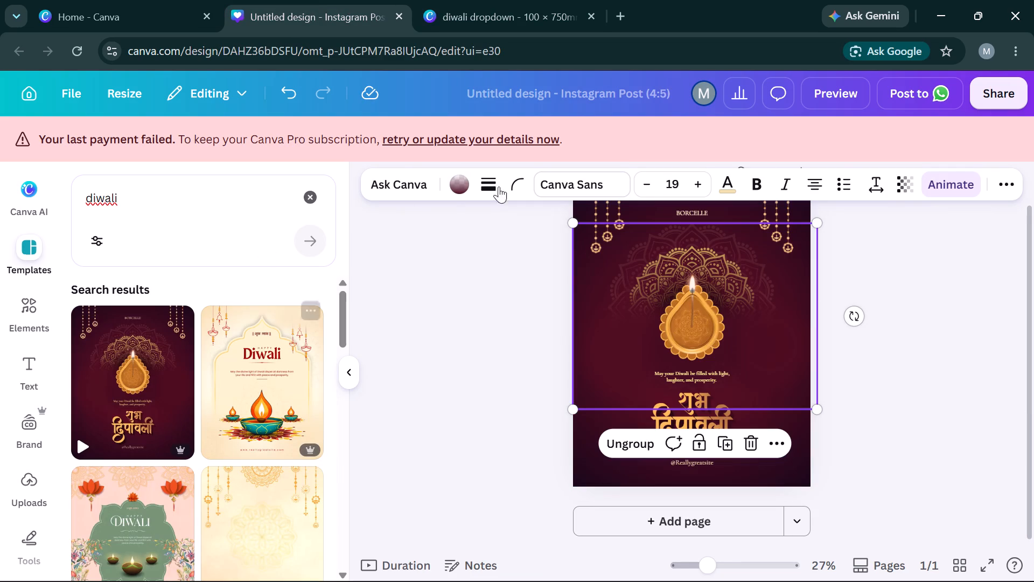
{"action": "left_click", "coordinate": [994, 181]}
{"action": "left_click", "coordinate": [963, 214]}
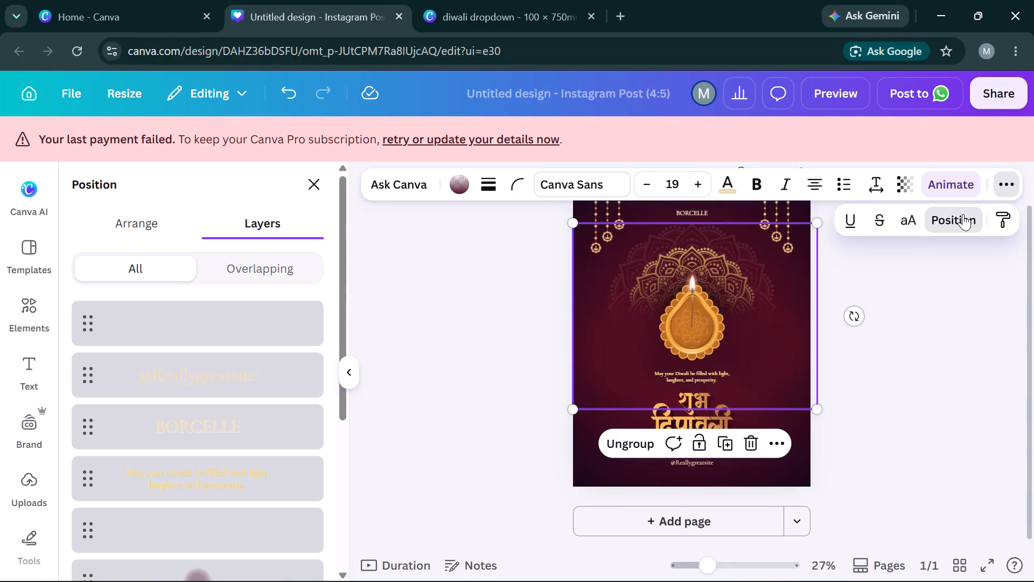
Search the computer for the Kuro app and launch it.
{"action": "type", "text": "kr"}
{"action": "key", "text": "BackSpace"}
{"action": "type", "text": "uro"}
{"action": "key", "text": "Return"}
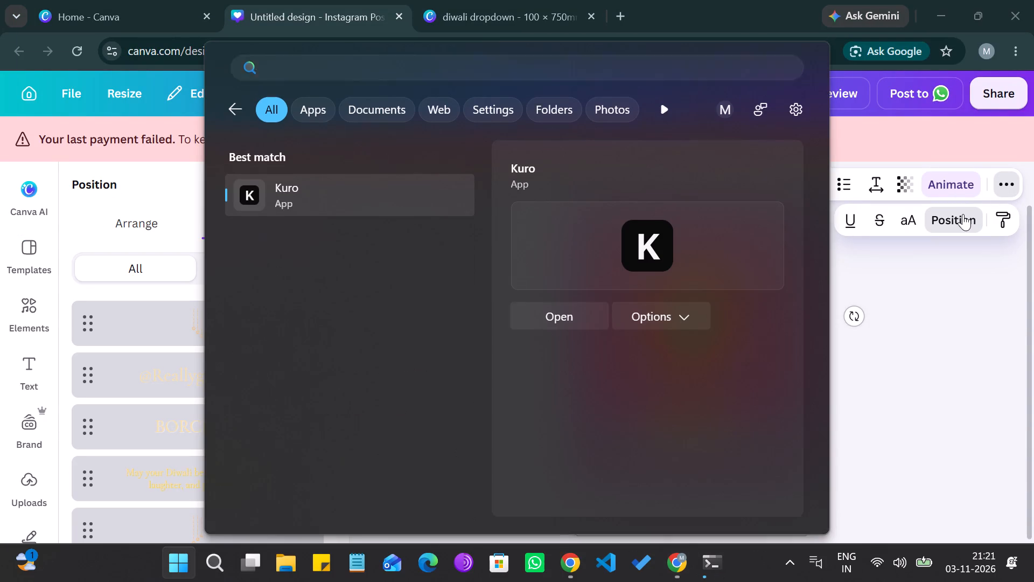
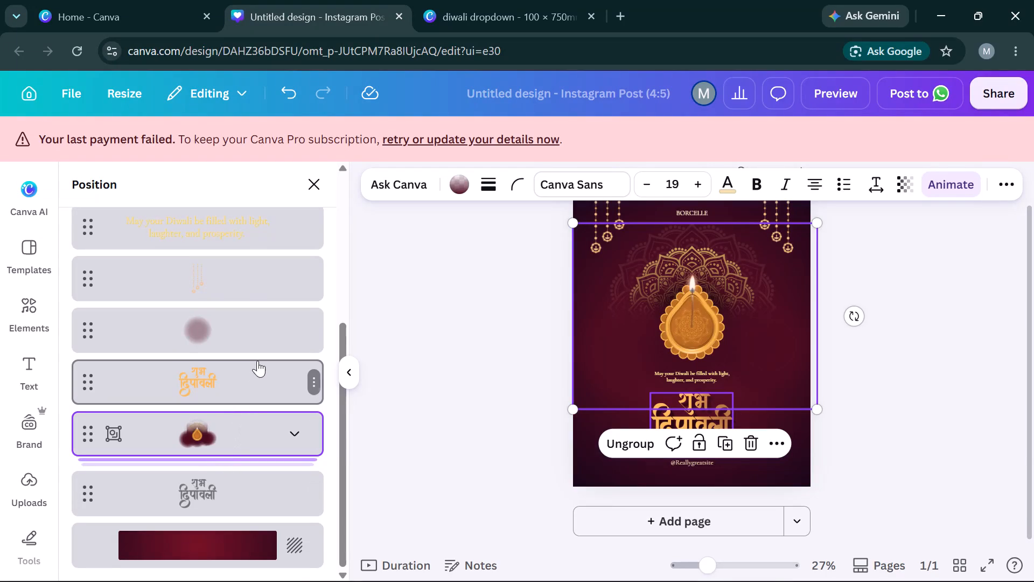
Undo the last grouping of the diya and mandala artwork in the Instagram post.
{"action": "scroll", "coordinate": [257, 361], "scroll_direction": "down", "scroll_amount": 2}
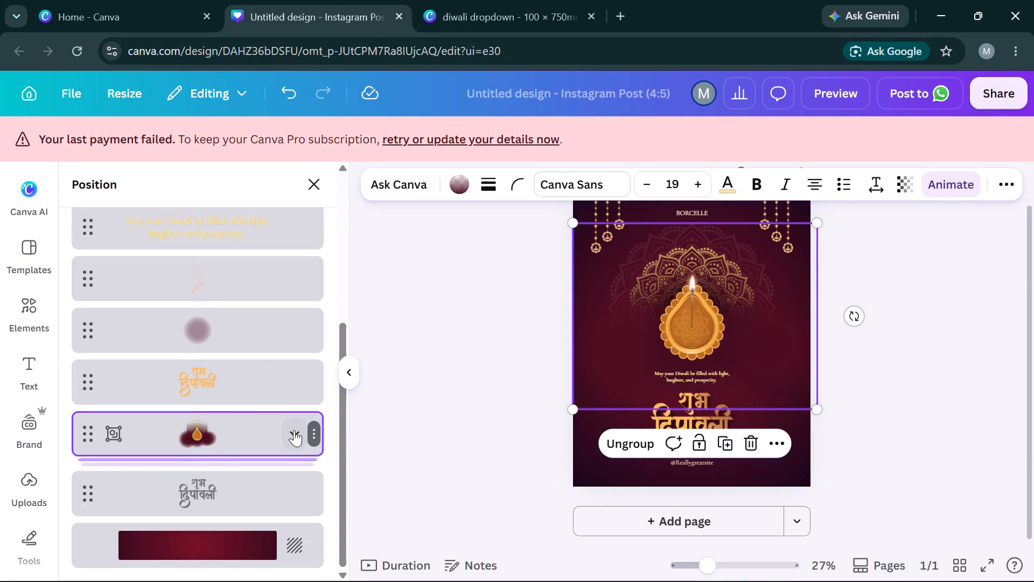
{"action": "key", "text": "ctrl+z"}
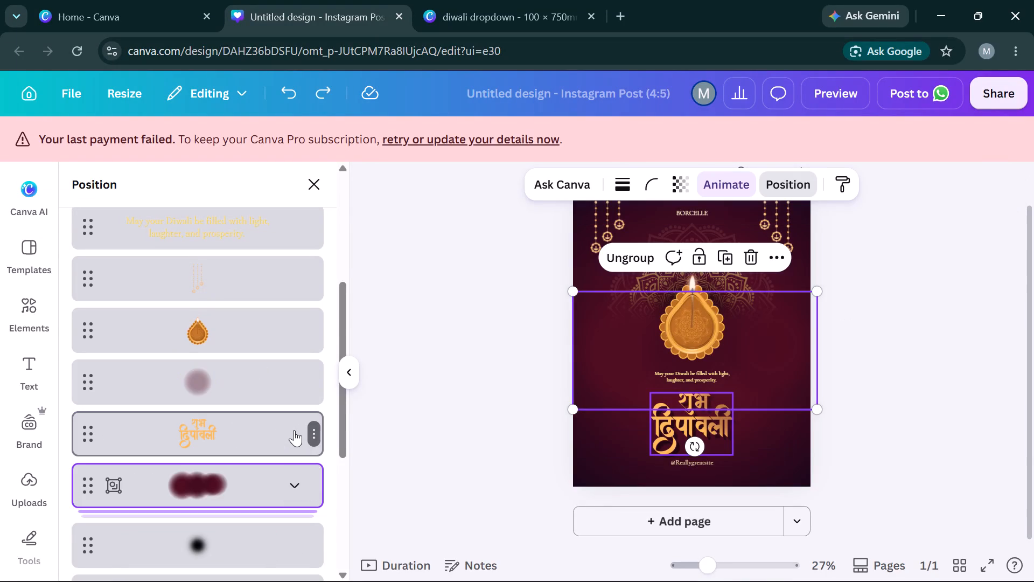
Copy the Instagram post's square maroon fade gradient into the diwali dropdown banner and place it over the diya artwork at the bottom end.
{"action": "scroll", "coordinate": [294, 430], "scroll_direction": "down", "scroll_amount": 3}
{"action": "left_click", "coordinate": [236, 381]}
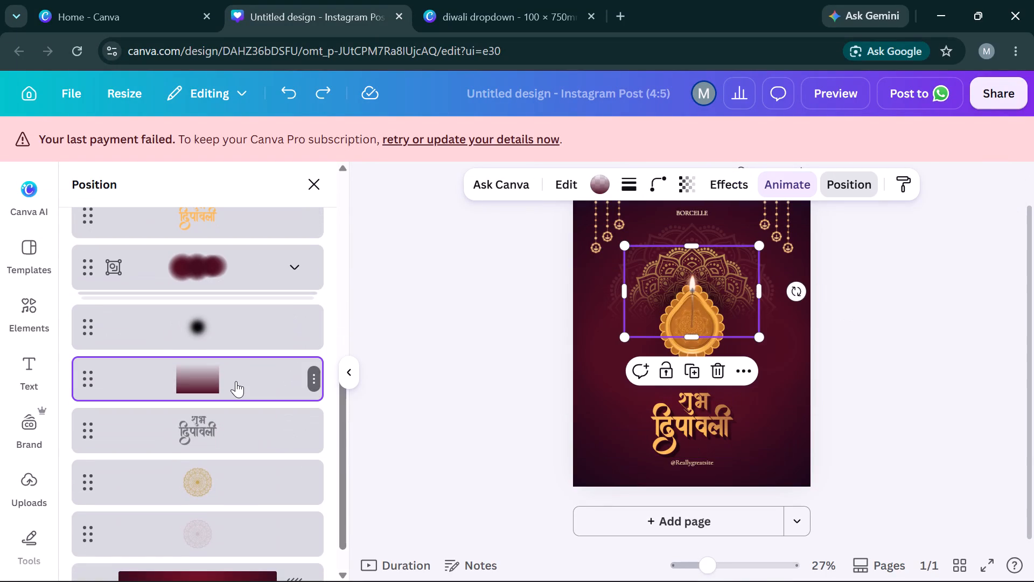
{"action": "key", "text": "ctrl+c"}
{"action": "left_click", "coordinate": [551, 0]}
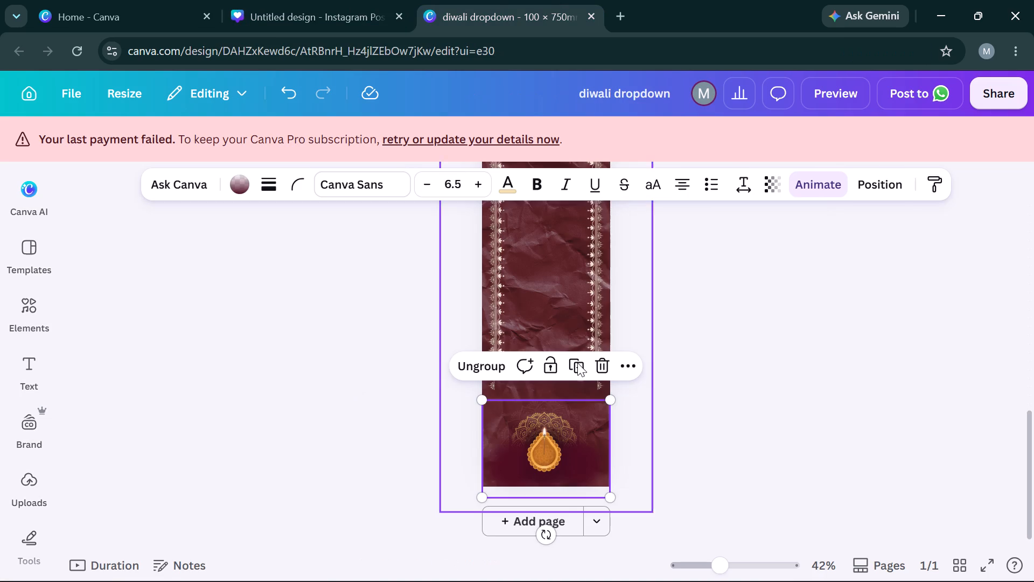
{"action": "key", "text": "ctrl+v"}
{"action": "left_click_drag", "start_coordinate": [557, 303], "coordinate": [557, 304]}
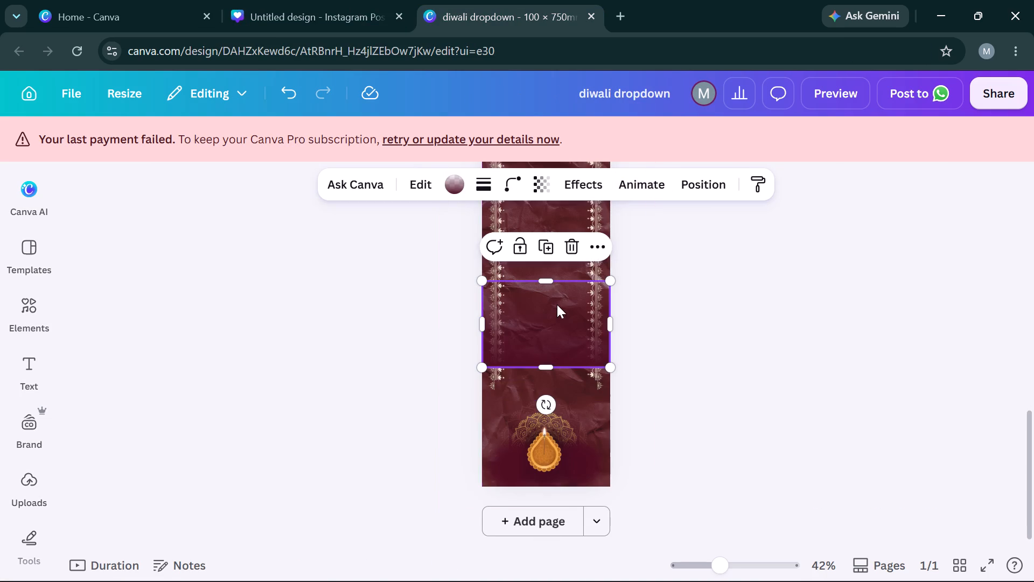
{"action": "left_click_drag", "start_coordinate": [557, 304], "coordinate": [556, 426]}
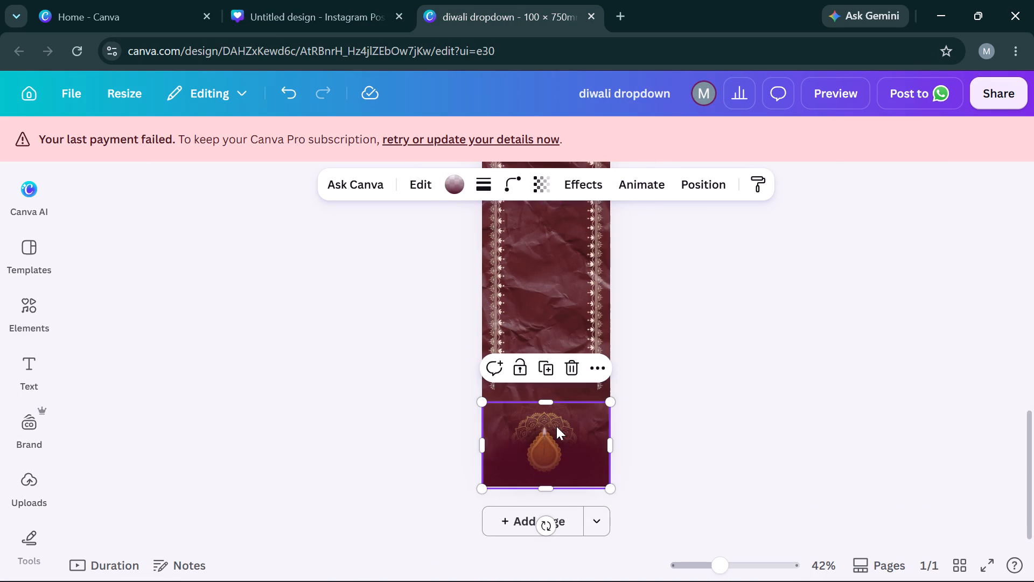
Send the maroon gradient to the back and bring it forward one level, behind the diya artwork, then deselect it.
{"action": "left_click", "coordinate": [716, 181]}
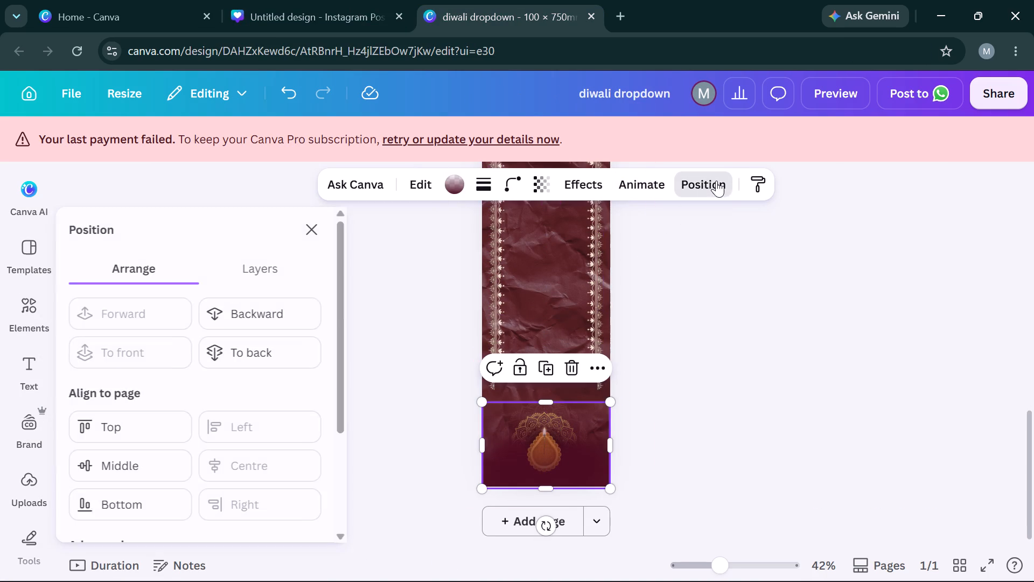
{"action": "left_click", "coordinate": [232, 338]}
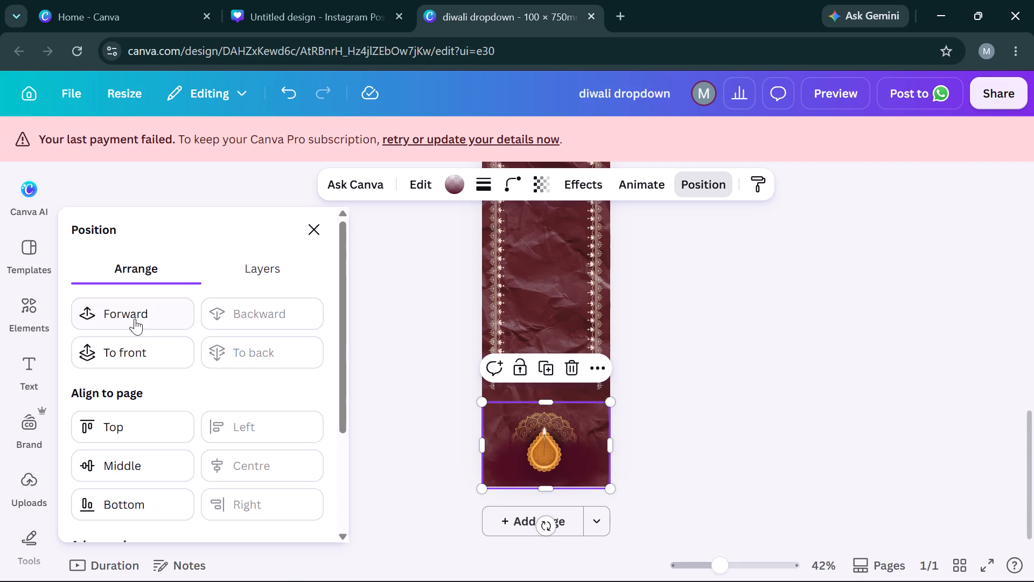
{"action": "left_click", "coordinate": [118, 314]}
{"action": "left_click", "coordinate": [624, 469]}
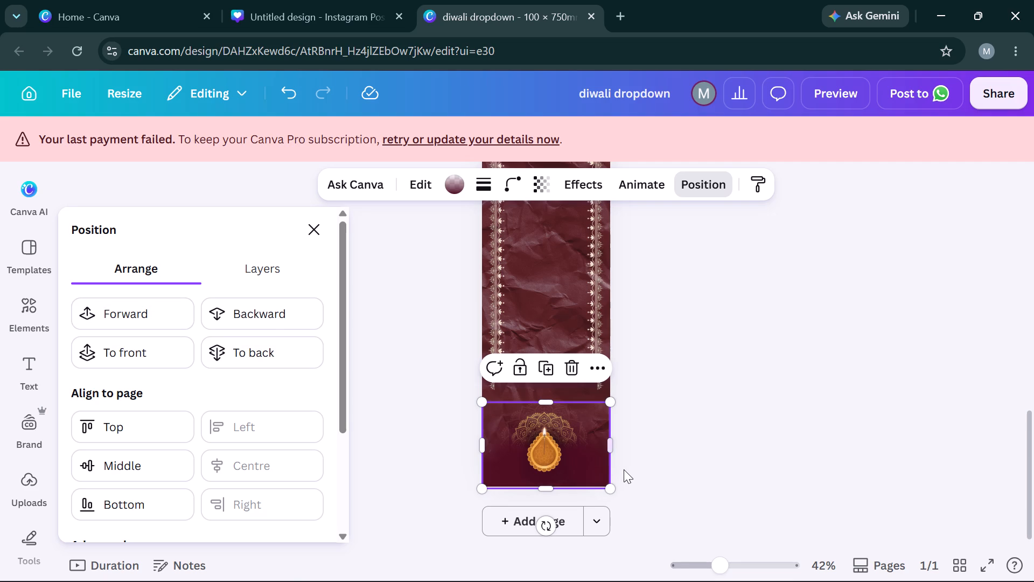
{"action": "left_click", "coordinate": [624, 469]}
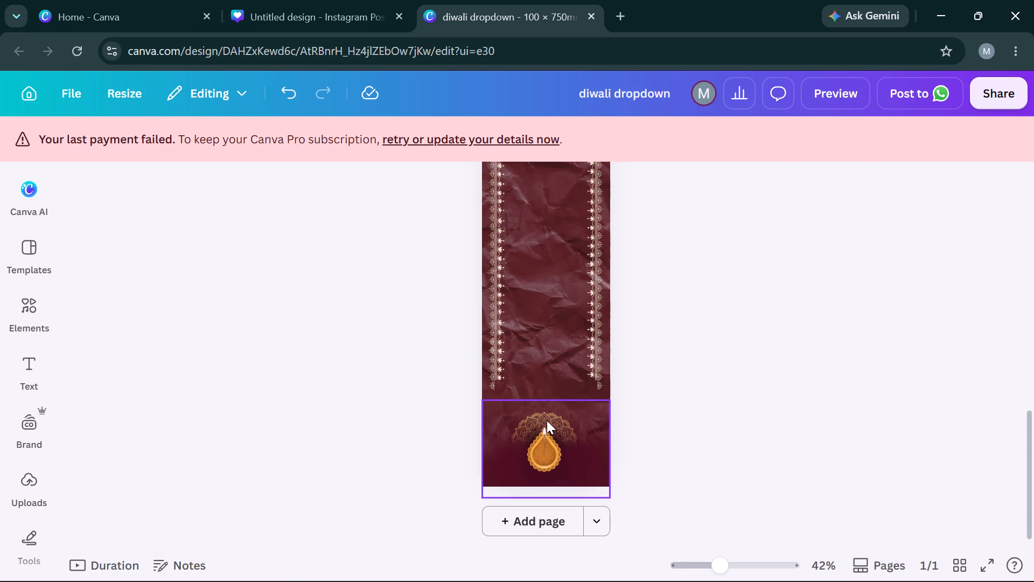
Nudge the grouped diya, mandala and maroon glows upward at the lower end of the banner.
{"action": "left_click", "coordinate": [547, 420]}
{"action": "key", "text": "Up"}
{"action": "key", "text": "Up"}
{"action": "key", "text": "Up"}
{"action": "key", "text": "Up"}
{"action": "key", "text": "Up"}
{"action": "key", "text": "Up"}
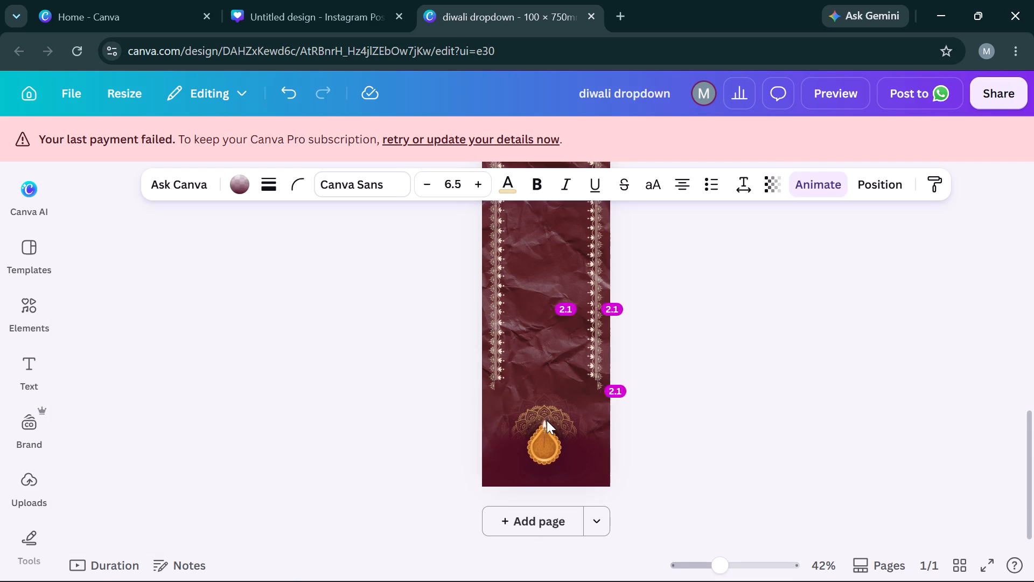
{"action": "key", "text": "Up"}
{"action": "key", "text": "Up"}
{"action": "key", "text": "Up"}
{"action": "key", "text": "Up"}
{"action": "key", "text": "Up"}
{"action": "key", "text": "Up"}
{"action": "key", "text": "Up"}
{"action": "key", "text": "Up"}
{"action": "key", "text": "Up"}
{"action": "key", "text": "Up"}
{"action": "key", "text": "Up"}
{"action": "key", "text": "Up"}
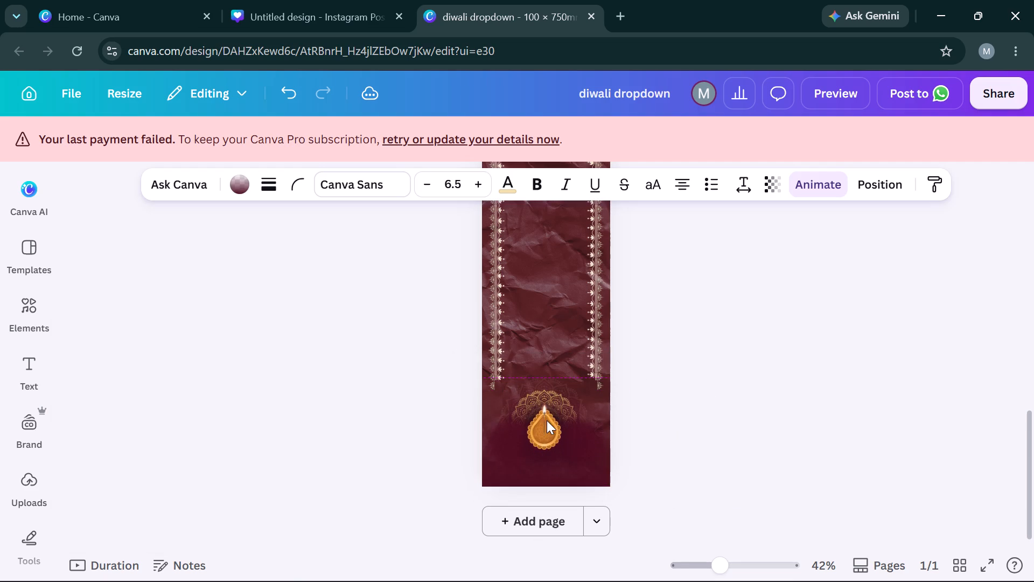
{"action": "key", "text": "Up"}
{"action": "key", "text": "Up"}
{"action": "key", "text": "Up"}
{"action": "key", "text": "Up"}
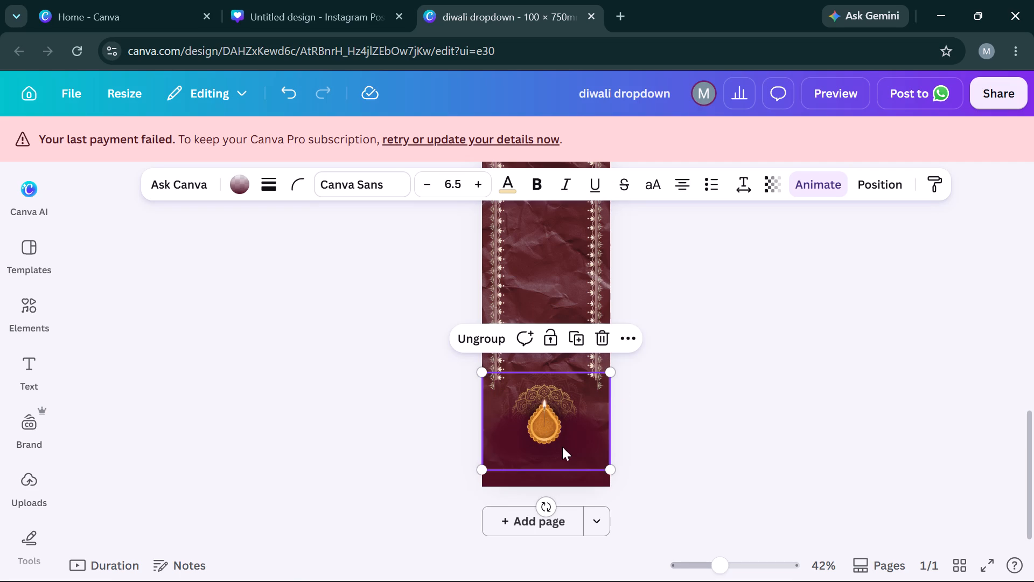
{"action": "key", "text": "Down"}
Ungroup the diya, mandala and glow artwork at the bottom of the banner.
{"action": "left_click", "coordinate": [544, 415]}
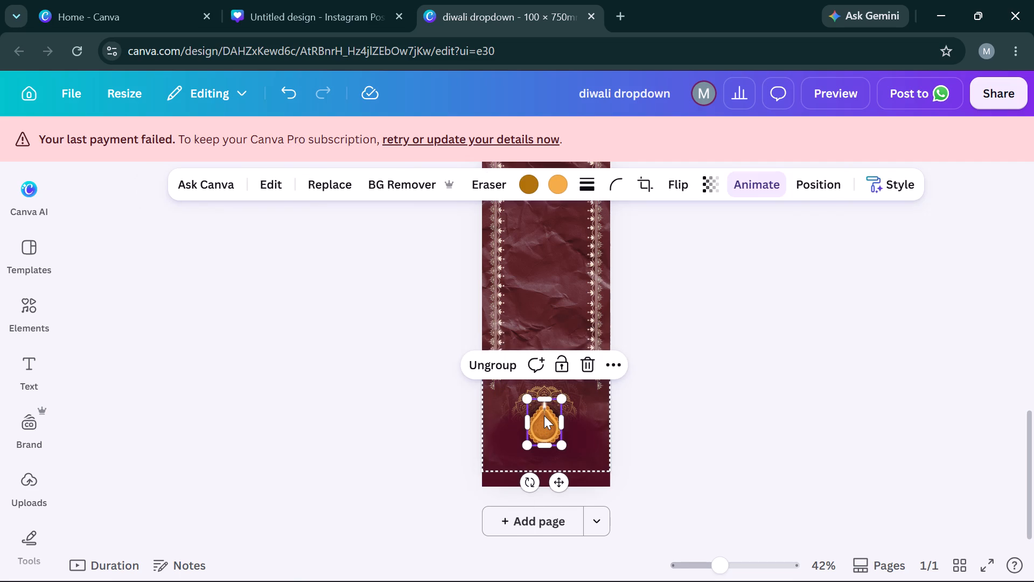
{"action": "double_click", "coordinate": [580, 445]}
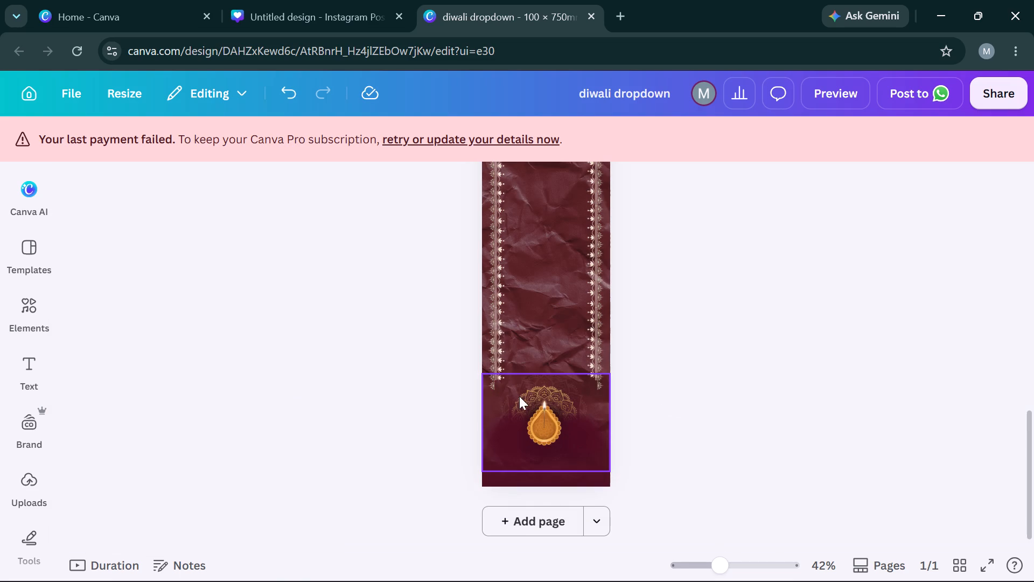
{"action": "left_click", "coordinate": [520, 396]}
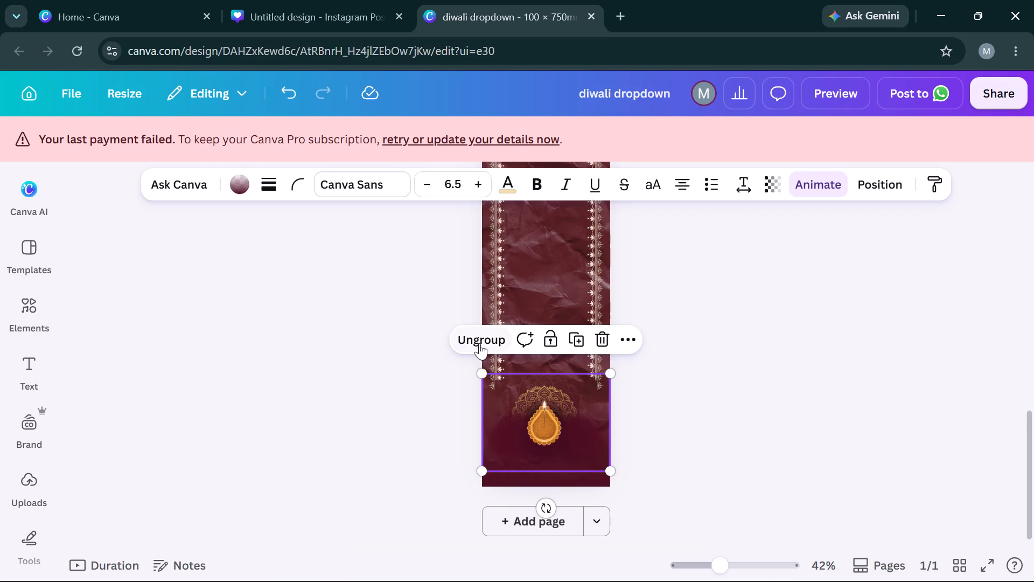
{"action": "left_click", "coordinate": [479, 343]}
From the banner's layer list, group the four round maroon glow layers directly beneath the diya.
{"action": "left_click", "coordinate": [904, 186]}
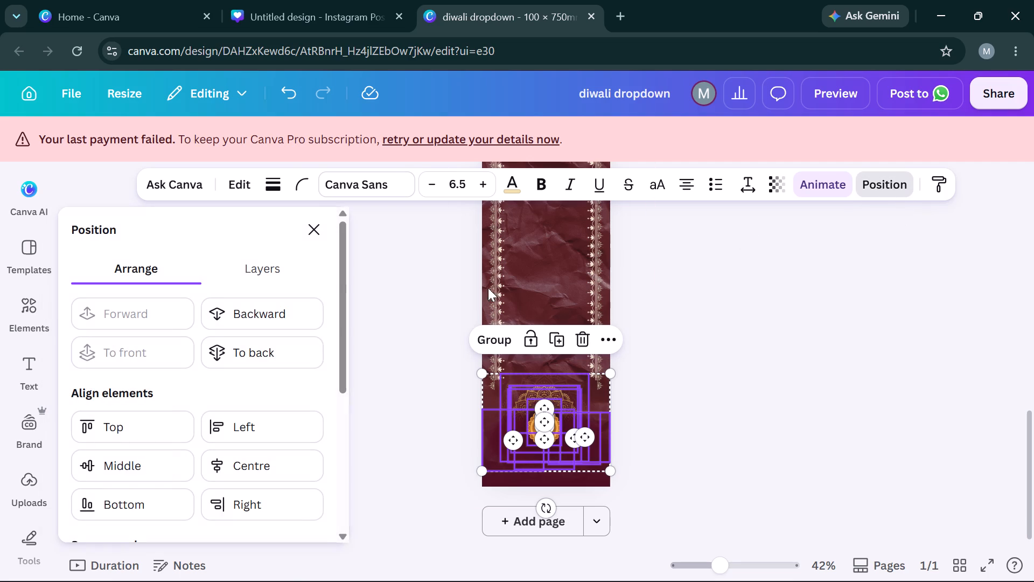
{"action": "left_click", "coordinate": [248, 259]}
{"action": "scroll", "coordinate": [174, 432], "scroll_direction": "down", "scroll_amount": 1}
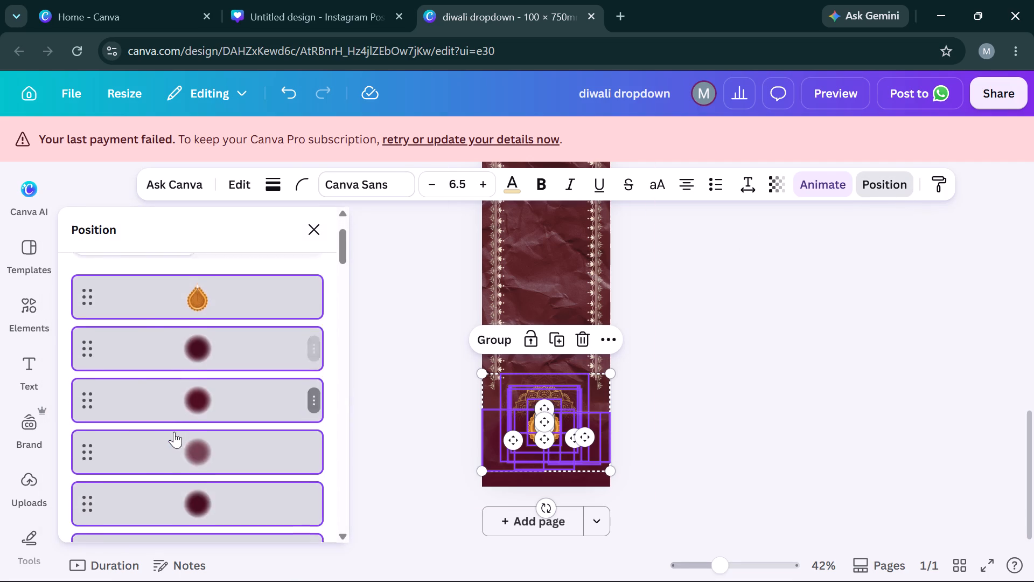
{"action": "scroll", "coordinate": [174, 432], "scroll_direction": "down", "scroll_amount": 2}
{"action": "scroll", "coordinate": [174, 432], "scroll_direction": "up", "scroll_amount": 1}
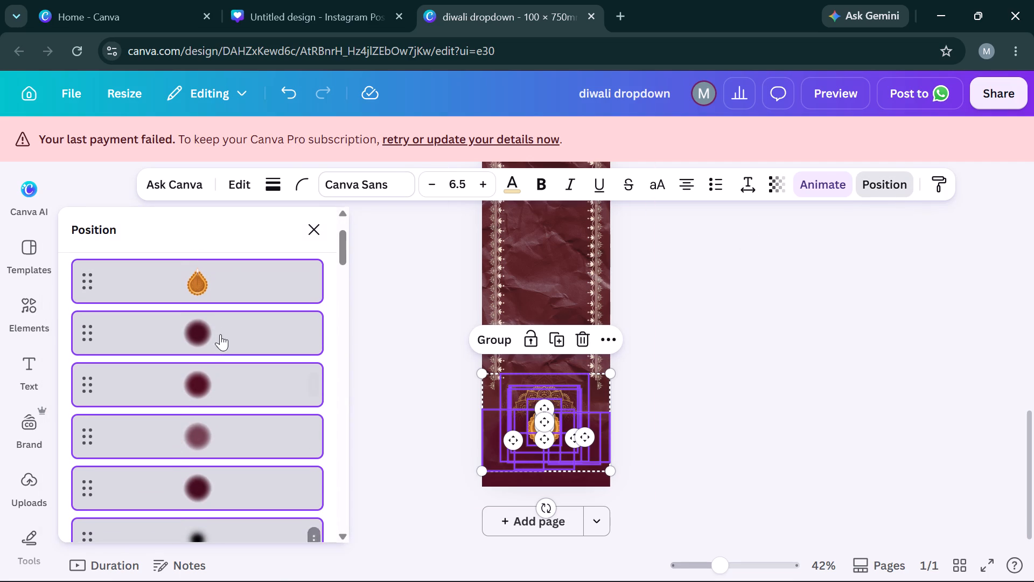
{"action": "left_click", "coordinate": [228, 322]}
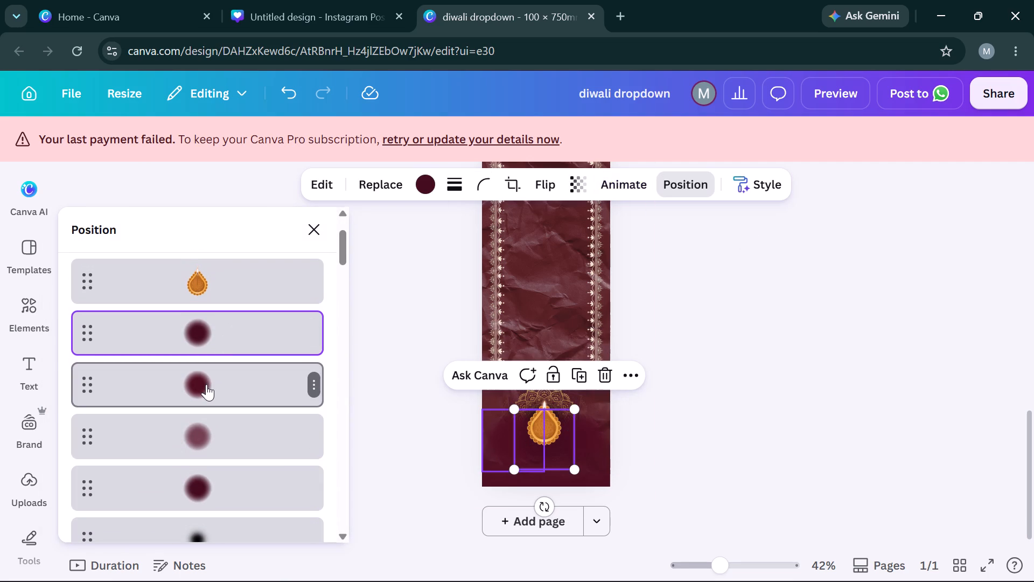
{"action": "left_click", "coordinate": [206, 384], "text": "ctrl"}
{"action": "left_click", "coordinate": [213, 448], "text": "ctrl"}
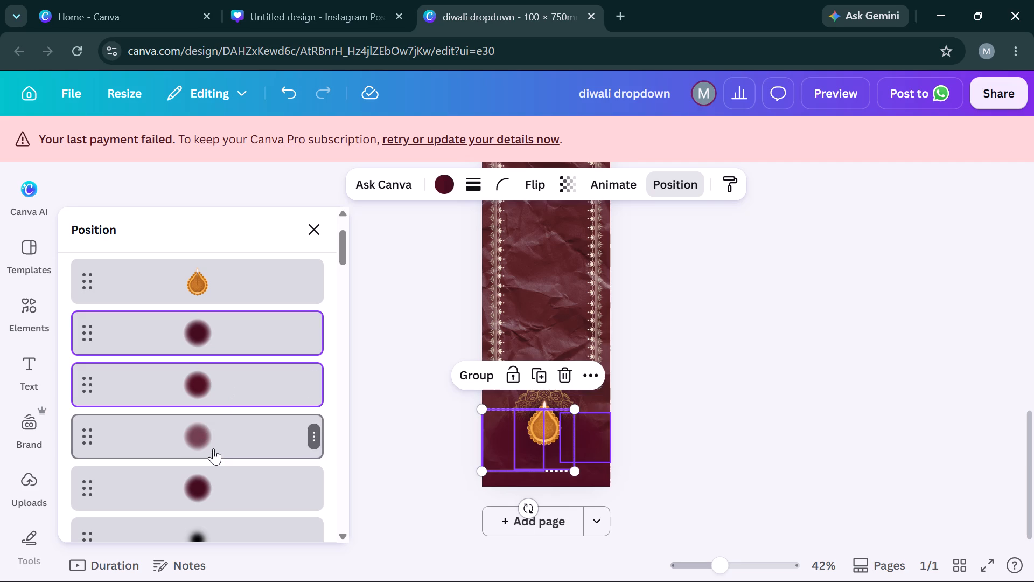
{"action": "left_click", "coordinate": [216, 486], "text": "ctrl"}
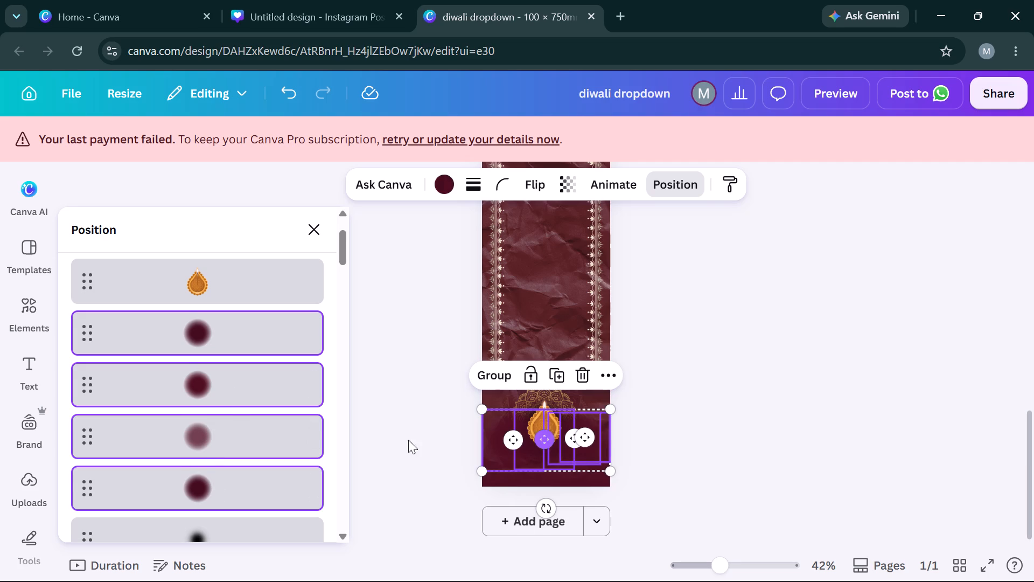
{"action": "scroll", "coordinate": [246, 414], "scroll_direction": "down", "scroll_amount": 1}
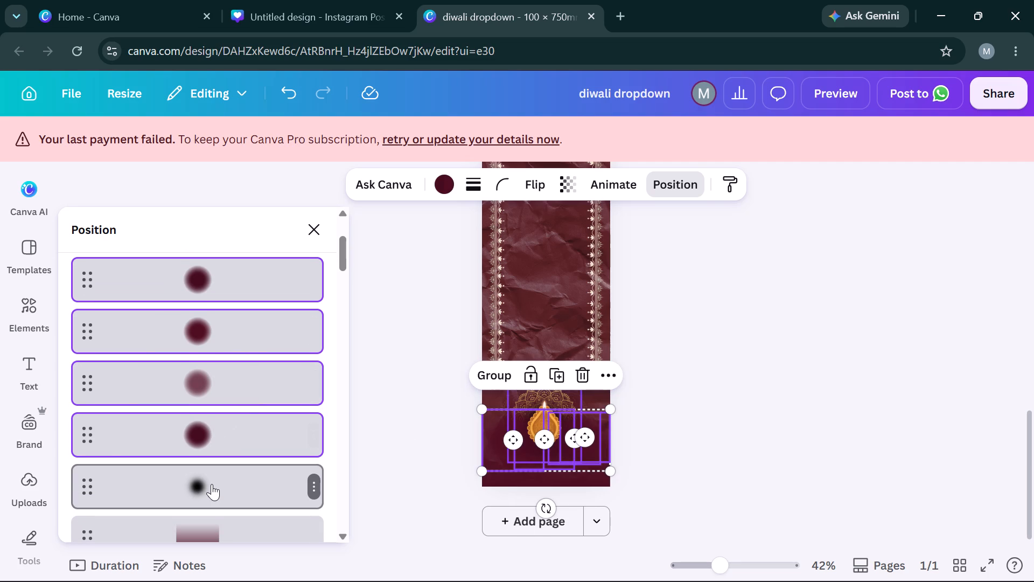
{"action": "key", "text": "ctrl+g"}
Nudge the maroon glow group downward toward the banner's bottom edge, leaving the diya in place.
{"action": "key", "text": "Down"}
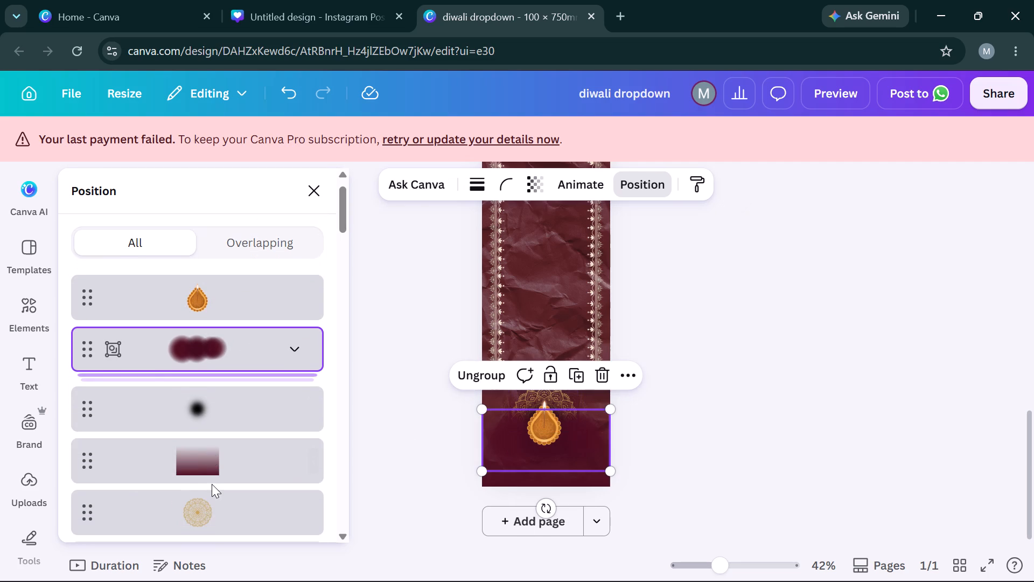
{"action": "left_click", "coordinate": [728, 390]}
{"action": "key", "text": "Down"}
{"action": "left_click", "coordinate": [728, 390]}
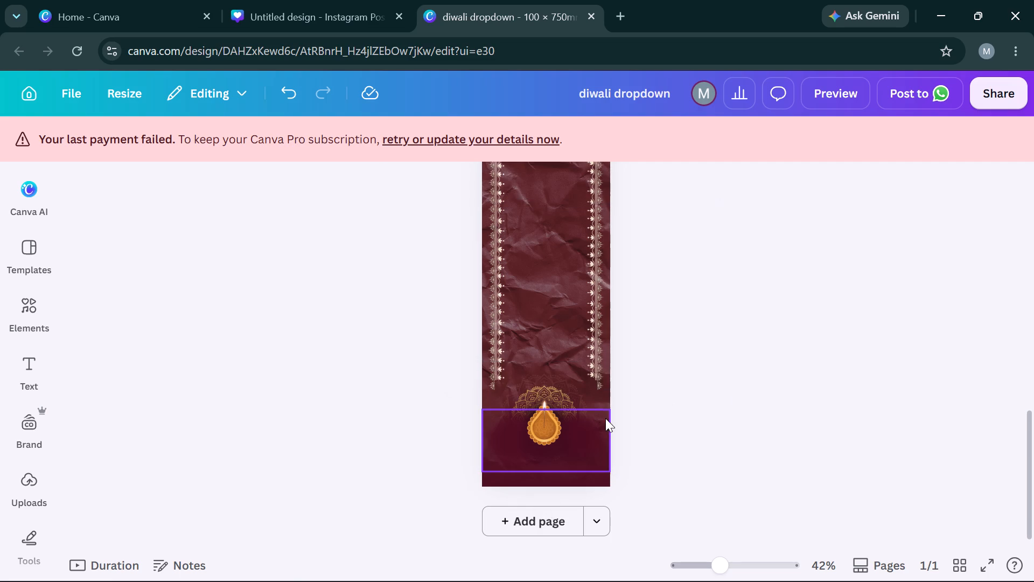
{"action": "left_click", "coordinate": [580, 432]}
{"action": "key", "text": "Down"}
{"action": "key", "text": "Down"}
{"action": "key", "text": "Down"}
{"action": "key", "text": "Down"}
{"action": "key", "text": "Down"}
{"action": "key", "text": "Down"}
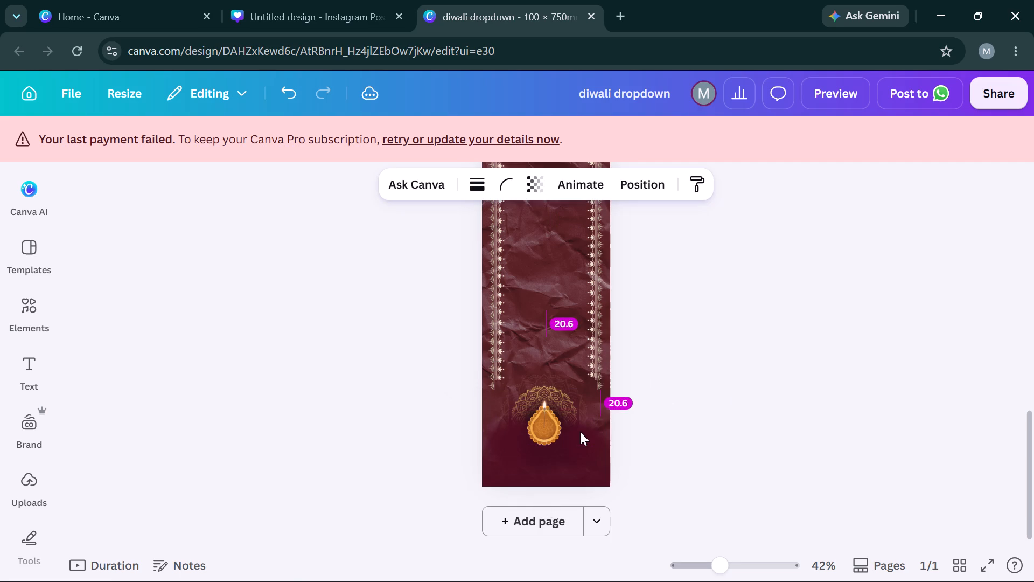
{"action": "key", "text": "Down"}
{"action": "key", "text": "Down"}
{"action": "key", "text": "Down"}
{"action": "key", "text": "Down"}
{"action": "key", "text": "Down"}
{"action": "left_click", "coordinate": [748, 396]}
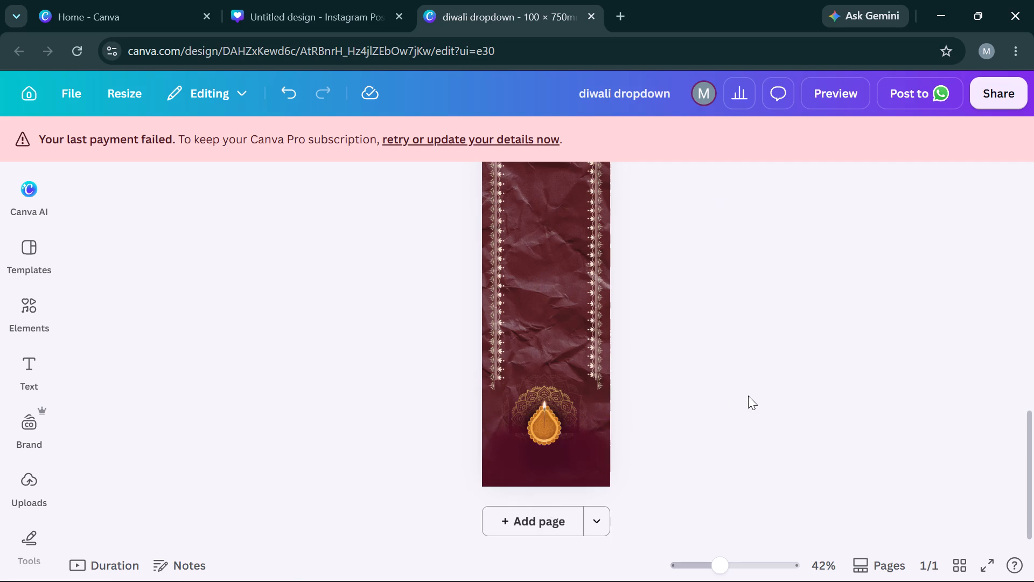
Nudge the soft black shadow behind the diya downward.
{"action": "left_click", "coordinate": [575, 416]}
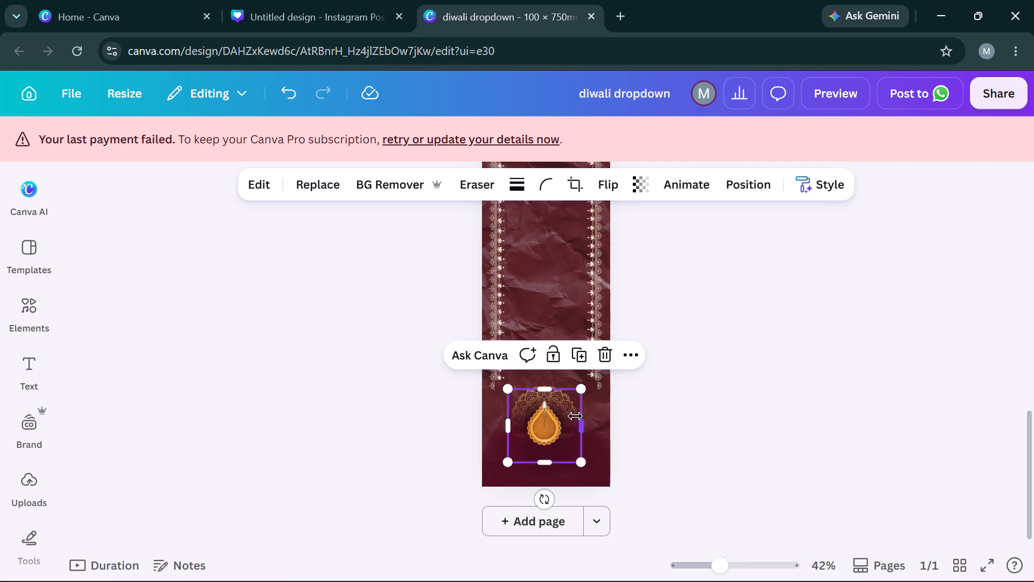
{"action": "key", "text": "Down"}
{"action": "key", "text": "Down"}
{"action": "key", "text": "Down"}
{"action": "key", "text": "Down"}
{"action": "key", "text": "Down"}
{"action": "key", "text": "Down"}
{"action": "key", "text": "Down"}
{"action": "key", "text": "Down"}
{"action": "key", "text": "Down"}
{"action": "key", "text": "Down"}
{"action": "key", "text": "Down"}
{"action": "key", "text": "Down"}
{"action": "key", "text": "Down"}
{"action": "key", "text": "Down"}
{"action": "key", "text": "Down"}
{"action": "key", "text": "Down"}
{"action": "key", "text": "Down"}
{"action": "key", "text": "Down"}
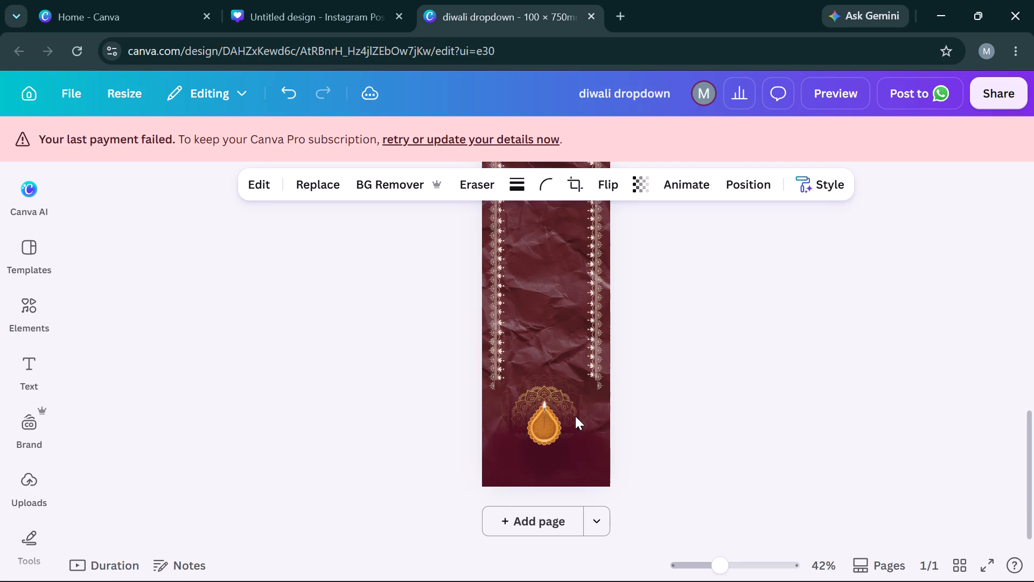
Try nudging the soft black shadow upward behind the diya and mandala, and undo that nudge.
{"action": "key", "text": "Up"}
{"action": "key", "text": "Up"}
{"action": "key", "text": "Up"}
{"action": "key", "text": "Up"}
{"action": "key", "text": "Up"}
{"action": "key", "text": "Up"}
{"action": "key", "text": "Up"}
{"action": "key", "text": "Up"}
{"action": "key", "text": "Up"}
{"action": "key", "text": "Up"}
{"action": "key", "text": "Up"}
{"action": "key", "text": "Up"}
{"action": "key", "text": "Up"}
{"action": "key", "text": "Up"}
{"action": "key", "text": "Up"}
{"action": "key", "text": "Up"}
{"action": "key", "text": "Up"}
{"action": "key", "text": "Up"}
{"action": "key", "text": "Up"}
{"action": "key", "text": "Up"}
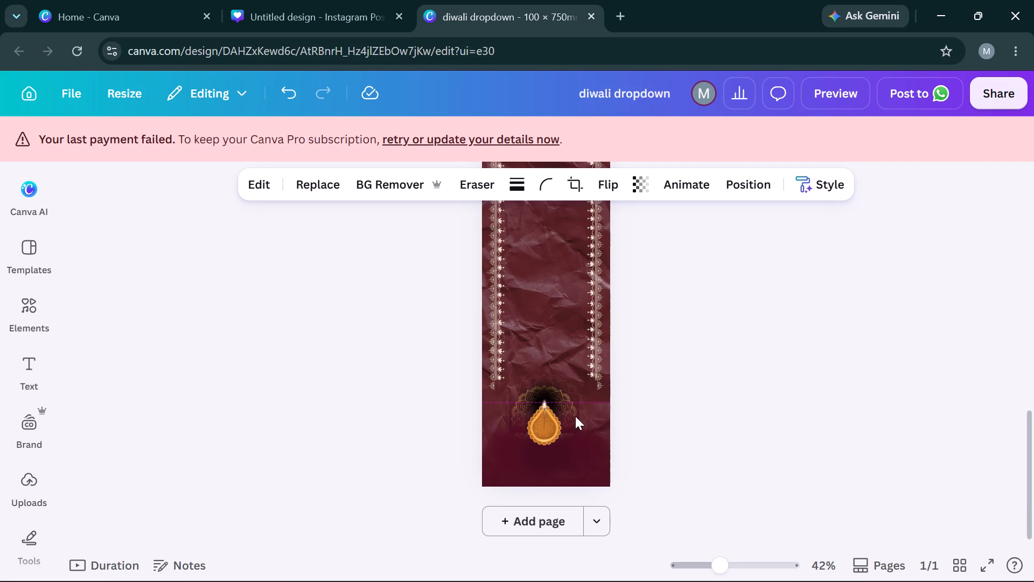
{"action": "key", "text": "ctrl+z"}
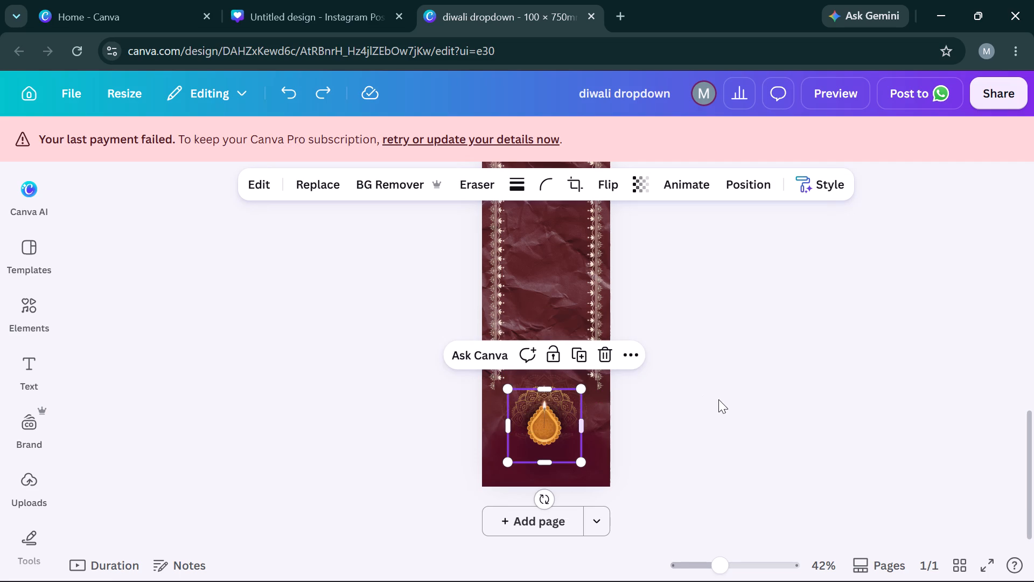
Pick the maroon gradient rectangle from the banner's layer list and move it down slightly over the lower mandala, behind the diya.
{"action": "left_click", "coordinate": [718, 399]}
{"action": "left_click", "coordinate": [573, 409]}
{"action": "left_click", "coordinate": [737, 181]}
{"action": "scroll", "coordinate": [219, 421], "scroll_direction": "down", "scroll_amount": 1}
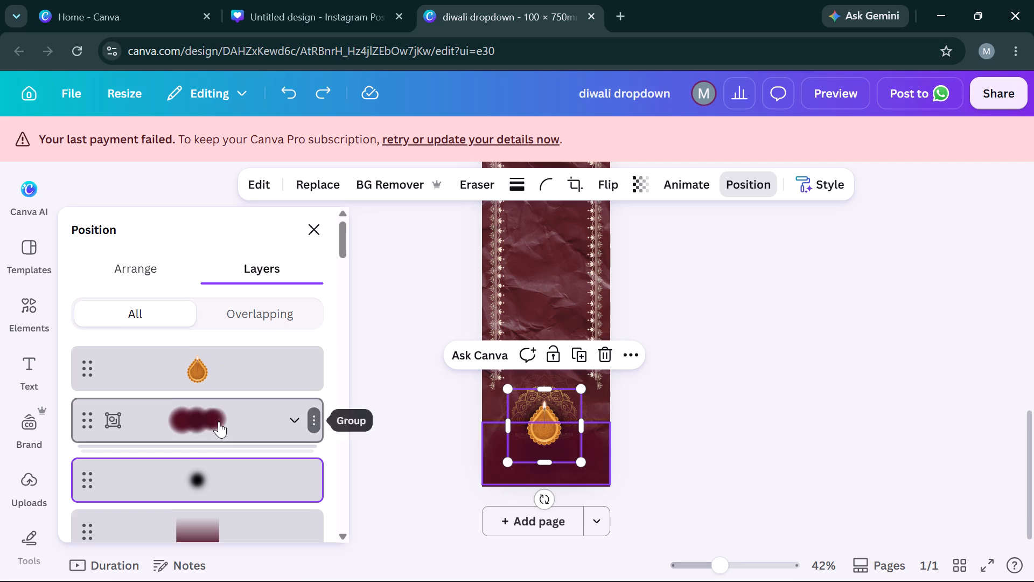
{"action": "scroll", "coordinate": [219, 421], "scroll_direction": "down", "scroll_amount": 1}
{"action": "left_click", "coordinate": [205, 478]}
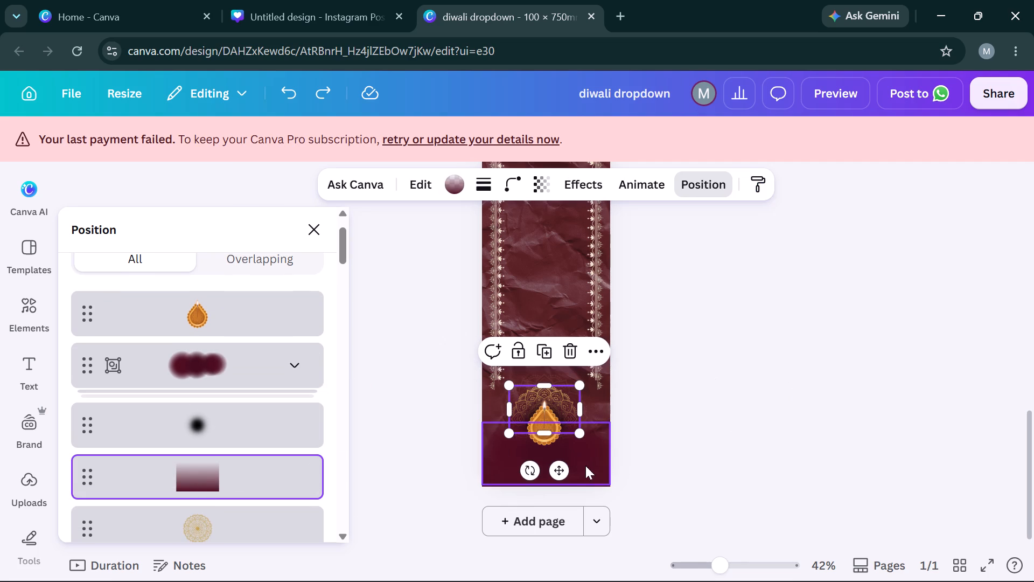
{"action": "left_click_drag", "start_coordinate": [559, 476], "coordinate": [561, 491]}
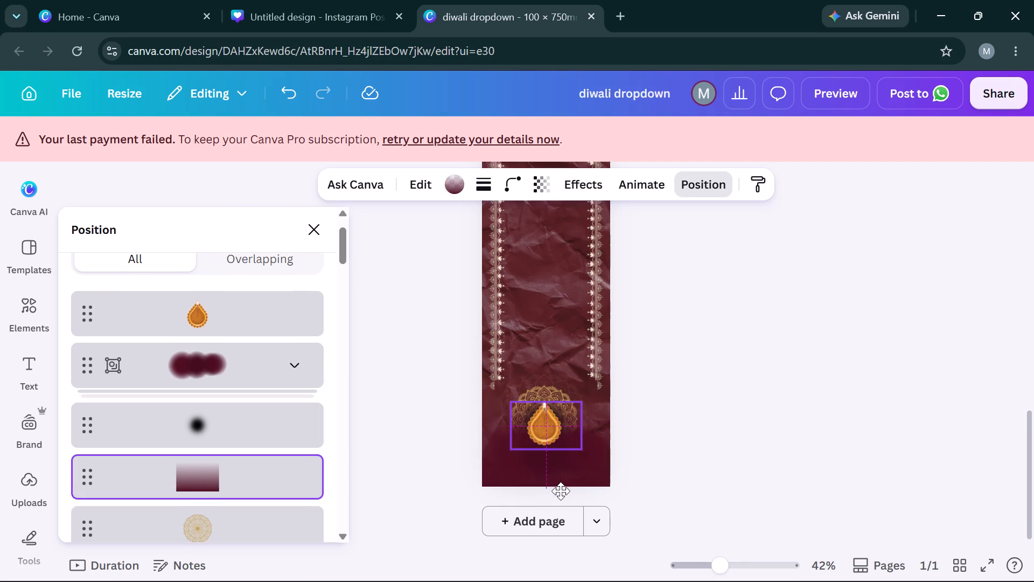
{"action": "left_click_drag", "start_coordinate": [561, 491], "coordinate": [559, 491]}
{"action": "left_click", "coordinate": [764, 407]}
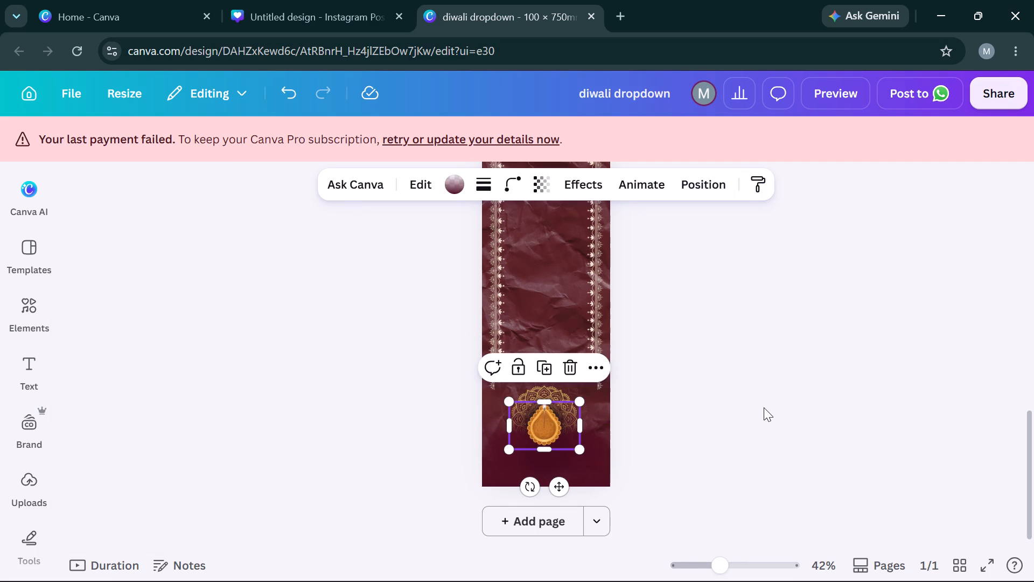
{"action": "left_click", "coordinate": [764, 407]}
{"action": "scroll", "coordinate": [764, 407], "scroll_direction": "down", "scroll_amount": 1}
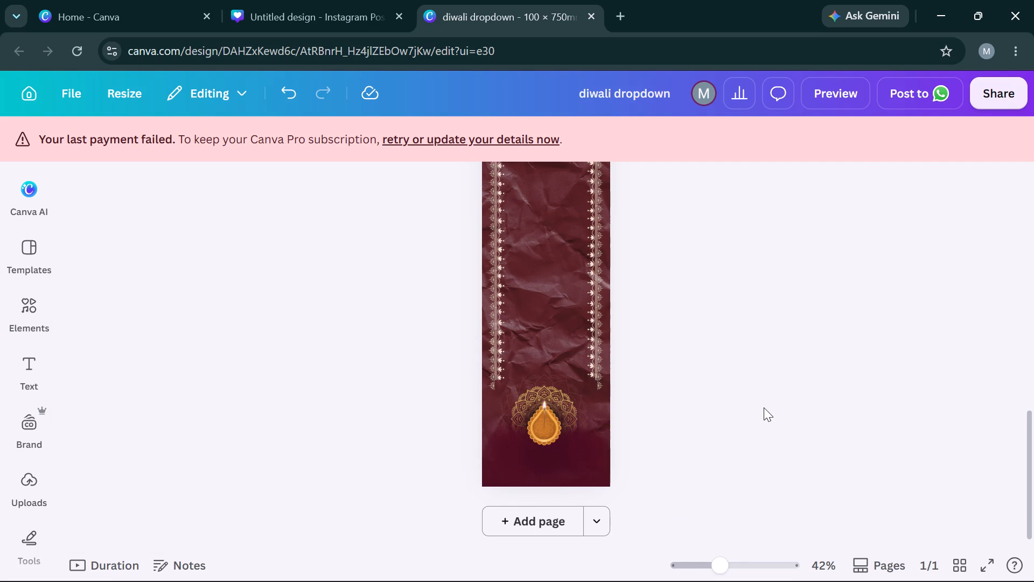
{"action": "scroll", "coordinate": [764, 407], "scroll_direction": "down", "scroll_amount": 1}
Switch to the Instagram post design and examine its layer list for the pieces that make up the diya artwork.
{"action": "left_click", "coordinate": [287, 0]}
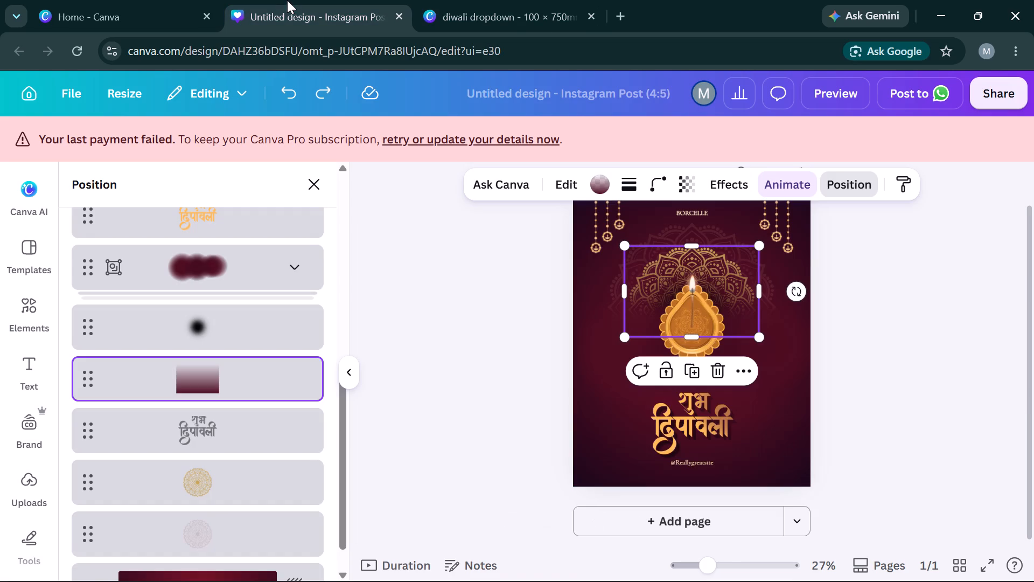
{"action": "scroll", "coordinate": [429, 317], "scroll_direction": "up", "scroll_amount": 1}
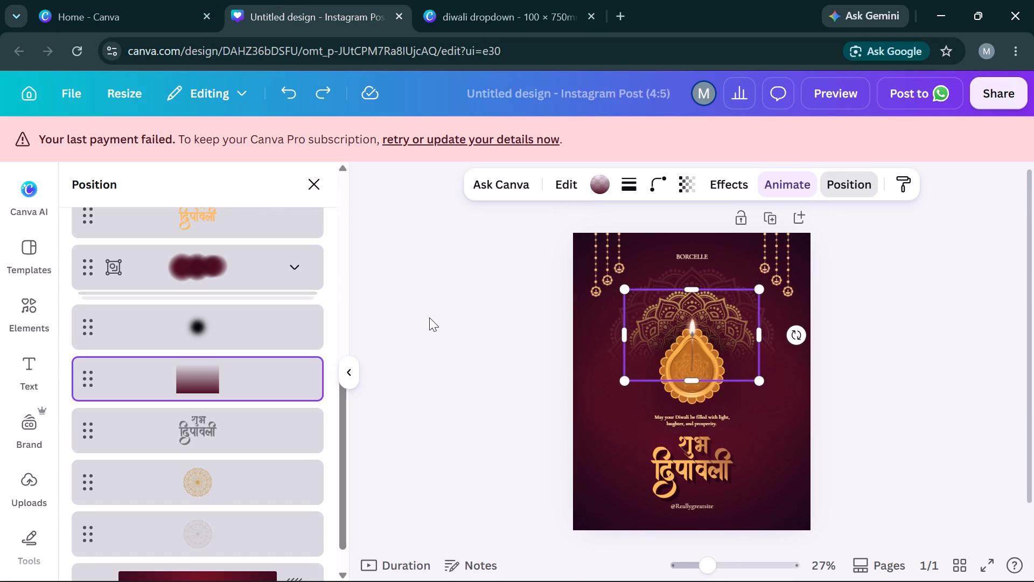
{"action": "scroll", "coordinate": [252, 306], "scroll_direction": "up", "scroll_amount": 2}
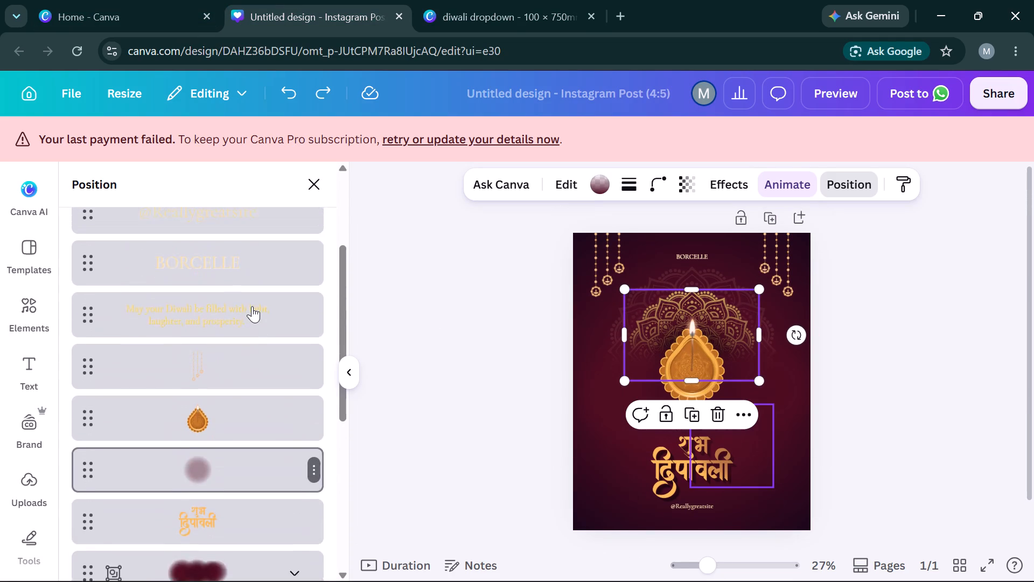
{"action": "scroll", "coordinate": [252, 306], "scroll_direction": "up", "scroll_amount": 2}
{"action": "scroll", "coordinate": [252, 306], "scroll_direction": "down", "scroll_amount": 3}
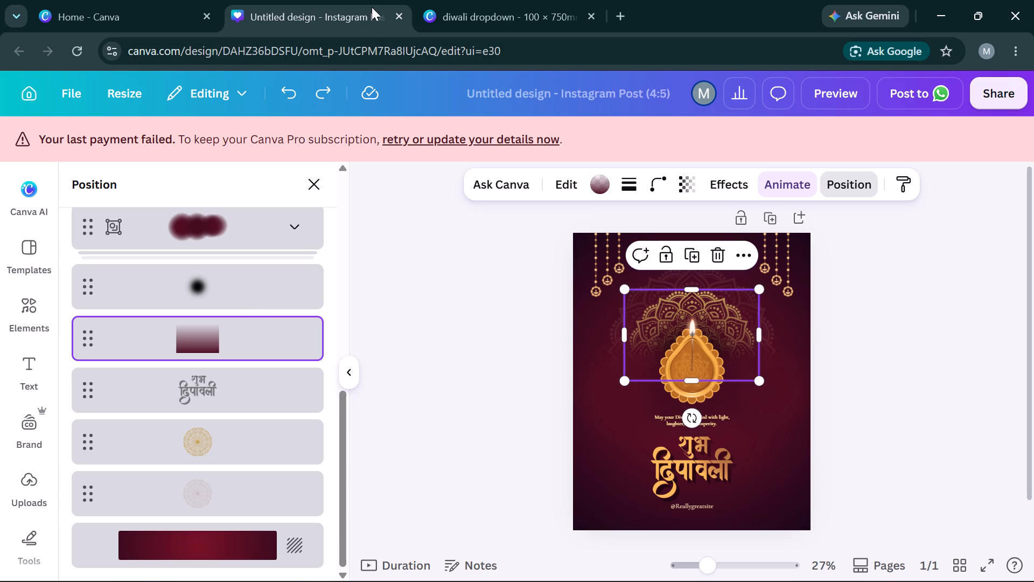
{"action": "left_click", "coordinate": [316, 193]}
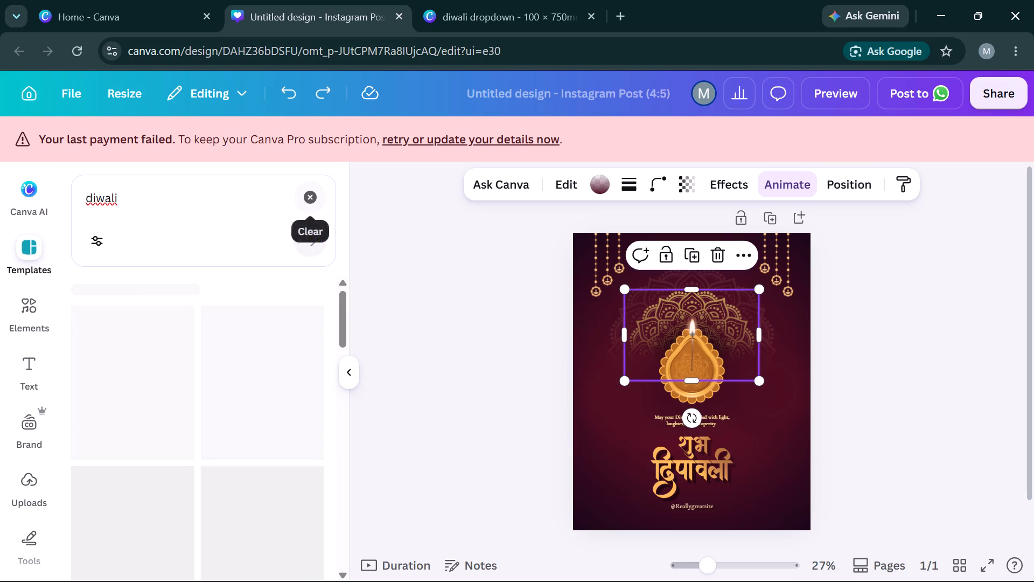
Add a second page beneath the diya page in the Instagram post design.
{"action": "scroll", "coordinate": [559, 455], "scroll_direction": "down", "scroll_amount": 1}
{"action": "left_click", "coordinate": [652, 529]}
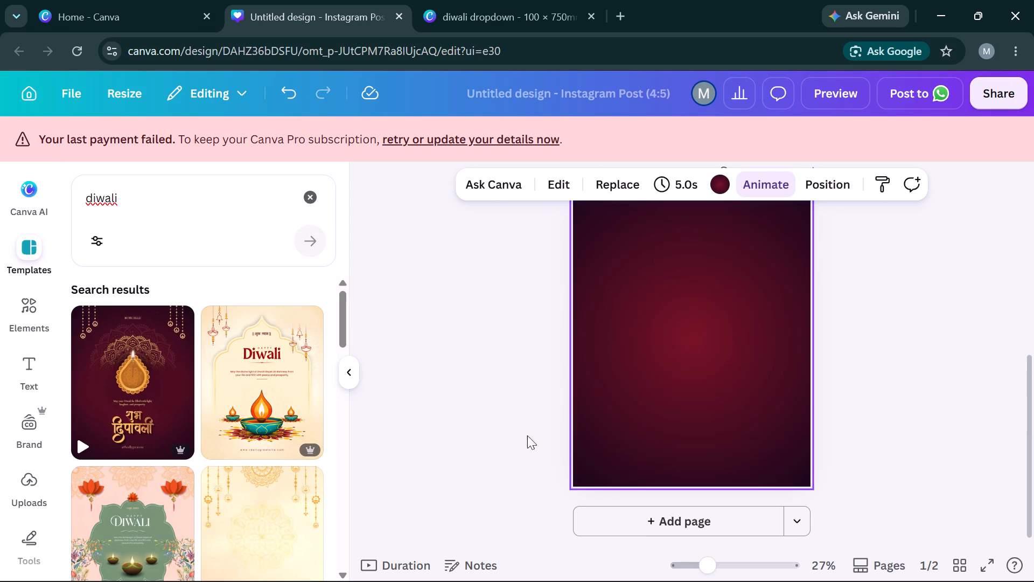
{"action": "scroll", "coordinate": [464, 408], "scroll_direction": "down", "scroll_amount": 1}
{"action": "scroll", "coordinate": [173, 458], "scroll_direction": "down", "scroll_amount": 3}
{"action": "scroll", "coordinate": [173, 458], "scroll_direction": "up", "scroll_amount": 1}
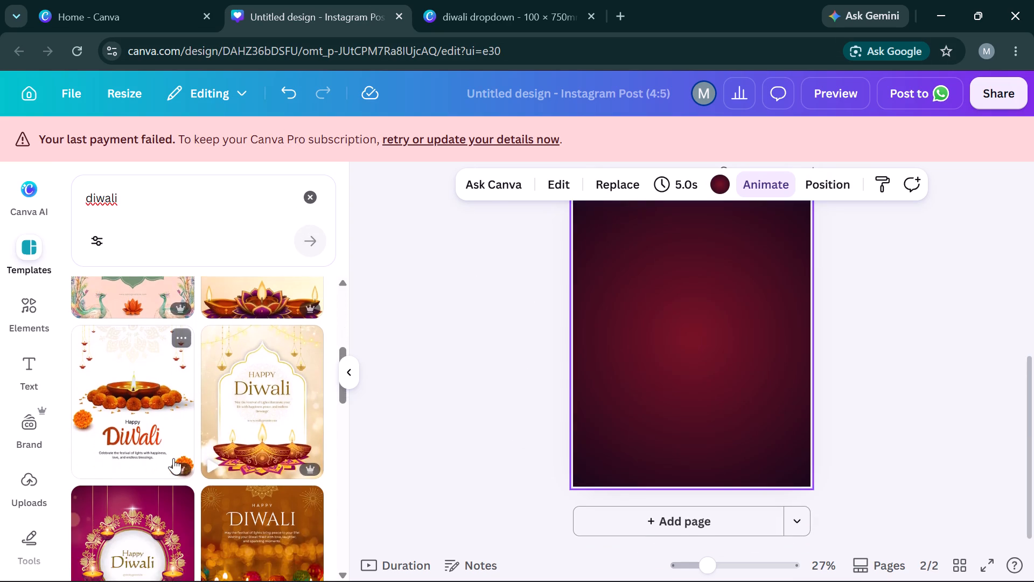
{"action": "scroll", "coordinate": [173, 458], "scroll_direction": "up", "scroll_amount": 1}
Open the background colour settings of the Instagram post's blank maroon page and choose its circular gradient style.
{"action": "left_click", "coordinate": [686, 333]}
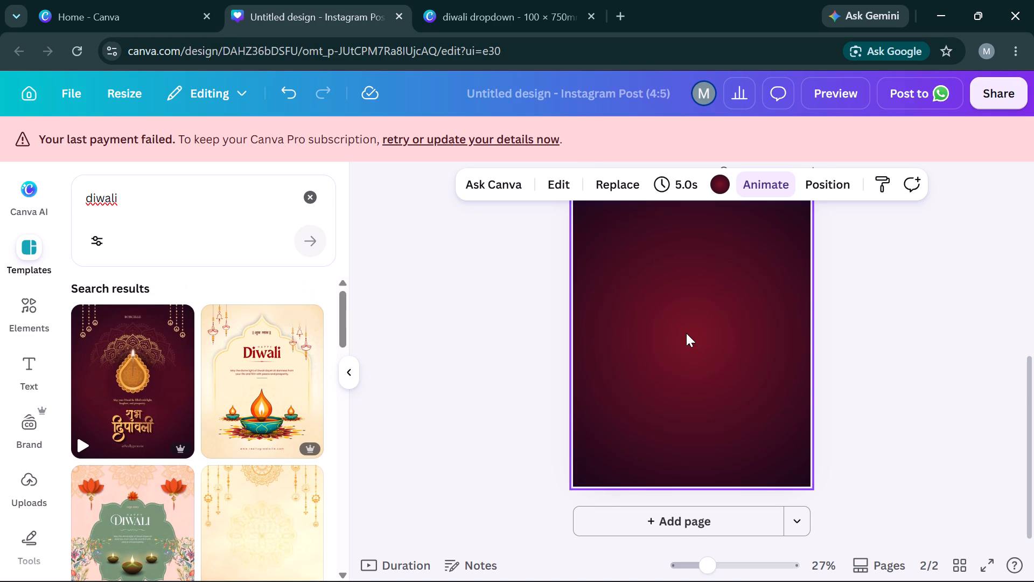
{"action": "left_click", "coordinate": [688, 262]}
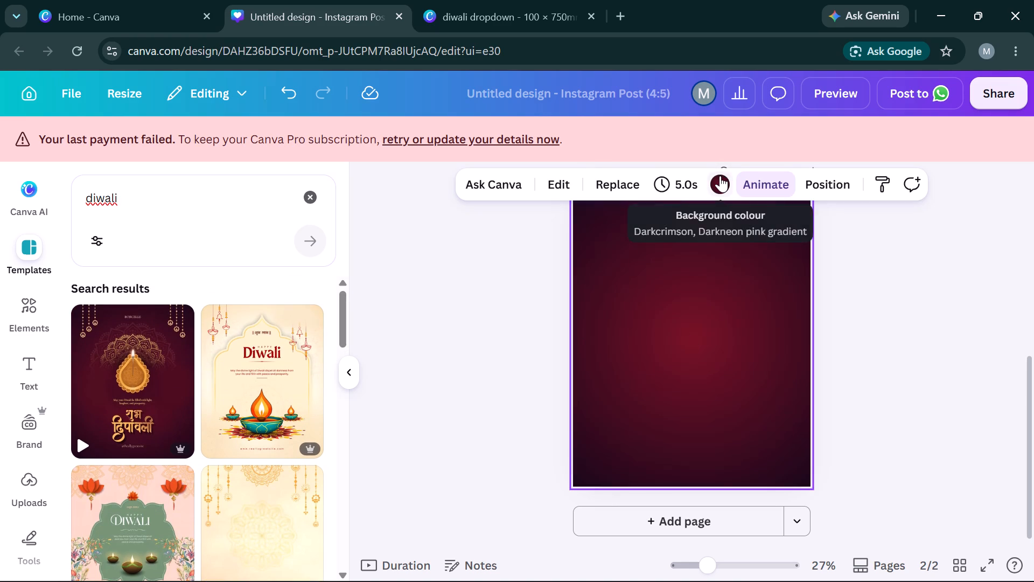
{"action": "left_click", "coordinate": [720, 176]}
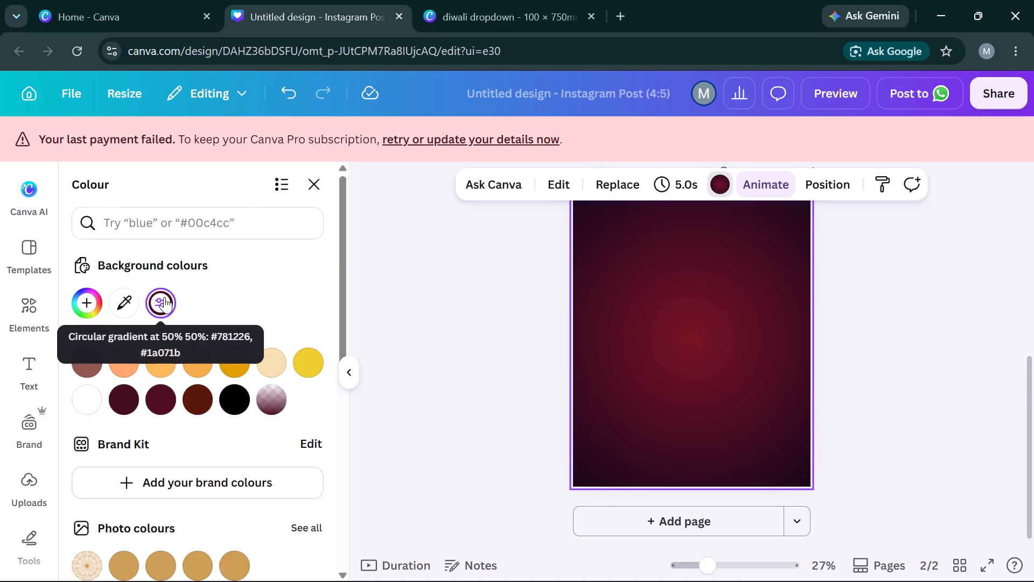
{"action": "left_click", "coordinate": [164, 297]}
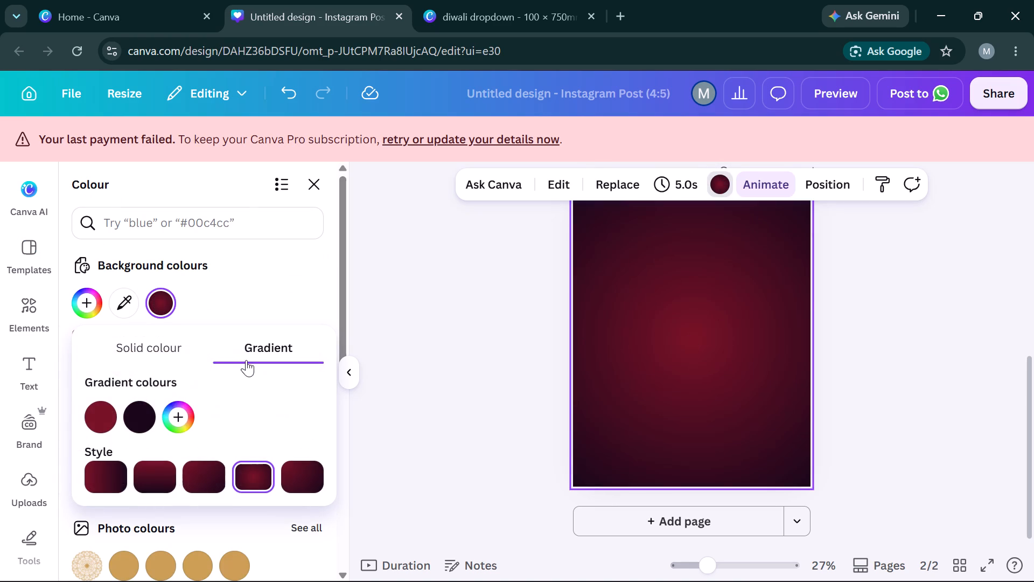
{"action": "left_click", "coordinate": [255, 483]}
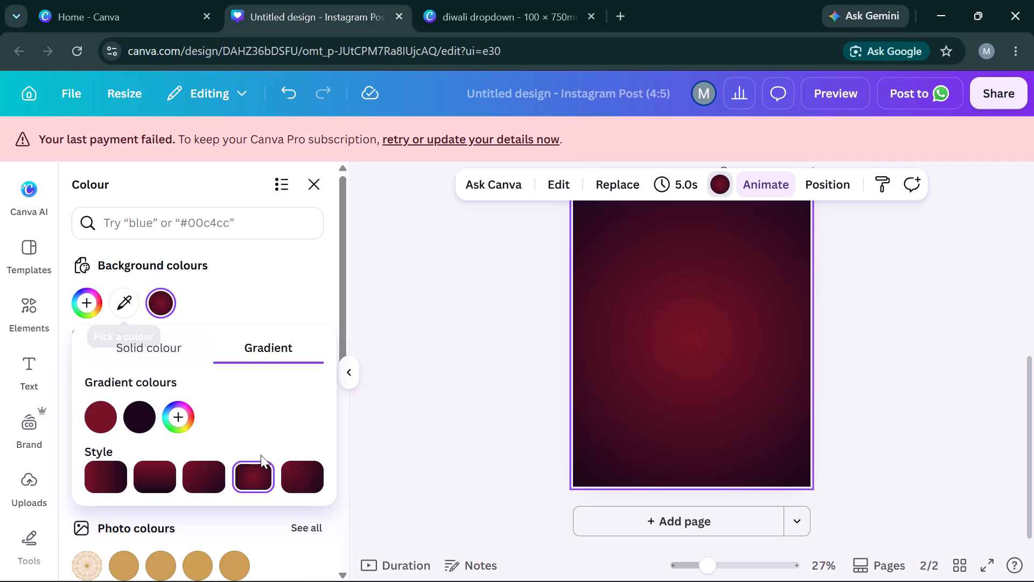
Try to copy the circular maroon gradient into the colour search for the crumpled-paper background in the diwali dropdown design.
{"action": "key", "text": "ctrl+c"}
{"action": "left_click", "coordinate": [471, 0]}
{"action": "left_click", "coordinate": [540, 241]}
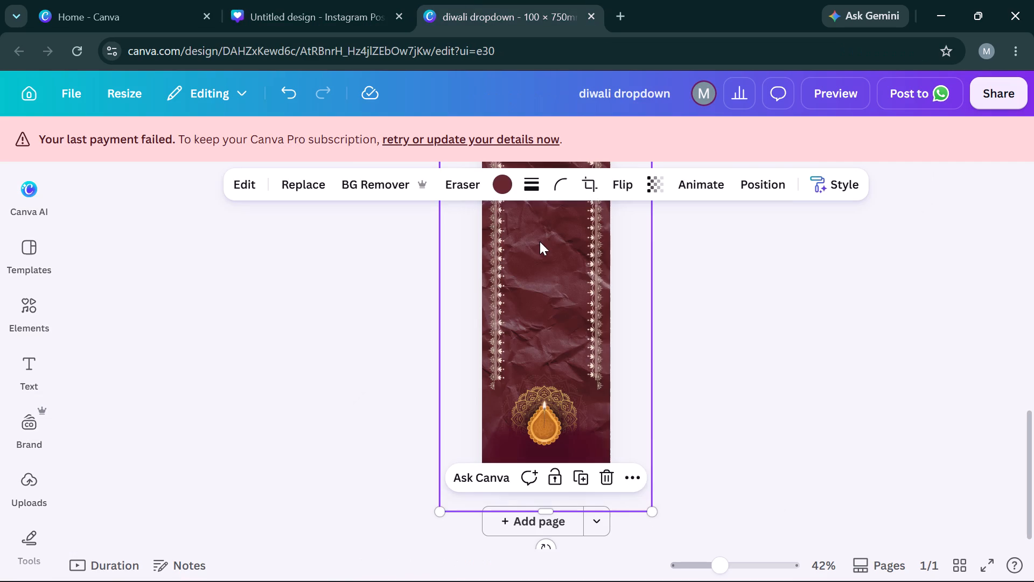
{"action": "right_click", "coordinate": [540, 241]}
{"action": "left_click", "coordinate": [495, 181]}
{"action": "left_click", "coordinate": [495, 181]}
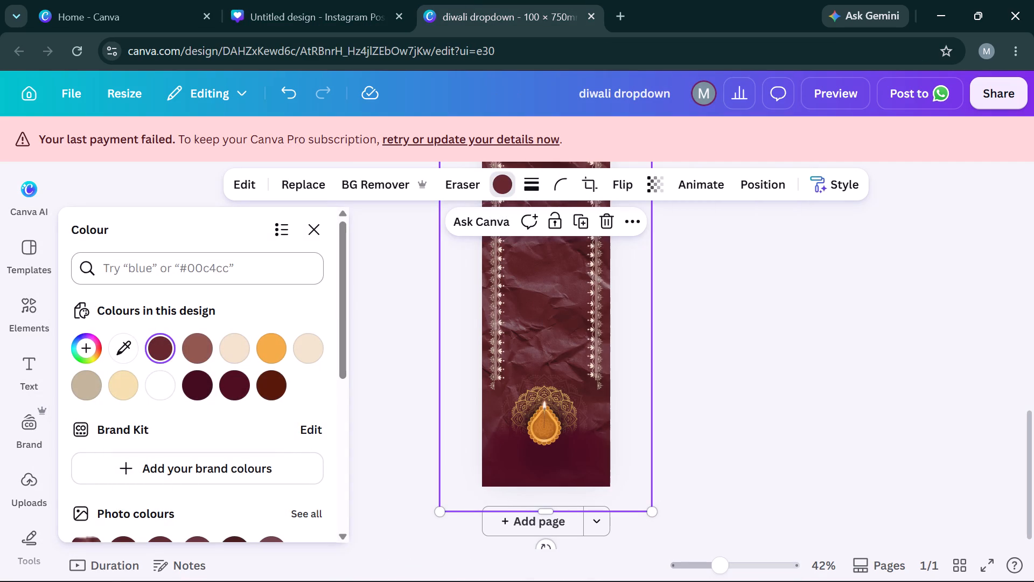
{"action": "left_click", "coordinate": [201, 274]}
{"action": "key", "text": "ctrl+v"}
Back in the Instagram post, switch the page background to a solid colour and copy its hex code #781226.
{"action": "left_click", "coordinate": [316, 0]}
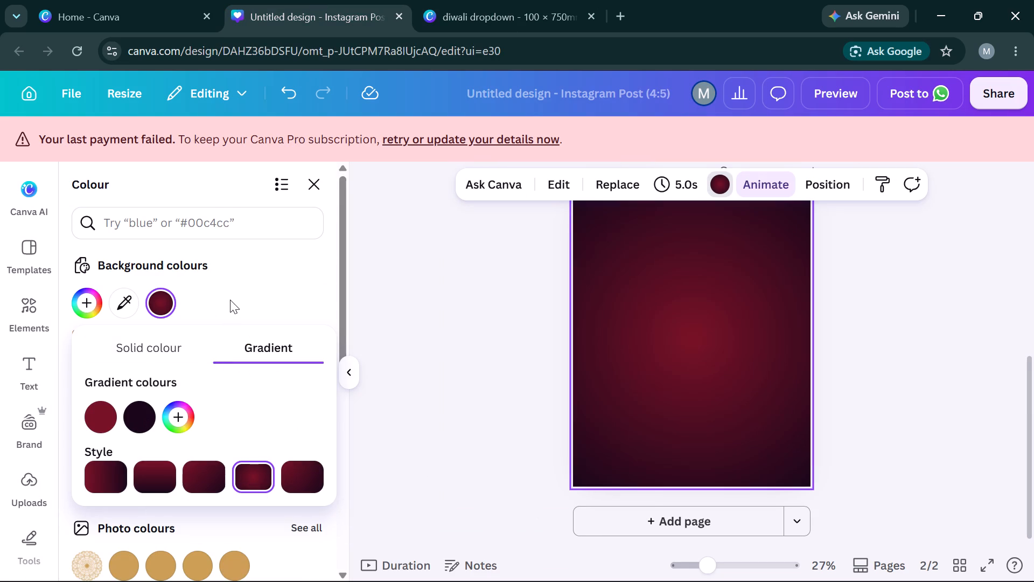
{"action": "left_click", "coordinate": [163, 351]}
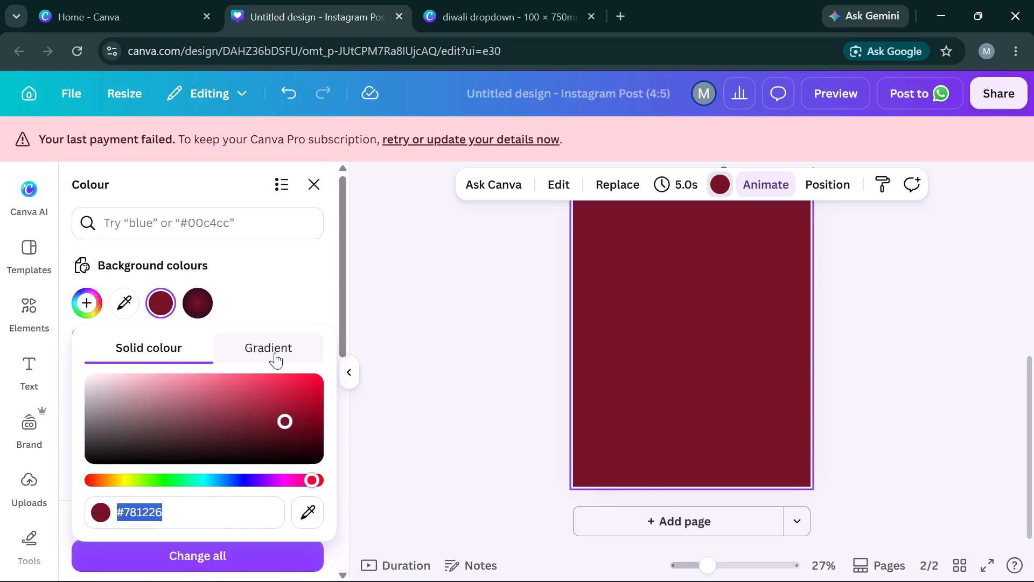
{"action": "left_click", "coordinate": [272, 504]}
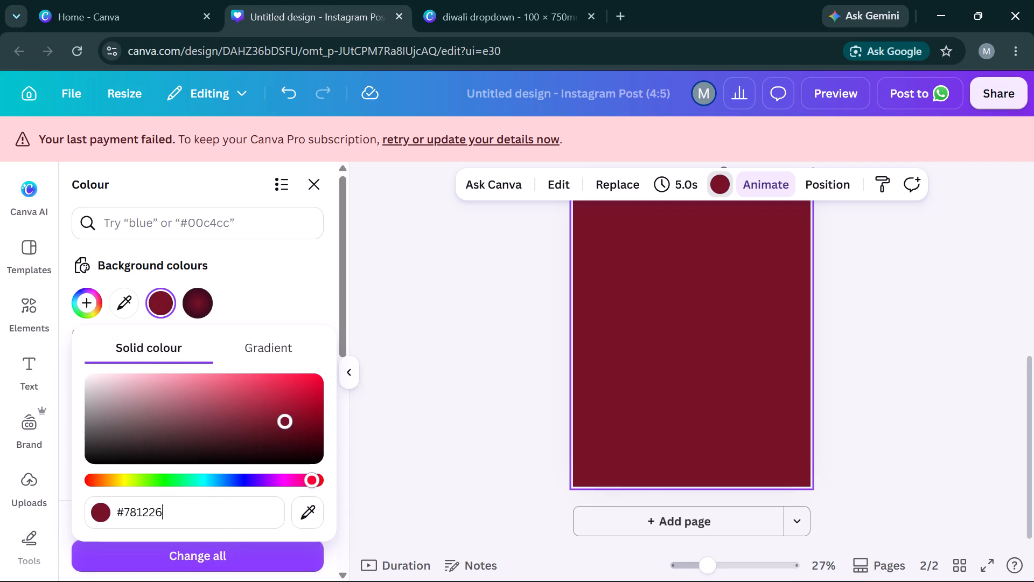
{"action": "key", "text": "ctrl+a"}
{"action": "key", "text": "ctrl+c"}
Return to the diwali dropdown banner and recolour its paper background with #781226.
{"action": "left_click", "coordinate": [485, 0]}
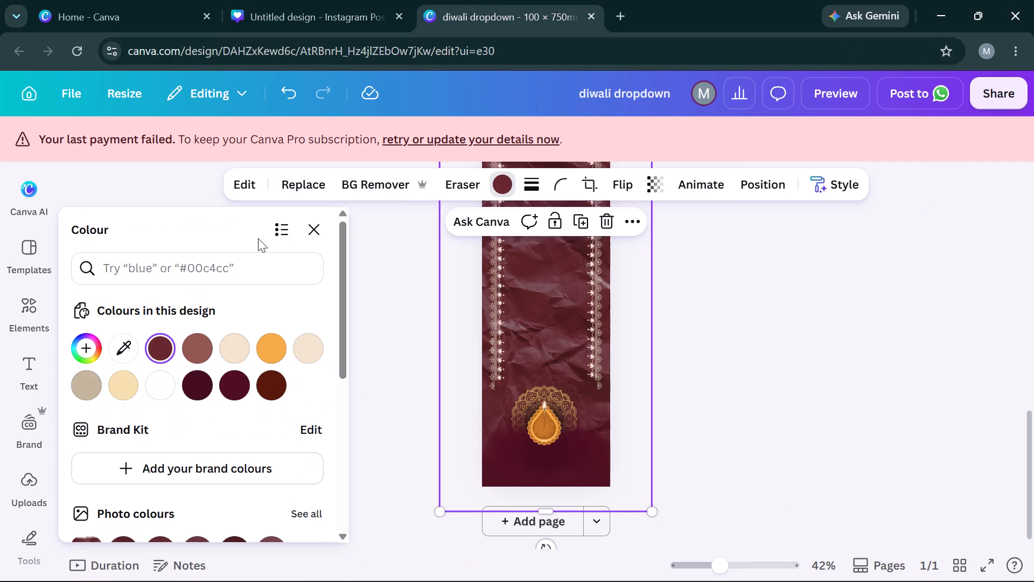
{"action": "left_click", "coordinate": [222, 272]}
{"action": "key", "text": "ctrl+v"}
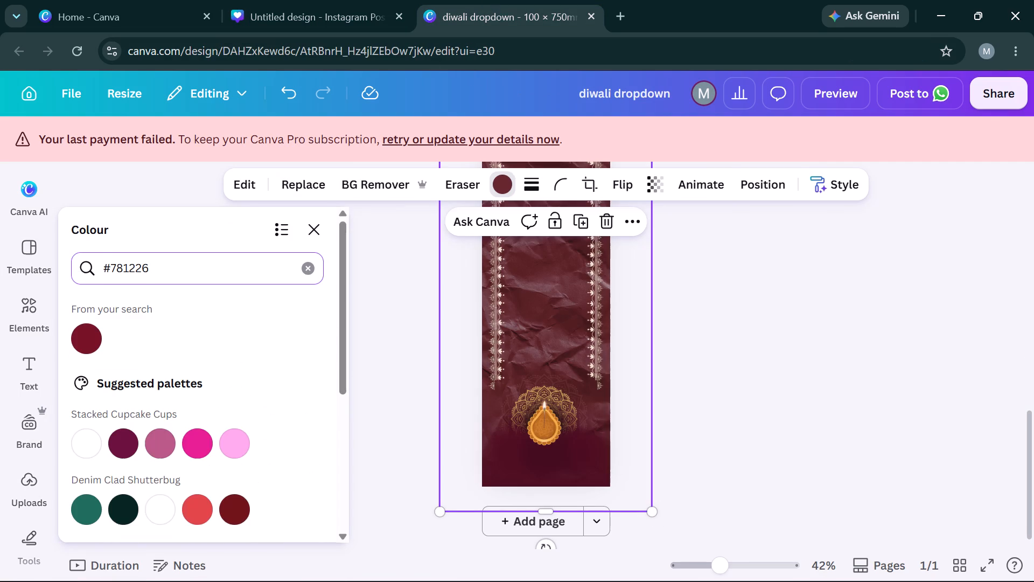
{"action": "key", "text": "Return"}
{"action": "left_click", "coordinate": [96, 337]}
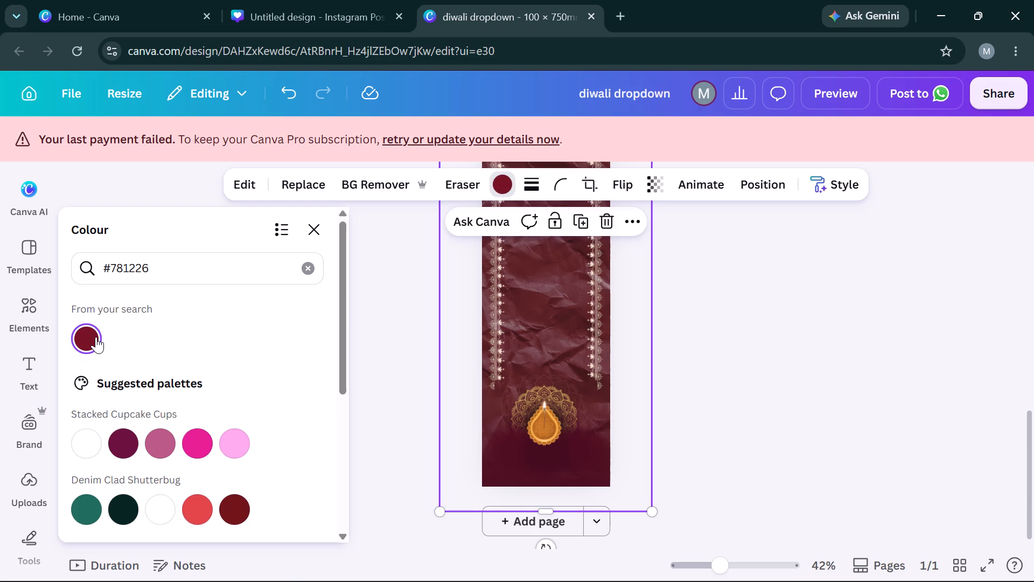
{"action": "left_click", "coordinate": [96, 337]}
{"action": "left_click", "coordinate": [307, 268]}
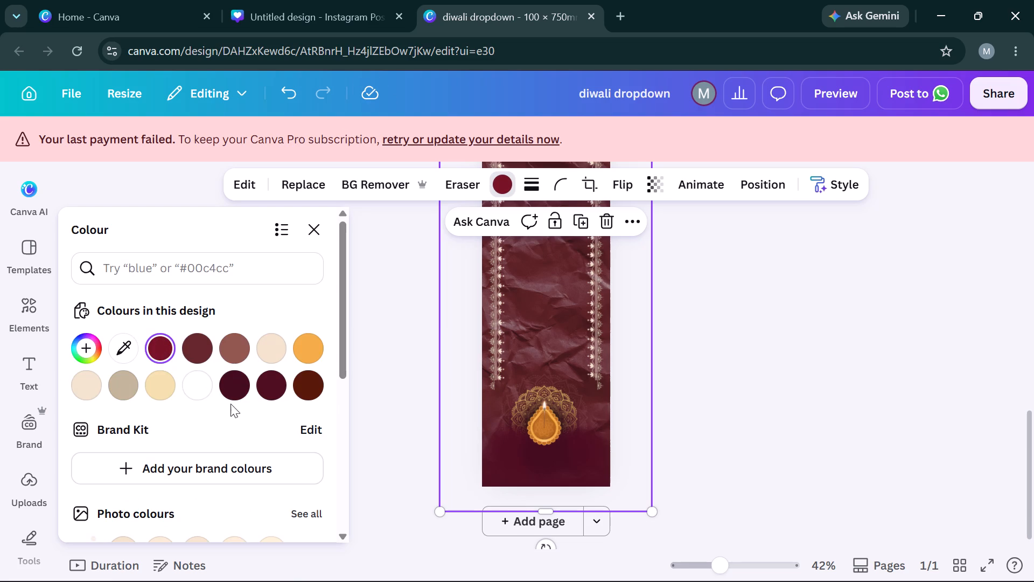
Examine the paper background's colour options: the #781226 swatch, the full set of photo colours and the new-colour picker.
{"action": "left_click", "coordinate": [166, 354]}
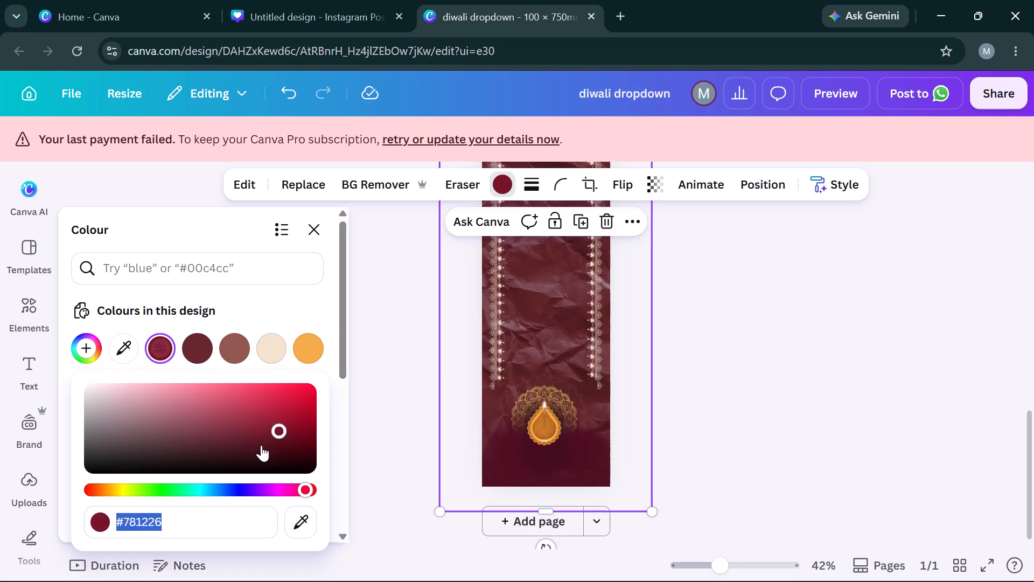
{"action": "left_click", "coordinate": [158, 350]}
{"action": "left_click", "coordinate": [158, 350]}
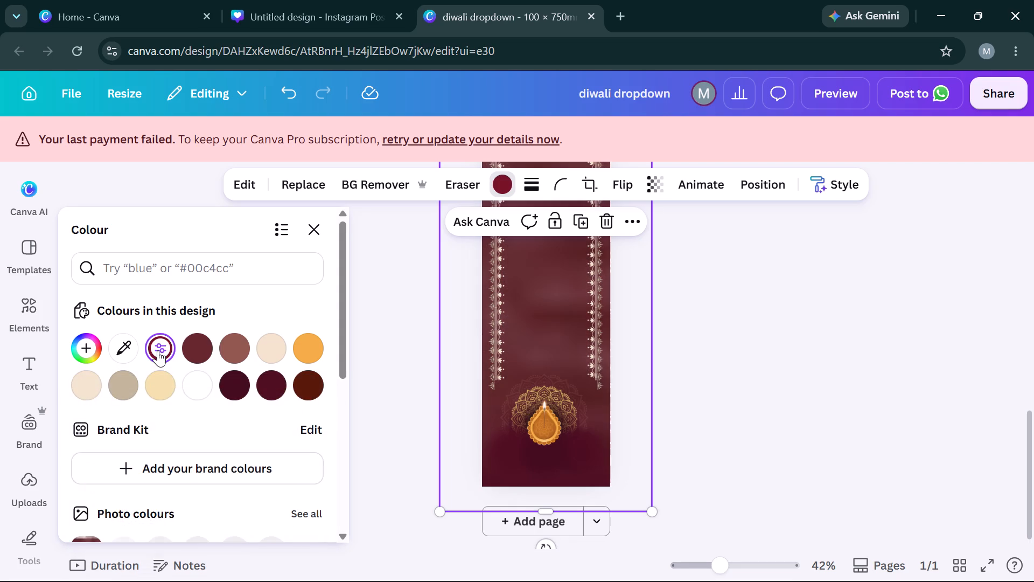
{"action": "left_click", "coordinate": [158, 350]}
{"action": "scroll", "coordinate": [158, 350], "scroll_direction": "down", "scroll_amount": 1}
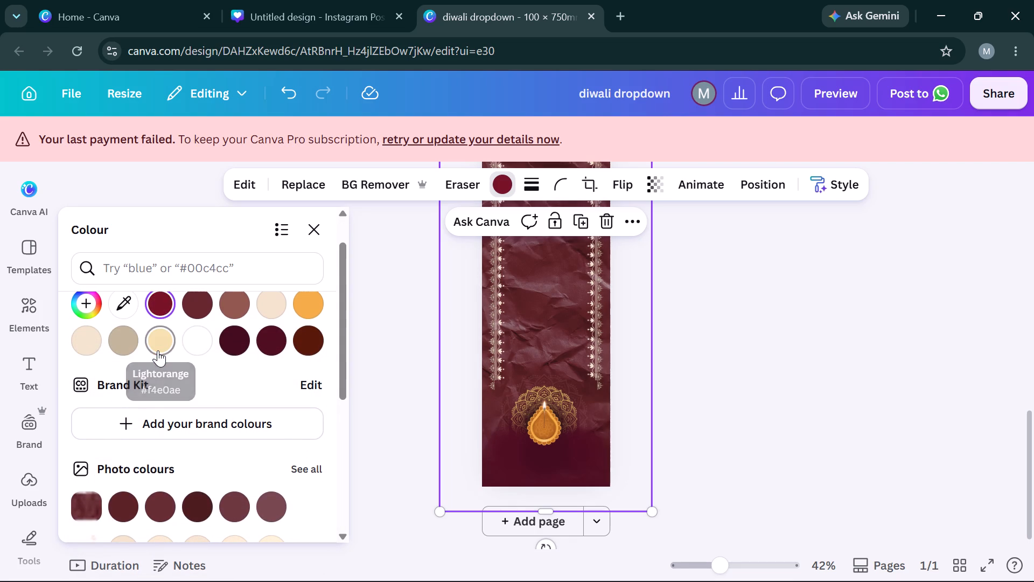
{"action": "left_click", "coordinate": [157, 296]}
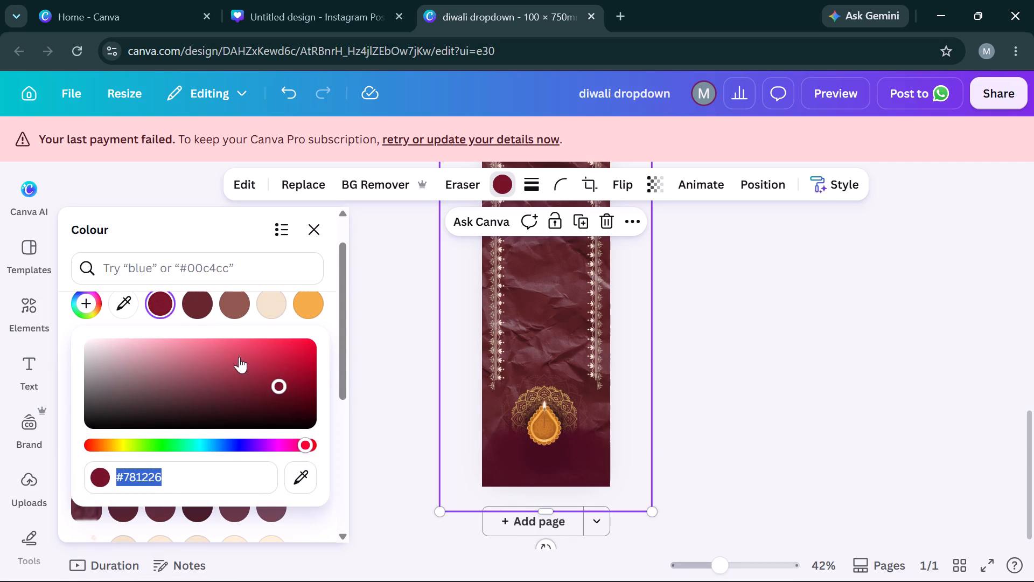
{"action": "left_click", "coordinate": [374, 391]}
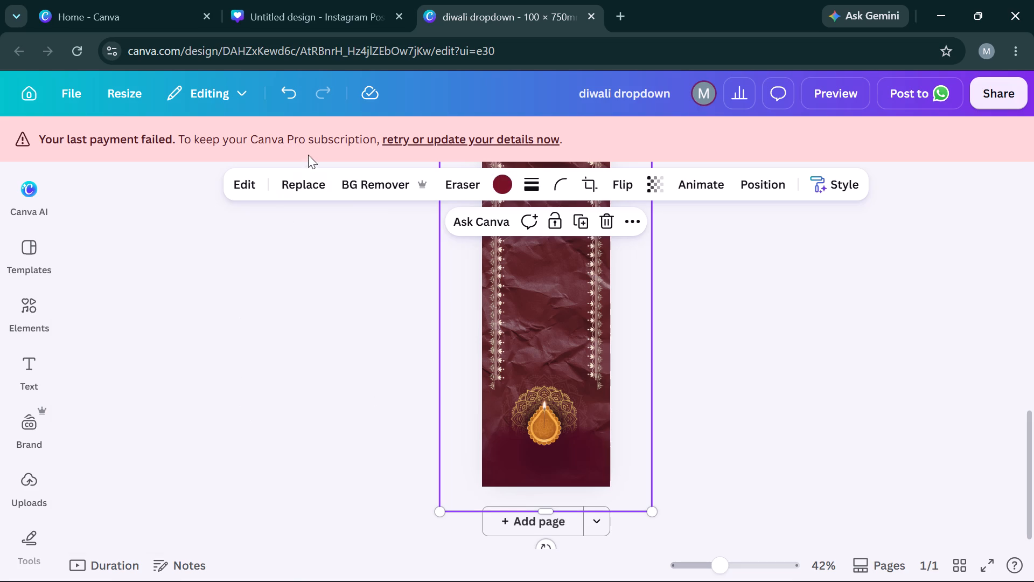
{"action": "left_click", "coordinate": [508, 181]}
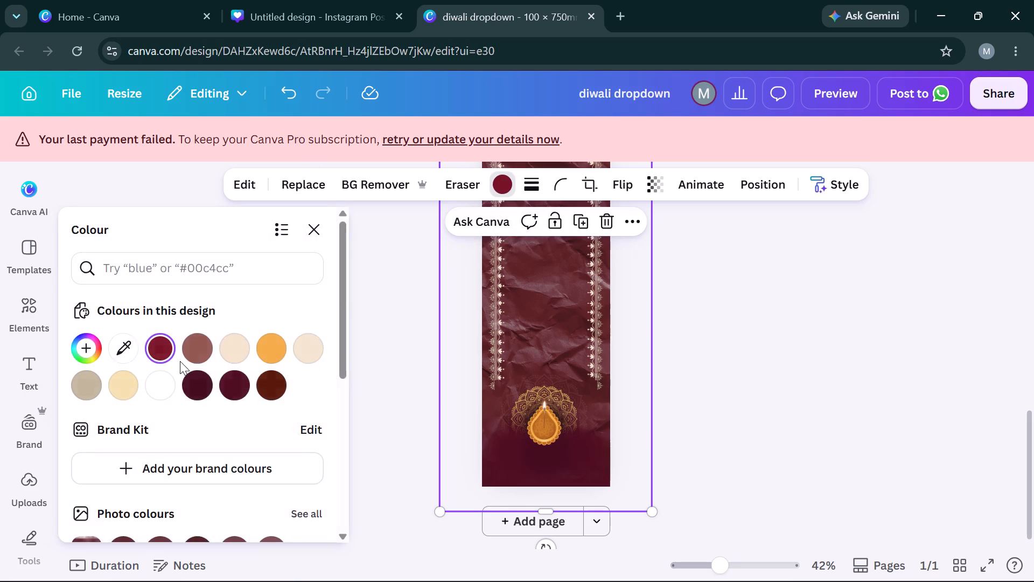
{"action": "scroll", "coordinate": [180, 361], "scroll_direction": "down", "scroll_amount": 2}
{"action": "left_click", "coordinate": [90, 407]}
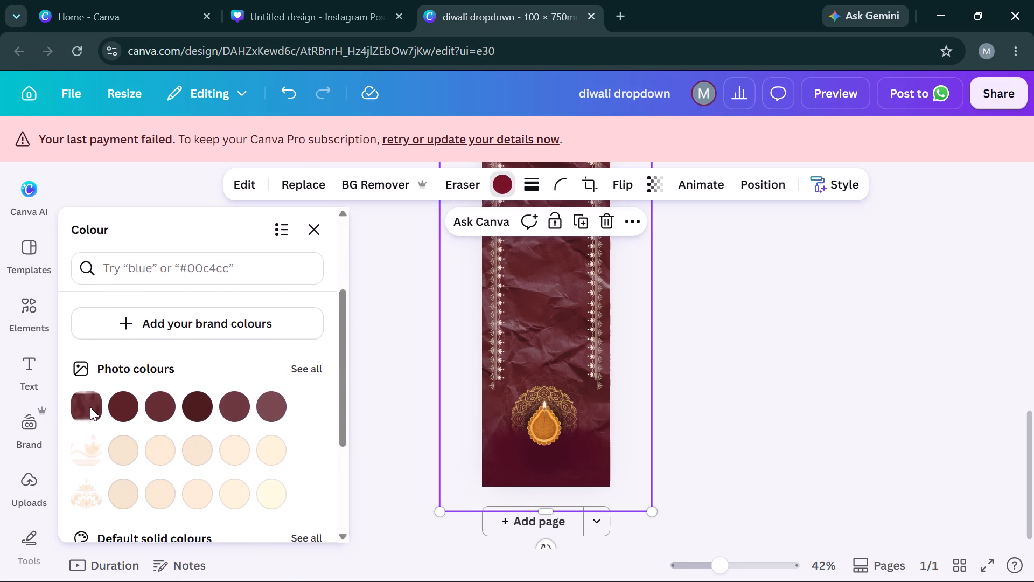
{"action": "left_click", "coordinate": [302, 376]}
{"action": "scroll", "coordinate": [238, 397], "scroll_direction": "down", "scroll_amount": 1}
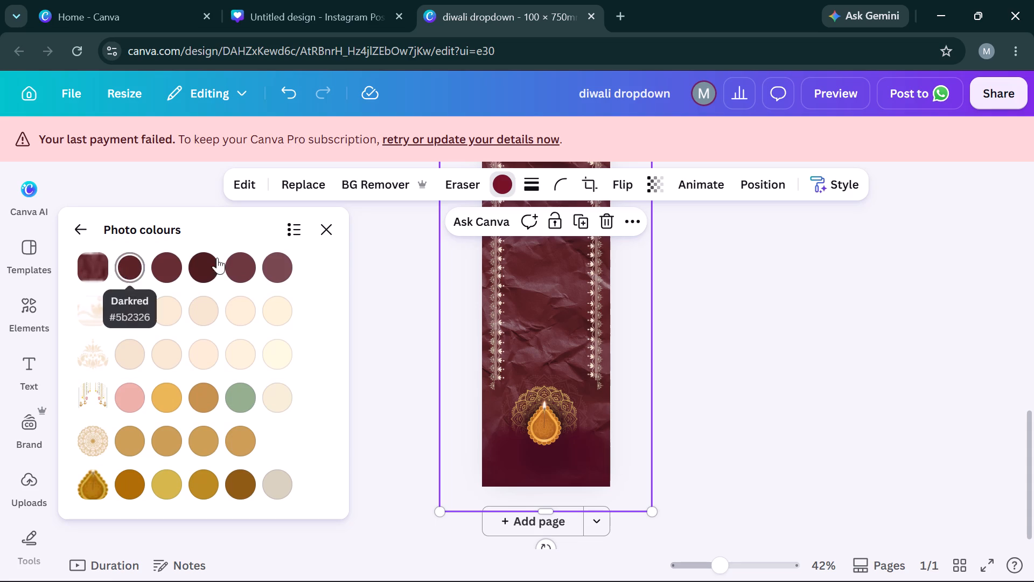
{"action": "left_click", "coordinate": [326, 244]}
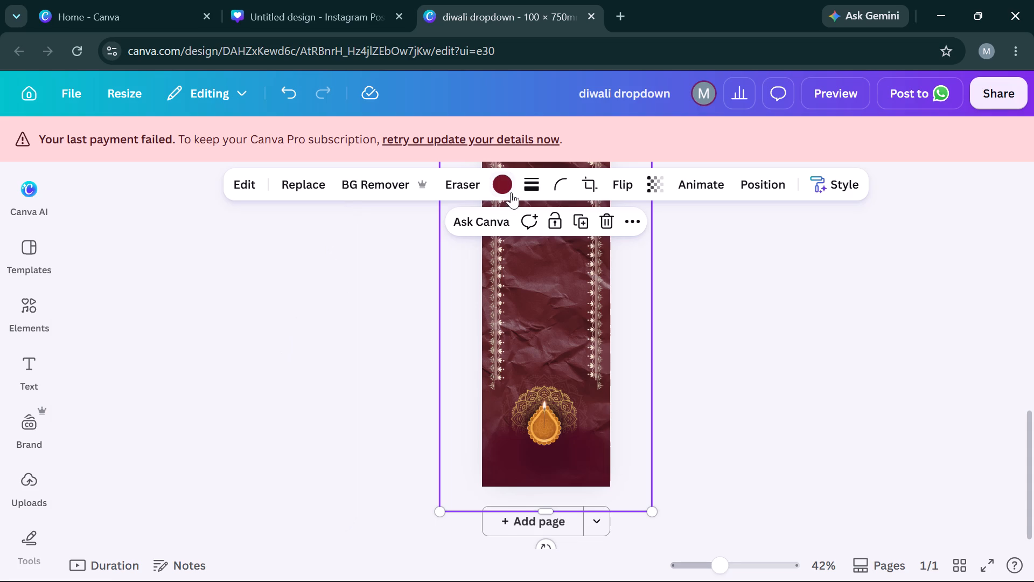
{"action": "left_click", "coordinate": [512, 189]}
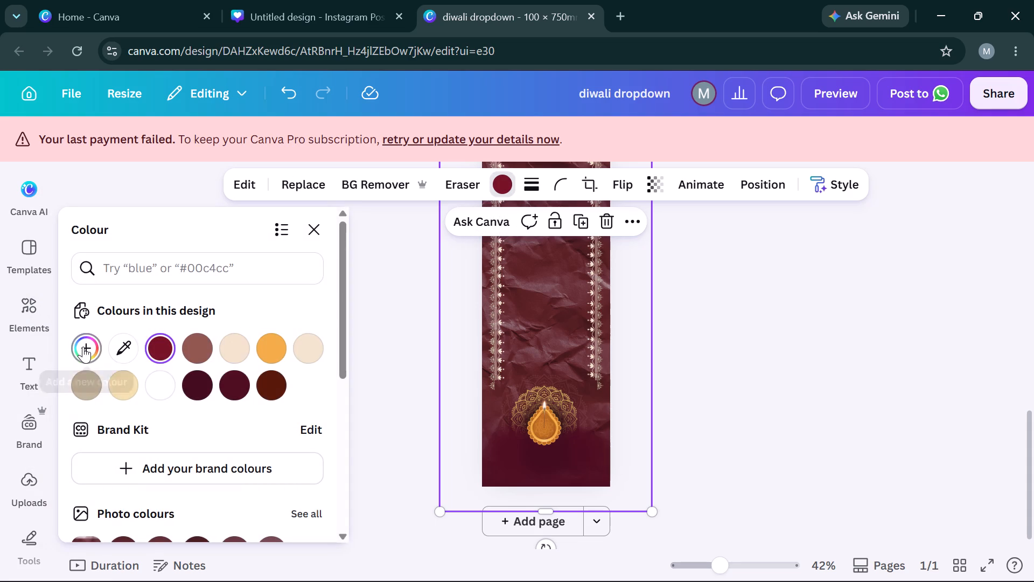
{"action": "left_click", "coordinate": [83, 347]}
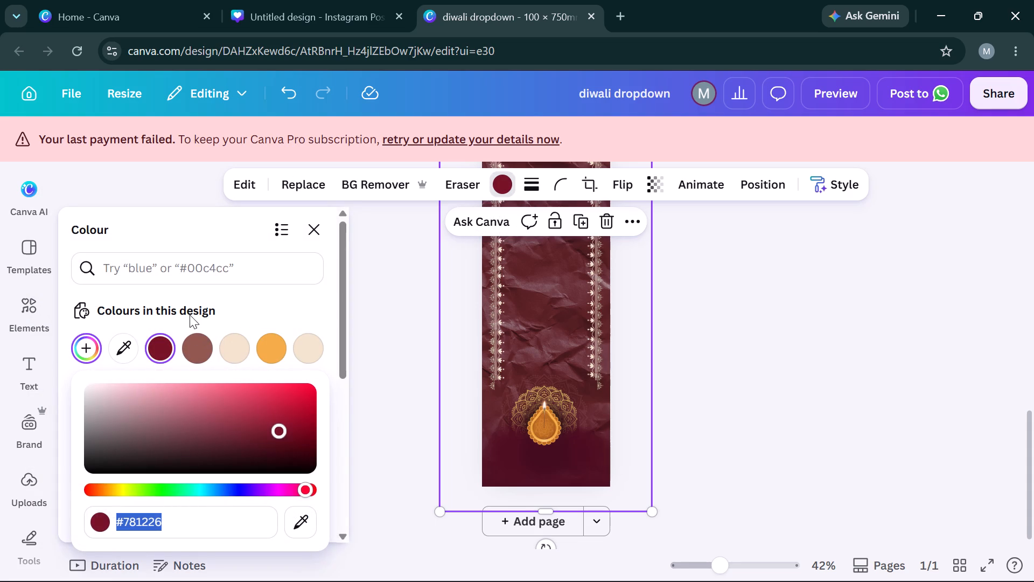
{"action": "left_click", "coordinate": [189, 315]}
{"action": "left_click", "coordinate": [145, 308]}
{"action": "left_click", "coordinate": [81, 309]}
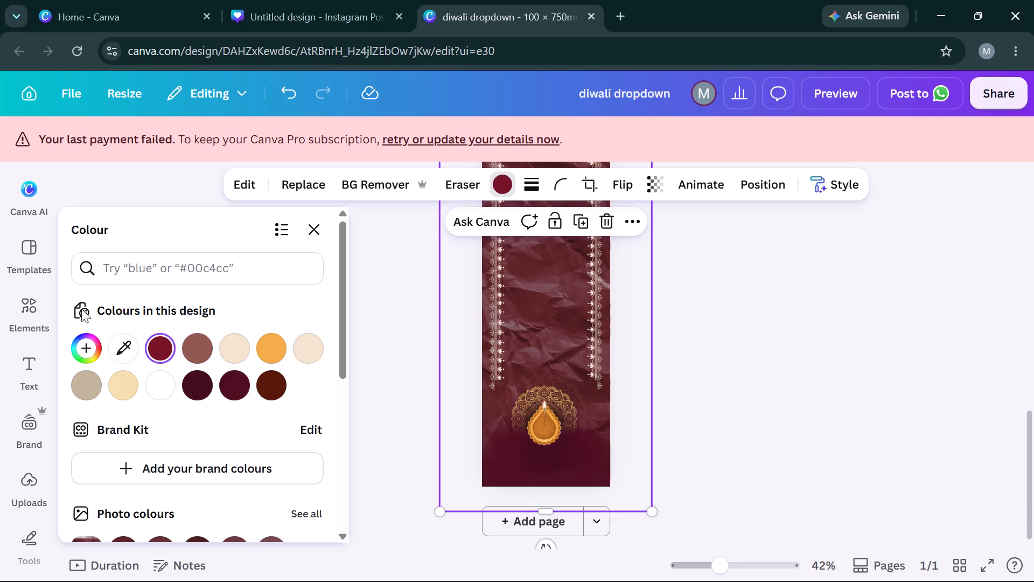
Add #781226 to the Brand Kit's colour palette, convert it to a gradient and open the gradient's second colour.
{"action": "left_click", "coordinate": [318, 429]}
{"action": "scroll", "coordinate": [318, 429], "scroll_direction": "down", "scroll_amount": 1}
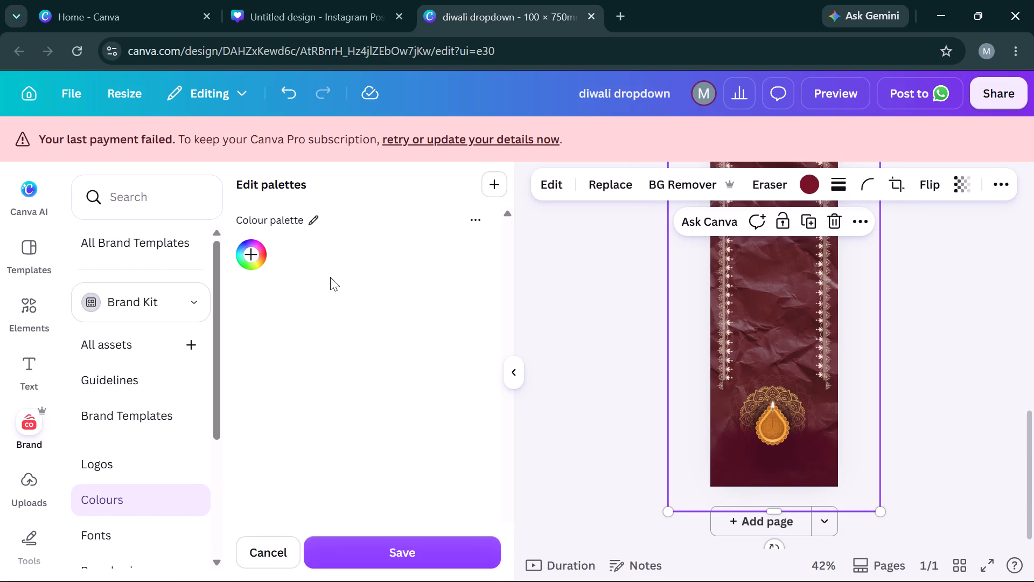
{"action": "left_click", "coordinate": [330, 277]}
{"action": "left_click", "coordinate": [308, 218]}
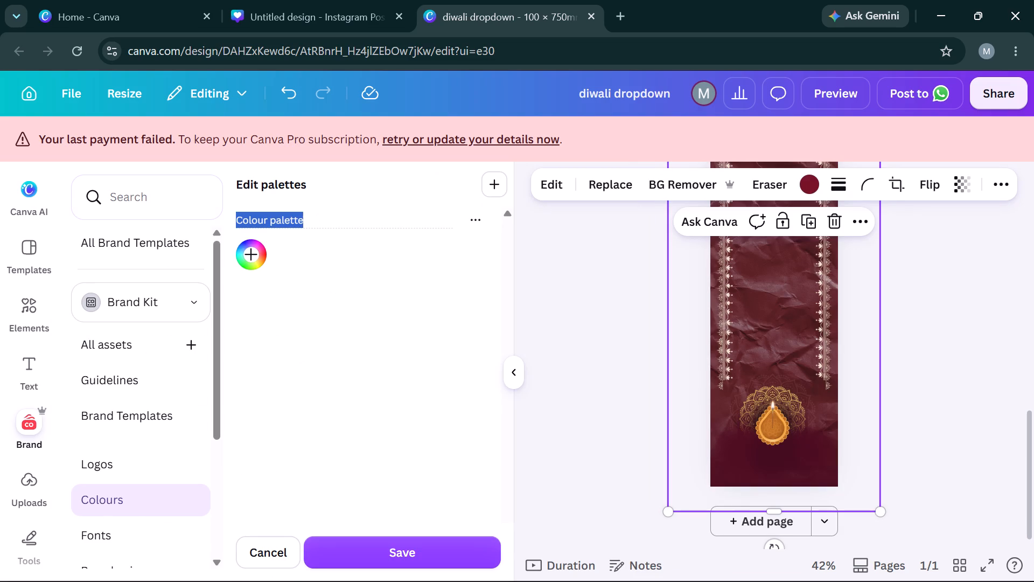
{"action": "left_click", "coordinate": [289, 273]}
{"action": "left_click", "coordinate": [260, 259]}
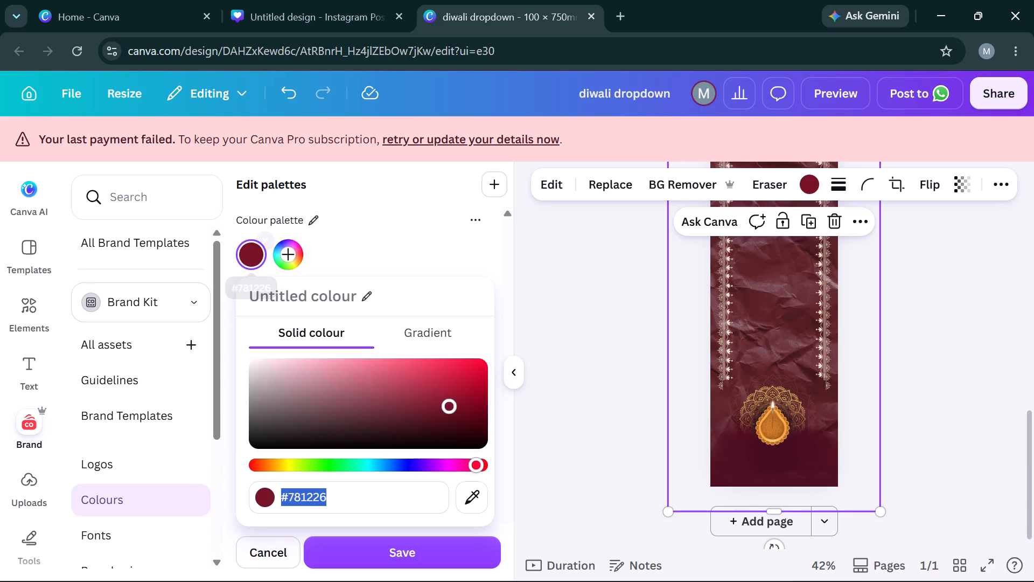
{"action": "key", "text": "ctrl+v"}
{"action": "left_click", "coordinate": [436, 329]}
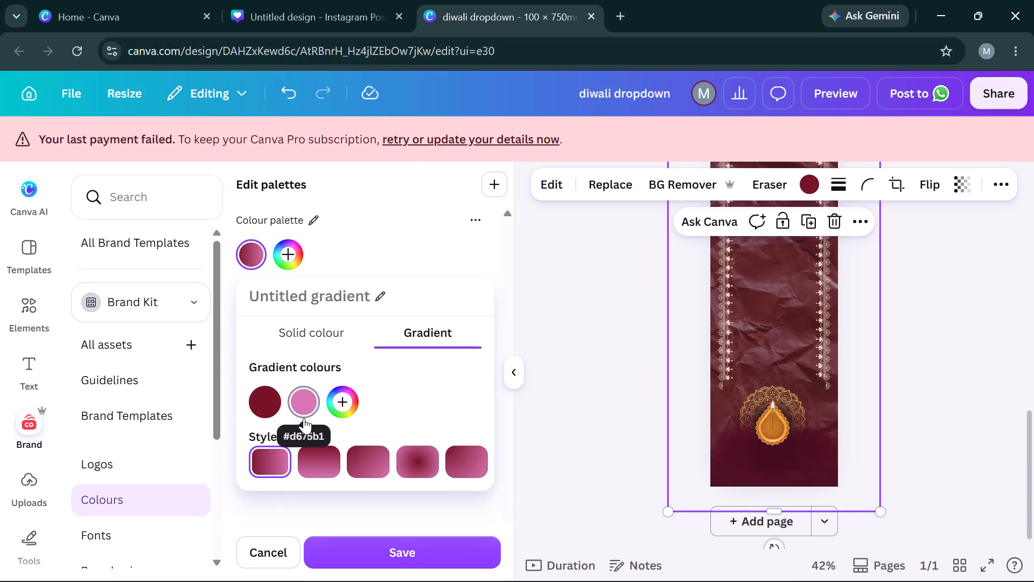
{"action": "left_click", "coordinate": [304, 418]}
In the Instagram post, apply the maroon radial gradient to the page background and select its dark end colour's hex code.
{"action": "left_click", "coordinate": [338, 21]}
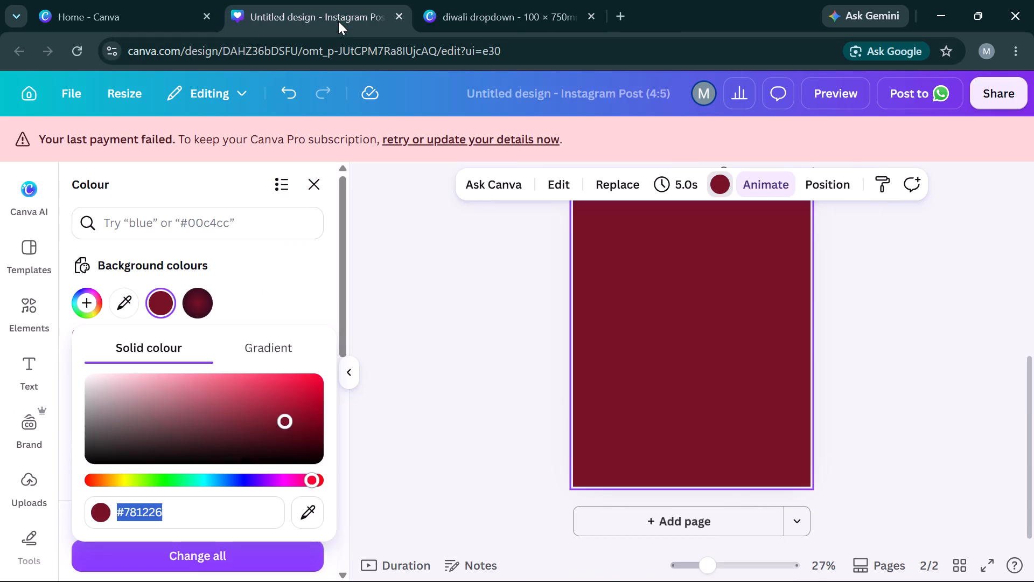
{"action": "left_click", "coordinate": [209, 299]}
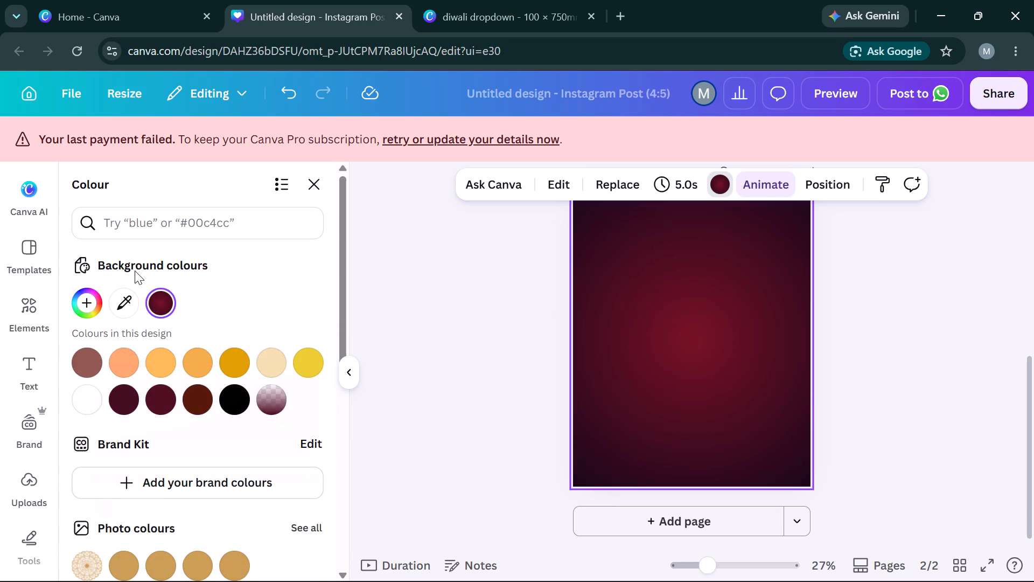
{"action": "left_click", "coordinate": [154, 304]}
{"action": "left_click", "coordinate": [136, 414]}
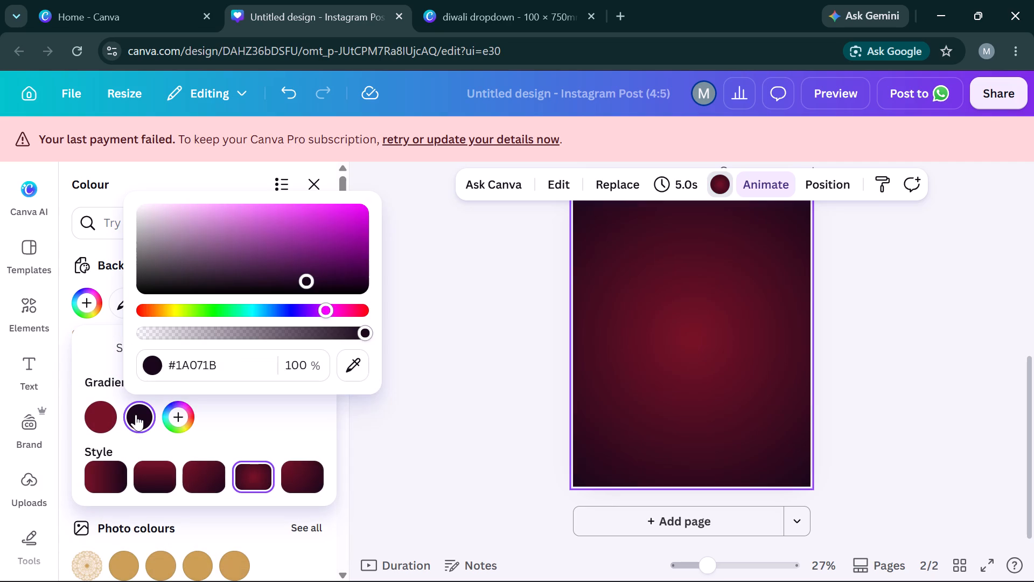
{"action": "double_click", "coordinate": [218, 370]}
{"action": "key", "text": "ctrl+a"}
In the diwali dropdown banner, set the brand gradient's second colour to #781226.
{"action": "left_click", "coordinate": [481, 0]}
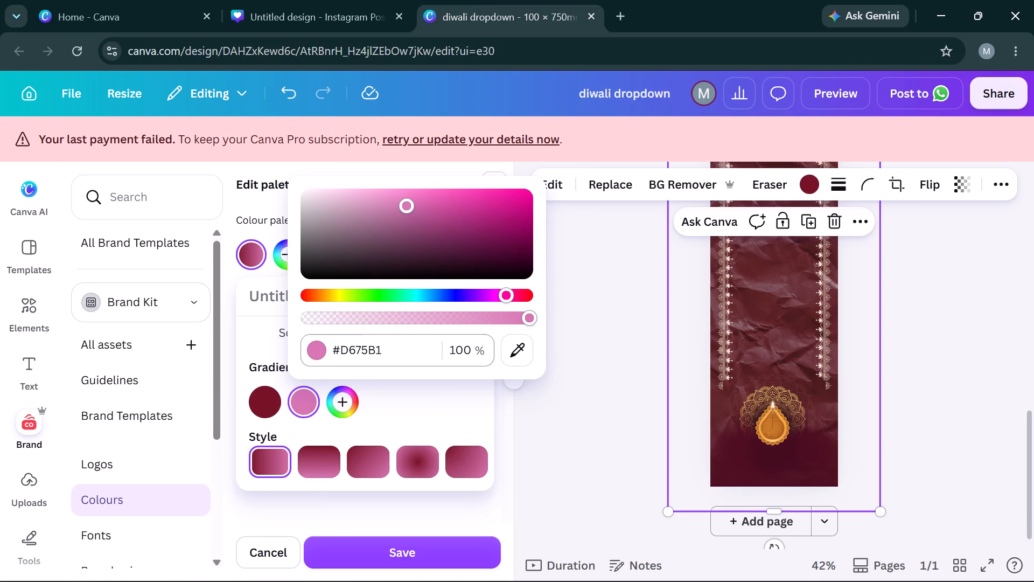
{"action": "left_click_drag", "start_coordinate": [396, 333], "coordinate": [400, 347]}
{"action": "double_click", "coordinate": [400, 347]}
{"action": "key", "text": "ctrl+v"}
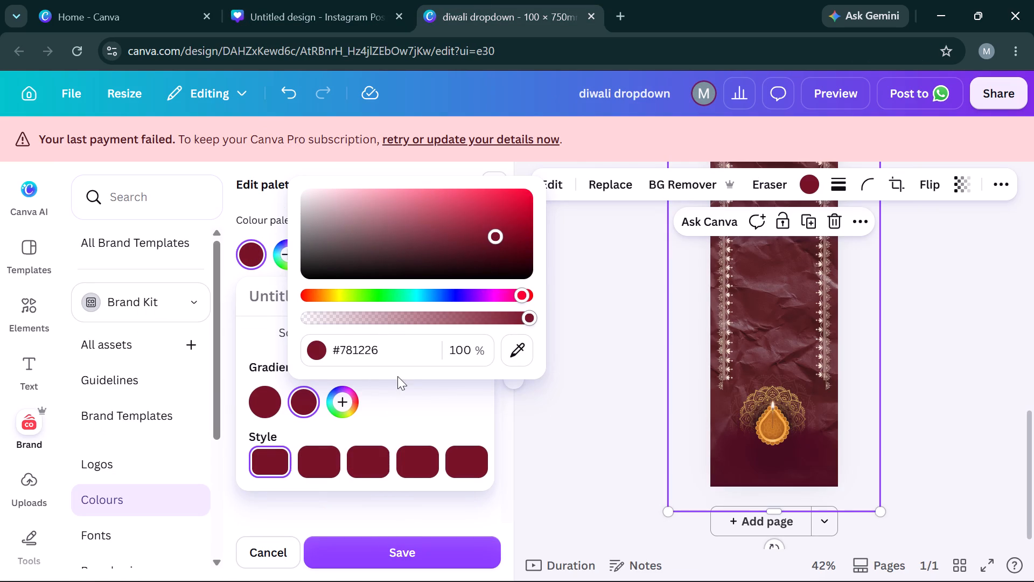
Copy #1A071B from the Instagram post's gradient and set it as the brand gradient's second colour in the diwali dropdown banner.
{"action": "left_click", "coordinate": [332, 0]}
{"action": "key", "text": "ctrl+c"}
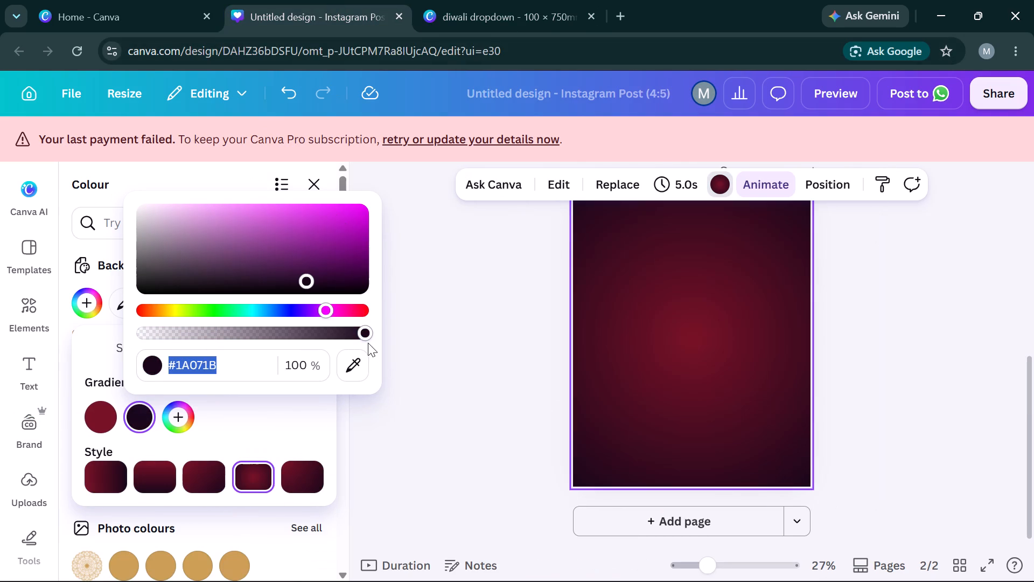
{"action": "left_click", "coordinate": [488, 0]}
{"action": "key", "text": "ctrl+v"}
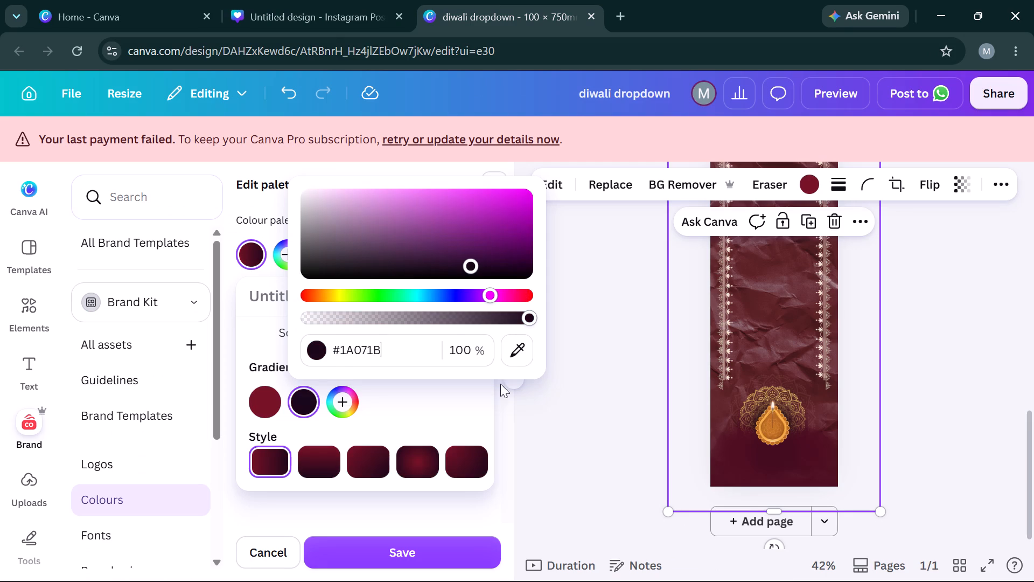
Give the brand gradient the radial style with #781226 at its centre and save the palette.
{"action": "left_click", "coordinate": [404, 409]}
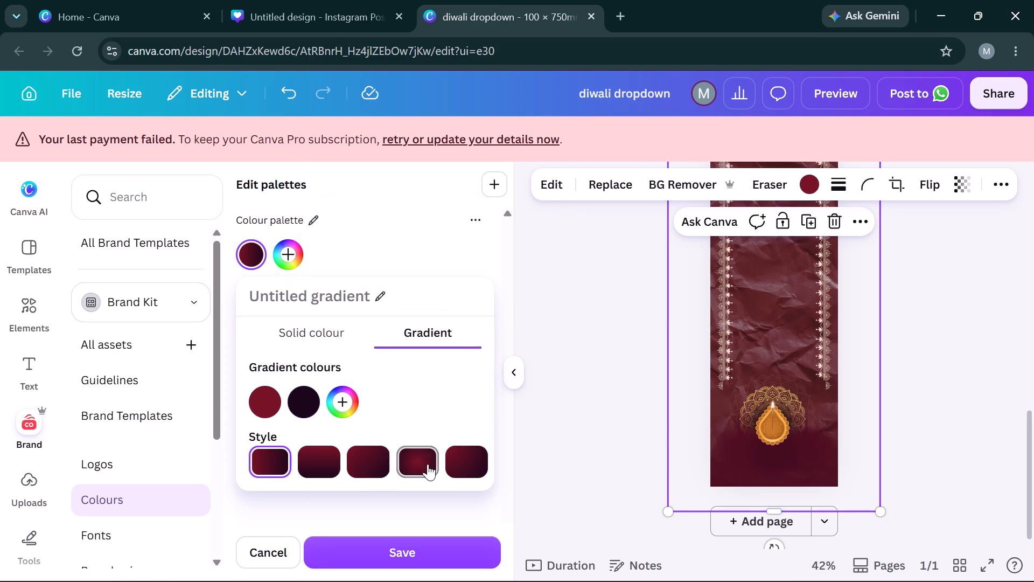
{"action": "left_click", "coordinate": [428, 464]}
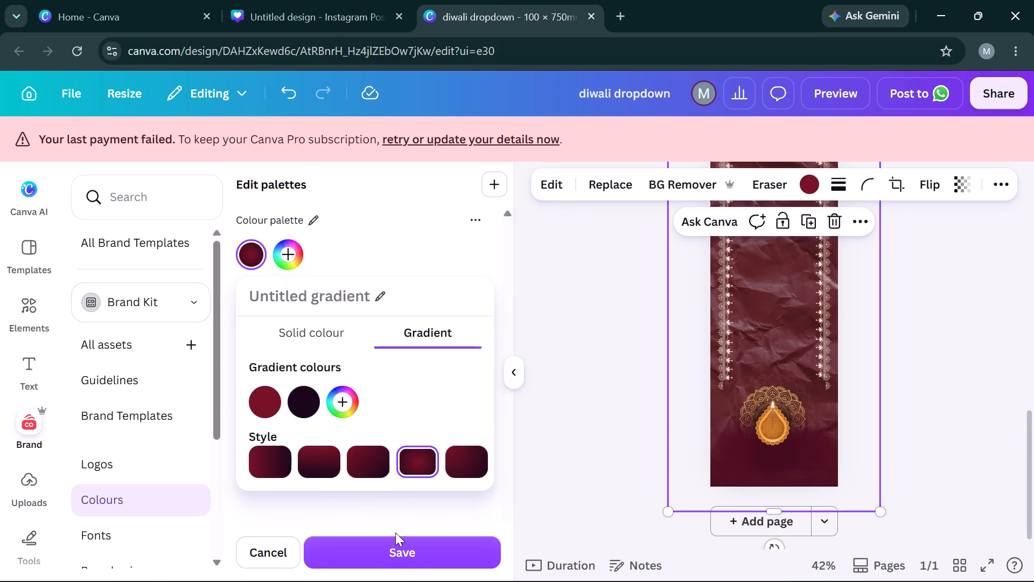
{"action": "left_click", "coordinate": [412, 550]}
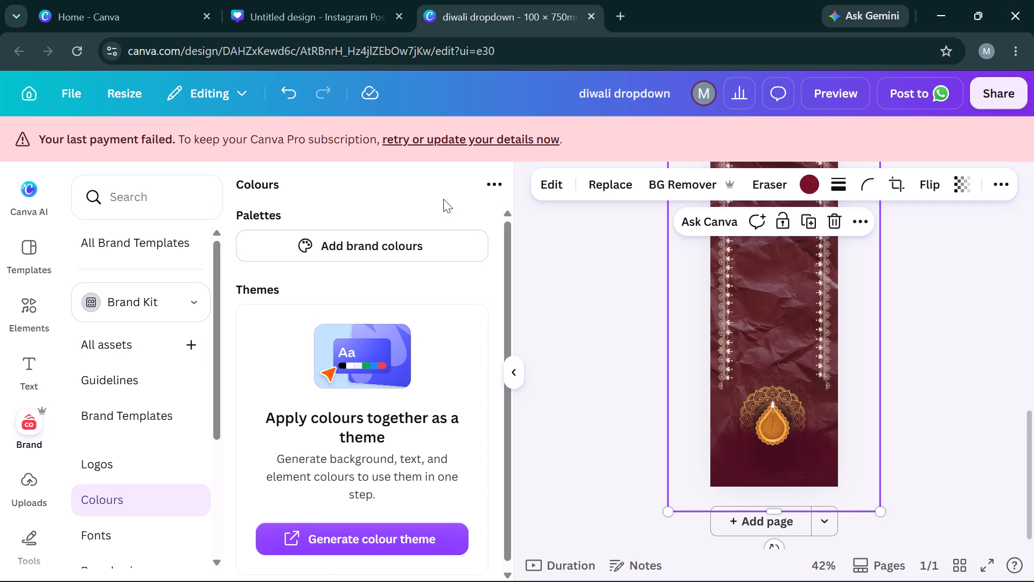
Check the paper background's colour options for the brand gradient.
{"action": "left_click", "coordinate": [814, 185]}
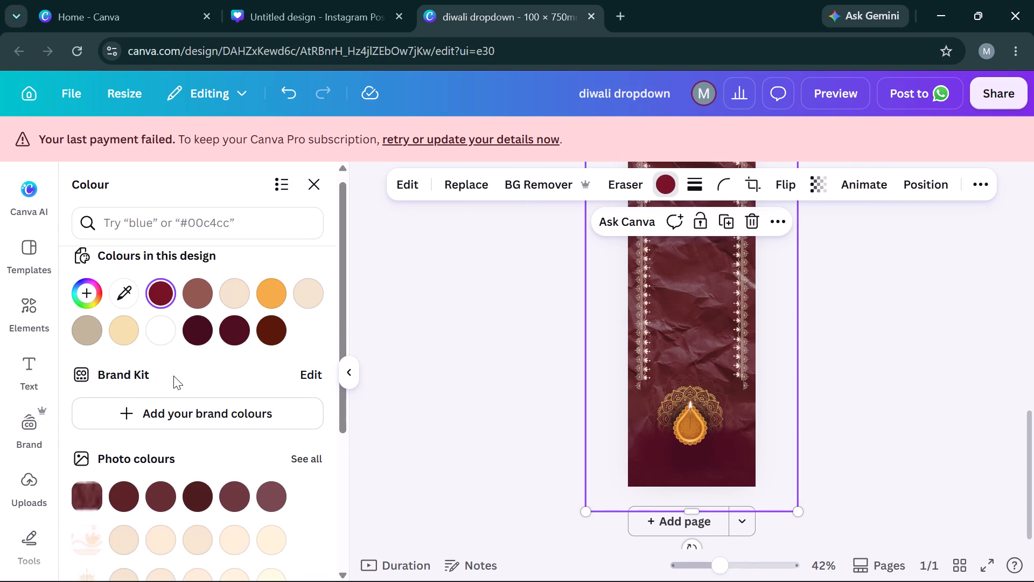
{"action": "scroll", "coordinate": [226, 362], "scroll_direction": "down", "scroll_amount": 2}
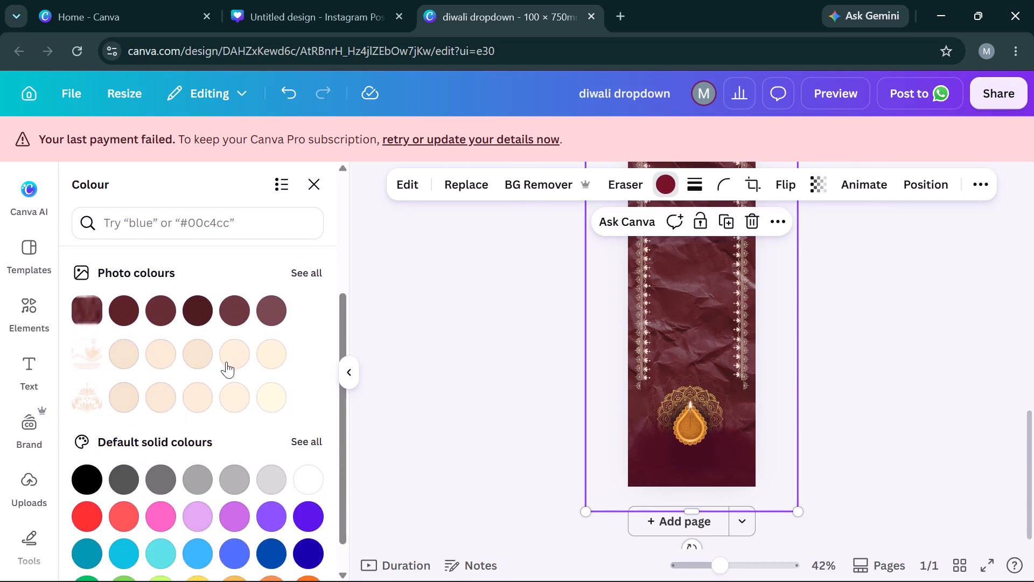
{"action": "scroll", "coordinate": [226, 362], "scroll_direction": "up", "scroll_amount": 2}
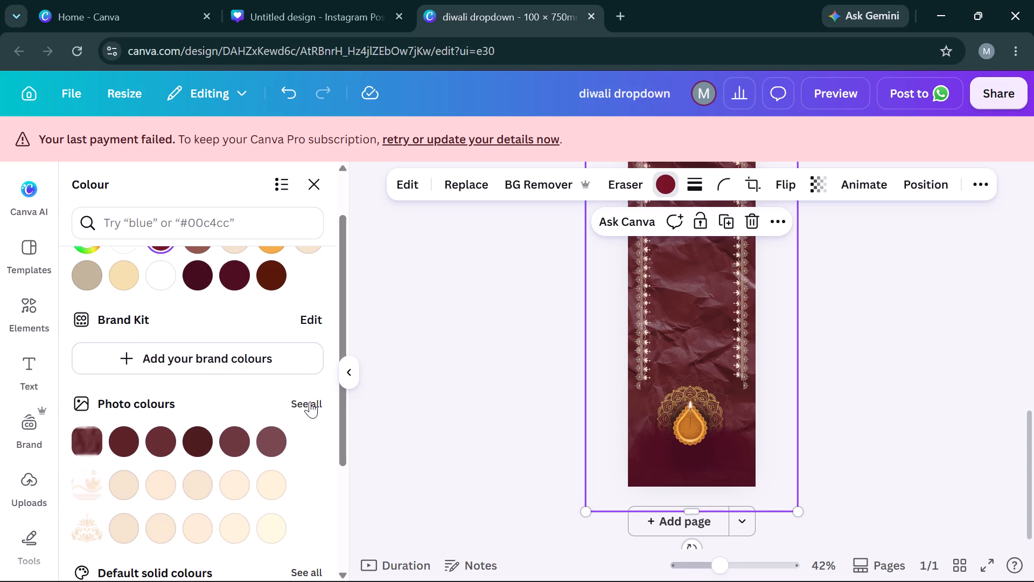
Reopen the radial gradient in the Brand Kit's colour palette and save the palette again.
{"action": "left_click", "coordinate": [311, 313]}
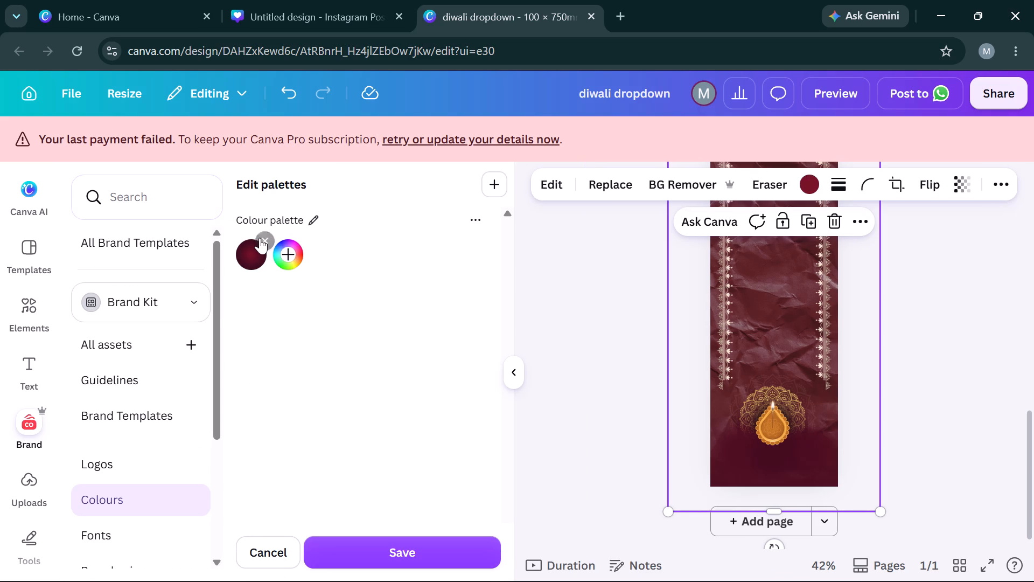
{"action": "left_click", "coordinate": [250, 268]}
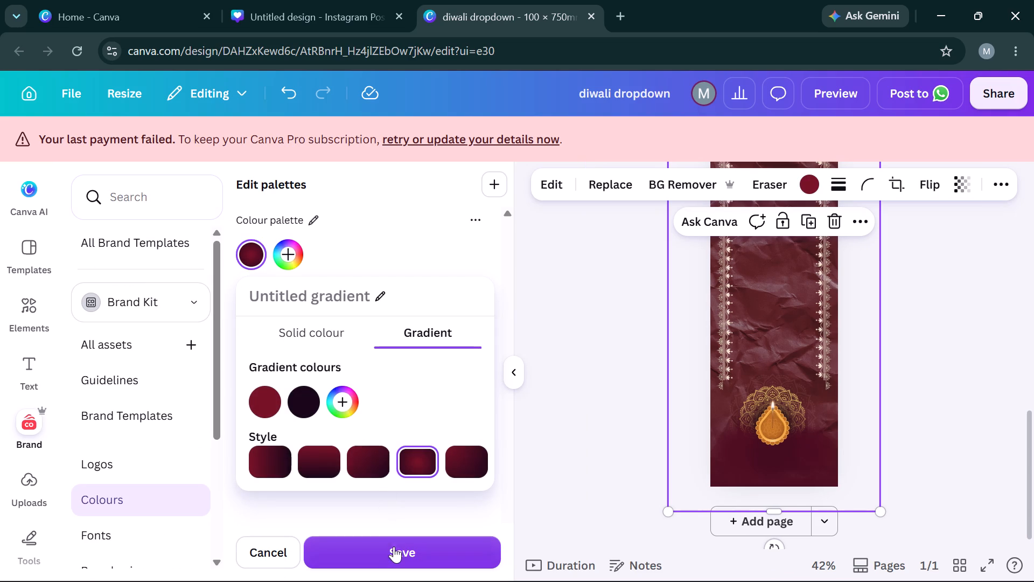
{"action": "left_click", "coordinate": [393, 548]}
{"action": "scroll", "coordinate": [394, 370], "scroll_direction": "down", "scroll_amount": 1}
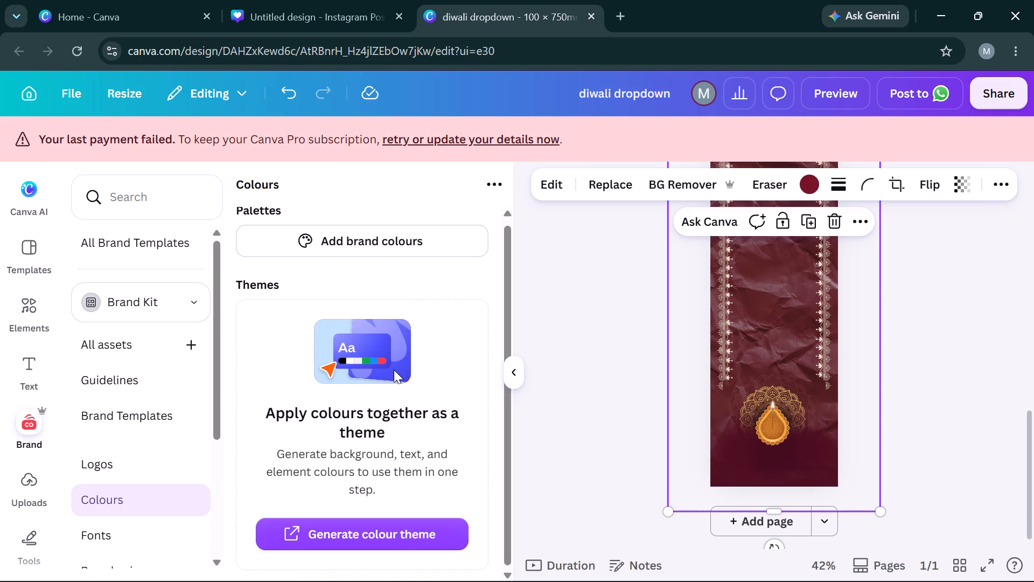
{"action": "scroll", "coordinate": [394, 370], "scroll_direction": "down", "scroll_amount": 1}
Fine-tune the height of the maroon glow group at the banner's foot, nudging it down and partly back up.
{"action": "left_click", "coordinate": [982, 274]}
{"action": "scroll", "coordinate": [982, 274], "scroll_direction": "up", "scroll_amount": 1}
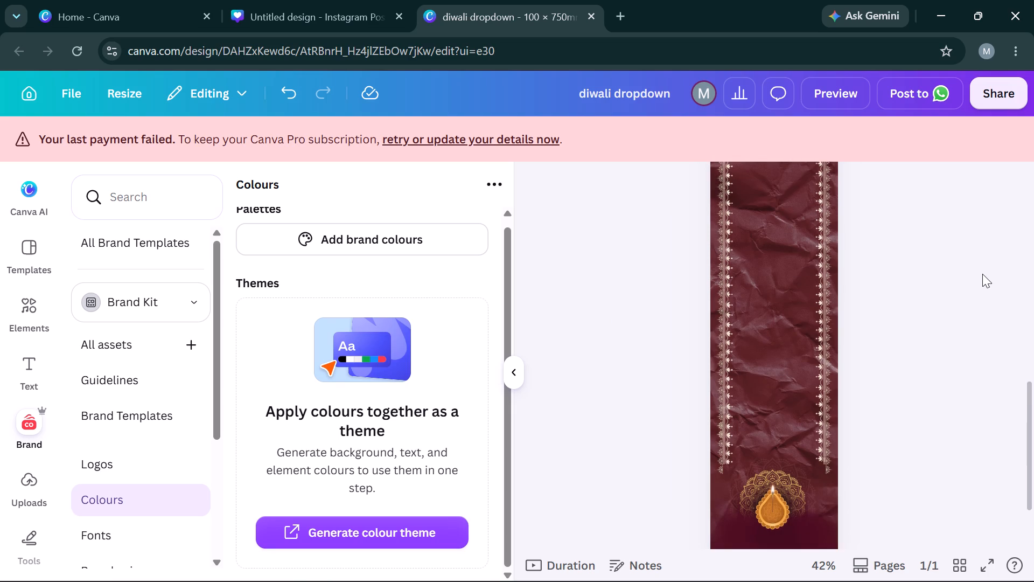
{"action": "scroll", "coordinate": [982, 274], "scroll_direction": "down", "scroll_amount": 1}
{"action": "left_click", "coordinate": [787, 448]}
{"action": "key", "text": "Down"}
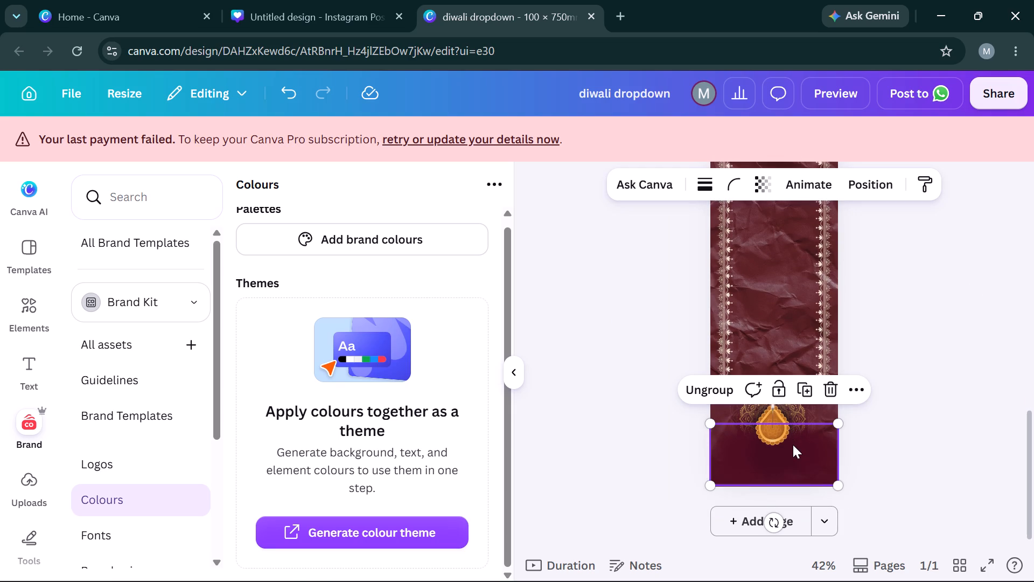
{"action": "key", "text": "Down"}
{"action": "key", "text": "Down"}
{"action": "key", "text": "Down"}
{"action": "key", "text": "Down"}
{"action": "key", "text": "Down"}
{"action": "key", "text": "Down"}
{"action": "key", "text": "Down"}
{"action": "key", "text": "Down"}
{"action": "key", "text": "Down"}
{"action": "key", "text": "Down"}
{"action": "key", "text": "Down"}
{"action": "key", "text": "Down"}
{"action": "key", "text": "Down"}
{"action": "key", "text": "Down"}
{"action": "key", "text": "Down"}
{"action": "key", "text": "Down"}
{"action": "key", "text": "Down"}
{"action": "key", "text": "Up"}
{"action": "key", "text": "Up"}
{"action": "key", "text": "Up"}
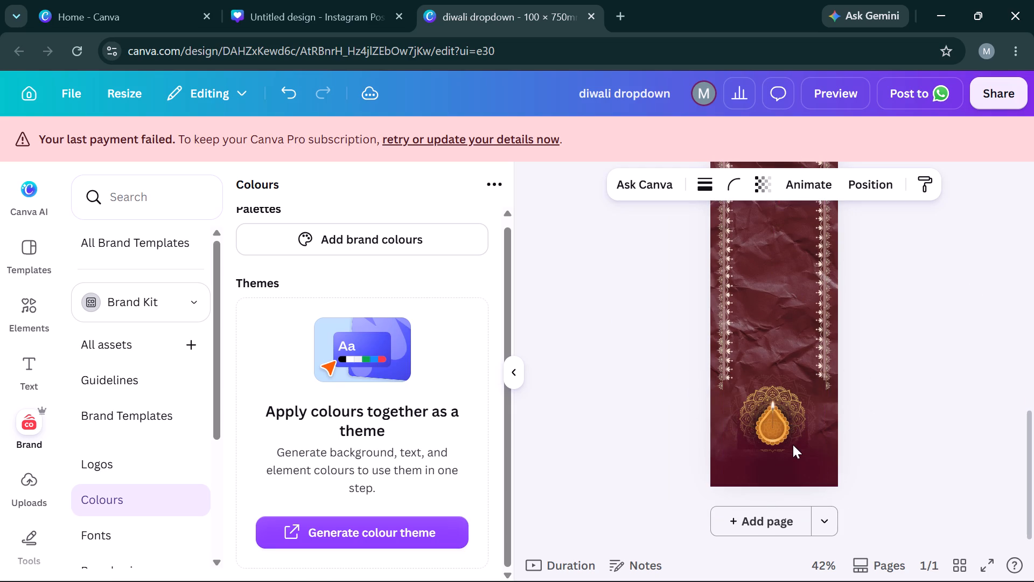
{"action": "key", "text": "Up"}
{"action": "key", "text": "Up"}
{"action": "key", "text": "Up"}
{"action": "key", "text": "Up"}
{"action": "key", "text": "Up"}
{"action": "key", "text": "Up"}
{"action": "key", "text": "Up"}
{"action": "key", "text": "Up"}
{"action": "key", "text": "Up"}
{"action": "left_click", "coordinate": [930, 368]}
{"action": "left_click", "coordinate": [930, 368]}
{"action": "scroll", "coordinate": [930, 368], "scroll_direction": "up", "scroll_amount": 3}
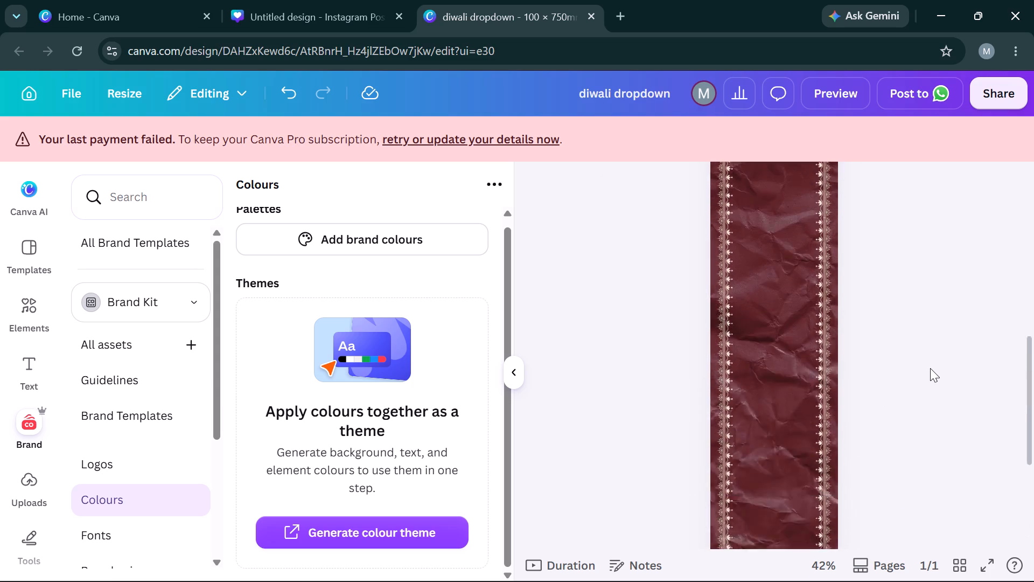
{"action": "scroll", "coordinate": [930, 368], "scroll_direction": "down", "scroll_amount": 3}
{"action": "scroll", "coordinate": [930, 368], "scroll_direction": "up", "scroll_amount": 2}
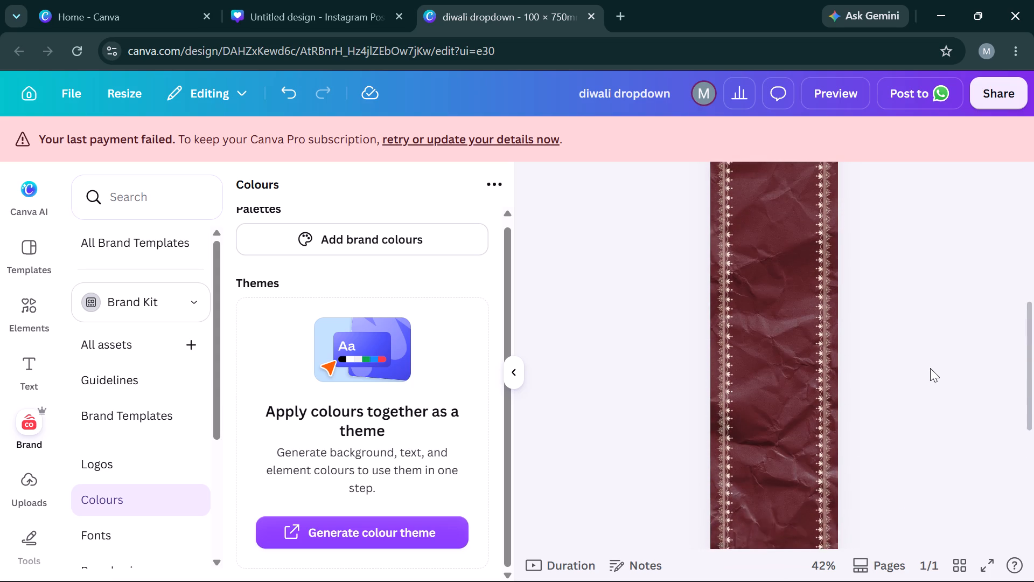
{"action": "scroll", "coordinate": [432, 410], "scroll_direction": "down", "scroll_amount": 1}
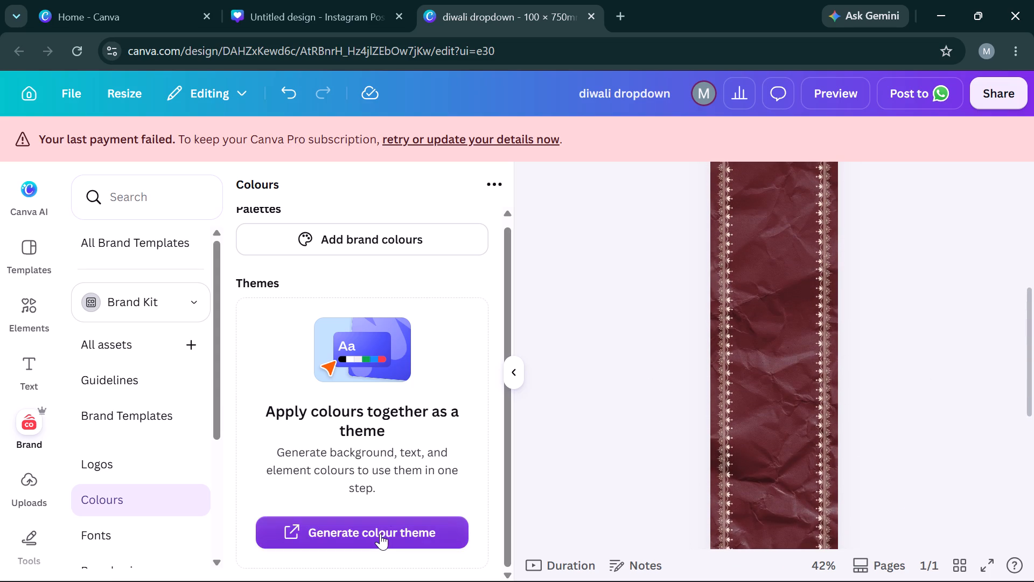
Open the Brand Kit's full colours page and inspect the maroon gradient swatch in its colour palette.
{"action": "left_click", "coordinate": [380, 533]}
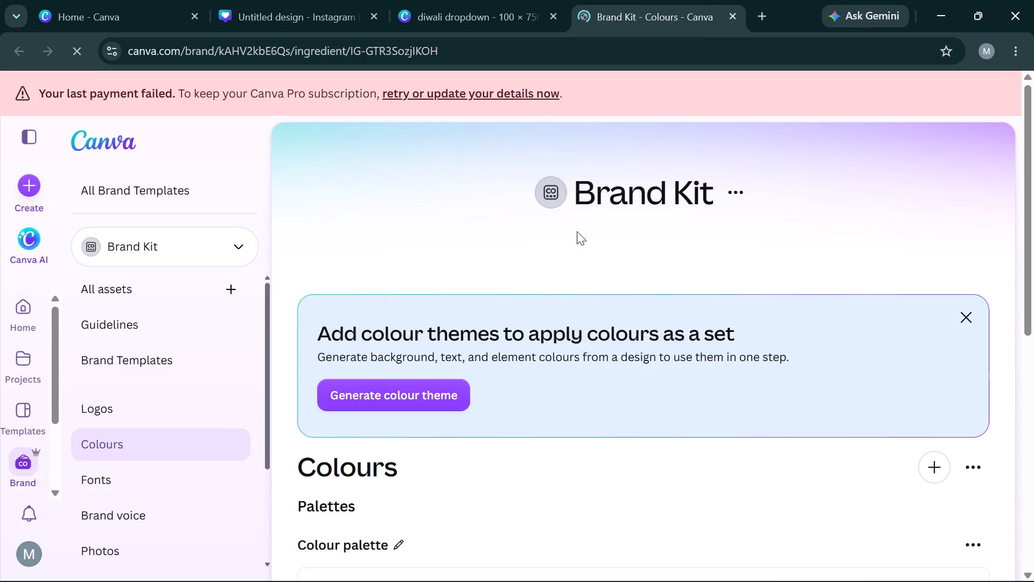
{"action": "scroll", "coordinate": [571, 244], "scroll_direction": "down", "scroll_amount": 3}
{"action": "left_click", "coordinate": [390, 372]}
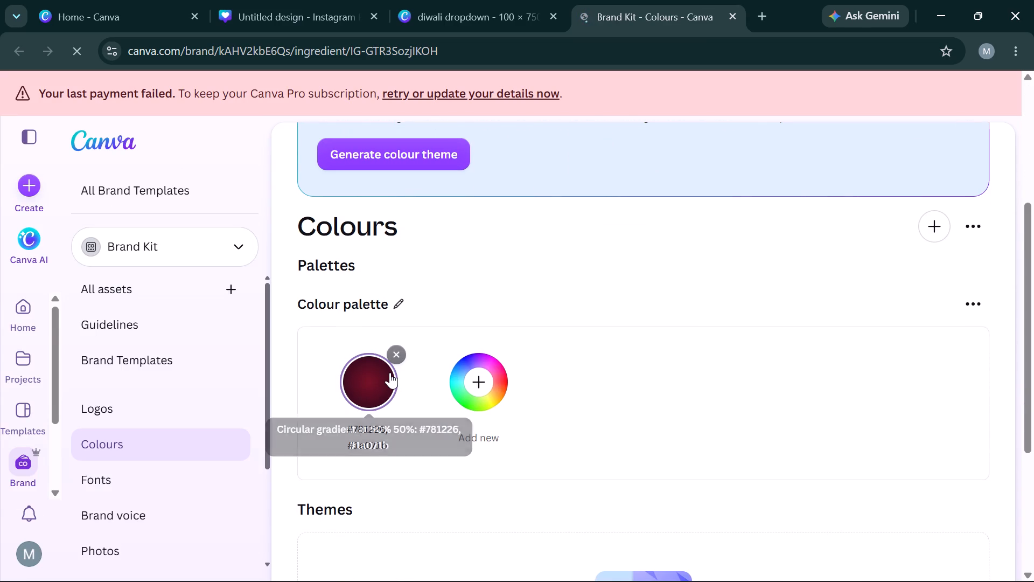
{"action": "scroll", "coordinate": [390, 372], "scroll_direction": "down", "scroll_amount": 1}
{"action": "left_click", "coordinate": [668, 335]}
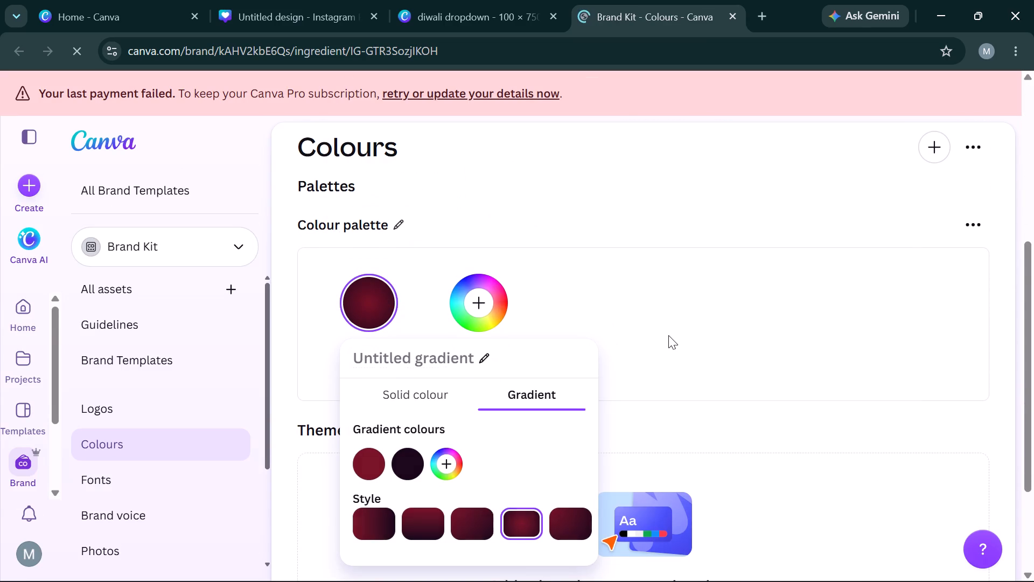
{"action": "scroll", "coordinate": [668, 335], "scroll_direction": "down", "scroll_amount": 2}
Generate a Brand Kit colour theme based on the diwali dropdown design.
{"action": "left_click", "coordinate": [638, 495]}
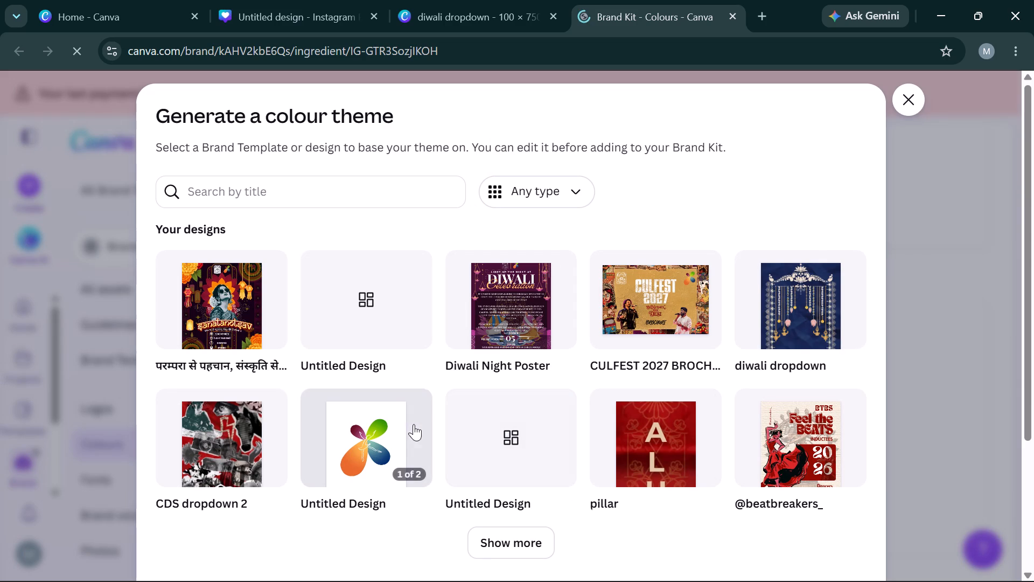
{"action": "scroll", "coordinate": [312, 491], "scroll_direction": "down", "scroll_amount": 1}
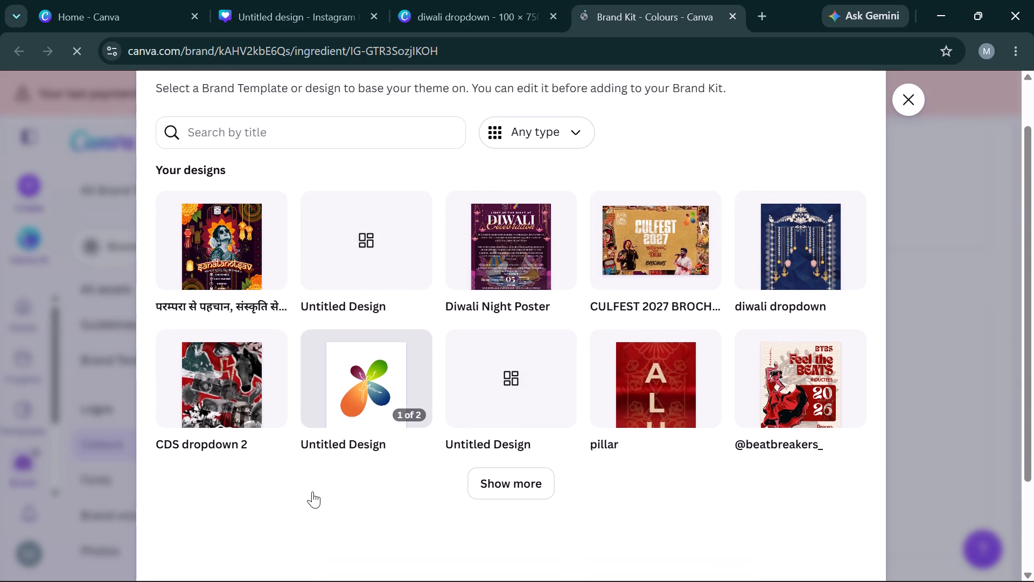
{"action": "left_click", "coordinate": [794, 264]}
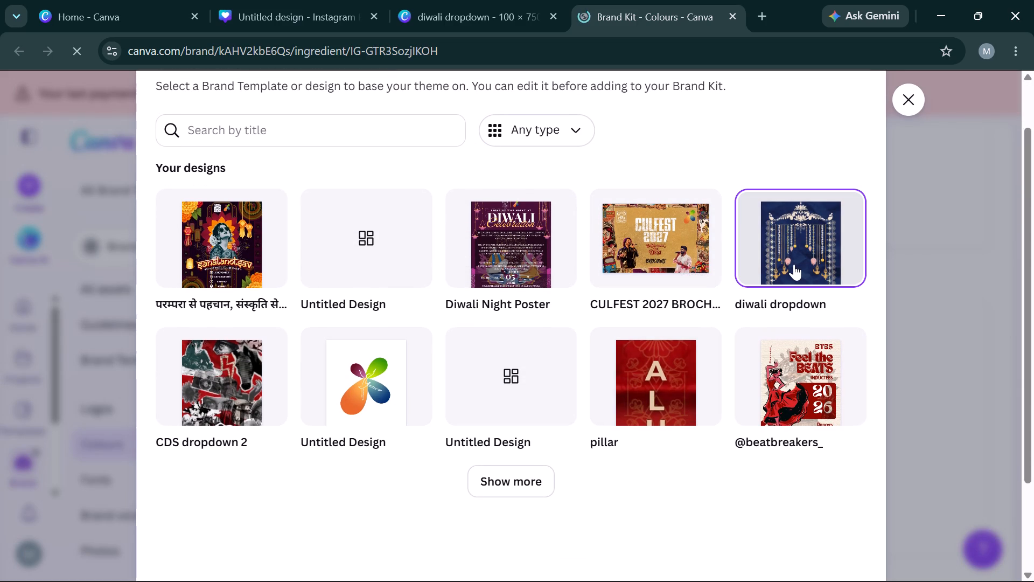
{"action": "scroll", "coordinate": [772, 279], "scroll_direction": "up", "scroll_amount": 3}
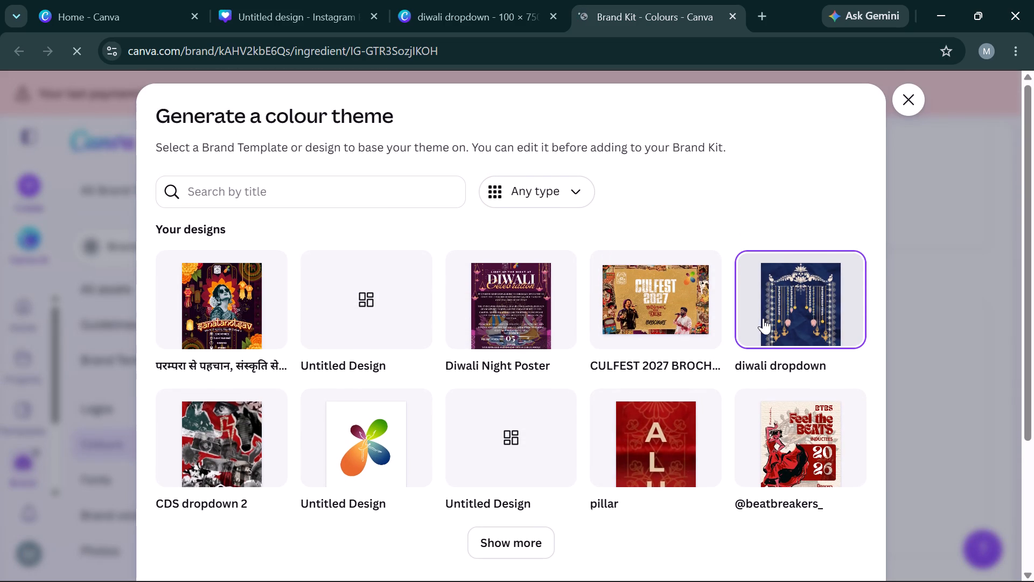
{"action": "left_click", "coordinate": [764, 321]}
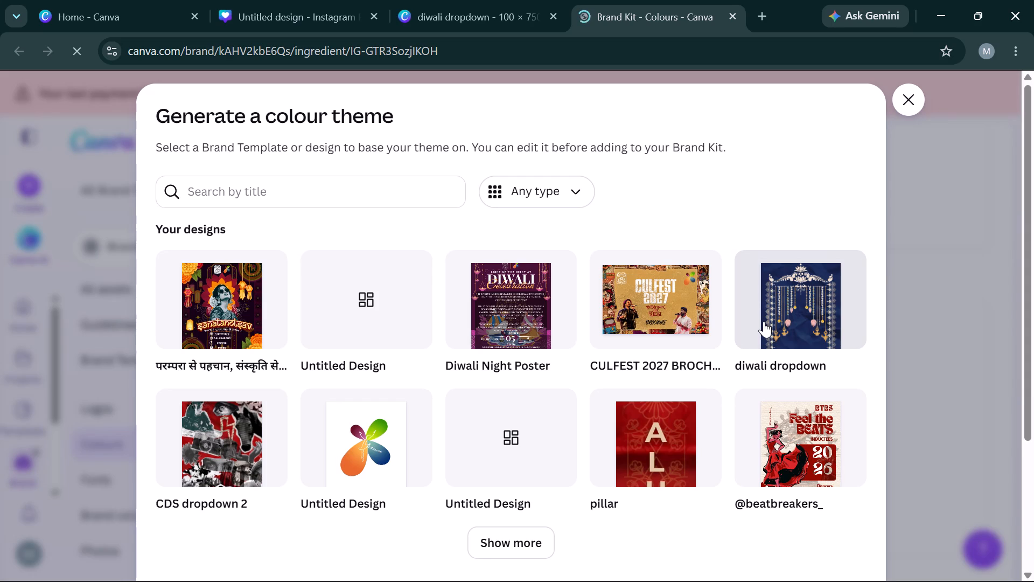
{"action": "left_click", "coordinate": [811, 304]}
{"action": "scroll", "coordinate": [811, 304], "scroll_direction": "down", "scroll_amount": 2}
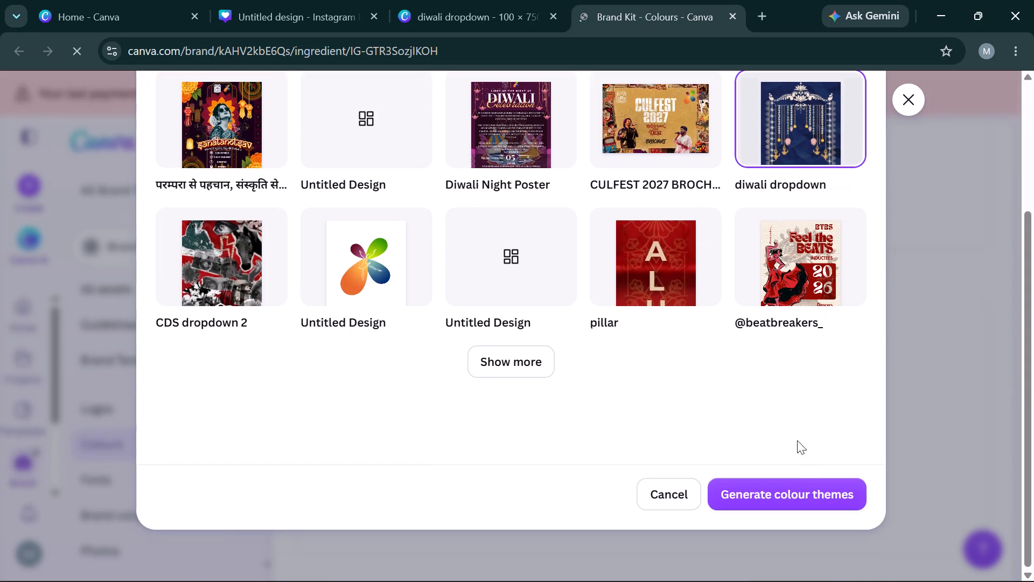
{"action": "left_click", "coordinate": [793, 484]}
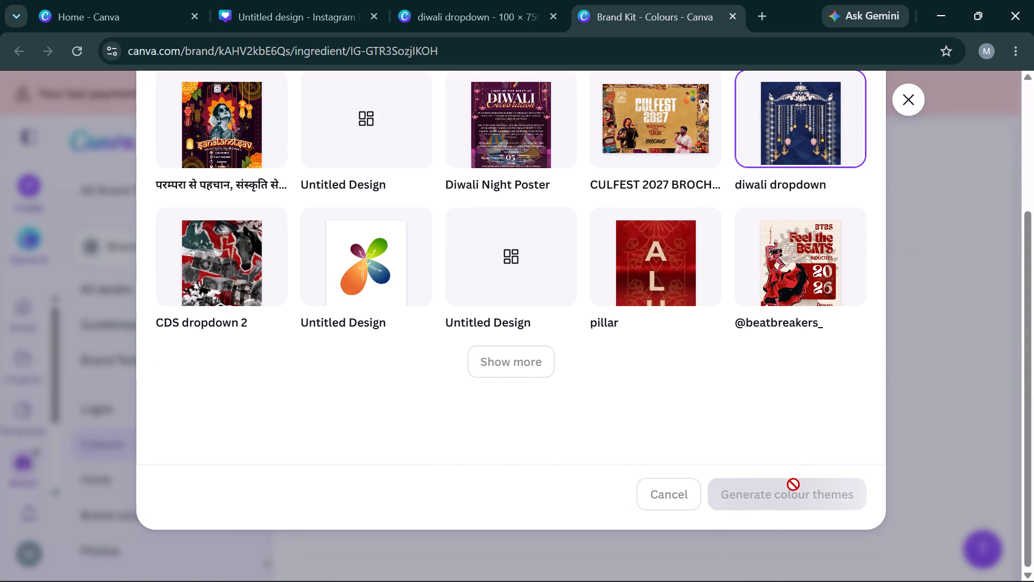
Review the generated theme's background, element and text colours and add the theme to the Brand Kit.
{"action": "scroll", "coordinate": [821, 440], "scroll_direction": "down", "scroll_amount": 1}
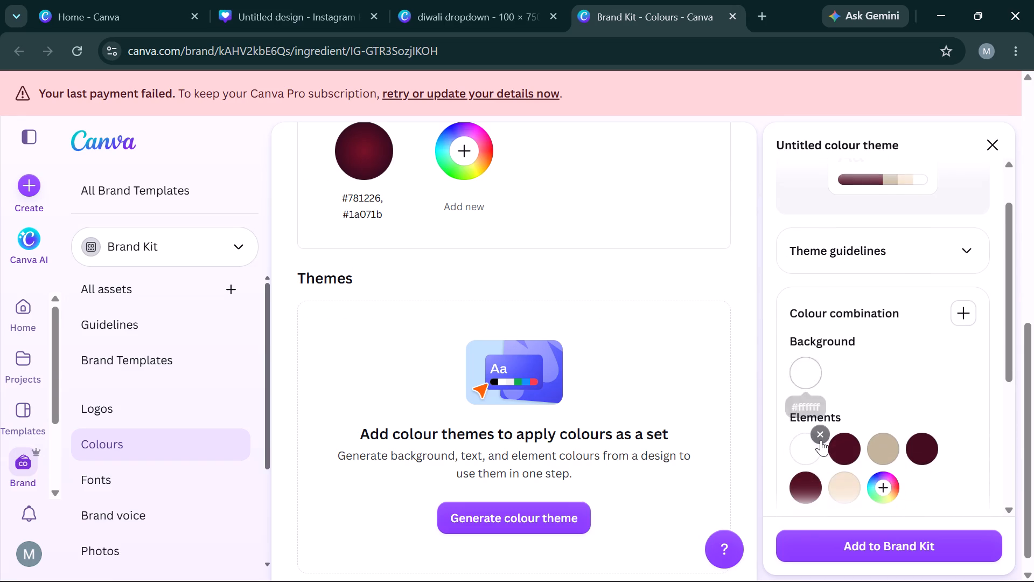
{"action": "scroll", "coordinate": [821, 440], "scroll_direction": "down", "scroll_amount": 2}
{"action": "left_click", "coordinate": [843, 540]}
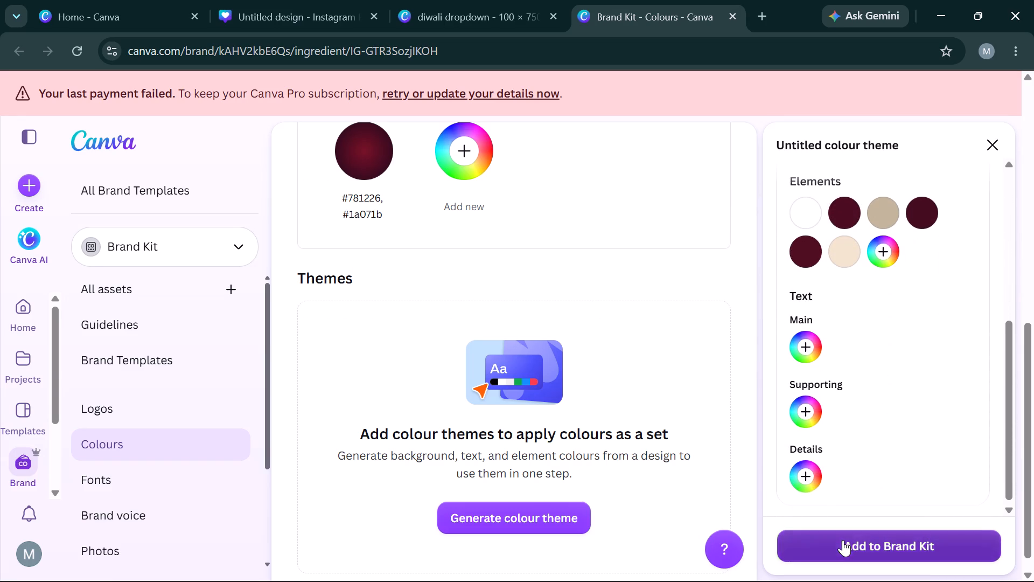
Check the banner's brand colour options for the new theme, and inspect the saved theme's colour combination in the Brand Kit.
{"action": "left_click", "coordinate": [428, 0]}
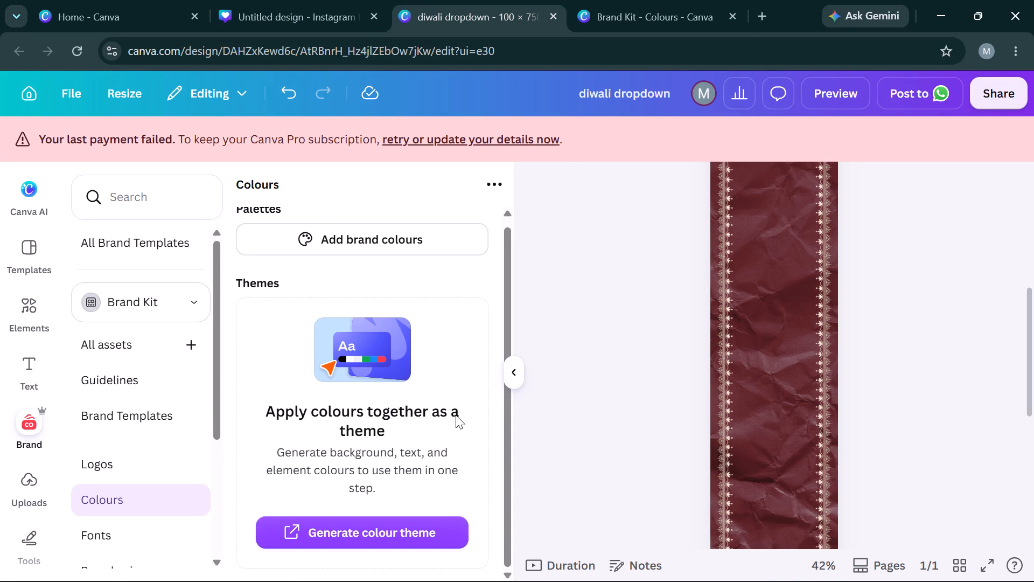
{"action": "scroll", "coordinate": [456, 415], "scroll_direction": "up", "scroll_amount": 1}
{"action": "scroll", "coordinate": [435, 391], "scroll_direction": "down", "scroll_amount": 3}
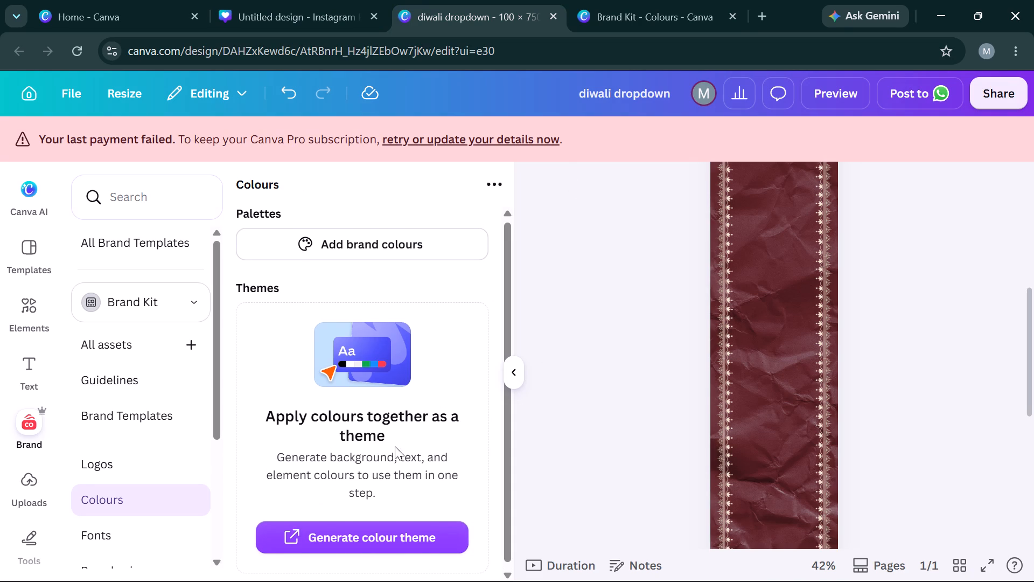
{"action": "left_click", "coordinate": [673, 0]}
{"action": "scroll", "coordinate": [672, 354], "scroll_direction": "down", "scroll_amount": 3}
{"action": "scroll", "coordinate": [672, 354], "scroll_direction": "up", "scroll_amount": 1}
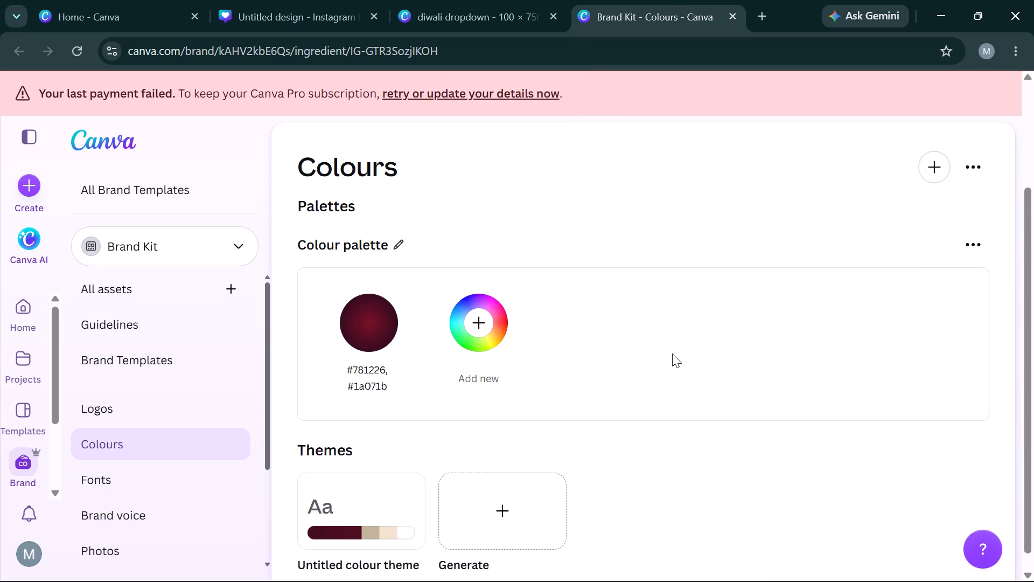
{"action": "scroll", "coordinate": [672, 354], "scroll_direction": "up", "scroll_amount": 1}
{"action": "scroll", "coordinate": [672, 354], "scroll_direction": "down", "scroll_amount": 5}
{"action": "left_click", "coordinate": [336, 486]}
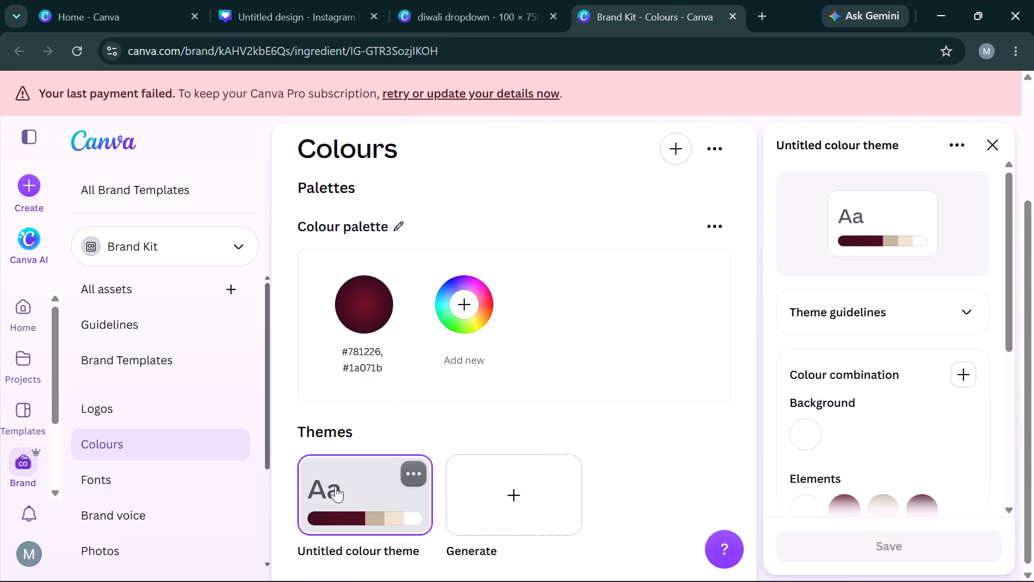
{"action": "scroll", "coordinate": [712, 354], "scroll_direction": "down", "scroll_amount": 2}
{"action": "left_click", "coordinate": [912, 314]}
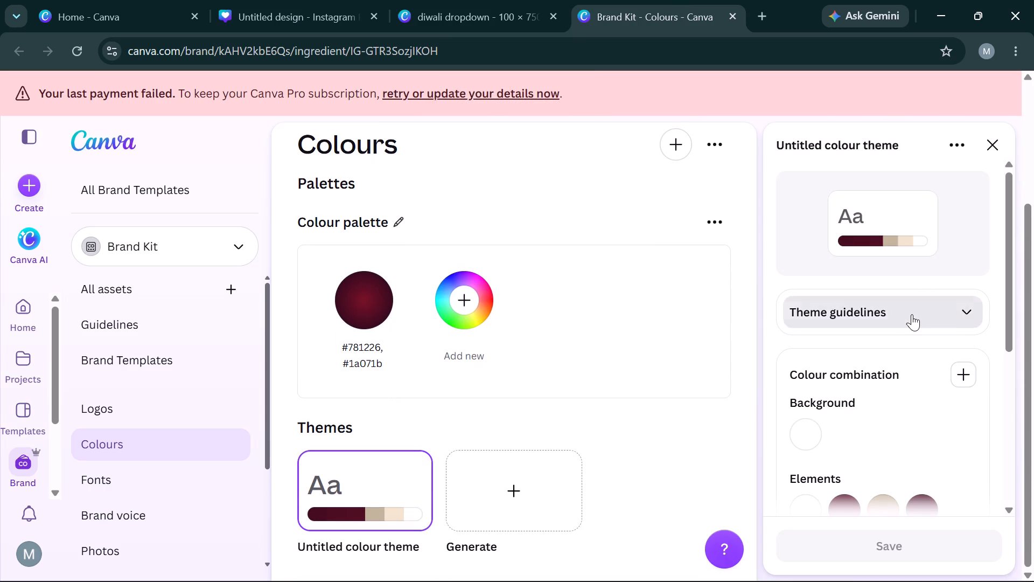
{"action": "scroll", "coordinate": [912, 314], "scroll_direction": "down", "scroll_amount": 4}
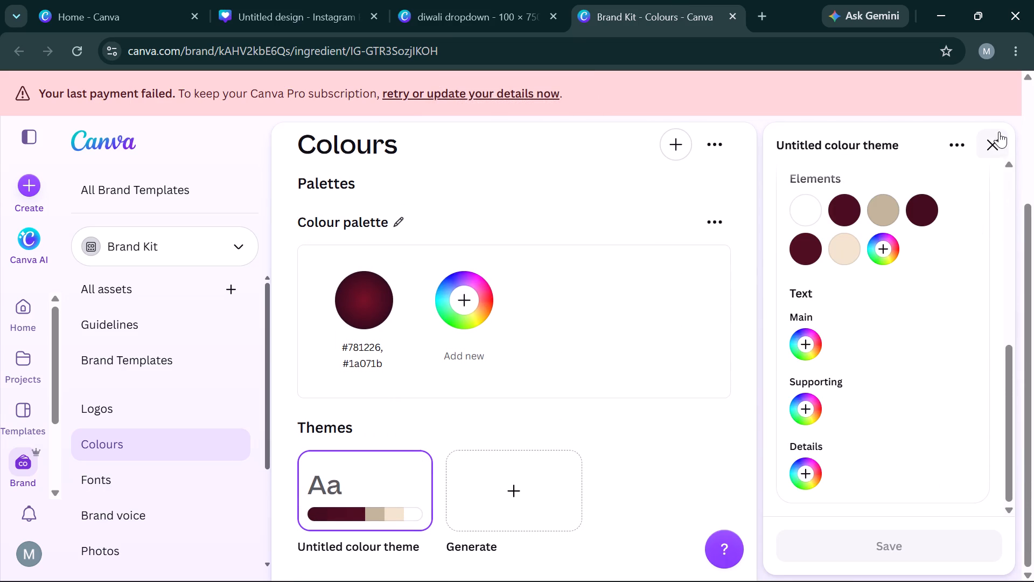
{"action": "left_click", "coordinate": [998, 133]}
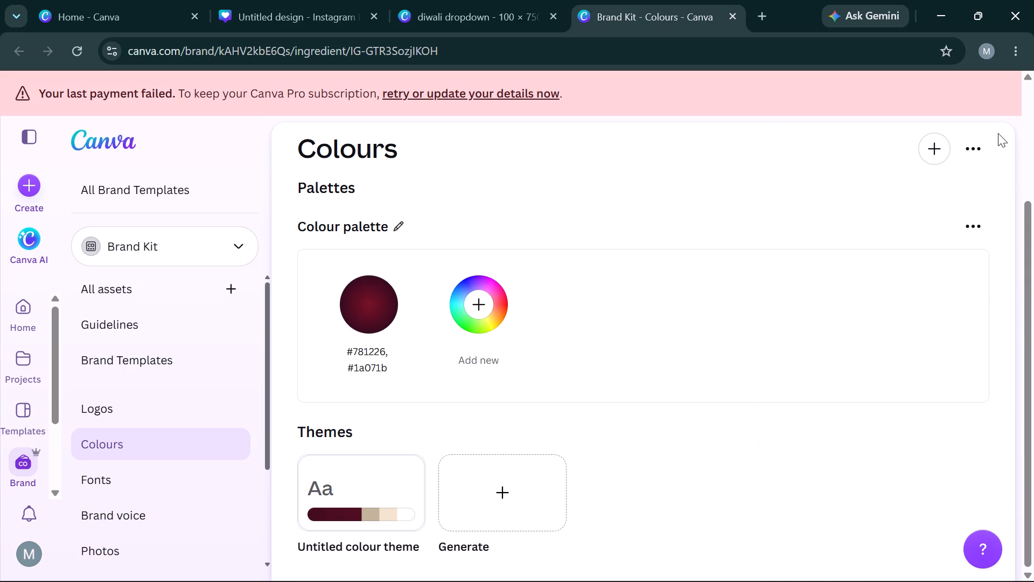
Return to the diwali dropdown design and shrink the maroon glow group at the banner's foot to expose the gradient shape beneath.
{"action": "left_click", "coordinate": [392, 0]}
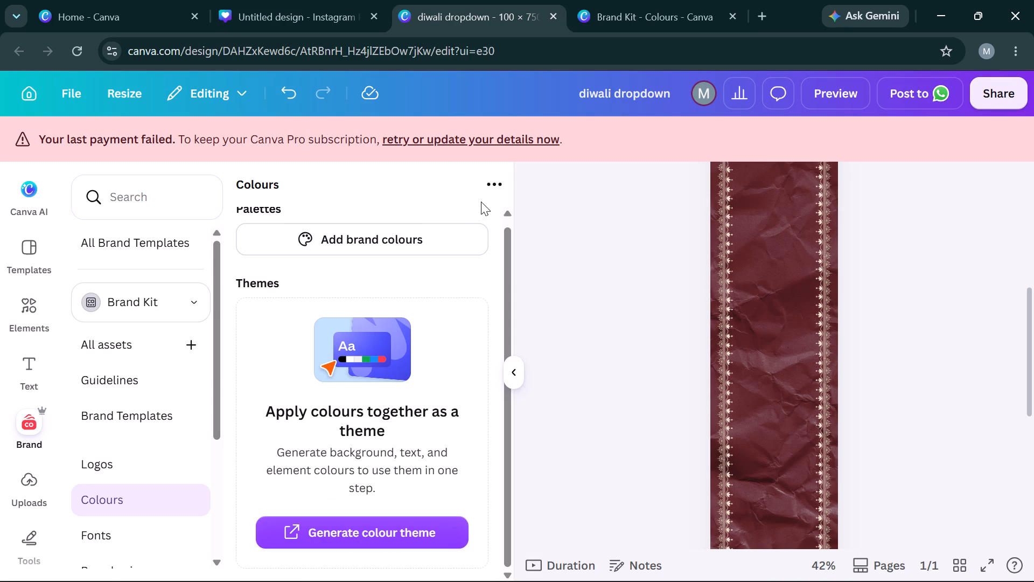
{"action": "left_click", "coordinate": [511, 360]}
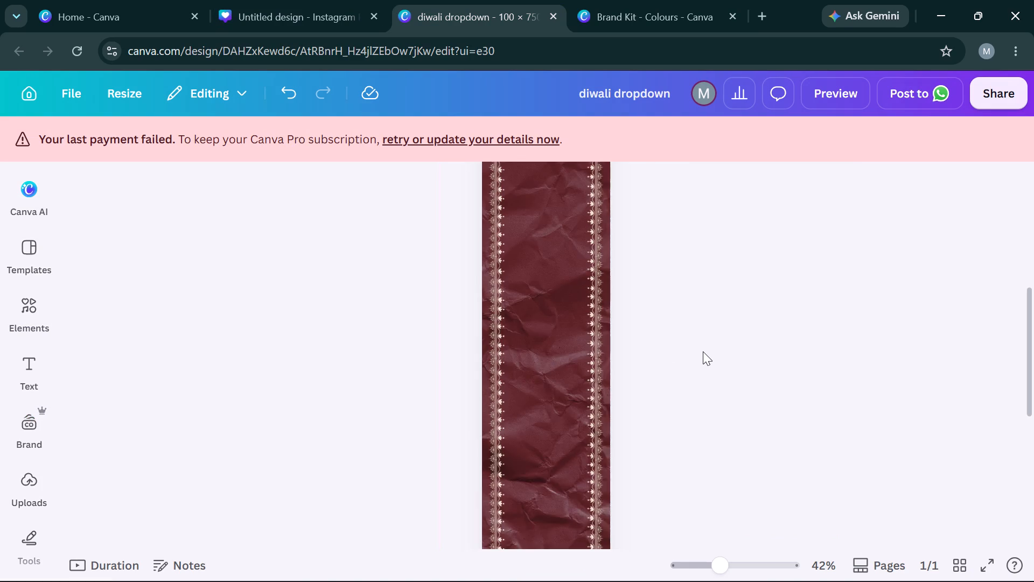
{"action": "scroll", "coordinate": [703, 351], "scroll_direction": "down", "scroll_amount": 3}
{"action": "scroll", "coordinate": [703, 351], "scroll_direction": "up", "scroll_amount": 1}
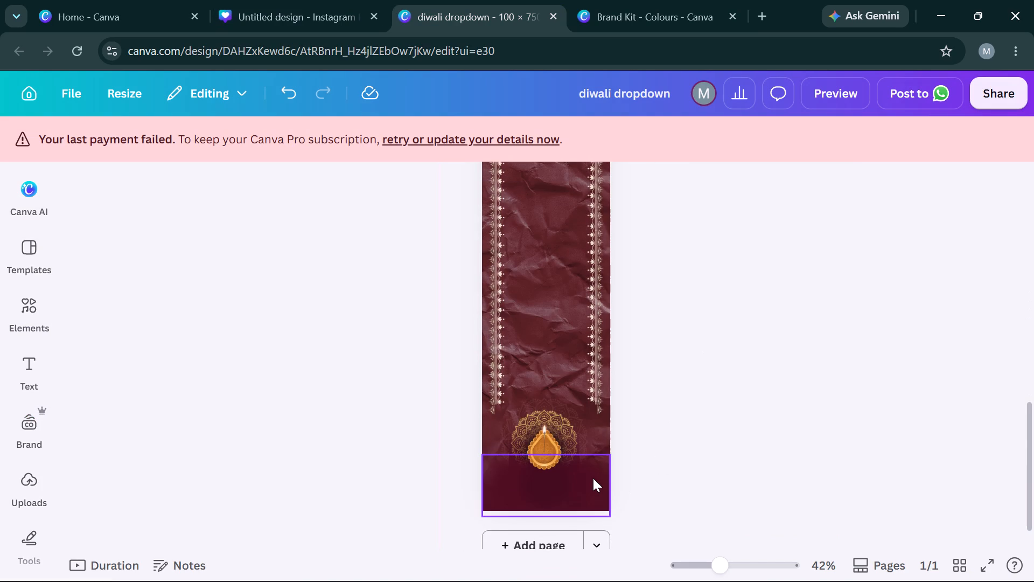
{"action": "left_click", "coordinate": [593, 475]}
{"action": "left_click_drag", "start_coordinate": [611, 454], "coordinate": [548, 447]}
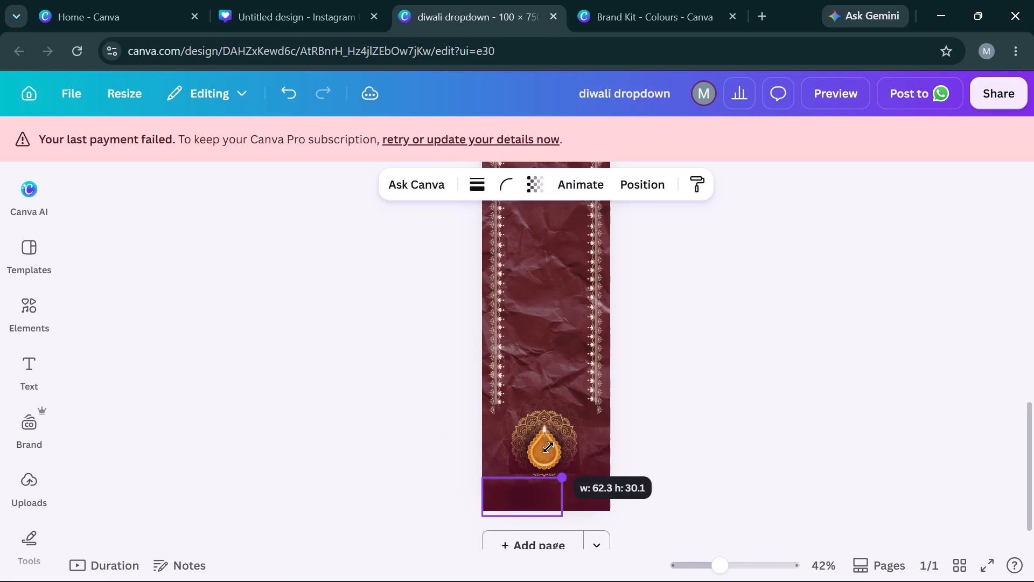
{"action": "left_click_drag", "start_coordinate": [548, 447], "coordinate": [535, 474]}
Enlarge the maroon gradient shape at the banner's foot well beyond the banner's width and centre it horizontally on the banner.
{"action": "left_click", "coordinate": [582, 496]}
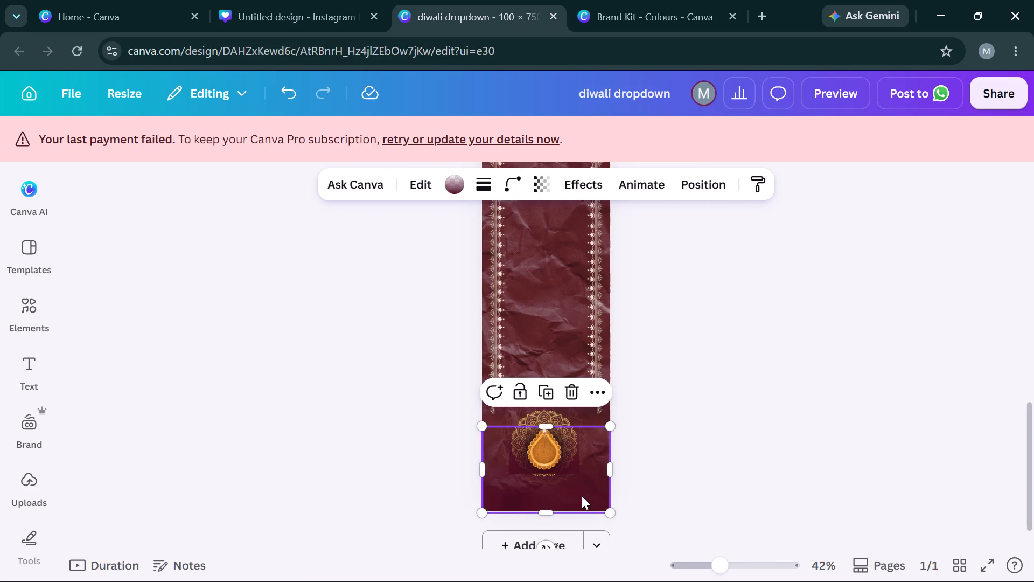
{"action": "left_click_drag", "start_coordinate": [607, 427], "coordinate": [773, 212]}
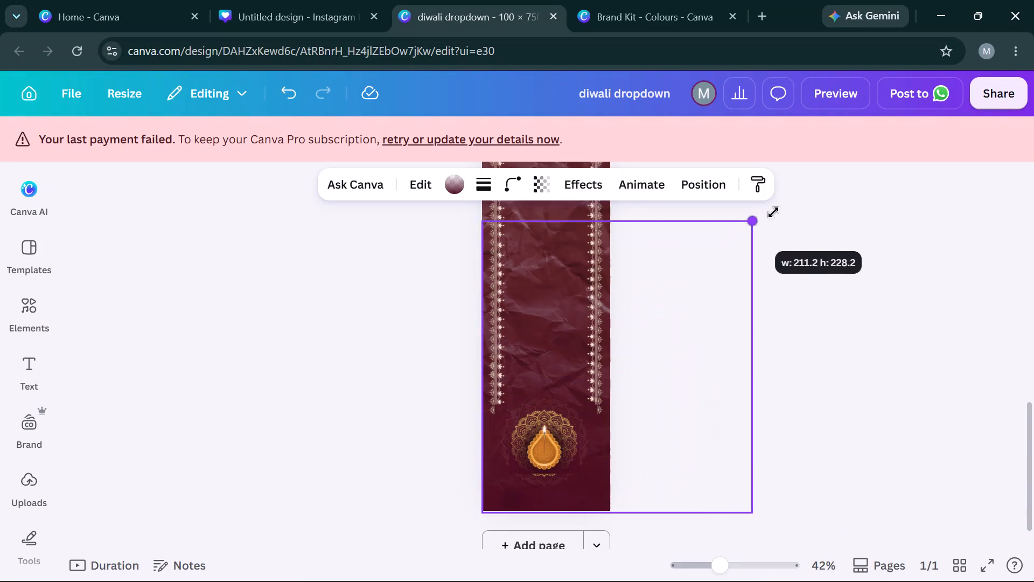
{"action": "left_click_drag", "start_coordinate": [773, 212], "coordinate": [771, 177]}
{"action": "left_click_drag", "start_coordinate": [629, 417], "coordinate": [583, 422]}
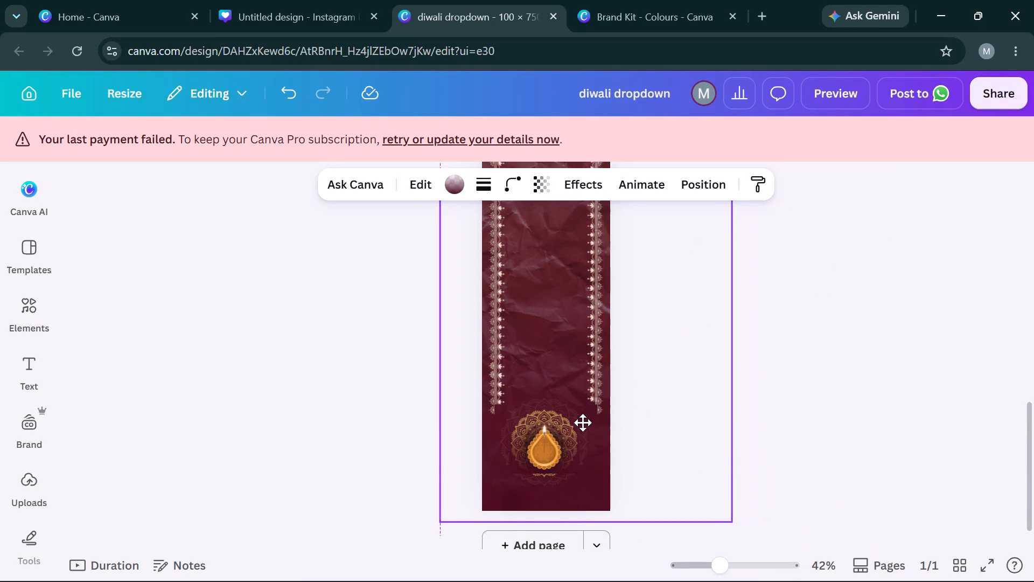
{"action": "left_click_drag", "start_coordinate": [583, 422], "coordinate": [553, 418]}
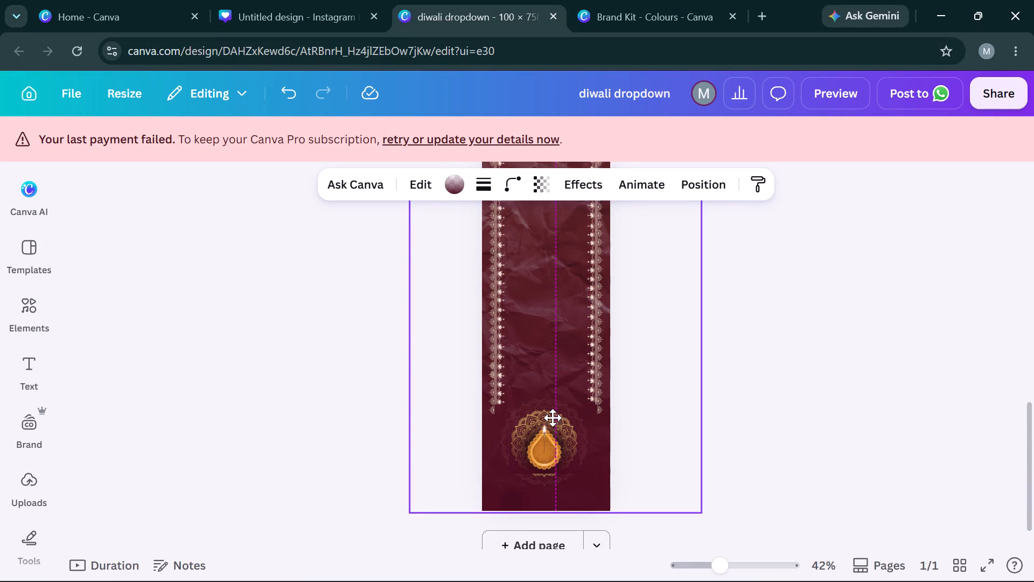
{"action": "left_click_drag", "start_coordinate": [553, 418], "coordinate": [549, 418]}
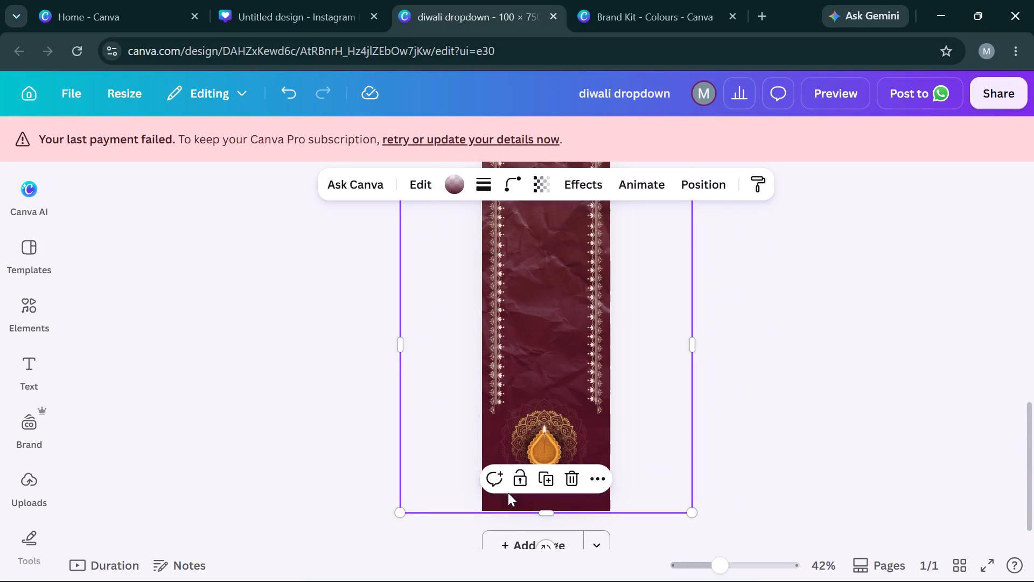
{"action": "left_click", "coordinate": [508, 495]}
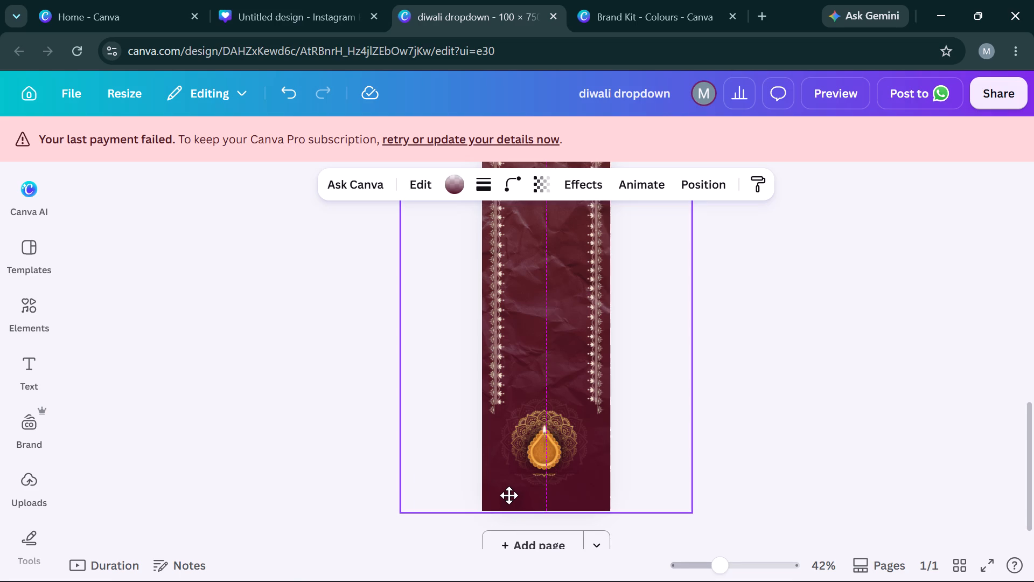
{"action": "left_click", "coordinate": [585, 490]}
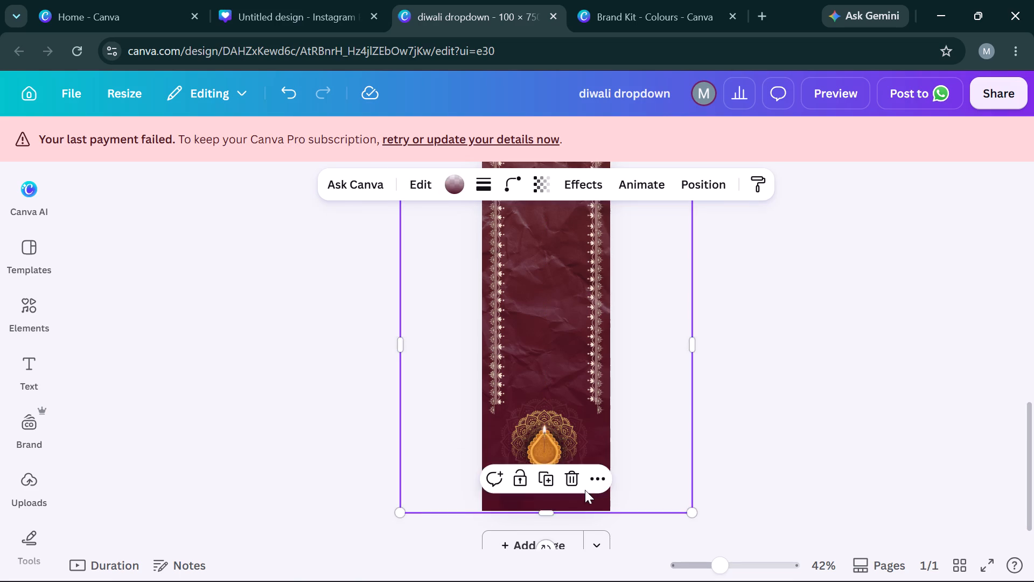
Enlarge the small maroon glow group back to the banner's full width and align it with the bottom edge.
{"action": "left_click", "coordinate": [517, 501]}
{"action": "left_click_drag", "start_coordinate": [543, 488], "coordinate": [616, 455]}
{"action": "left_click_drag", "start_coordinate": [551, 476], "coordinate": [553, 469]}
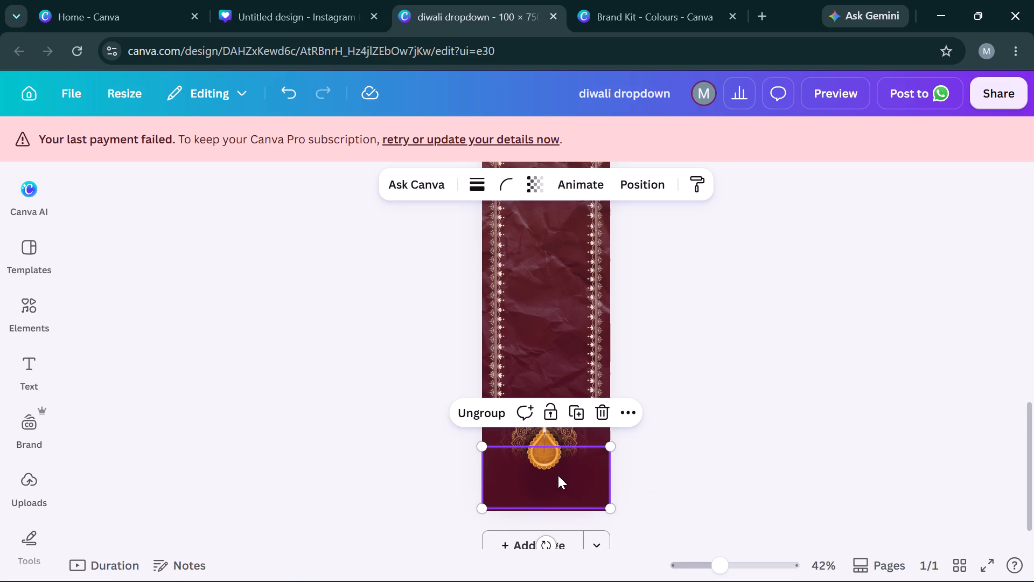
{"action": "left_click", "coordinate": [558, 475]}
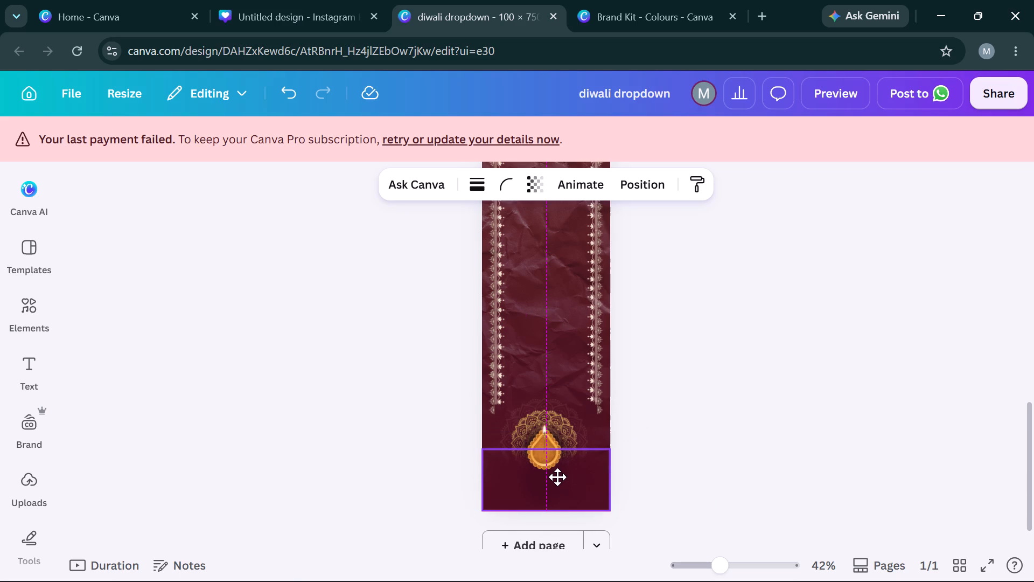
Nudge the diya image at the banner's foot slightly upward.
{"action": "key", "text": "Up"}
{"action": "key", "text": "Down"}
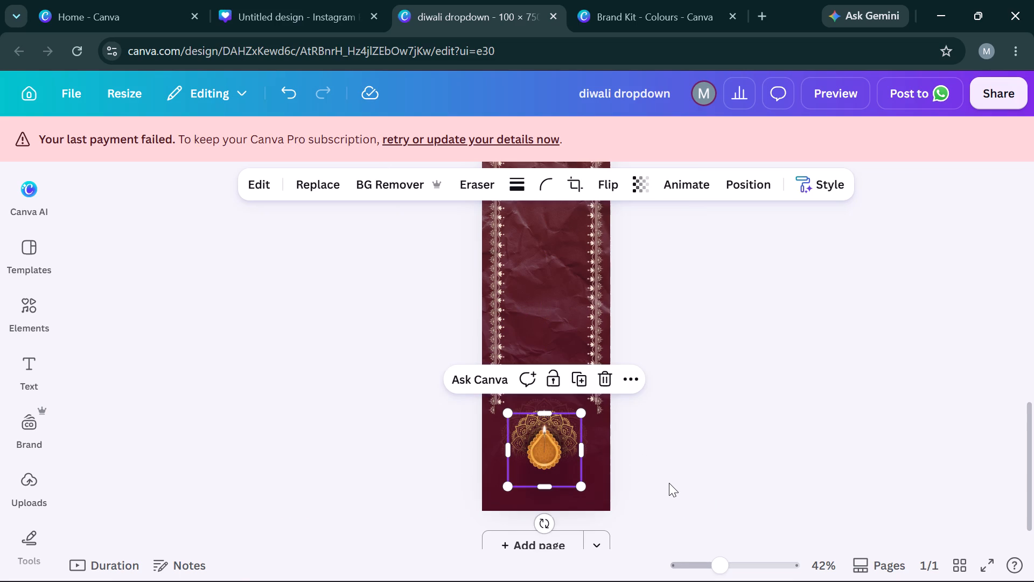
{"action": "key", "text": "Up"}
{"action": "key", "text": "Up"}
{"action": "key", "text": "Up"}
{"action": "key", "text": "Up"}
{"action": "key", "text": "Up"}
{"action": "key", "text": "Up"}
{"action": "key", "text": "Up"}
{"action": "key", "text": "Up"}
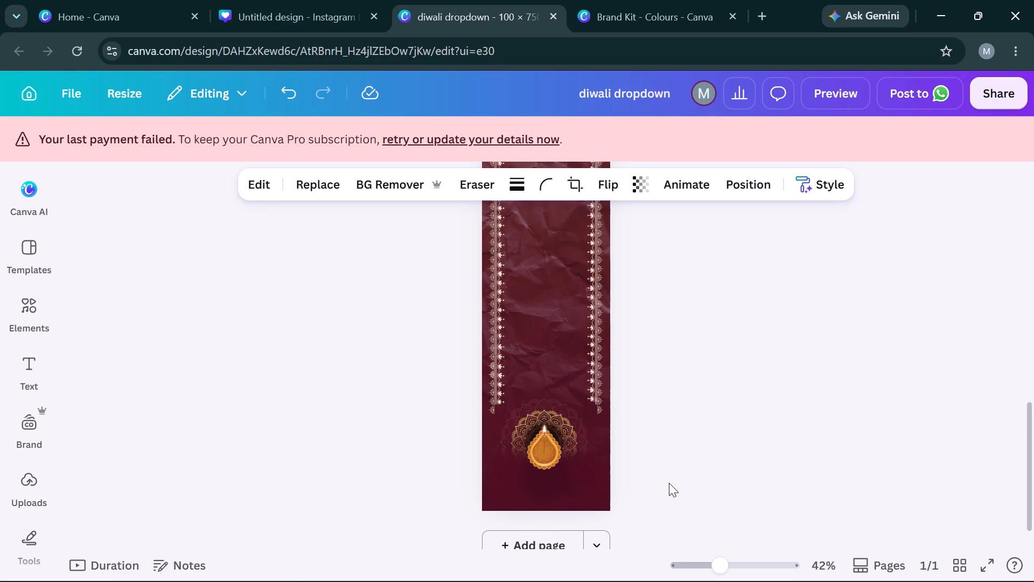
{"action": "left_click", "coordinate": [669, 483]}
Nudge the full-width maroon glow group down against the banner's bottom edge.
{"action": "left_click", "coordinate": [583, 487]}
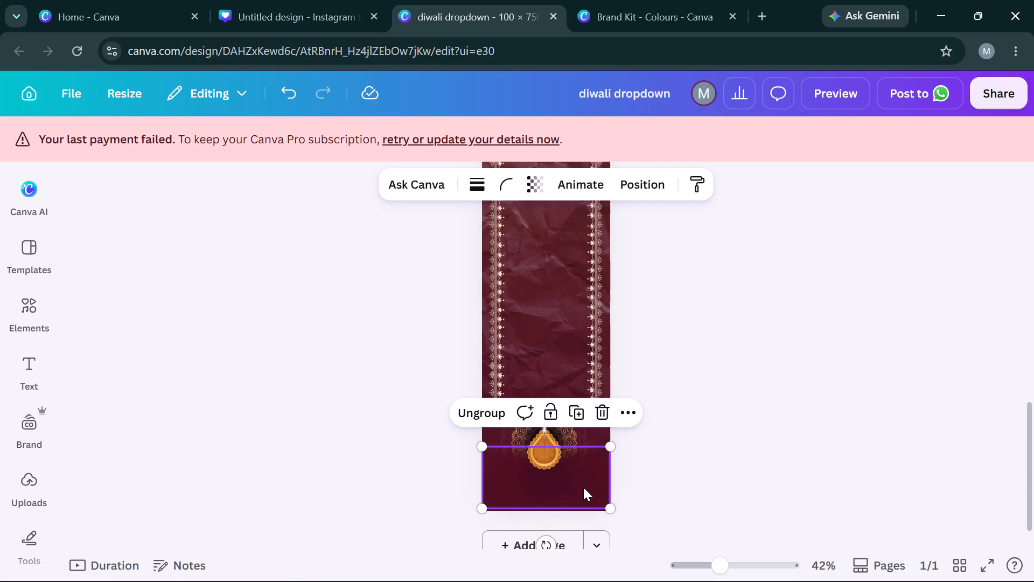
{"action": "key", "text": "Down"}
{"action": "key", "text": "Down"}
{"action": "key", "text": "Down"}
{"action": "key", "text": "Down"}
{"action": "key", "text": "Down"}
{"action": "key", "text": "Down"}
{"action": "key", "text": "Down"}
{"action": "key", "text": "Down"}
{"action": "key", "text": "Down"}
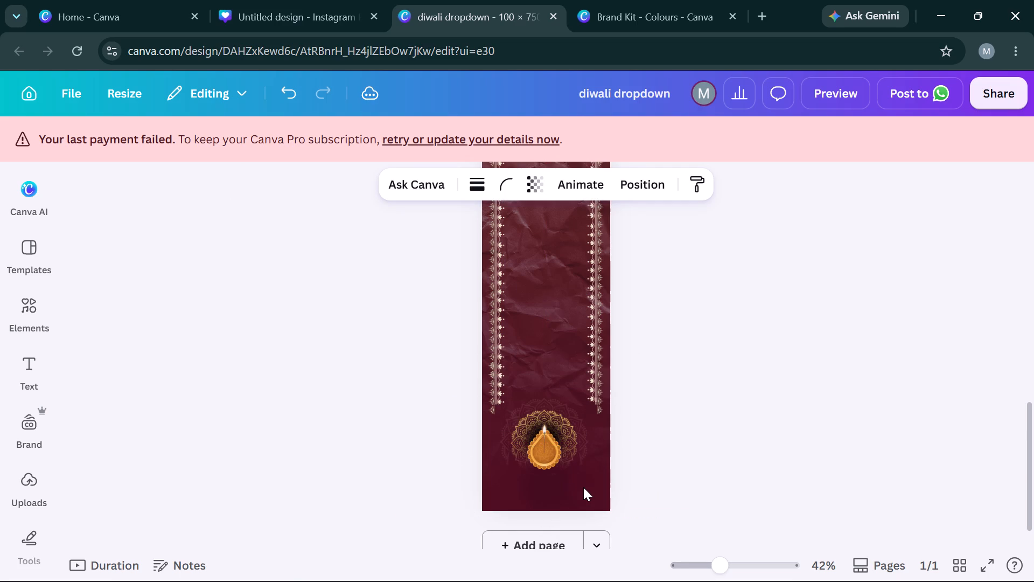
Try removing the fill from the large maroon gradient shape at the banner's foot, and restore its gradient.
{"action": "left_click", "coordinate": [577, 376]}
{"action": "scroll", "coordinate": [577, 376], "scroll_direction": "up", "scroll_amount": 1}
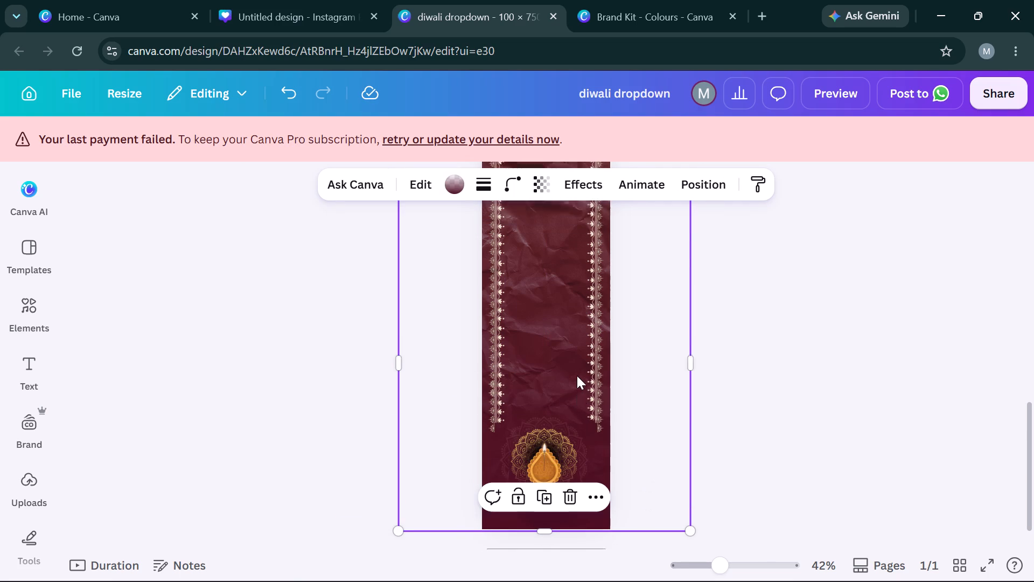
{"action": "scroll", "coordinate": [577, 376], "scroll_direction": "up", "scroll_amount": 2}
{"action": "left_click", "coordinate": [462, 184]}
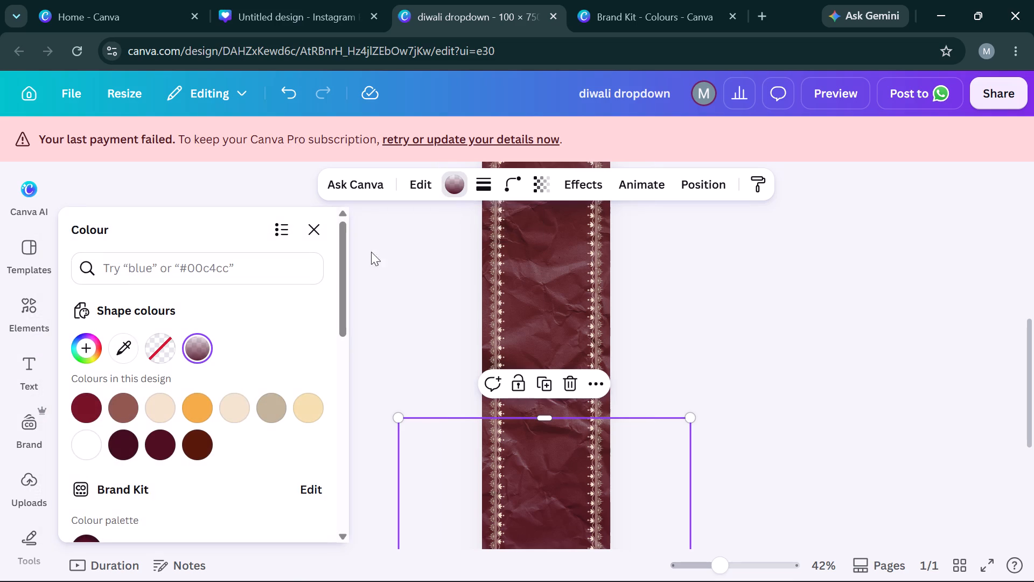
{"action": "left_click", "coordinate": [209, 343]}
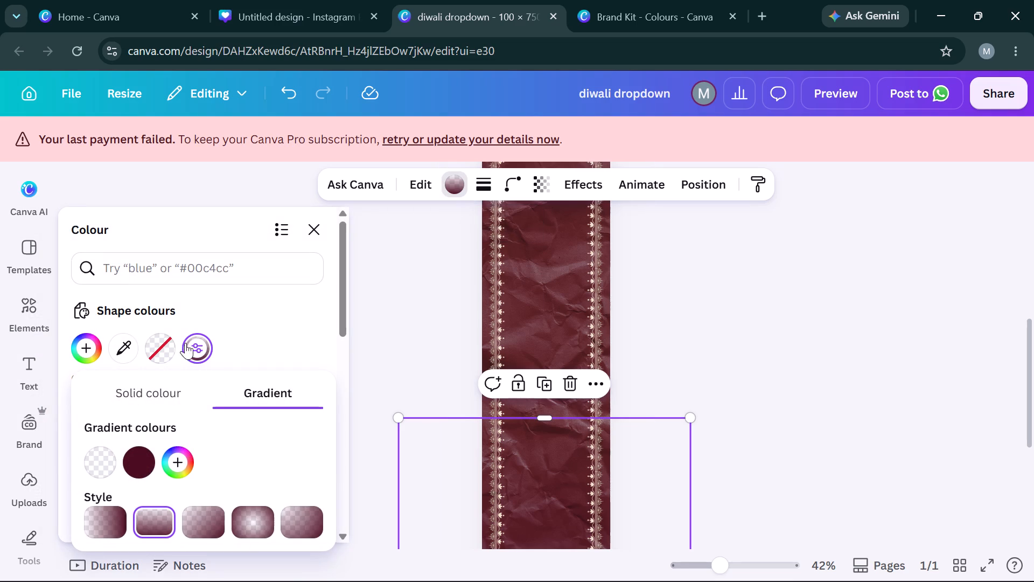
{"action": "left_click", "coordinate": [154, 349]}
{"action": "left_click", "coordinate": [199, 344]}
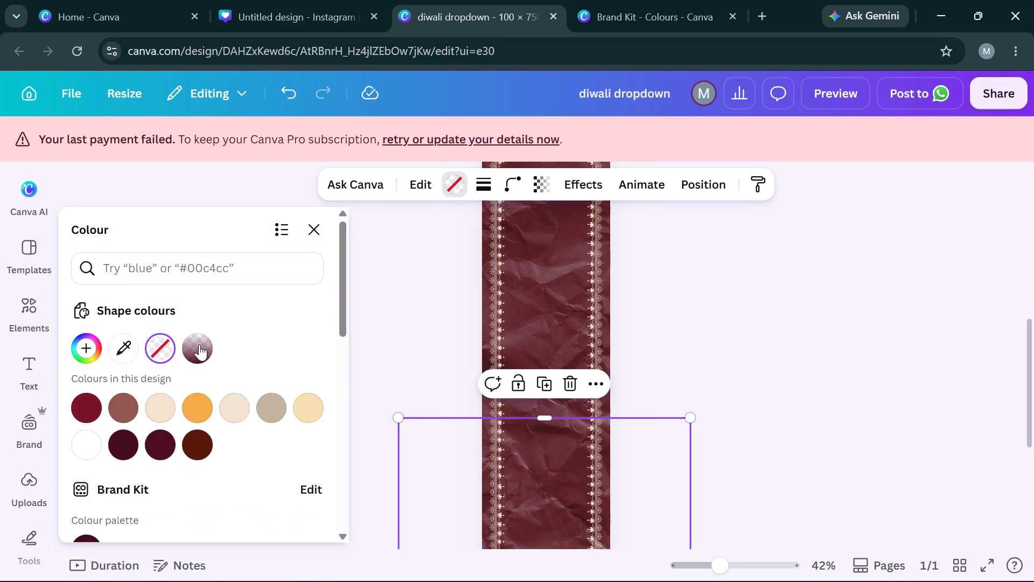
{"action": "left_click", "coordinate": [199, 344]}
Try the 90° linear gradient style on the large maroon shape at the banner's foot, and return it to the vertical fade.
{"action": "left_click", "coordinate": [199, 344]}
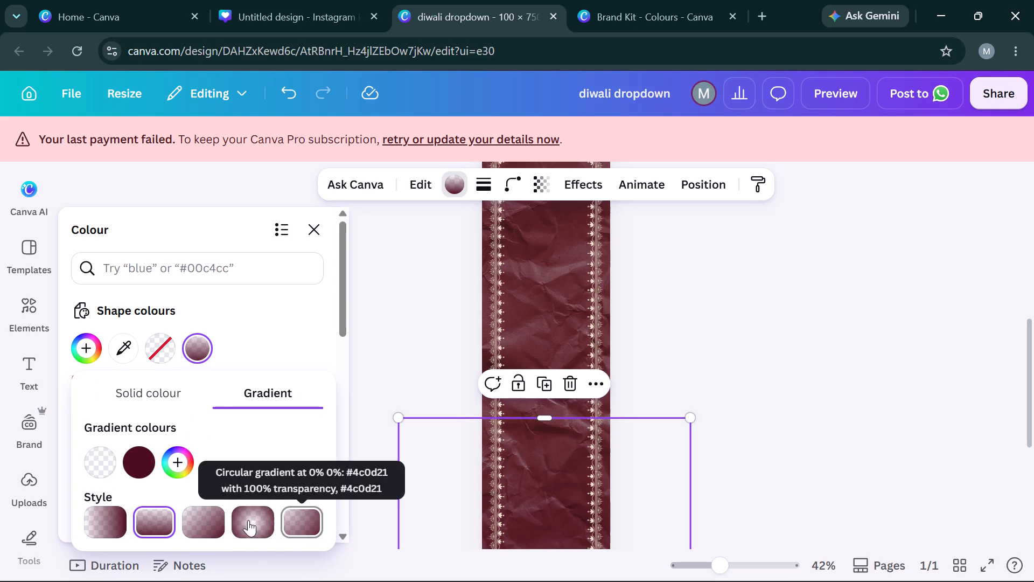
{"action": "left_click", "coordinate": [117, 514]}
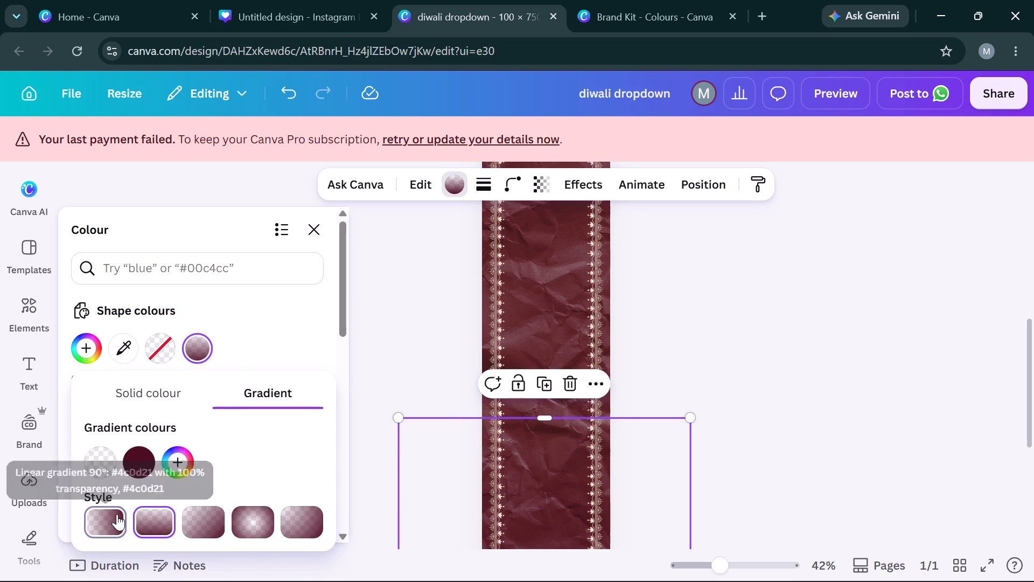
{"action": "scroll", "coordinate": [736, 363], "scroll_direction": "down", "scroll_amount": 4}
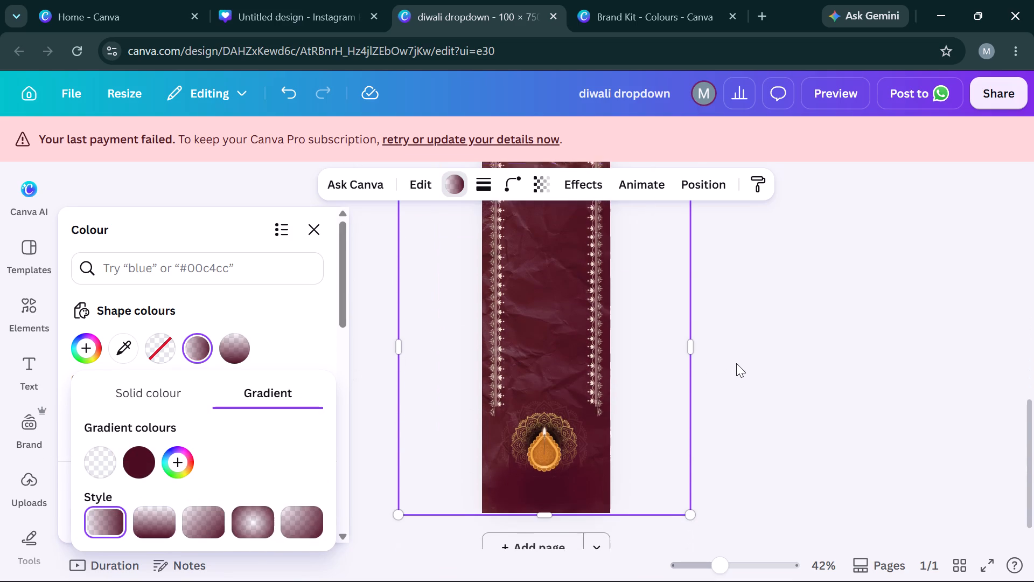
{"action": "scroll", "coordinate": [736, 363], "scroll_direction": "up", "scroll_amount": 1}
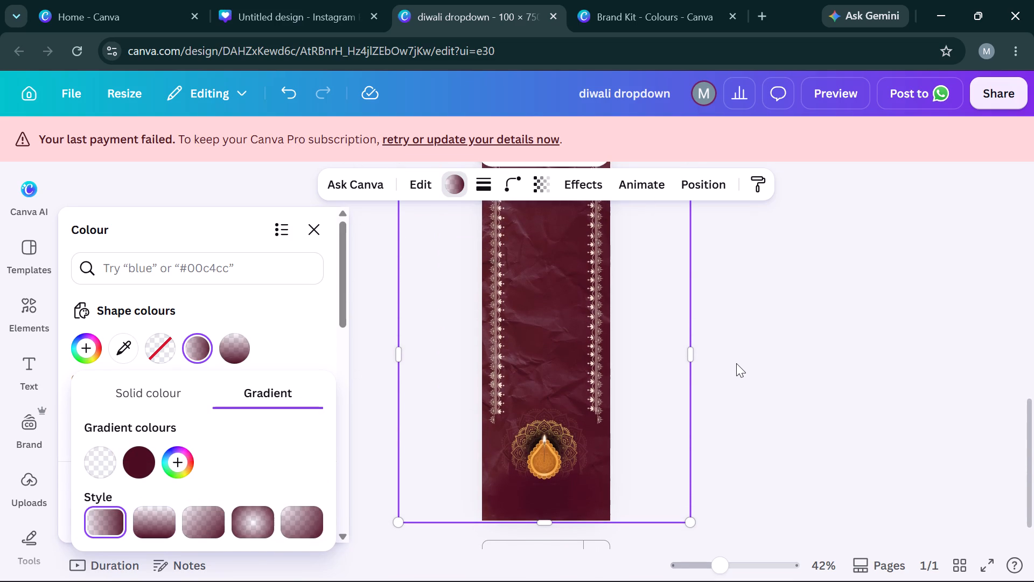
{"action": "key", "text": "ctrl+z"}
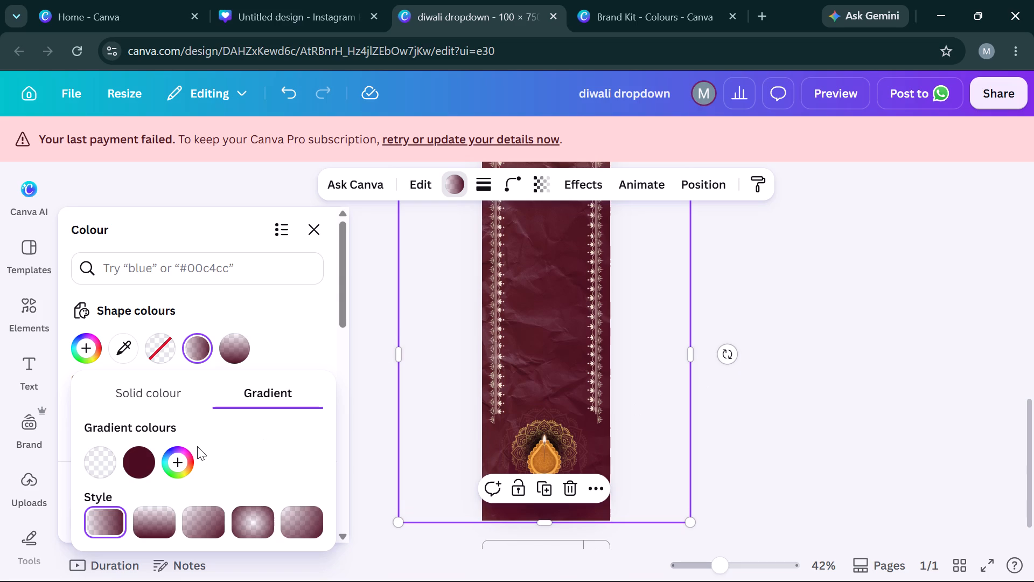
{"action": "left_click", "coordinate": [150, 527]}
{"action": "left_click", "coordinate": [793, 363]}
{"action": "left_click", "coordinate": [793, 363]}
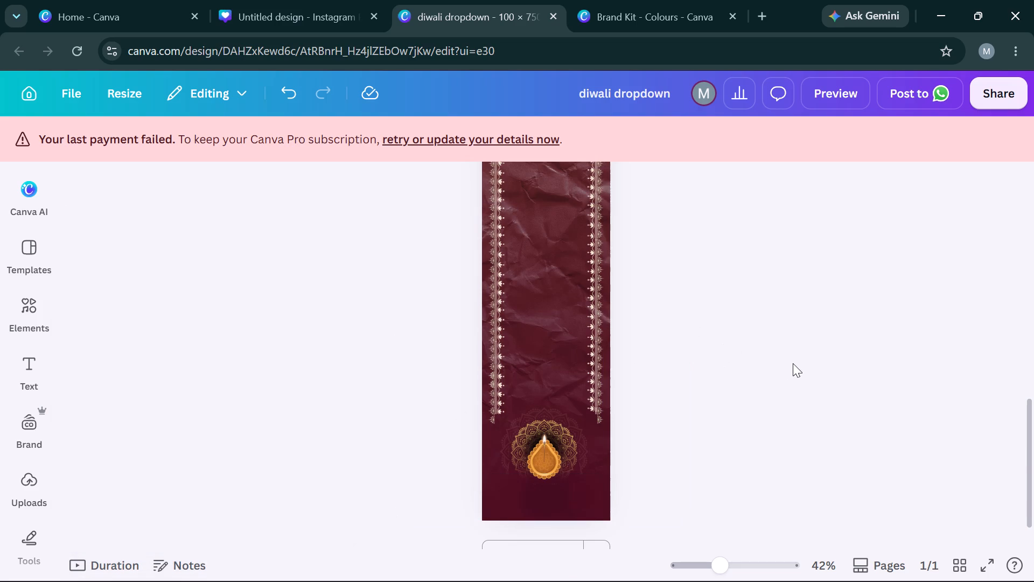
Copy the large maroon gradient shape from the banner's foot and paste the duplicate at the top of the banner.
{"action": "scroll", "coordinate": [793, 363], "scroll_direction": "up", "scroll_amount": 6}
{"action": "scroll", "coordinate": [793, 363], "scroll_direction": "down", "scroll_amount": 3}
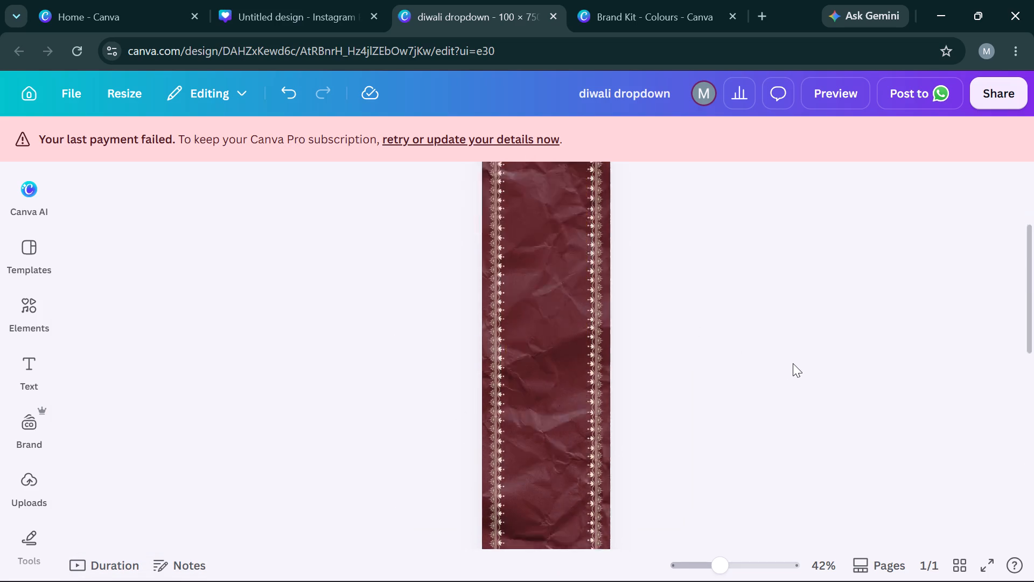
{"action": "scroll", "coordinate": [793, 363], "scroll_direction": "down", "scroll_amount": 1}
{"action": "left_click", "coordinate": [597, 415]}
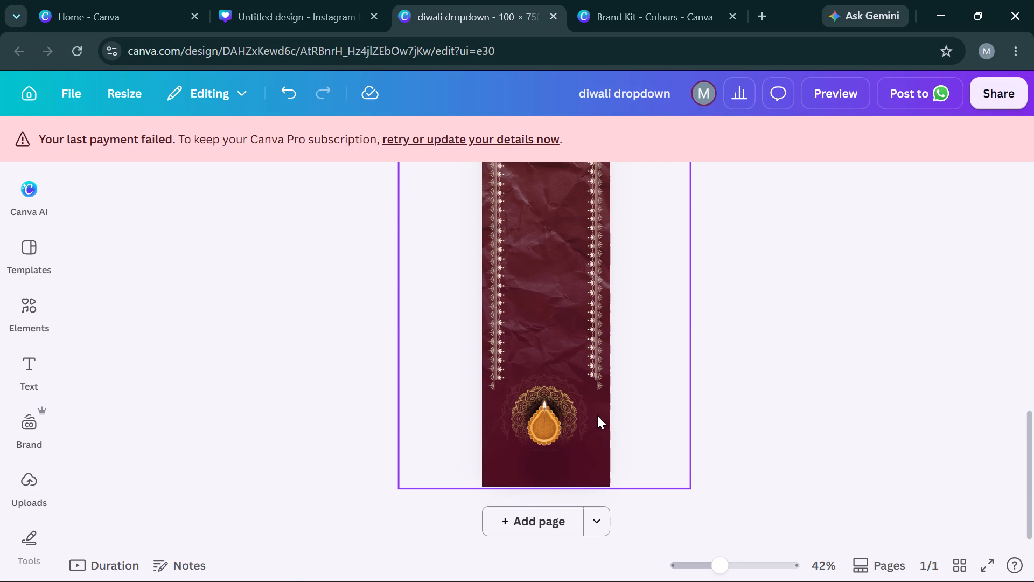
{"action": "key", "text": "ctrl+c"}
{"action": "scroll", "coordinate": [597, 415], "scroll_direction": "up", "scroll_amount": 6}
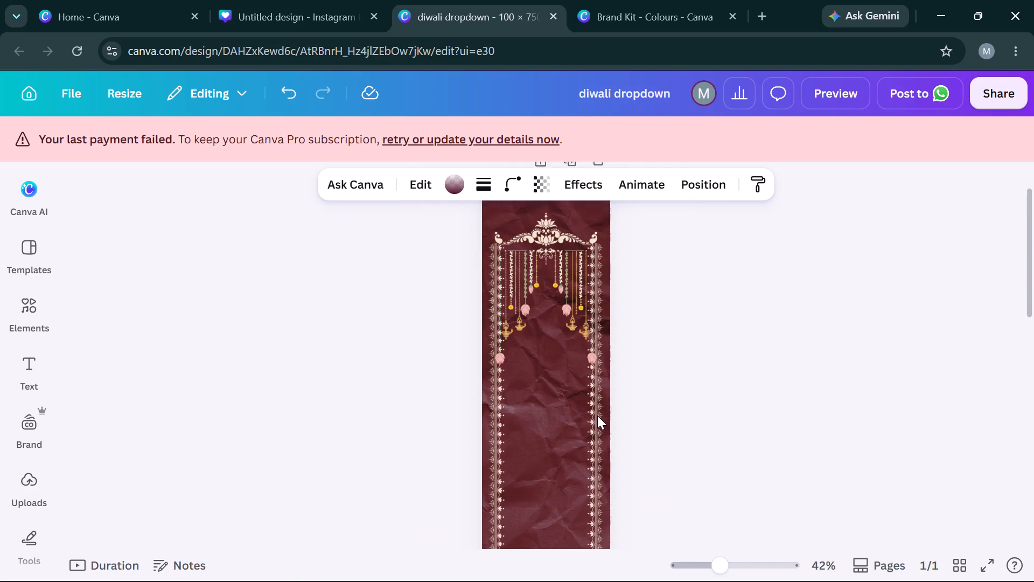
{"action": "key", "text": "ctrl+v"}
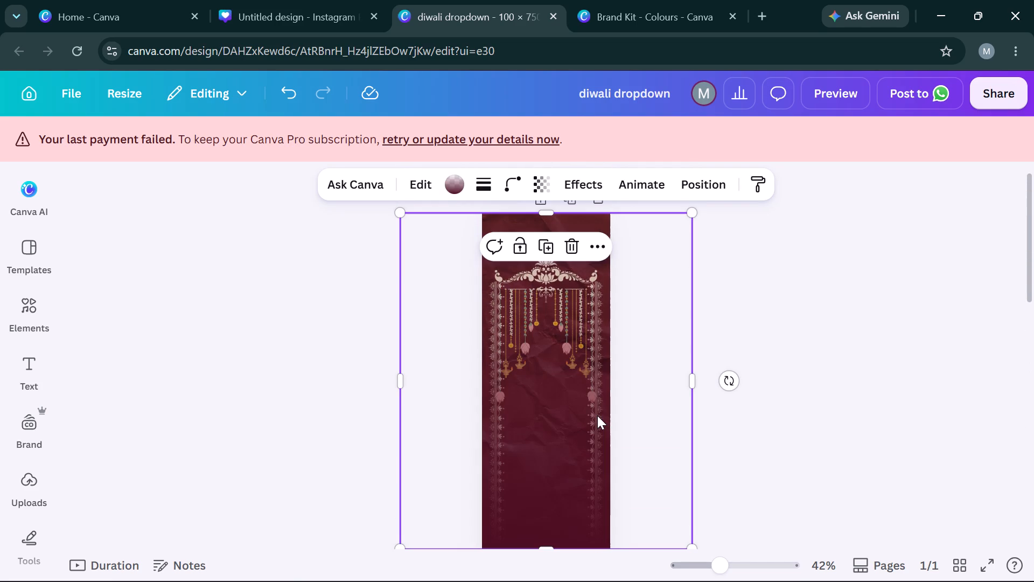
Rotate the pasted gradient shape half a turn so its dark maroon end sits at the banner's top edge.
{"action": "left_click_drag", "start_coordinate": [733, 388], "coordinate": [663, 459]}
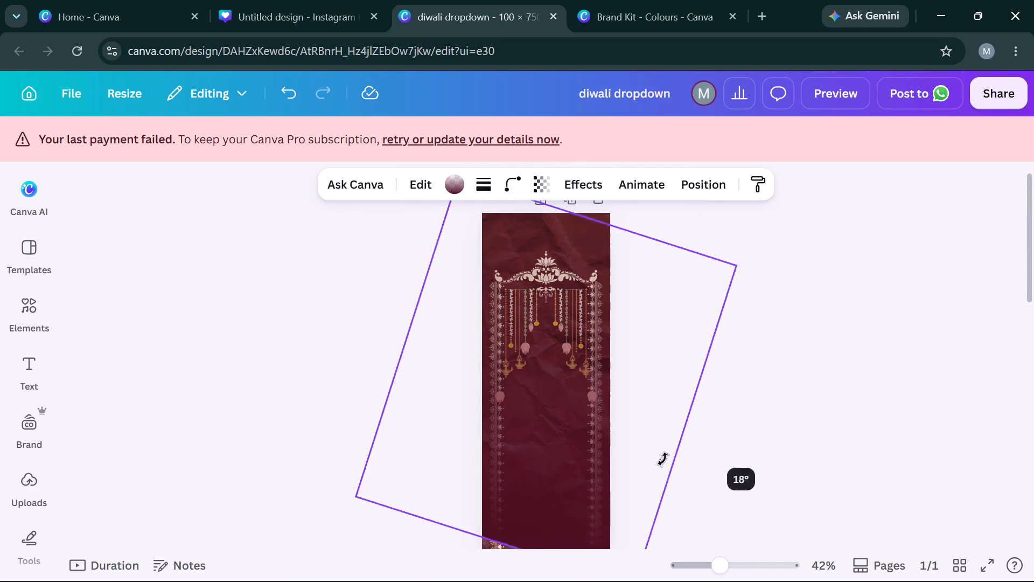
{"action": "left_click_drag", "start_coordinate": [663, 459], "coordinate": [411, 379]}
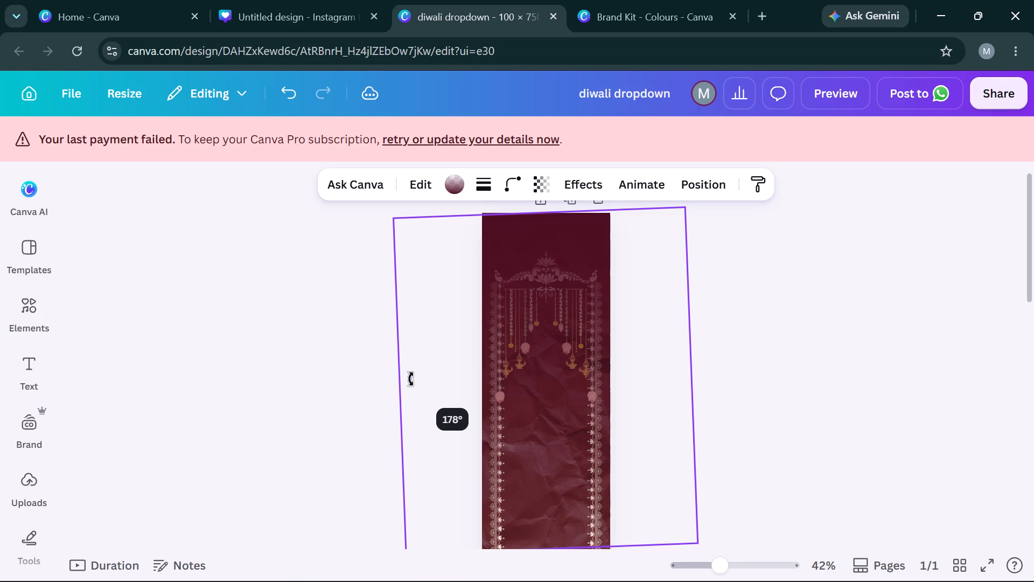
{"action": "left_click_drag", "start_coordinate": [411, 379], "coordinate": [410, 376]}
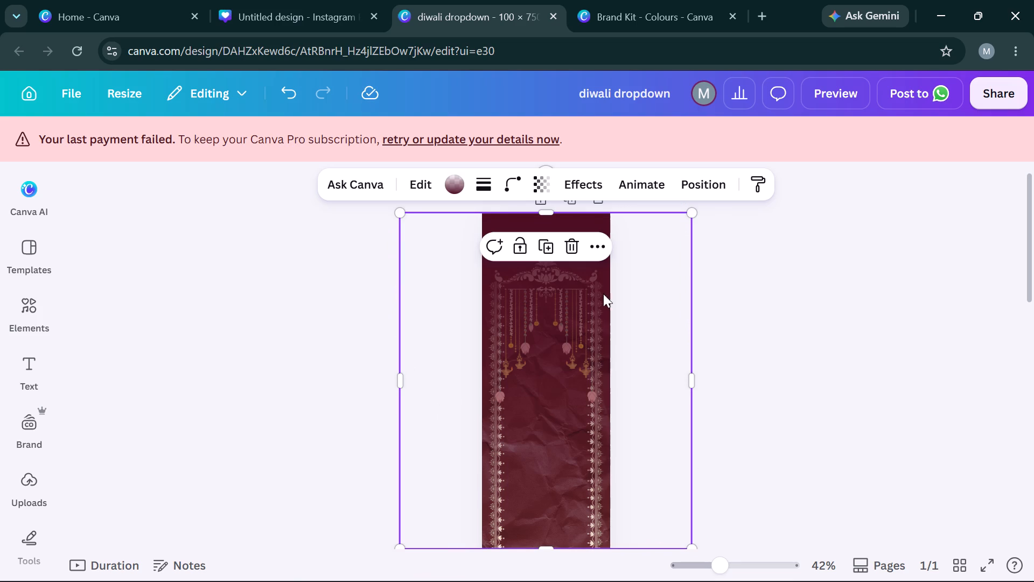
Send the top gradient shape to the back and bring it forward one level, behind the ornaments but above the paper background.
{"action": "left_click", "coordinate": [705, 178]}
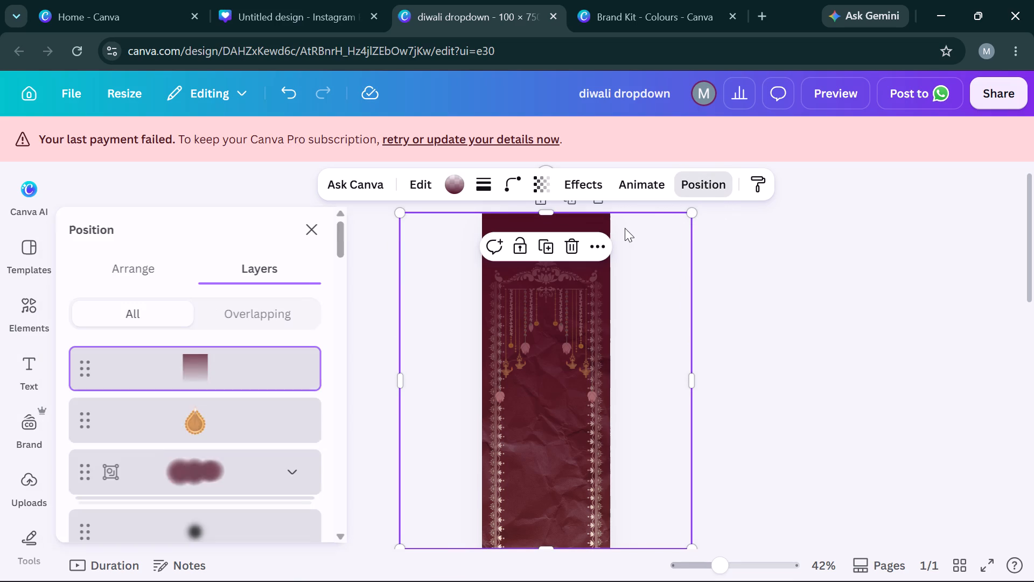
{"action": "left_click", "coordinate": [165, 278]}
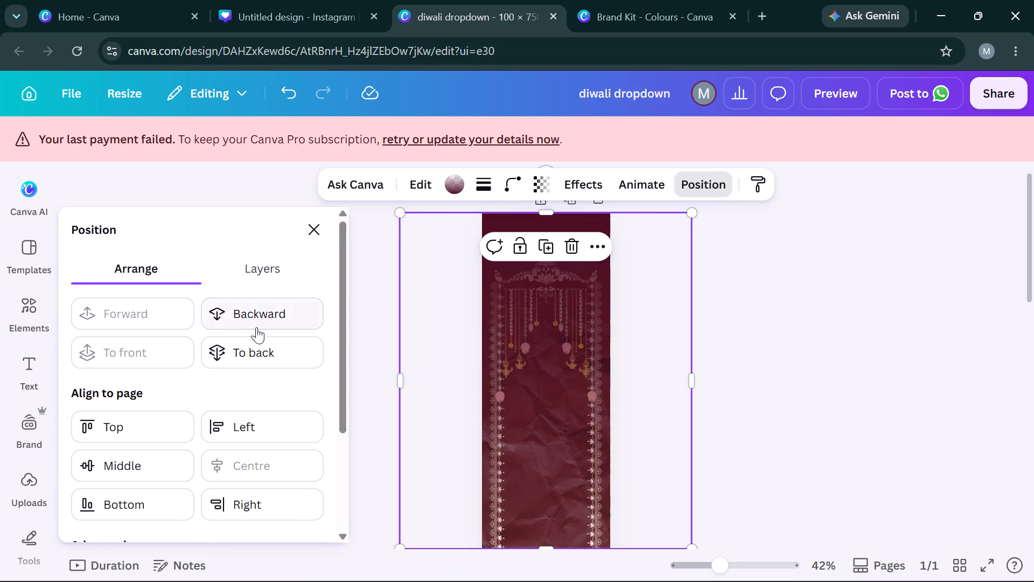
{"action": "left_click", "coordinate": [260, 346]}
{"action": "left_click", "coordinate": [141, 311]}
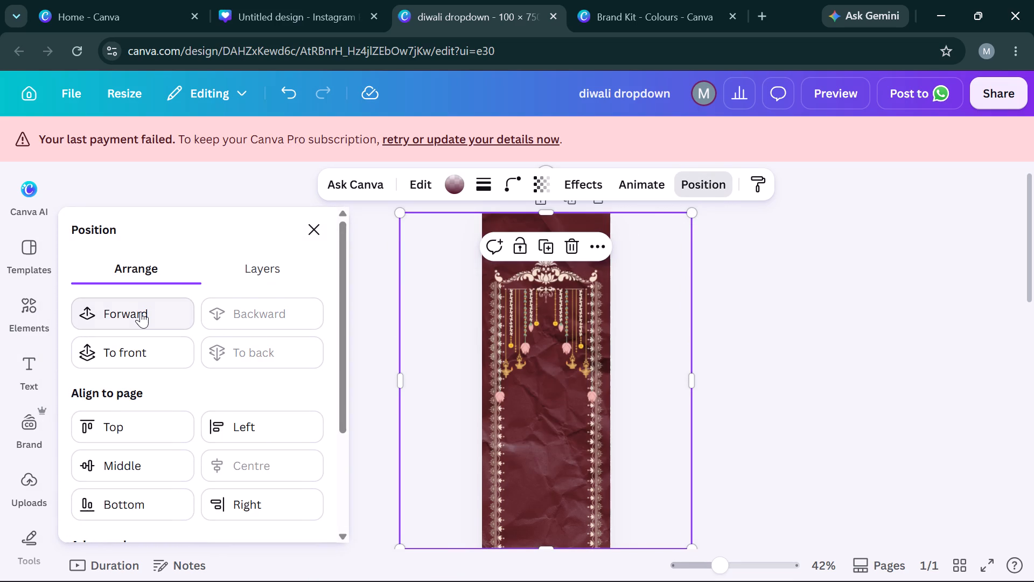
{"action": "left_click", "coordinate": [770, 324]}
{"action": "left_click", "coordinate": [770, 324]}
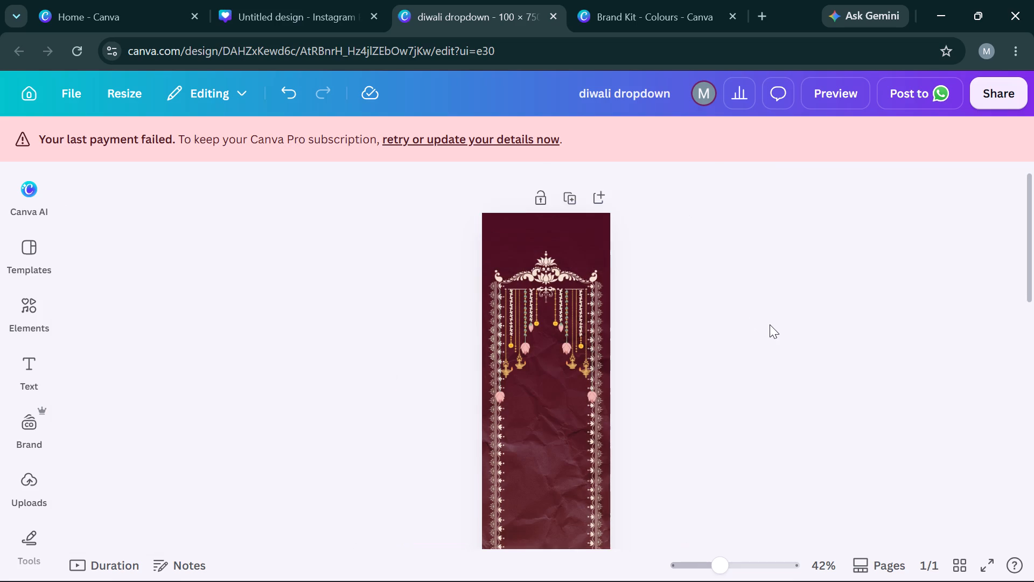
Review the whole banner from top to foot at a reduced zoom, checking both gradient ends.
{"action": "scroll", "coordinate": [770, 324], "scroll_direction": "down", "scroll_amount": 4}
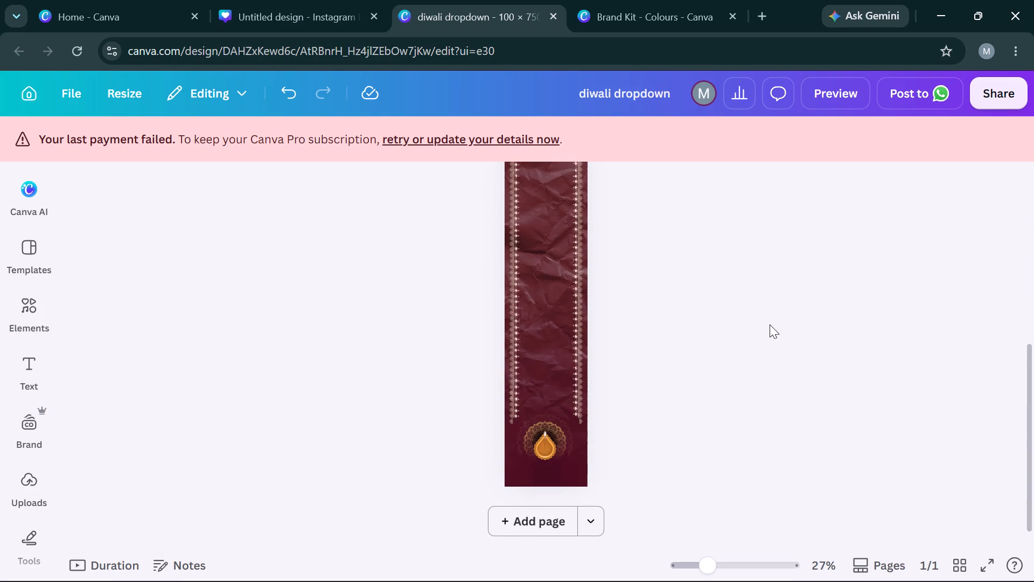
{"action": "scroll", "coordinate": [770, 324], "scroll_direction": "up", "scroll_amount": 2}
{"action": "scroll", "coordinate": [770, 324], "scroll_direction": "down", "scroll_amount": 1}
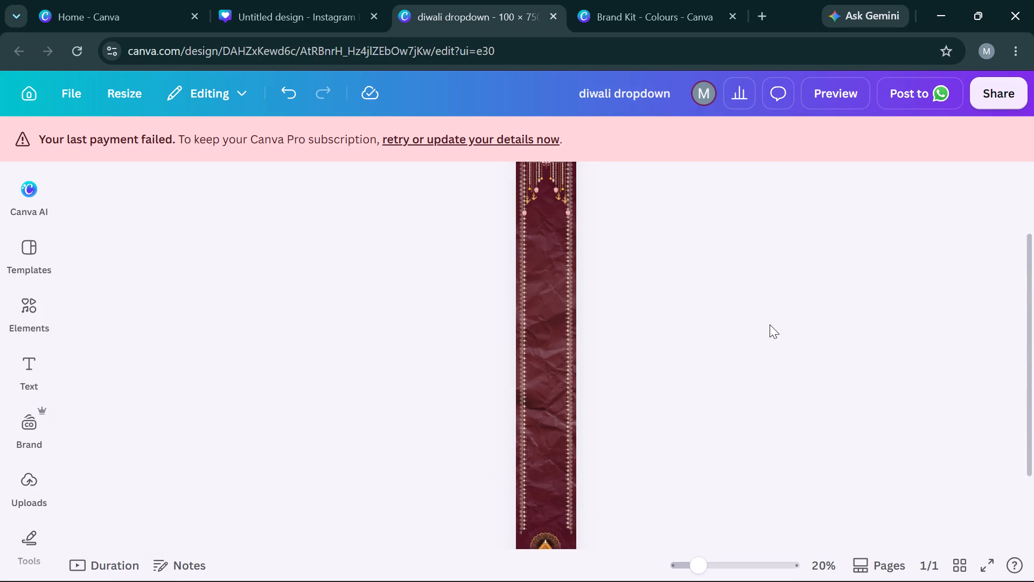
{"action": "scroll", "coordinate": [770, 324], "scroll_direction": "down", "scroll_amount": 2}
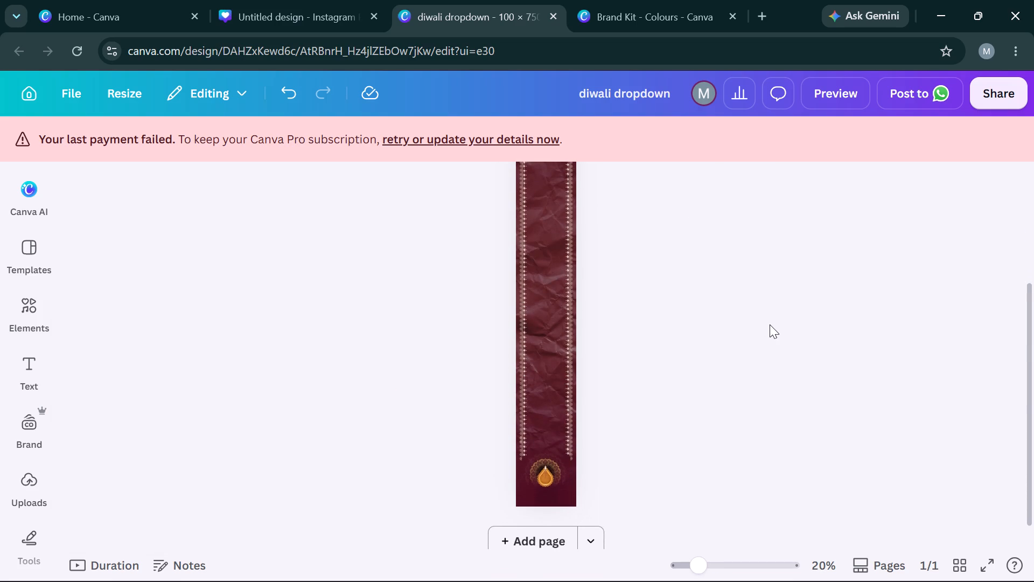
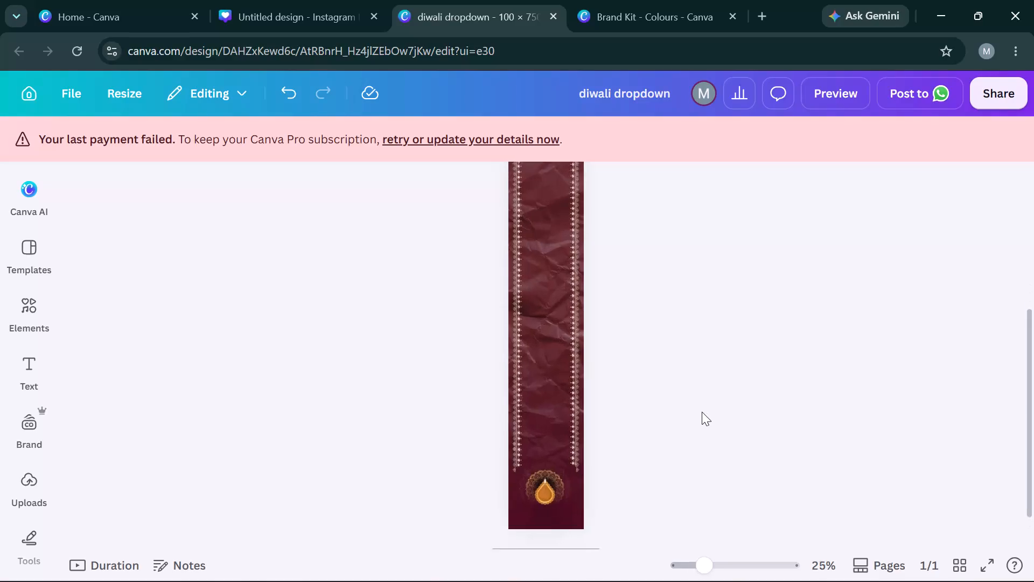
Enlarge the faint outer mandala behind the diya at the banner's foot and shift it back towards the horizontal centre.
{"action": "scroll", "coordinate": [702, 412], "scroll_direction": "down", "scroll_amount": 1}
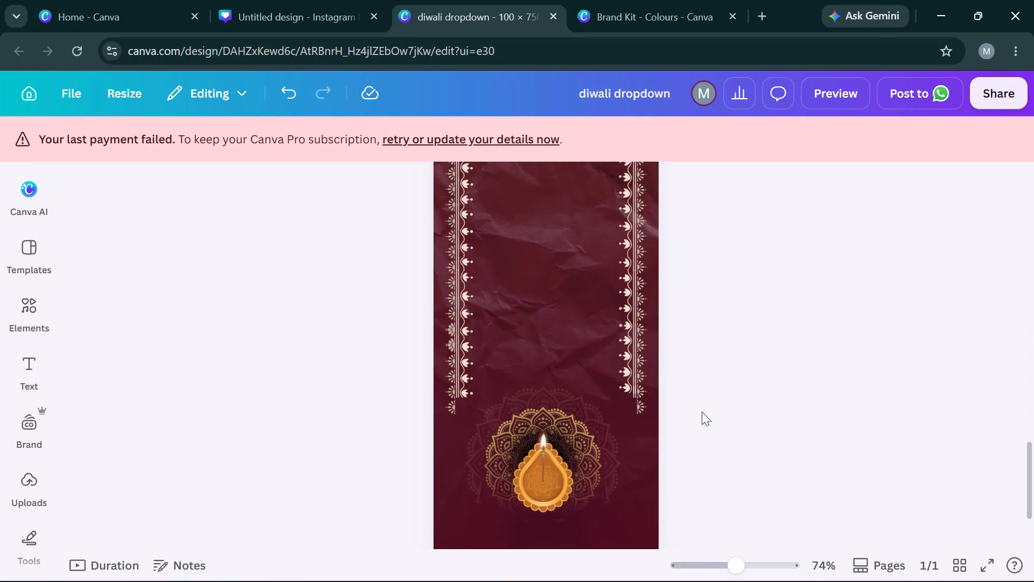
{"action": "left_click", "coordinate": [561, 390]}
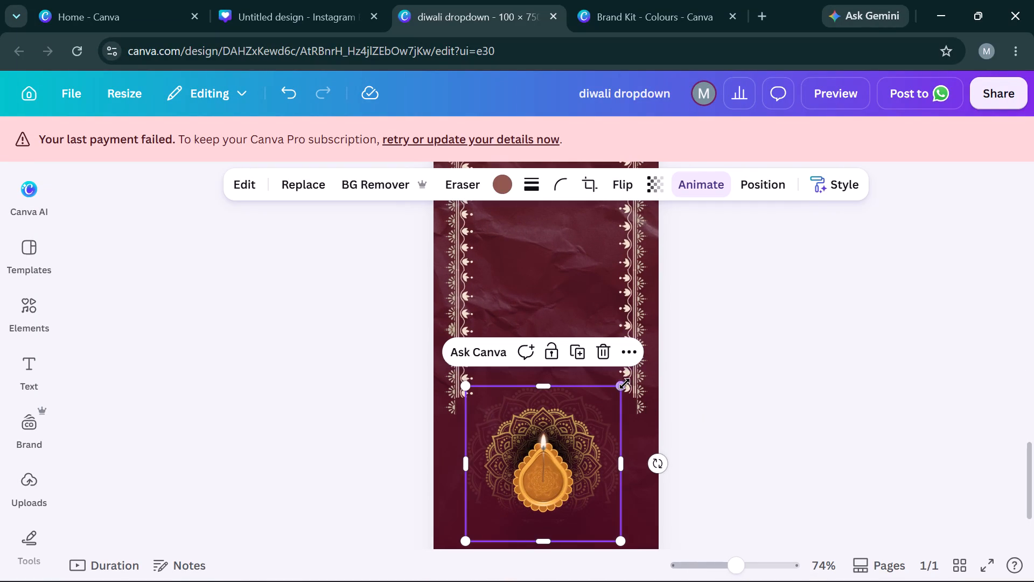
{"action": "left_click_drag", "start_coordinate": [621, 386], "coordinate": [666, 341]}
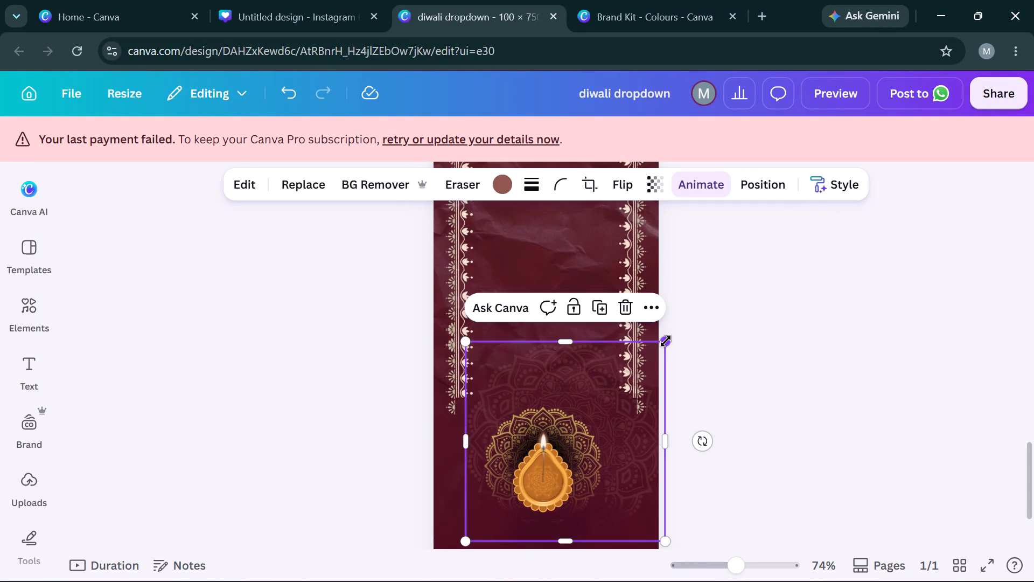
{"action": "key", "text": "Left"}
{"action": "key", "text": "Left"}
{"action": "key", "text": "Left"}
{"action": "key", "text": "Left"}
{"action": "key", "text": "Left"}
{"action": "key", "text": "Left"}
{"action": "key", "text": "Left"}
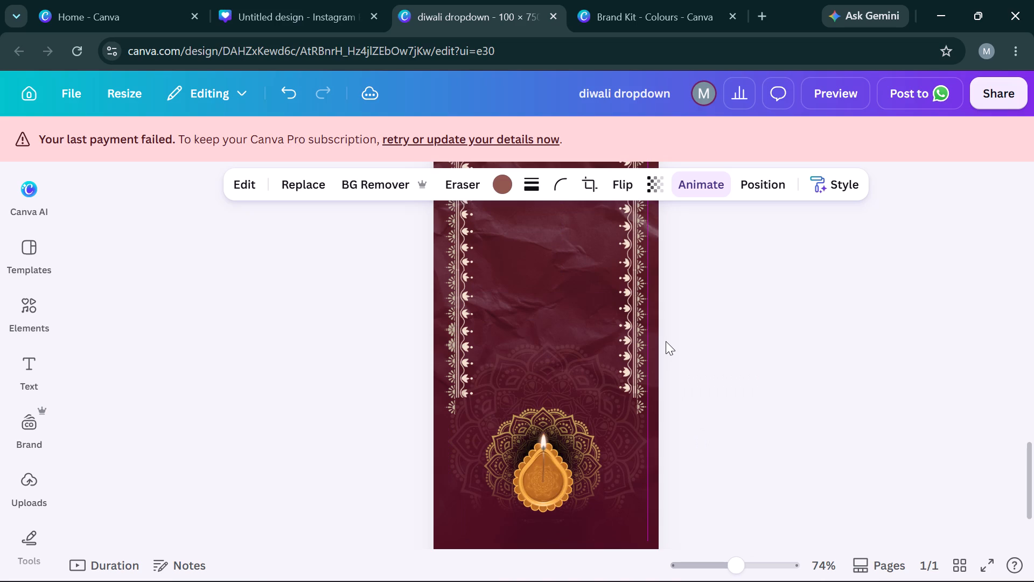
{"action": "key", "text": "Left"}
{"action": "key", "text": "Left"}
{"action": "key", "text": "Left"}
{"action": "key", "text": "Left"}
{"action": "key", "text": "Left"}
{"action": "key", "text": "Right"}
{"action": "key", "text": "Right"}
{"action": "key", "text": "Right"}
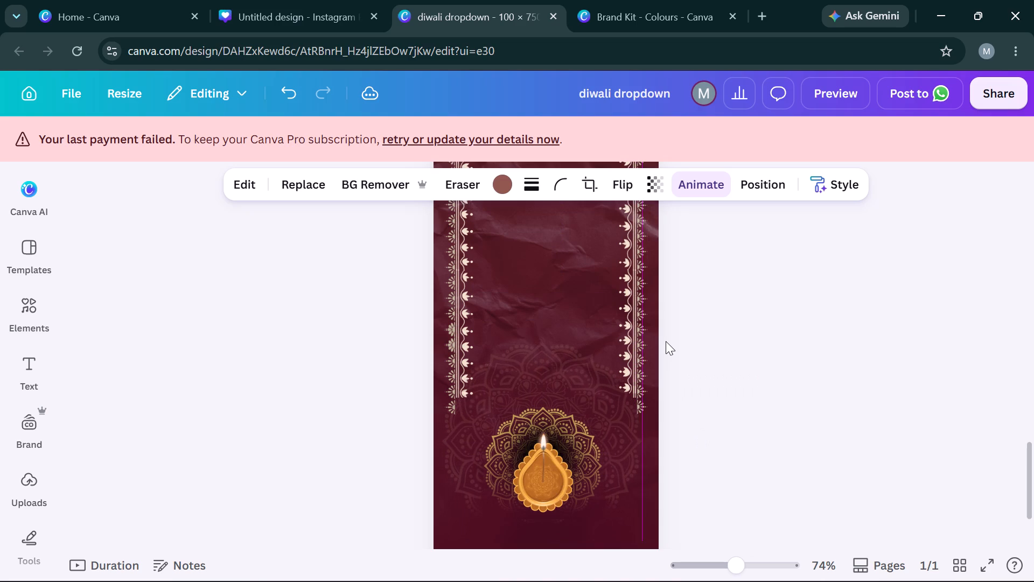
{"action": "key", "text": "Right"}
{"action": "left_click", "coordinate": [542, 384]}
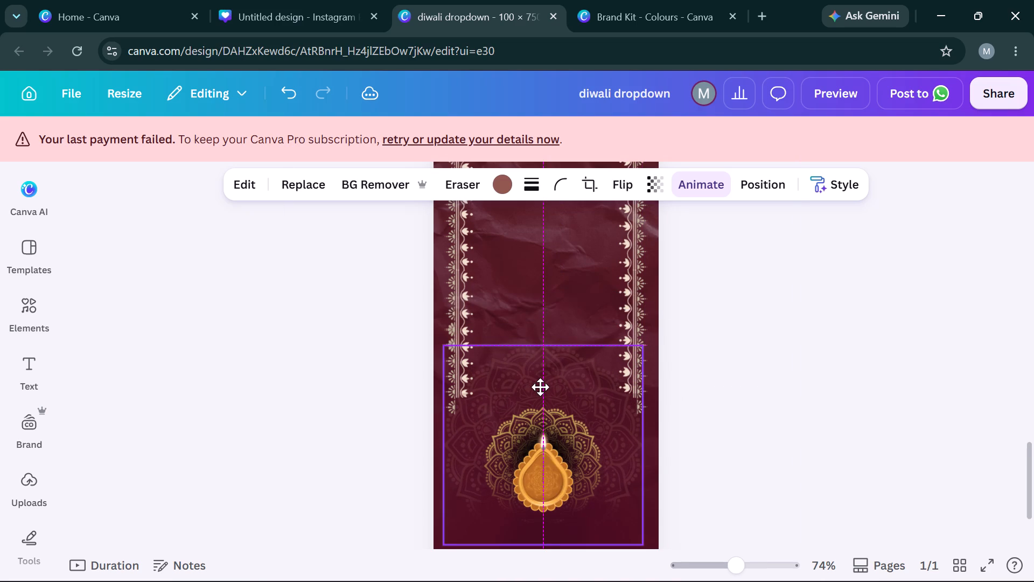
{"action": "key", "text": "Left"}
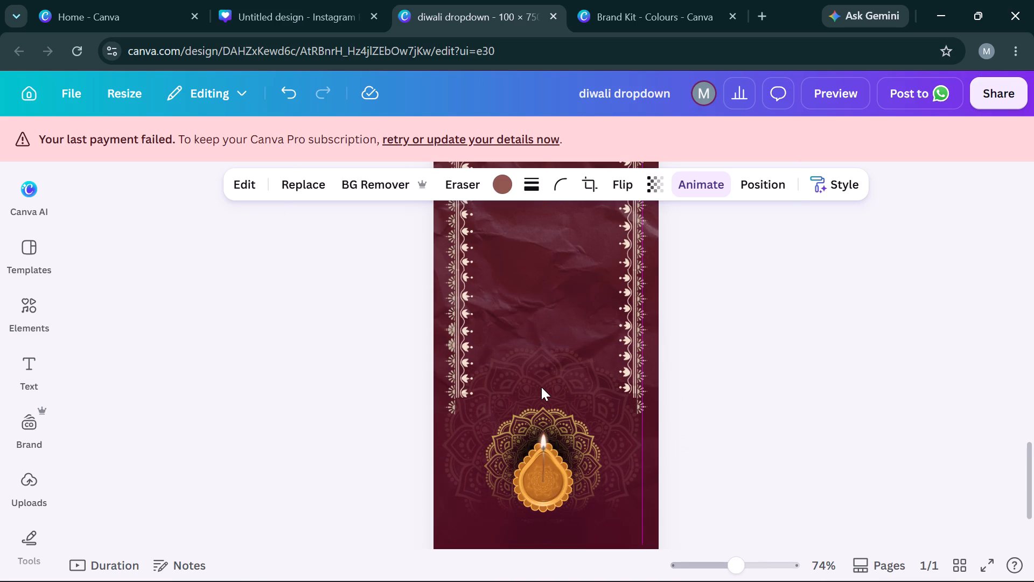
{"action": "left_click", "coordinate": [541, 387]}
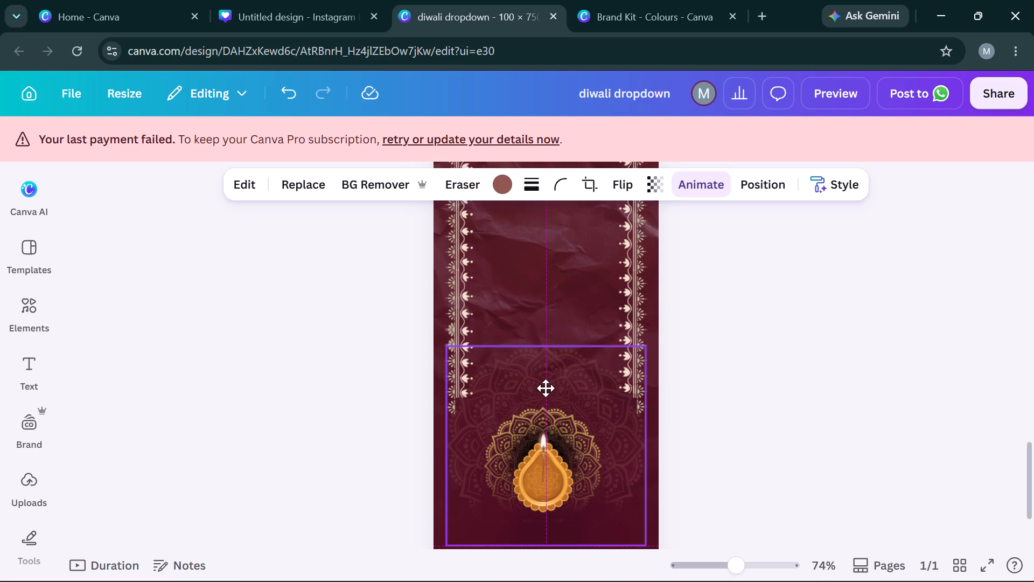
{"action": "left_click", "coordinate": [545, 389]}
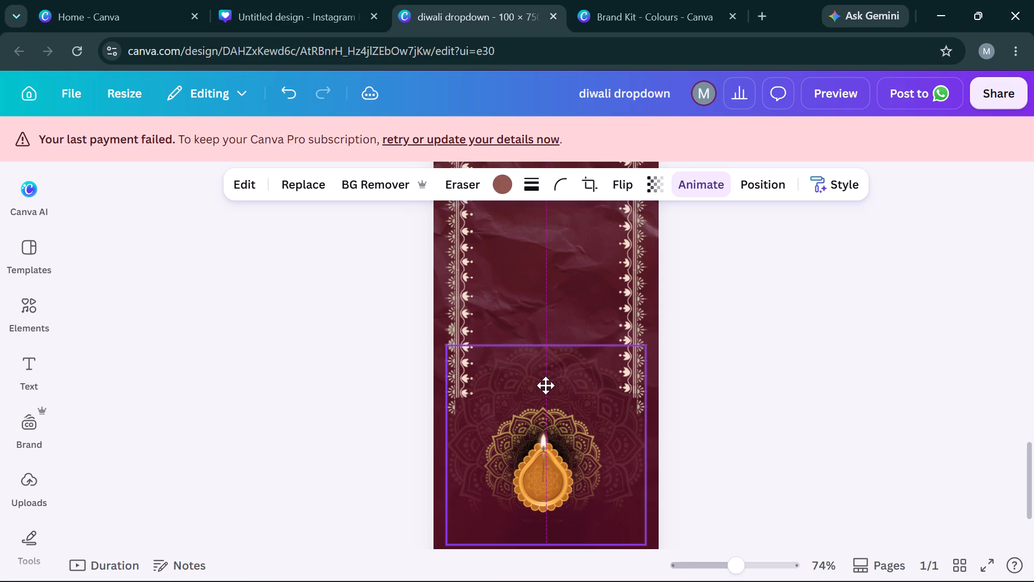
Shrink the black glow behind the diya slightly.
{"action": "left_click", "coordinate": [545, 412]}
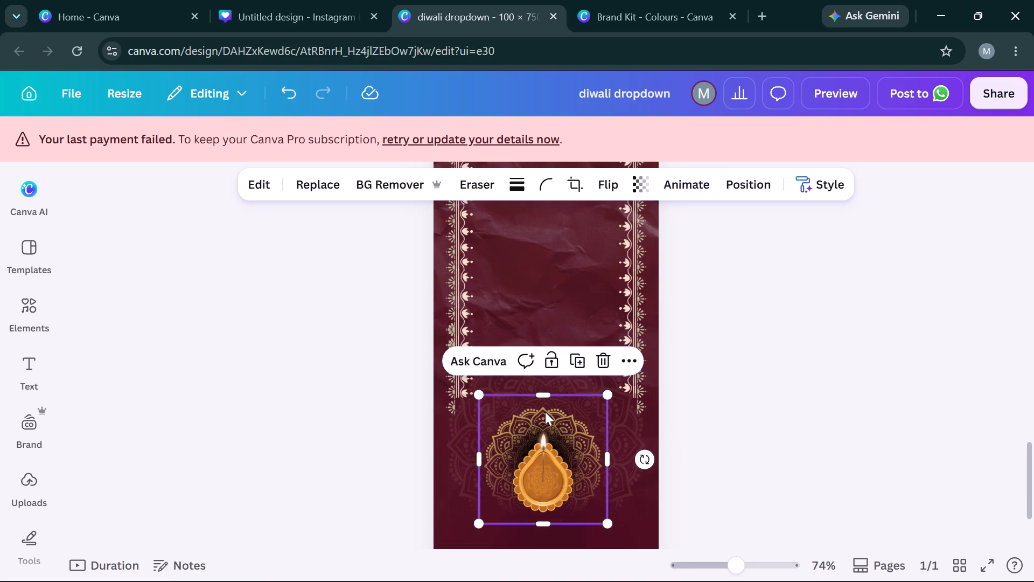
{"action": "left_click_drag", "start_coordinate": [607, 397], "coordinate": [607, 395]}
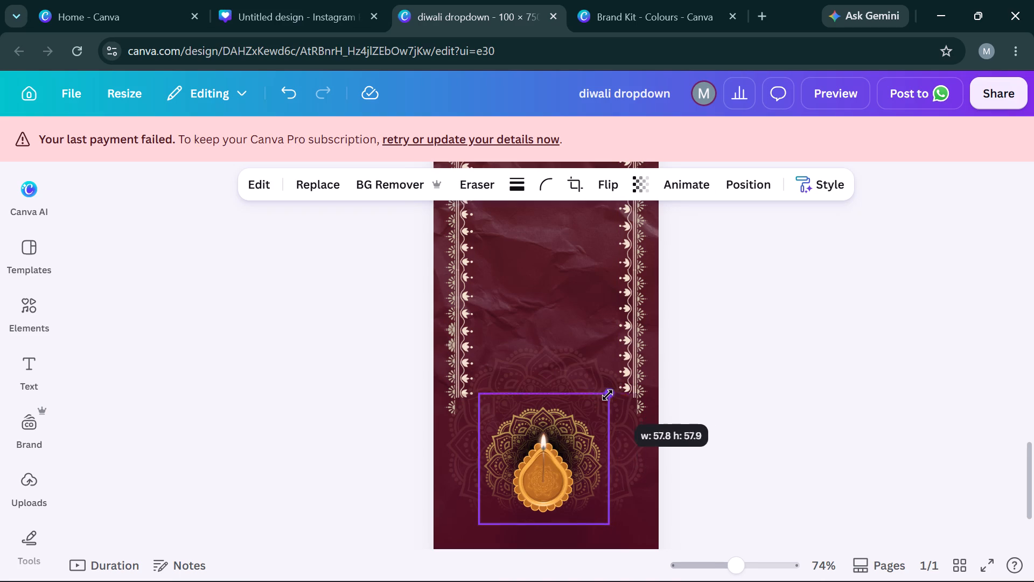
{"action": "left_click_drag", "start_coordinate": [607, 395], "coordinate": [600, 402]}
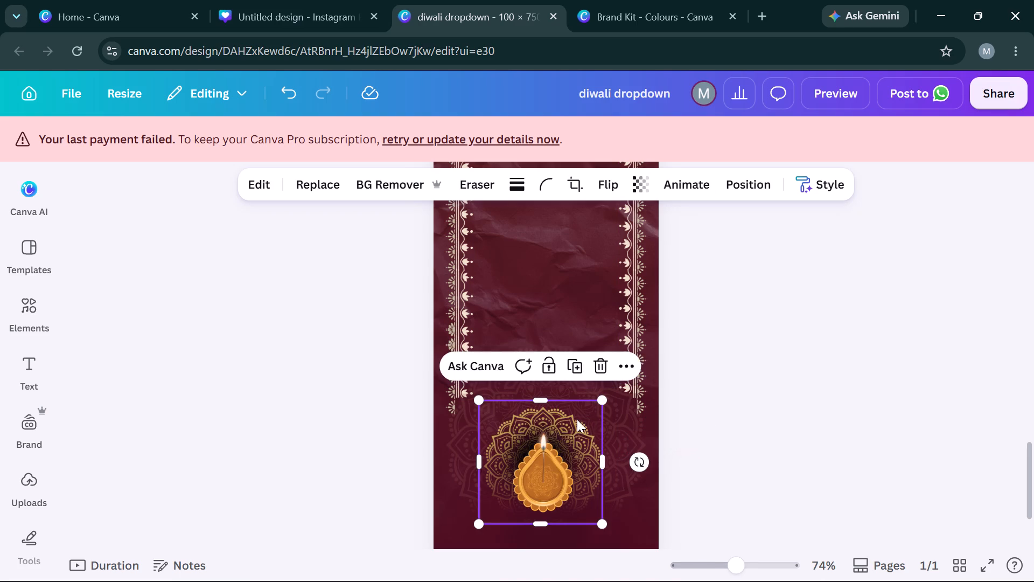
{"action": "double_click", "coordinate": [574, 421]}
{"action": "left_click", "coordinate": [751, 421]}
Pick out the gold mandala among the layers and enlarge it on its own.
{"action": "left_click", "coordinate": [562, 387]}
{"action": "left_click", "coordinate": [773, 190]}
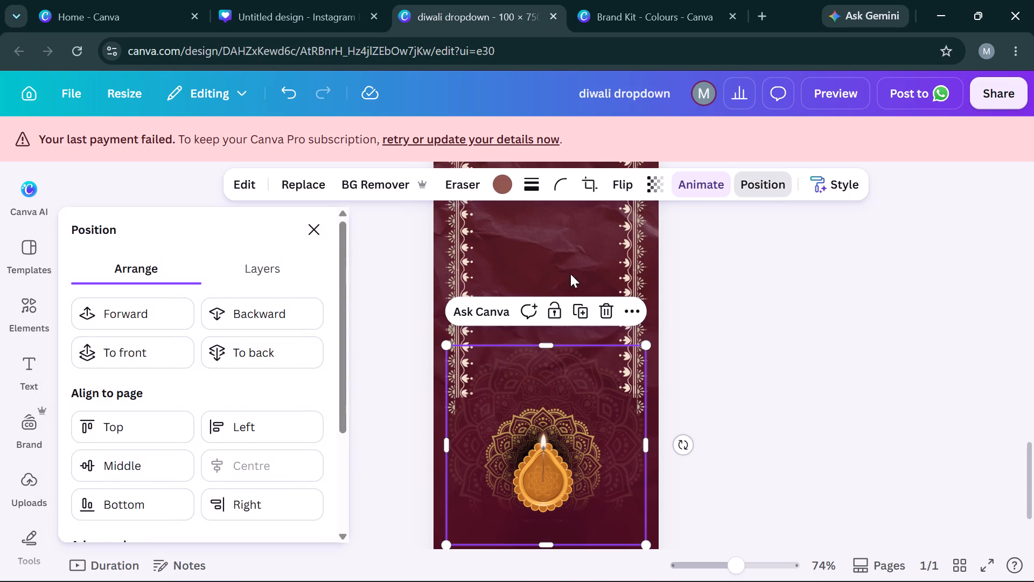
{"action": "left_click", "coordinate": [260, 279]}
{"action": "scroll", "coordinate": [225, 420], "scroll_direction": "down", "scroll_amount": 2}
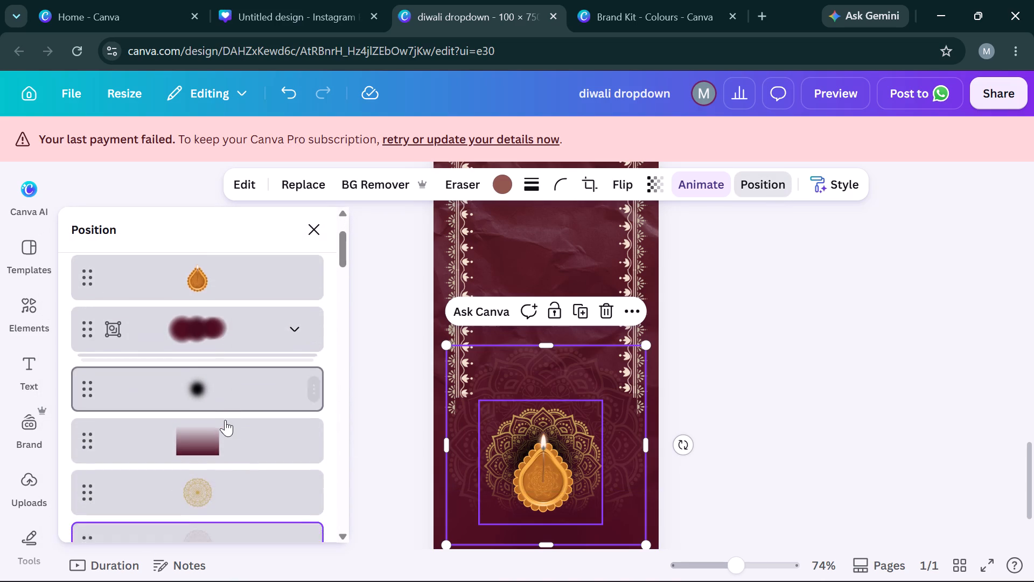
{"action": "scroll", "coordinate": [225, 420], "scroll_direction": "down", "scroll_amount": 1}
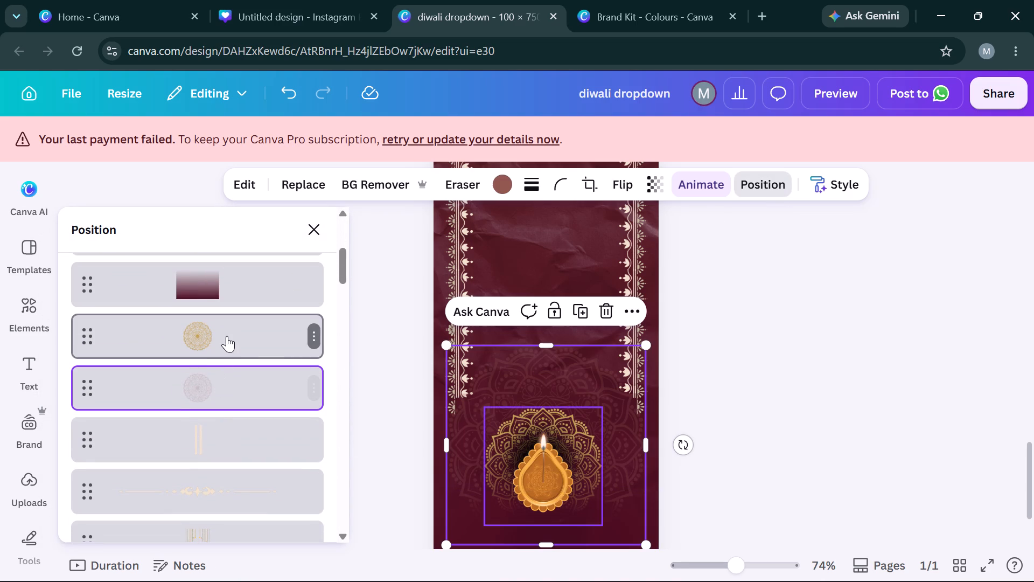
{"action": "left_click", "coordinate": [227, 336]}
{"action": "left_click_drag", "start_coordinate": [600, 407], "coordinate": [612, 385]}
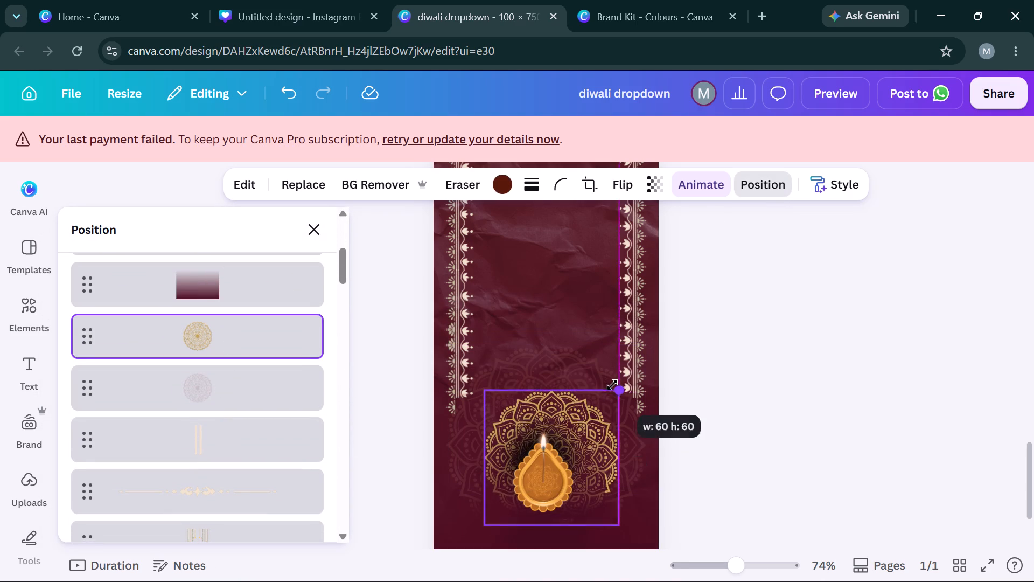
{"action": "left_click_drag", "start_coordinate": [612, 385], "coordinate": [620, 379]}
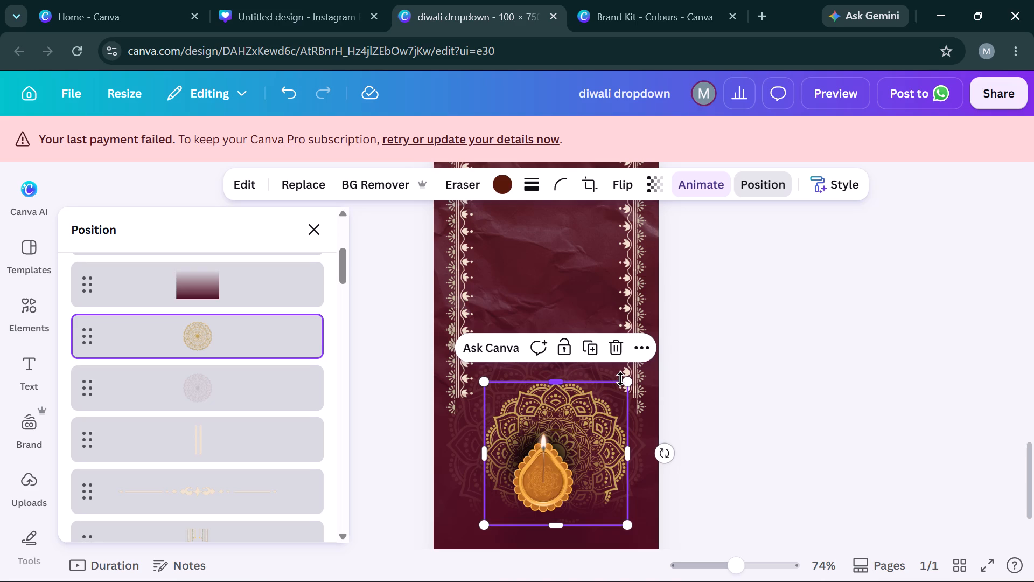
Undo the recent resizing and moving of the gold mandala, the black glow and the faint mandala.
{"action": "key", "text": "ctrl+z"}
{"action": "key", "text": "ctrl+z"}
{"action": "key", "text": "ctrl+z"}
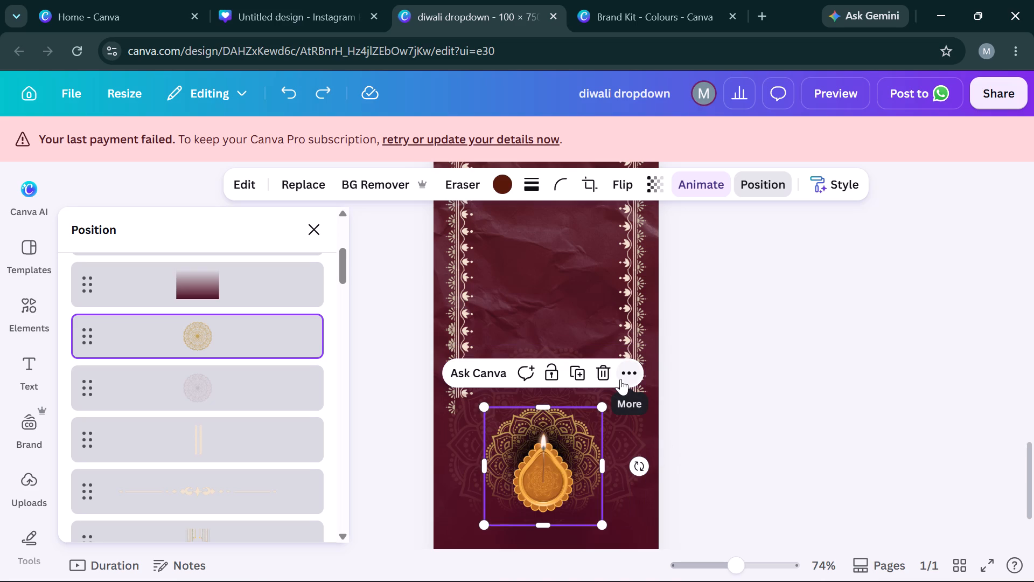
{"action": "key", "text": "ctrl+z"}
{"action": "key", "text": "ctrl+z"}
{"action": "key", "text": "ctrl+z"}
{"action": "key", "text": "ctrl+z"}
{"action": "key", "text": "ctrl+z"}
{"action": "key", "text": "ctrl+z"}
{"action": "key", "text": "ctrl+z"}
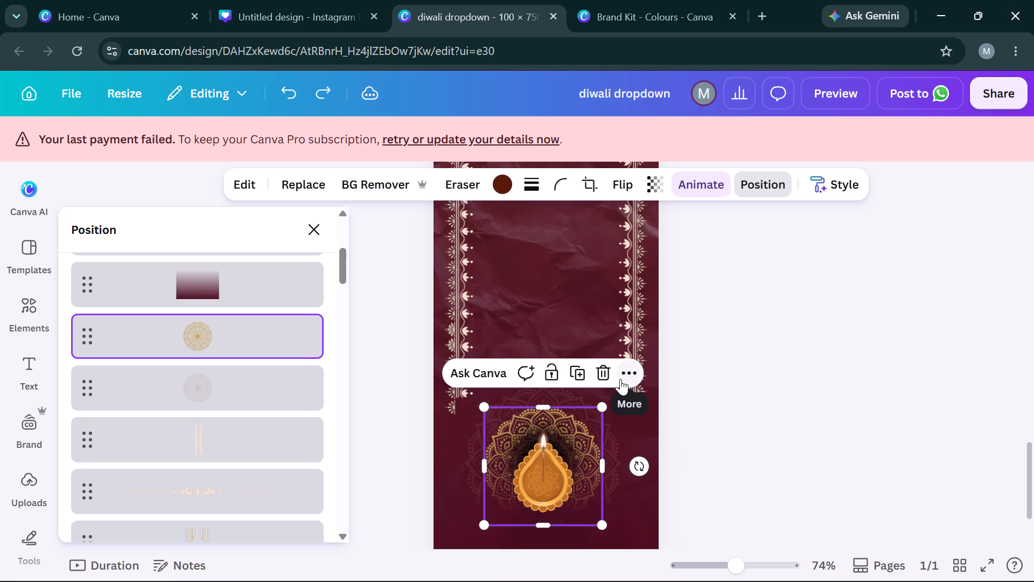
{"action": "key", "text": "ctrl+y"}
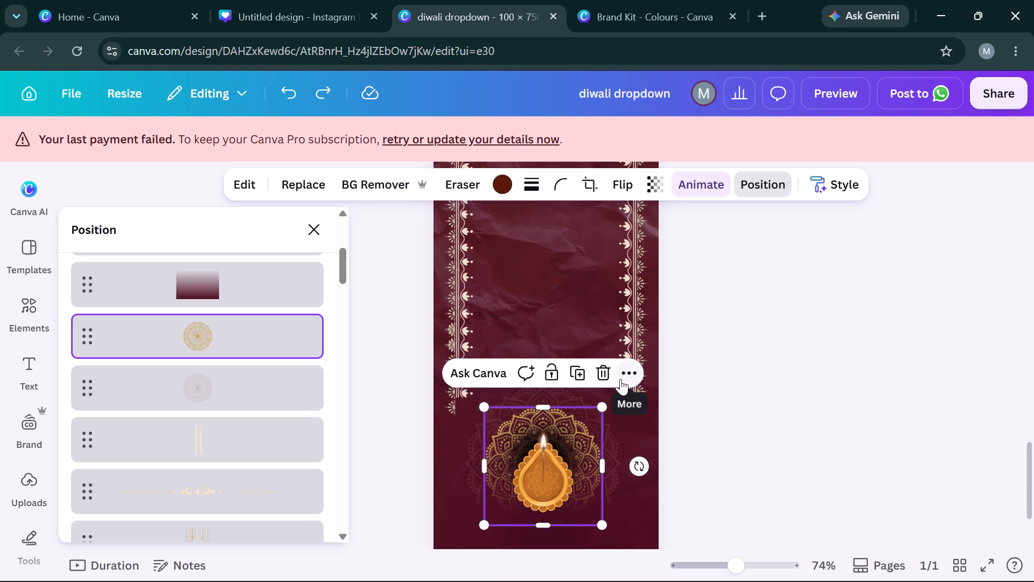
Group the gold mandala with the faint outer mandala.
{"action": "left_click", "coordinate": [238, 382], "text": "ctrl"}
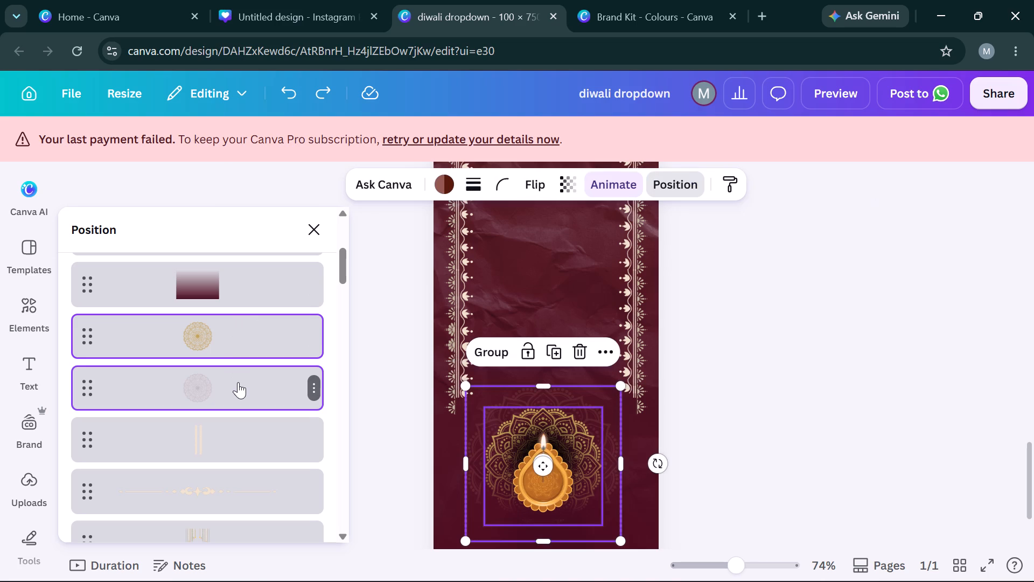
{"action": "key", "text": "ctrl+g"}
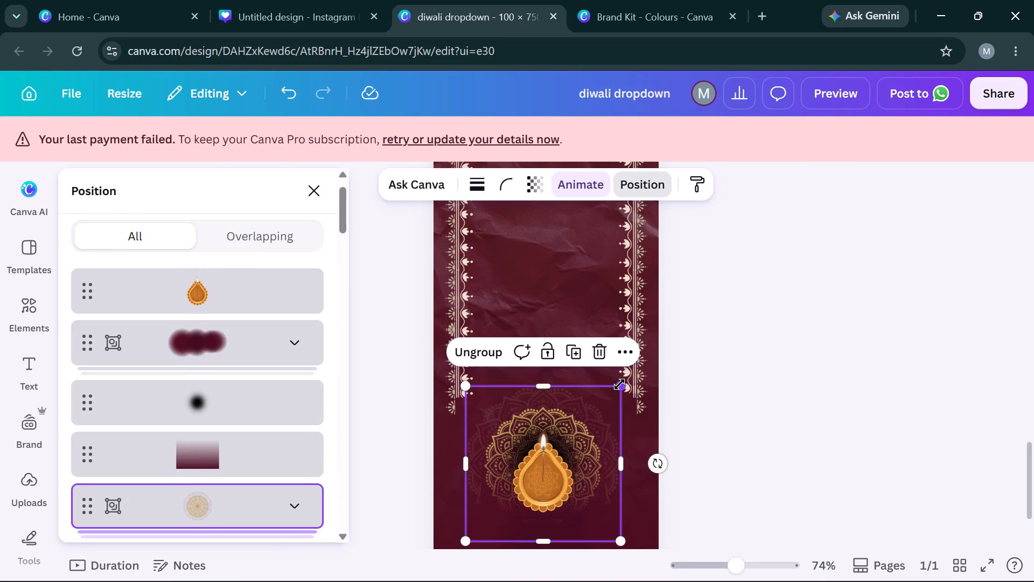
Enlarge the mandala group to nearly the banner's width and centre it horizontally behind the diya.
{"action": "left_click_drag", "start_coordinate": [619, 384], "coordinate": [662, 351]}
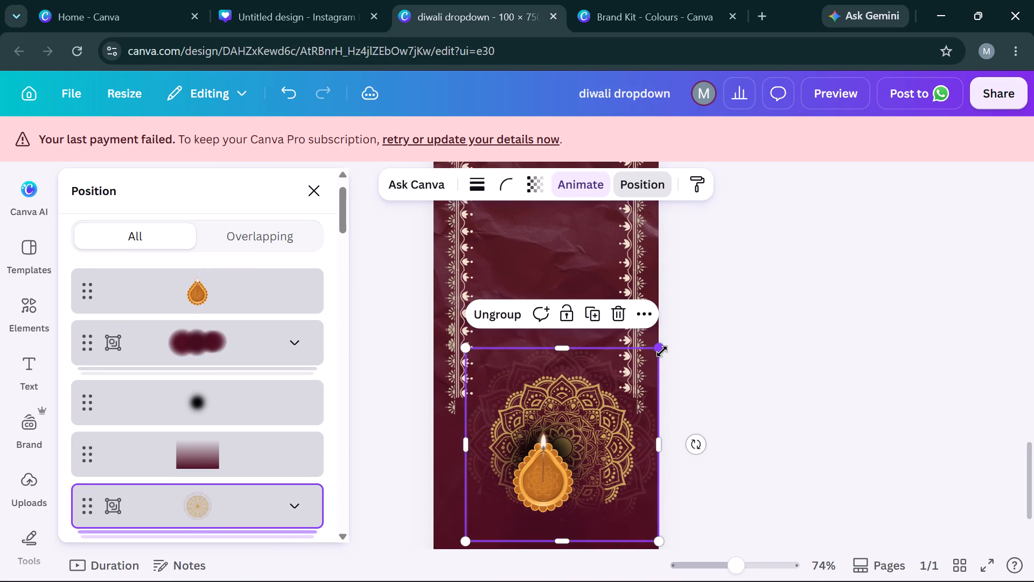
{"action": "key", "text": "Left"}
{"action": "key", "text": "Left"}
{"action": "left_click_drag", "start_coordinate": [599, 387], "coordinate": [583, 392]}
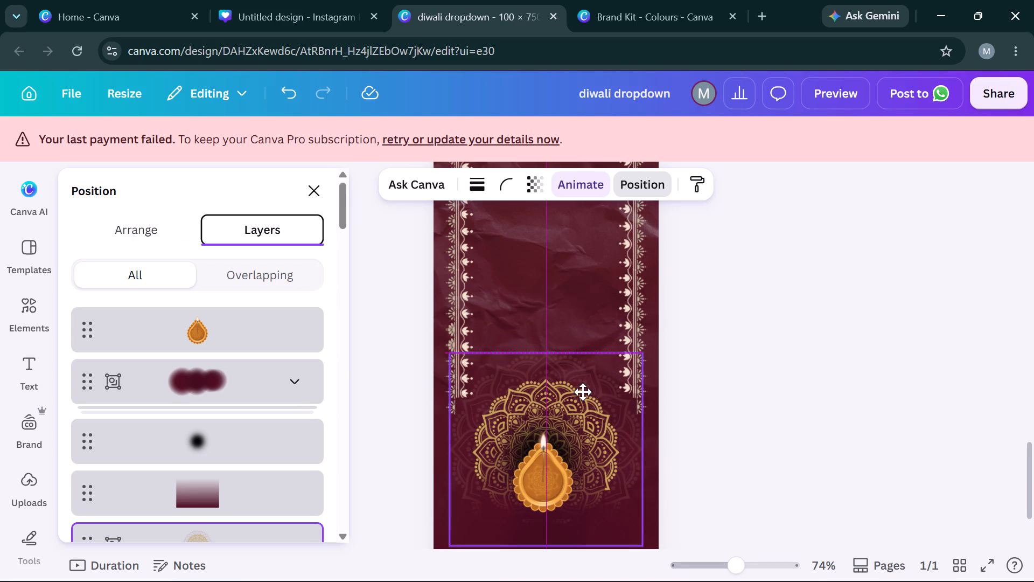
{"action": "left_click_drag", "start_coordinate": [583, 392], "coordinate": [570, 392]}
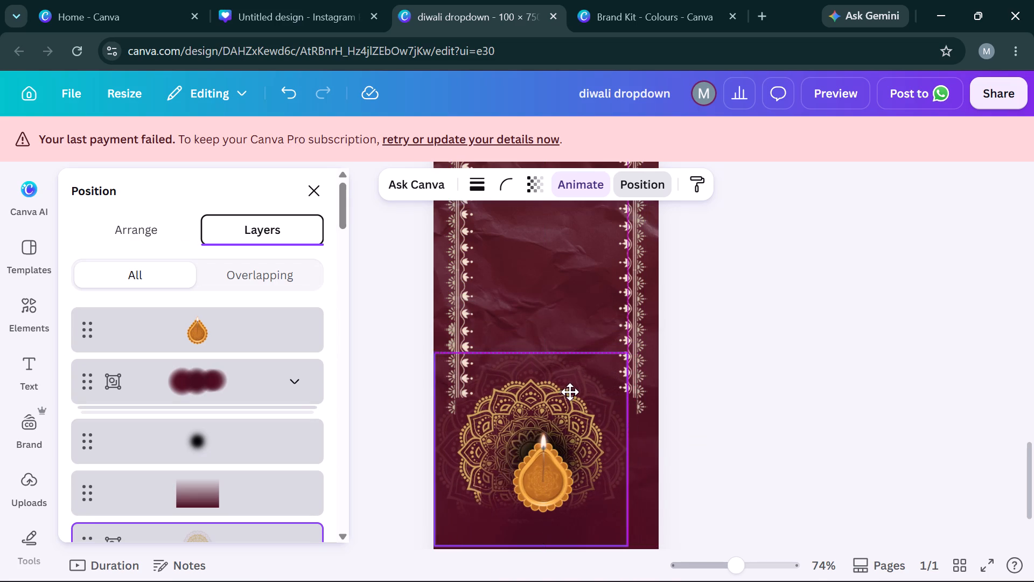
{"action": "left_click_drag", "start_coordinate": [570, 392], "coordinate": [581, 390]}
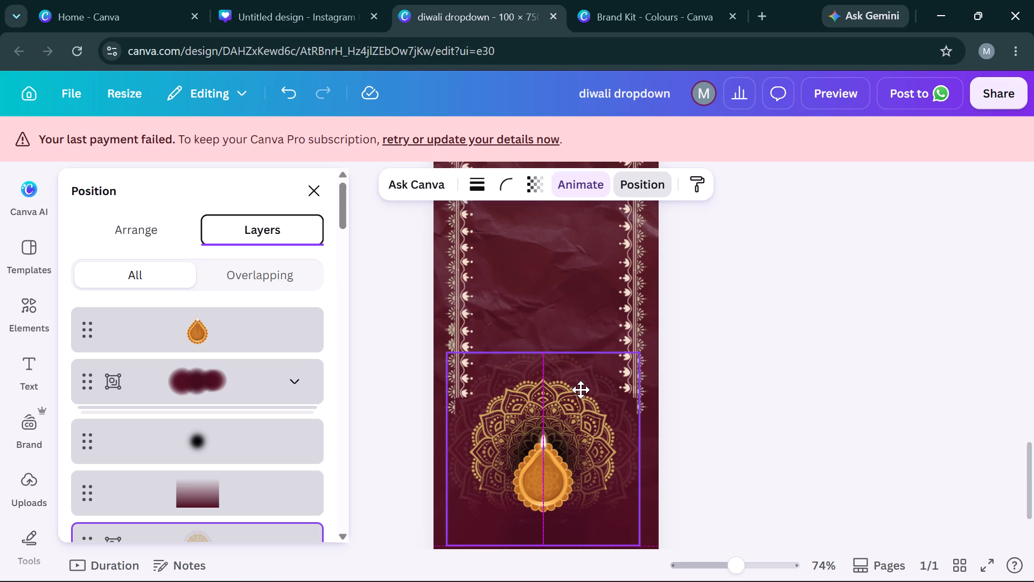
{"action": "left_click_drag", "start_coordinate": [581, 390], "coordinate": [579, 390]}
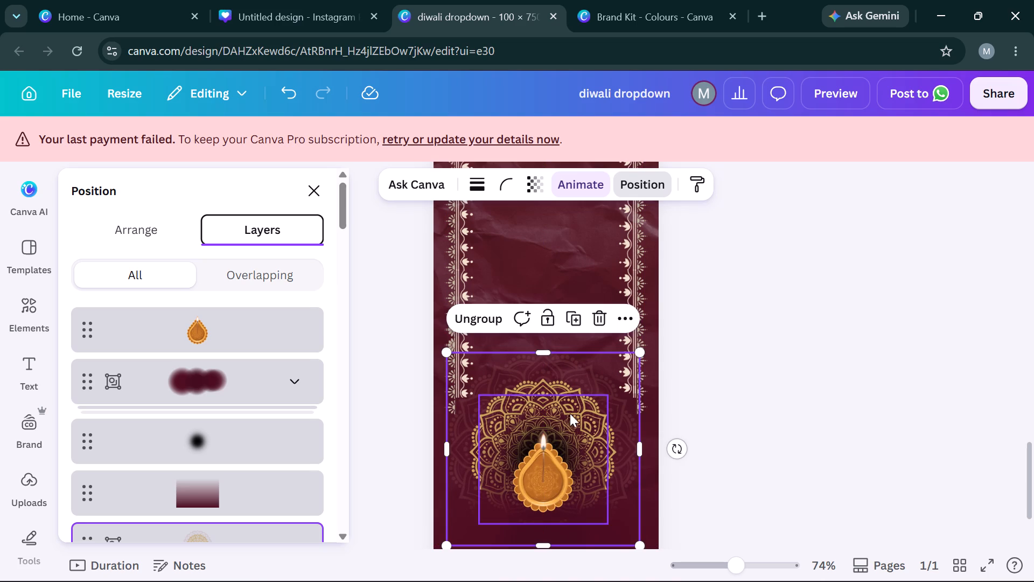
Pick out the black glow among the layers and enlarge it behind the diya.
{"action": "left_click", "coordinate": [564, 432]}
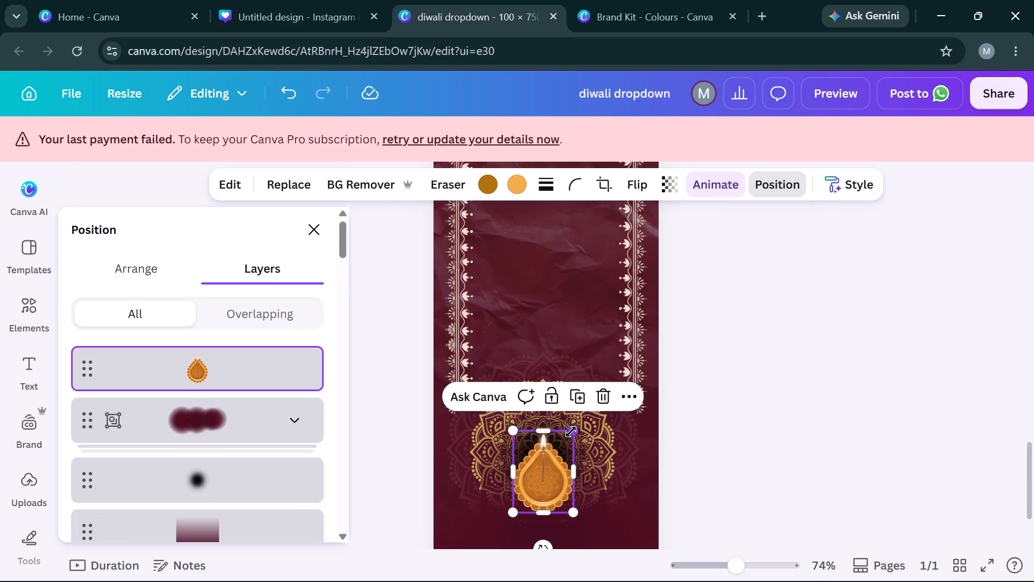
{"action": "left_click", "coordinate": [778, 425]}
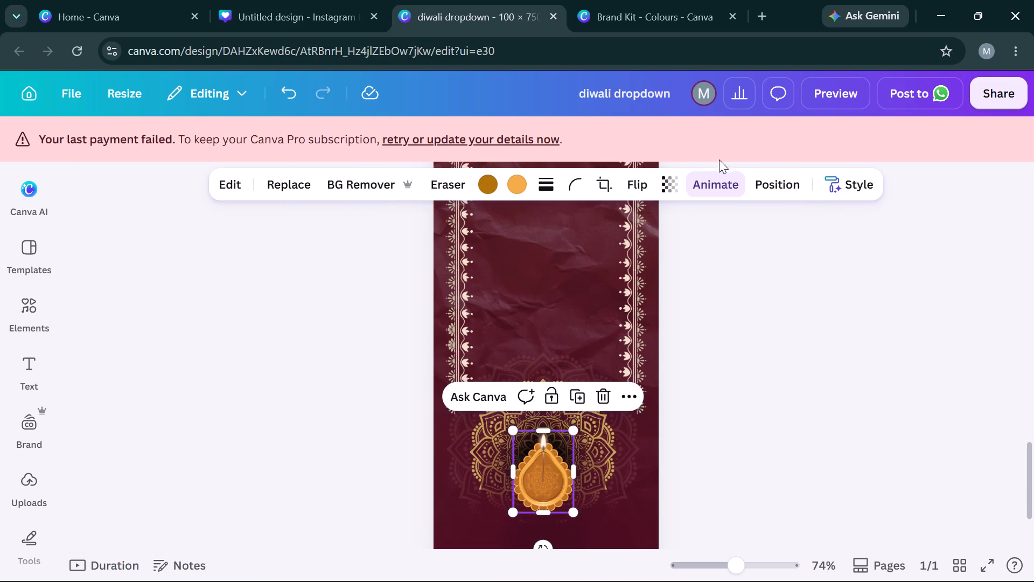
{"action": "left_click", "coordinate": [801, 186]}
{"action": "scroll", "coordinate": [125, 470], "scroll_direction": "down", "scroll_amount": 1}
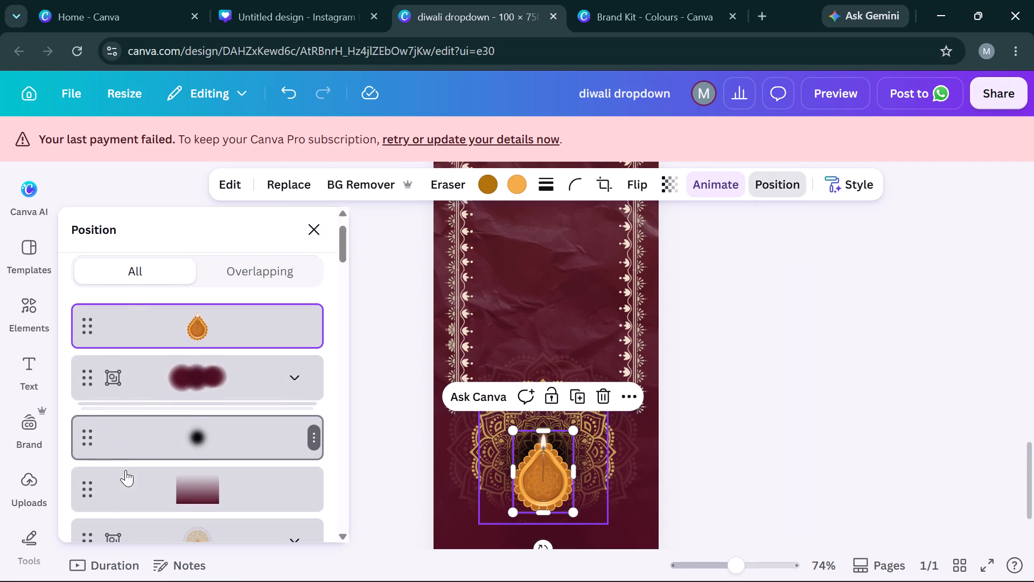
{"action": "left_click", "coordinate": [192, 420]}
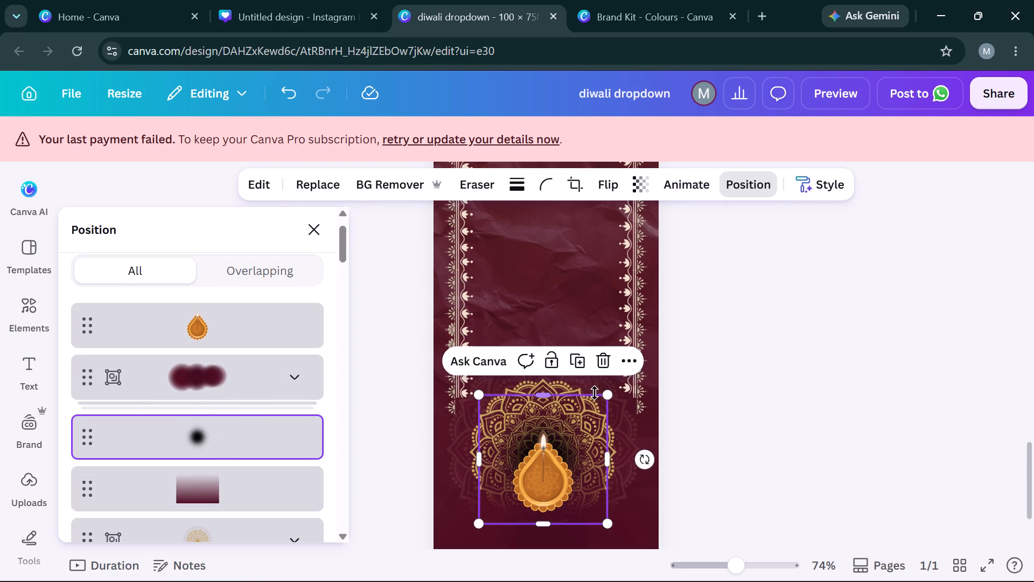
{"action": "left_click_drag", "start_coordinate": [608, 395], "coordinate": [637, 374]}
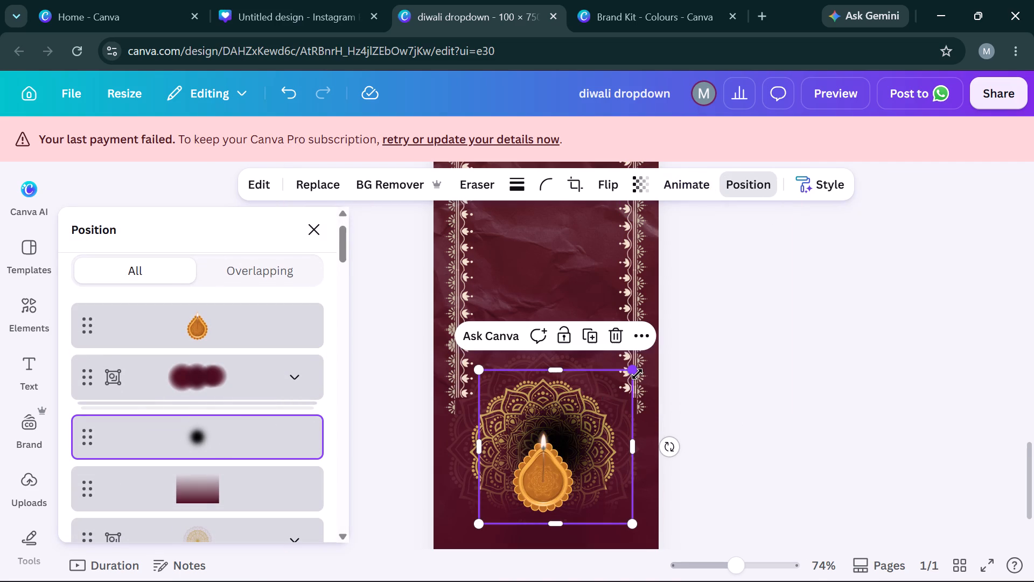
Reposition the enlarged black glow and nudge it sideways so it is centred behind the diya and gold mandala.
{"action": "left_click_drag", "start_coordinate": [585, 427], "coordinate": [576, 430]}
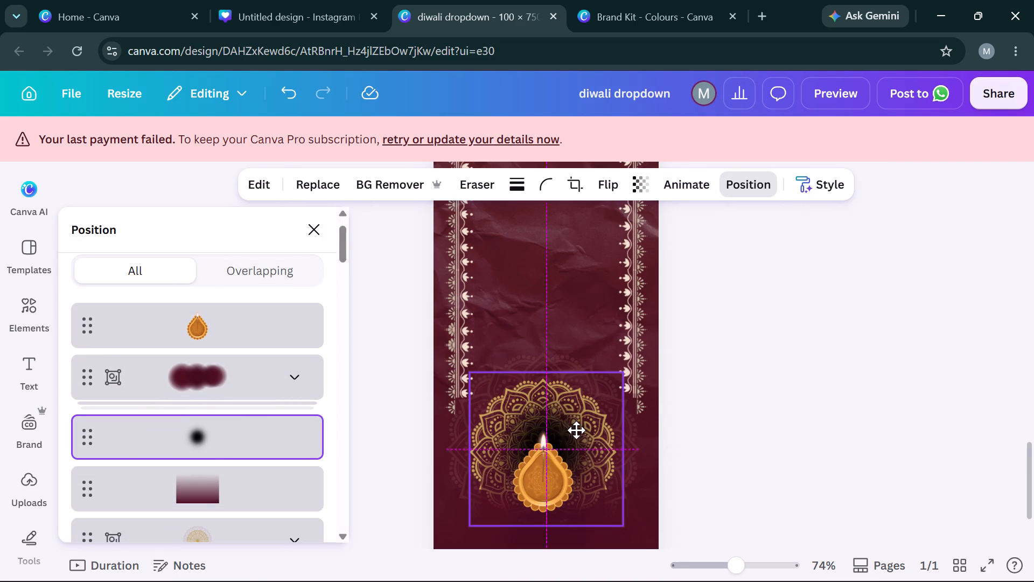
{"action": "left_click_drag", "start_coordinate": [576, 430], "coordinate": [578, 431]}
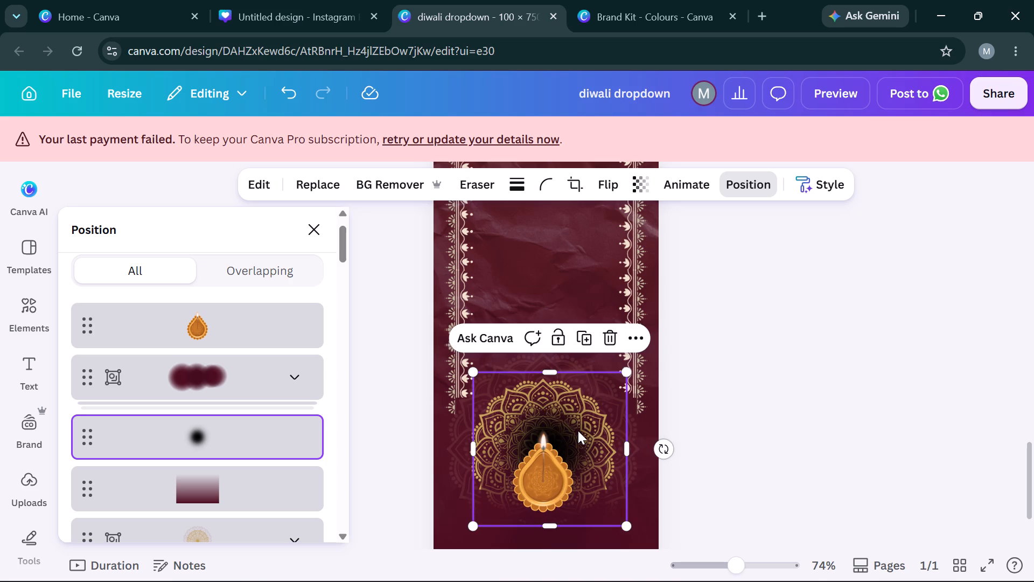
{"action": "key", "text": "Left"}
{"action": "left_click", "coordinate": [578, 431]}
{"action": "key", "text": "Left"}
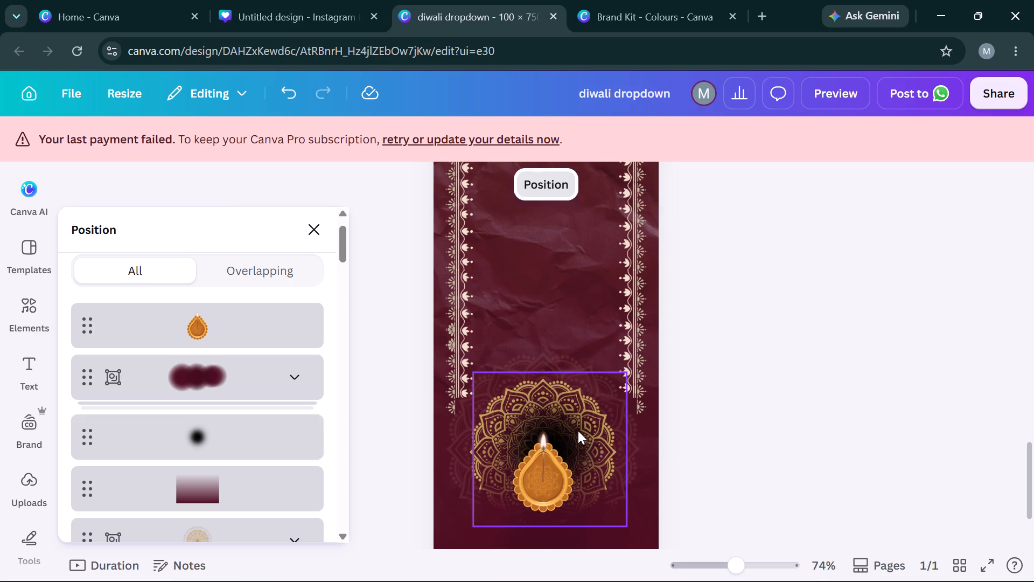
{"action": "left_click", "coordinate": [759, 407]}
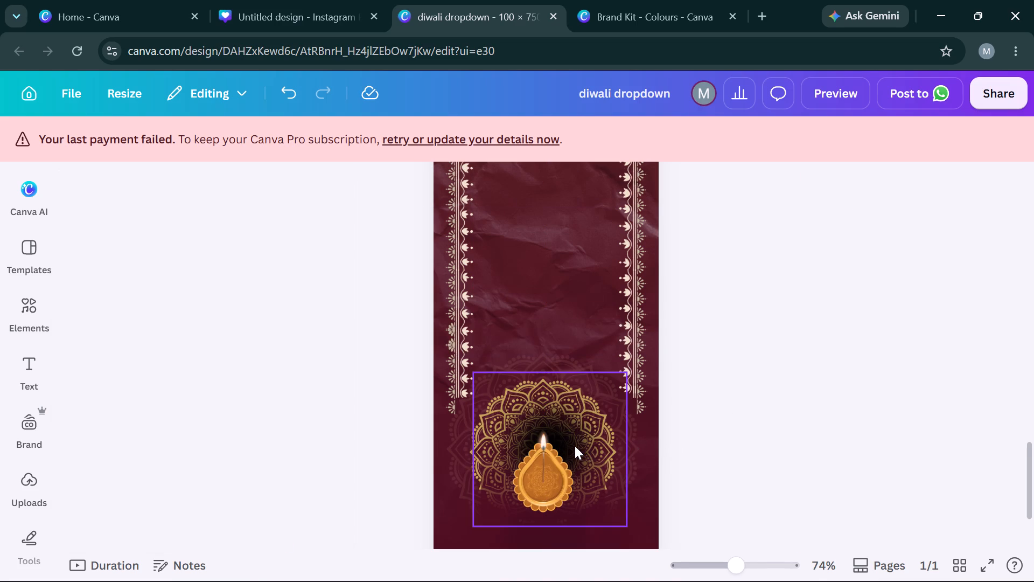
{"action": "left_click", "coordinate": [575, 446]}
{"action": "key", "text": "Left"}
{"action": "key", "text": "Left"}
{"action": "key", "text": "Left"}
{"action": "key", "text": "Right"}
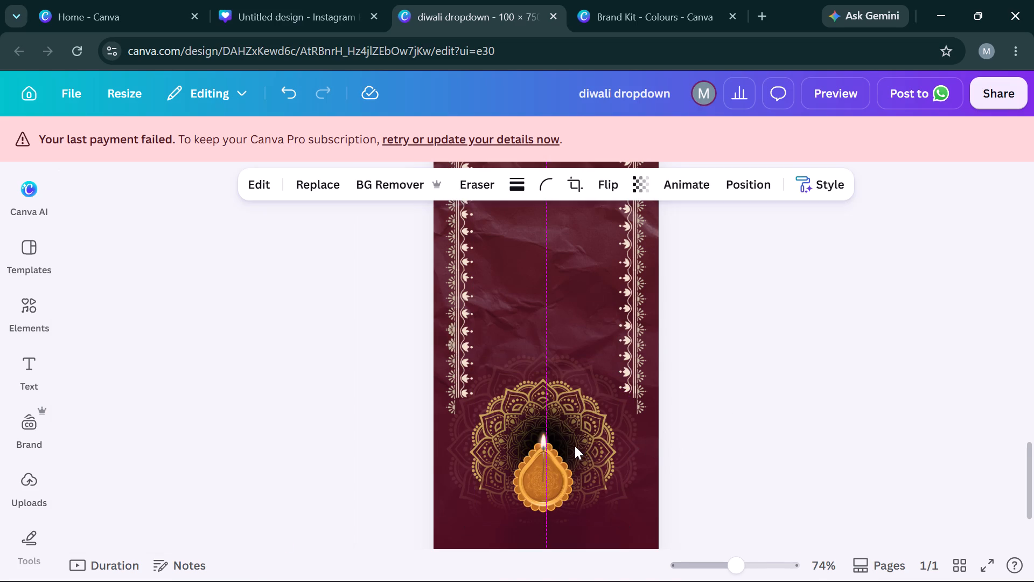
Fine-tune the horizontal alignment of the diya and nudge the black glow behind it slightly to the left.
{"action": "left_click", "coordinate": [563, 461]}
{"action": "key", "text": "Right"}
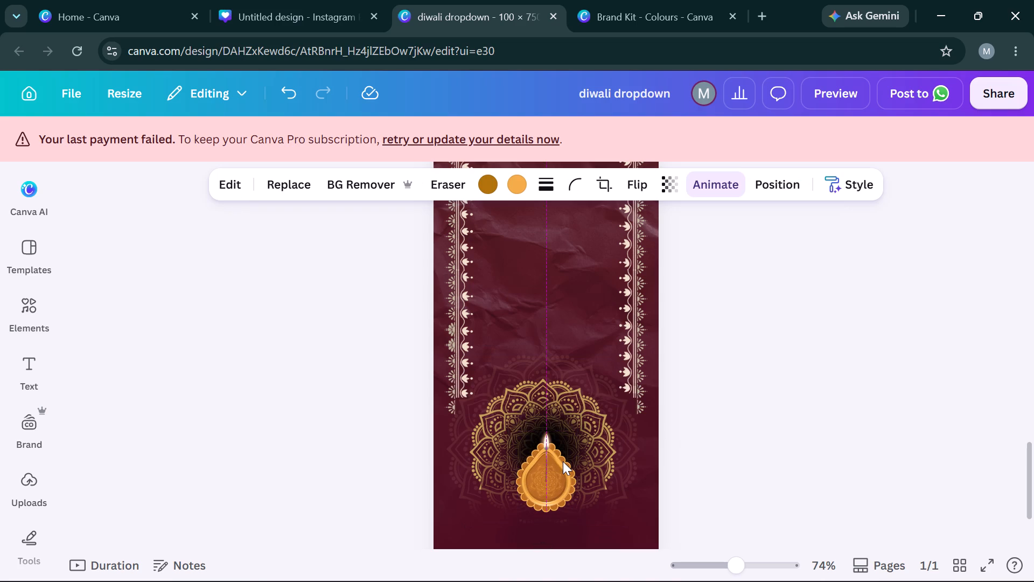
{"action": "key", "text": "Left"}
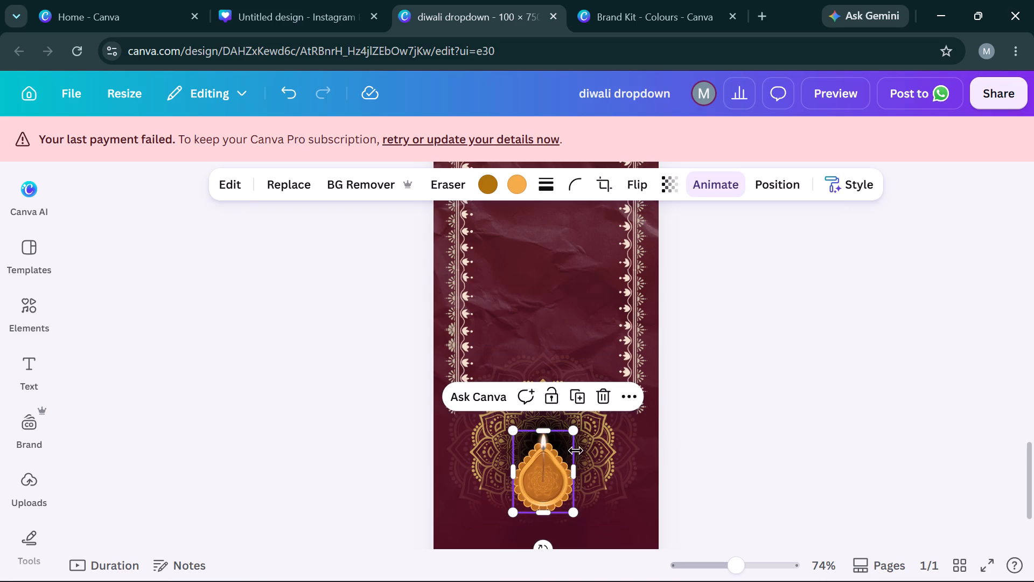
{"action": "left_click", "coordinate": [585, 447]}
{"action": "key", "text": "Left"}
{"action": "key", "text": "Left"}
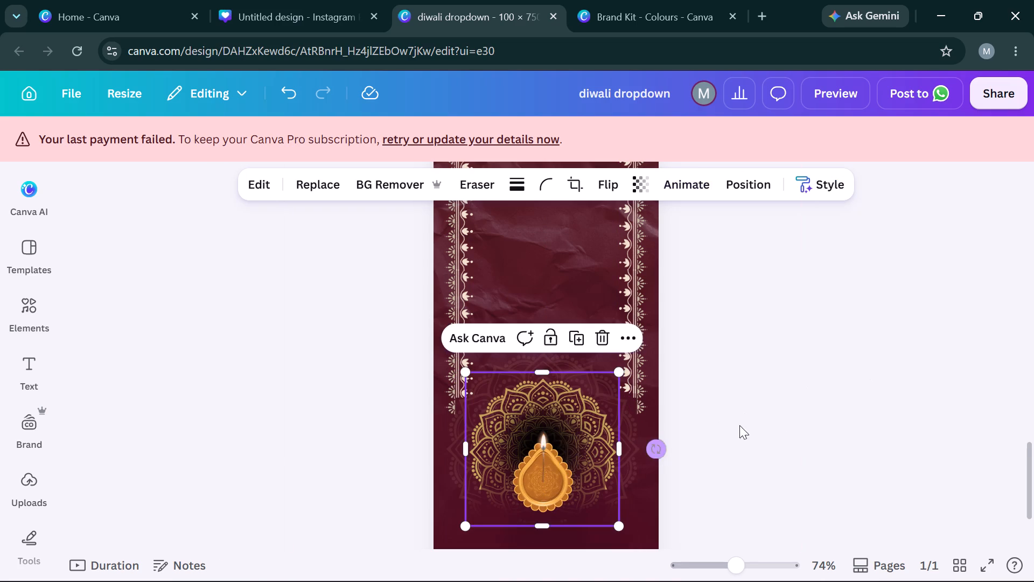
{"action": "left_click", "coordinate": [787, 416]}
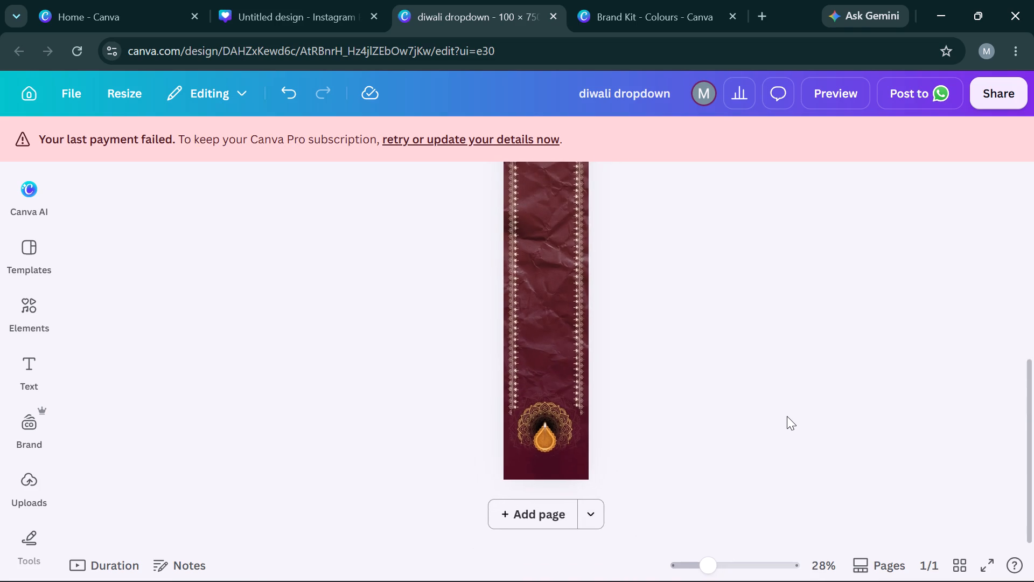
In the Instagram post, browse the diwali templates and apply the purple Happy Diwali one with pink lotuses to page 2.
{"action": "scroll", "coordinate": [787, 416], "scroll_direction": "up", "scroll_amount": 2}
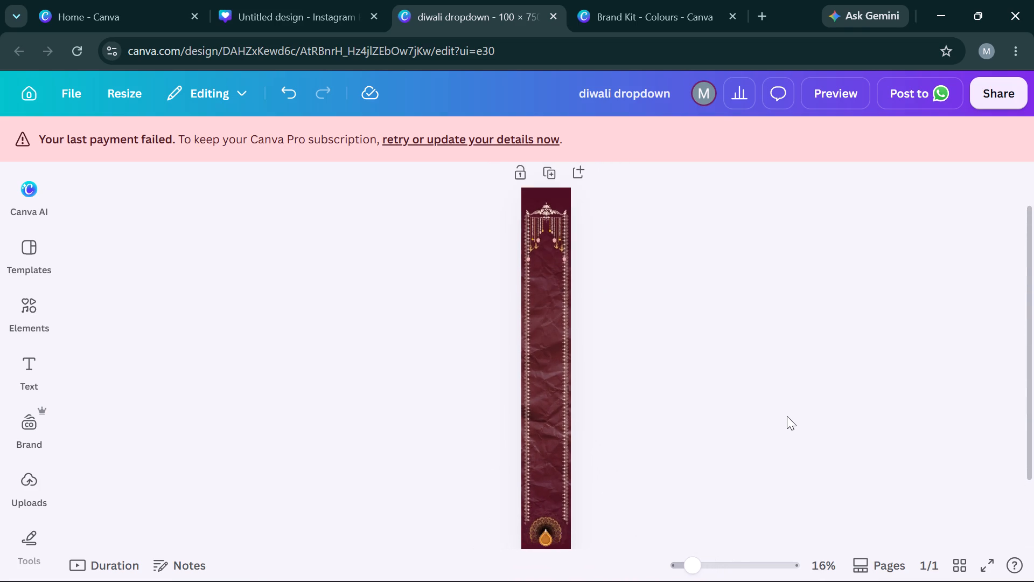
{"action": "scroll", "coordinate": [787, 416], "scroll_direction": "down", "scroll_amount": 2}
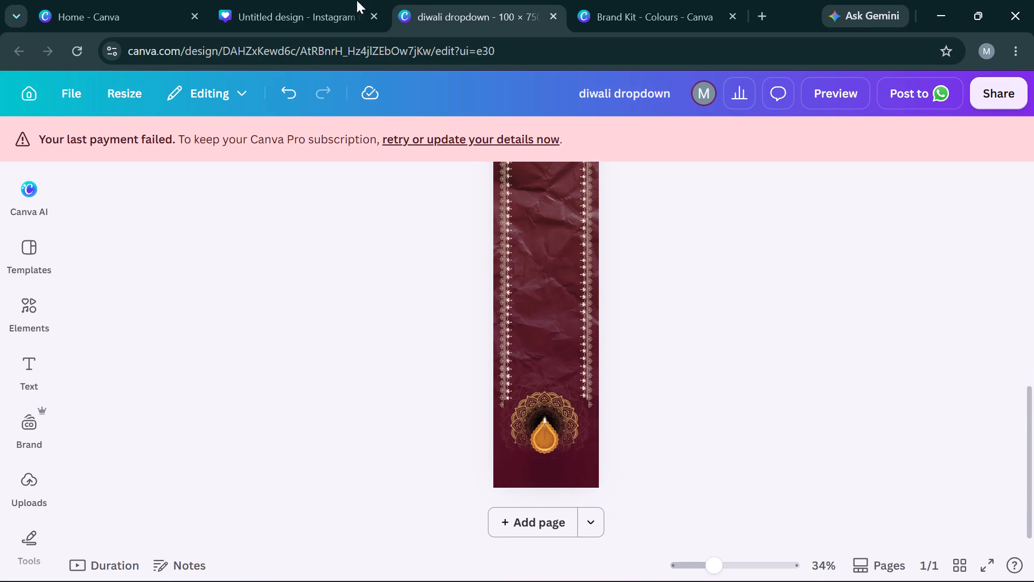
{"action": "left_click", "coordinate": [339, 2]}
{"action": "scroll", "coordinate": [429, 363], "scroll_direction": "up", "scroll_amount": 2}
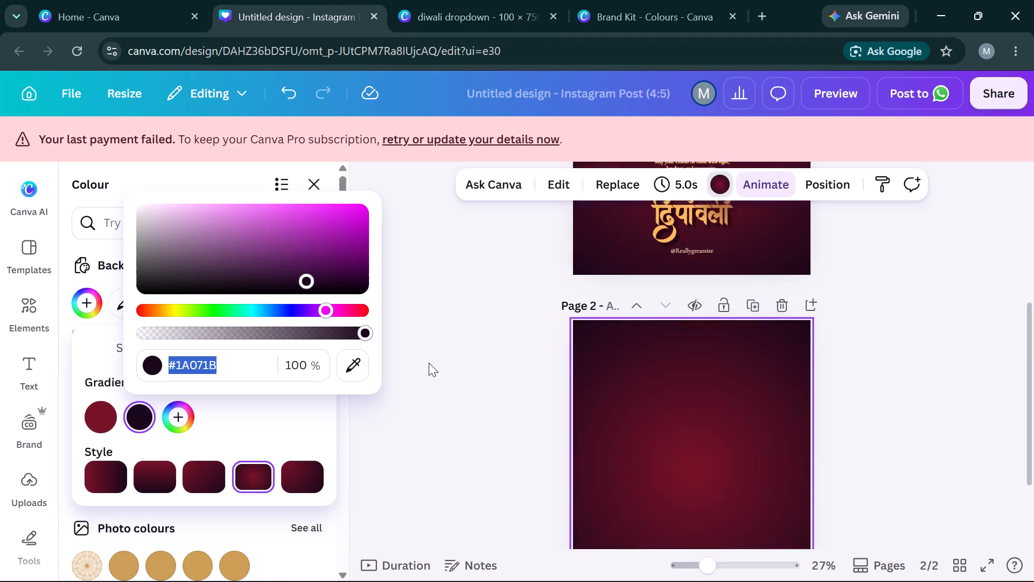
{"action": "scroll", "coordinate": [429, 363], "scroll_direction": "down", "scroll_amount": 1}
{"action": "left_click", "coordinate": [316, 186]}
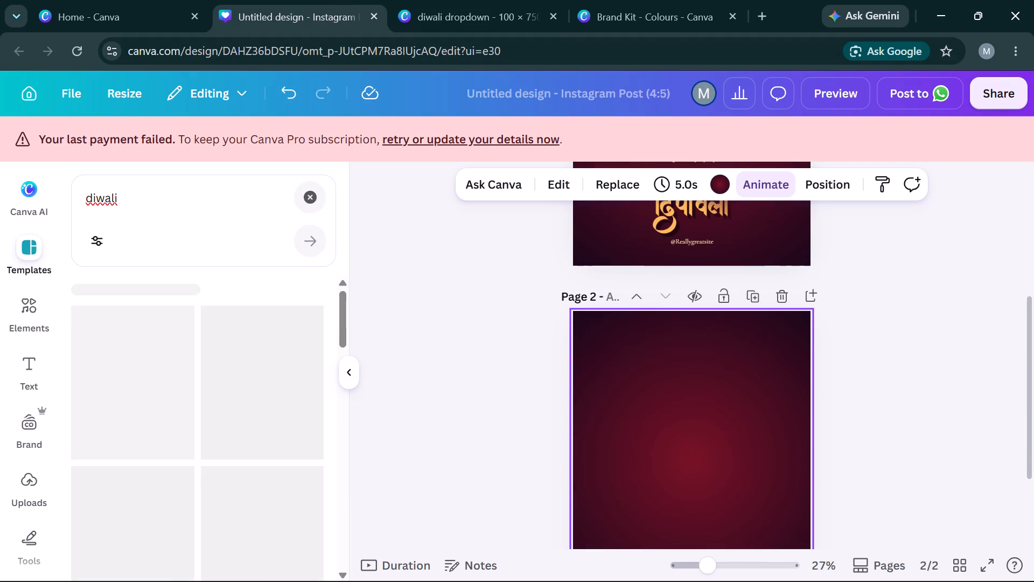
{"action": "scroll", "coordinate": [256, 347], "scroll_direction": "down", "scroll_amount": 3}
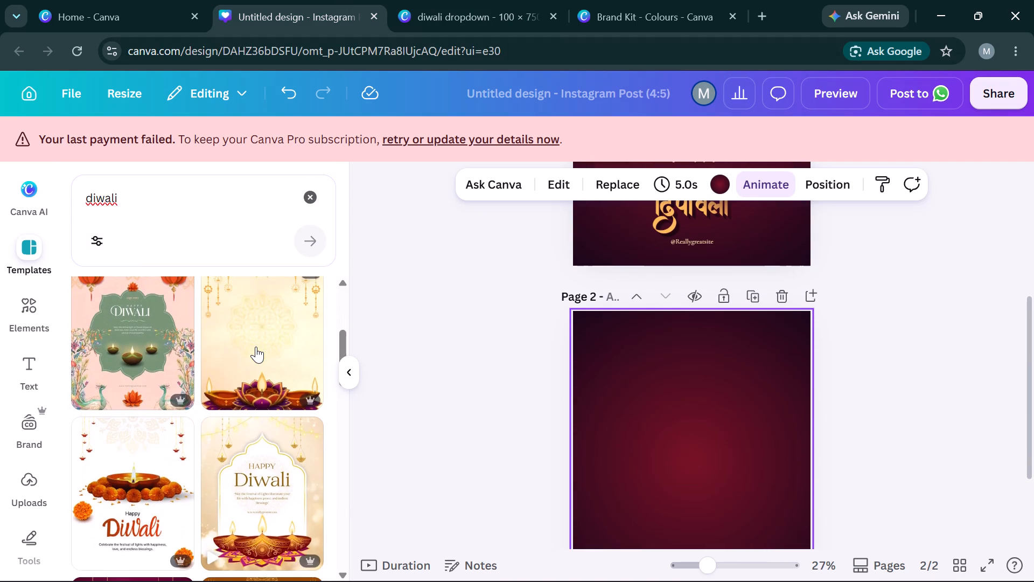
{"action": "scroll", "coordinate": [256, 347], "scroll_direction": "down", "scroll_amount": 3}
{"action": "scroll", "coordinate": [220, 410], "scroll_direction": "down", "scroll_amount": 1}
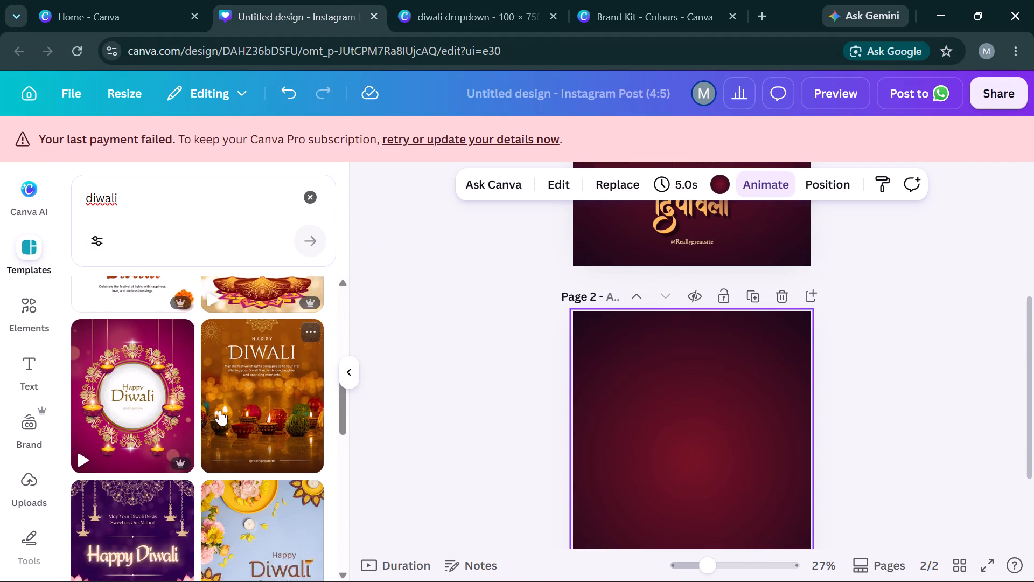
{"action": "scroll", "coordinate": [220, 410], "scroll_direction": "down", "scroll_amount": 3}
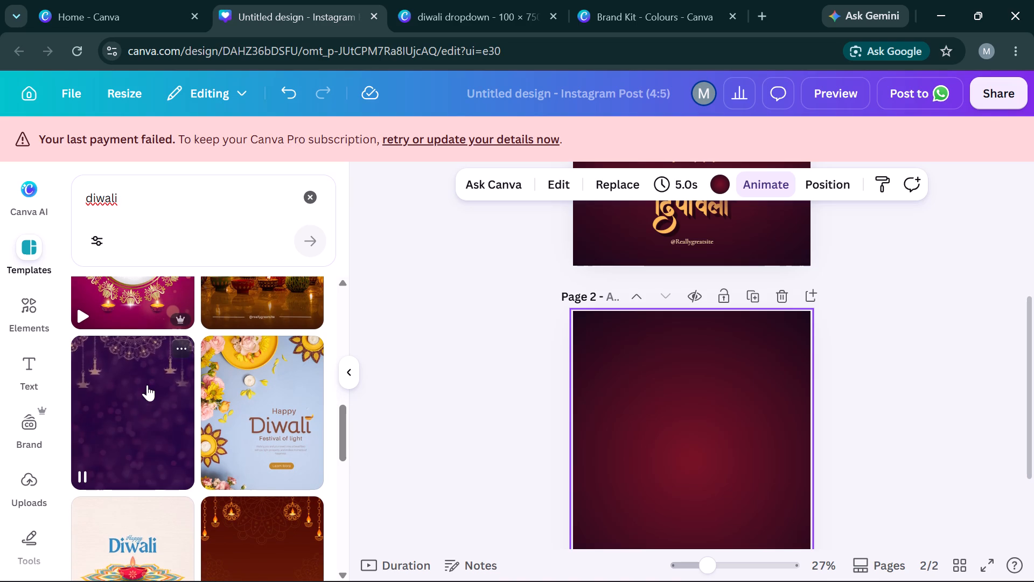
{"action": "scroll", "coordinate": [147, 385], "scroll_direction": "down", "scroll_amount": 3}
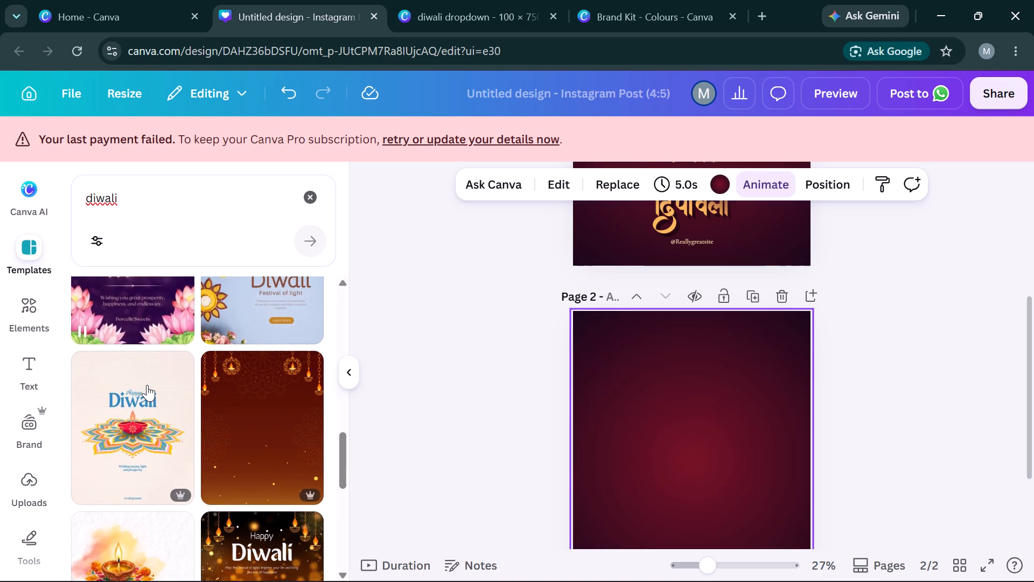
{"action": "scroll", "coordinate": [147, 385], "scroll_direction": "up", "scroll_amount": 2}
{"action": "left_click", "coordinate": [147, 385]}
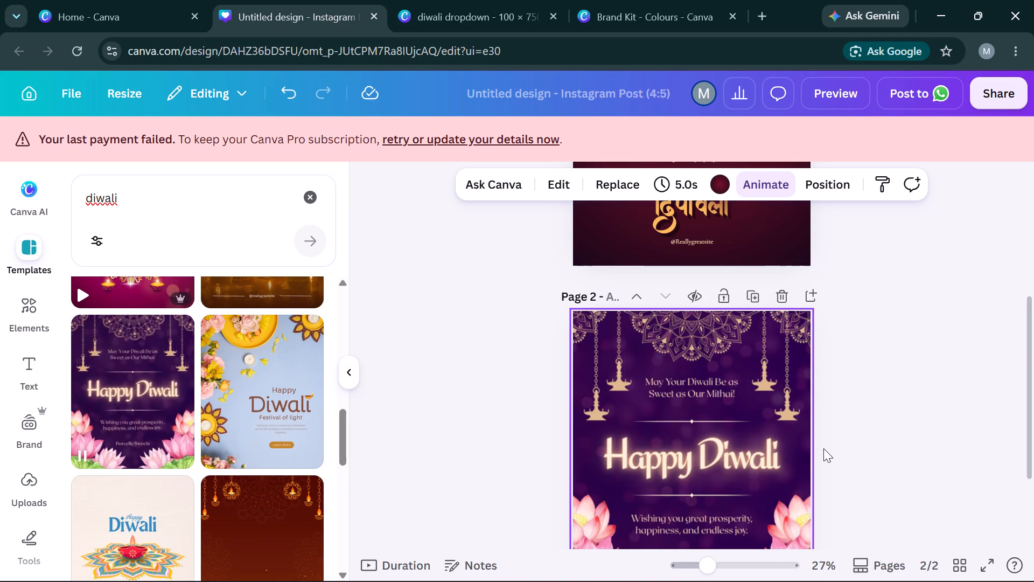
Copy the central gold mandala at the top of the purple template and paste it into the diwali dropdown banner.
{"action": "scroll", "coordinate": [823, 448], "scroll_direction": "down", "scroll_amount": 1}
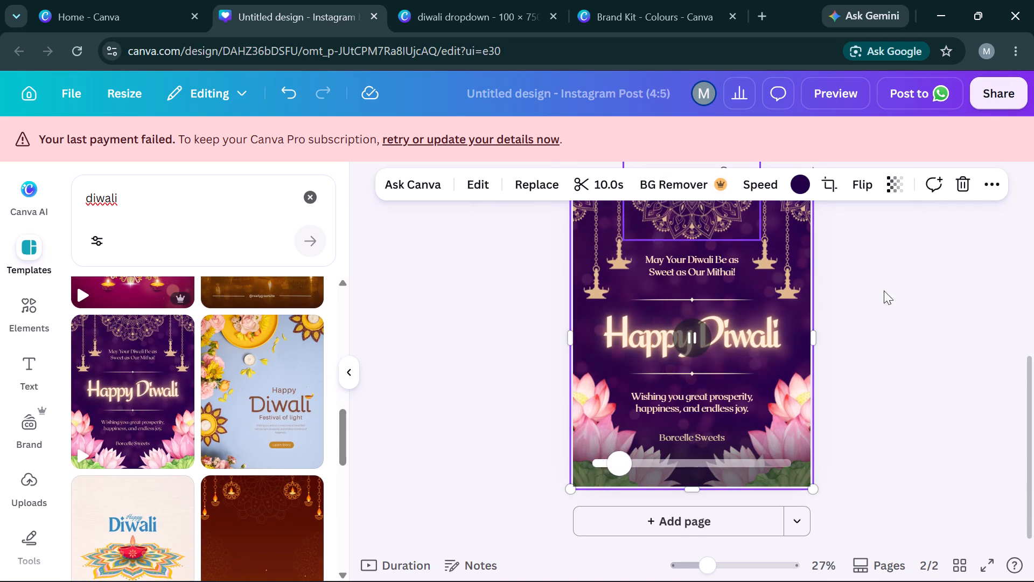
{"action": "scroll", "coordinate": [891, 295], "scroll_direction": "up", "scroll_amount": 1}
{"action": "left_click", "coordinate": [710, 272]}
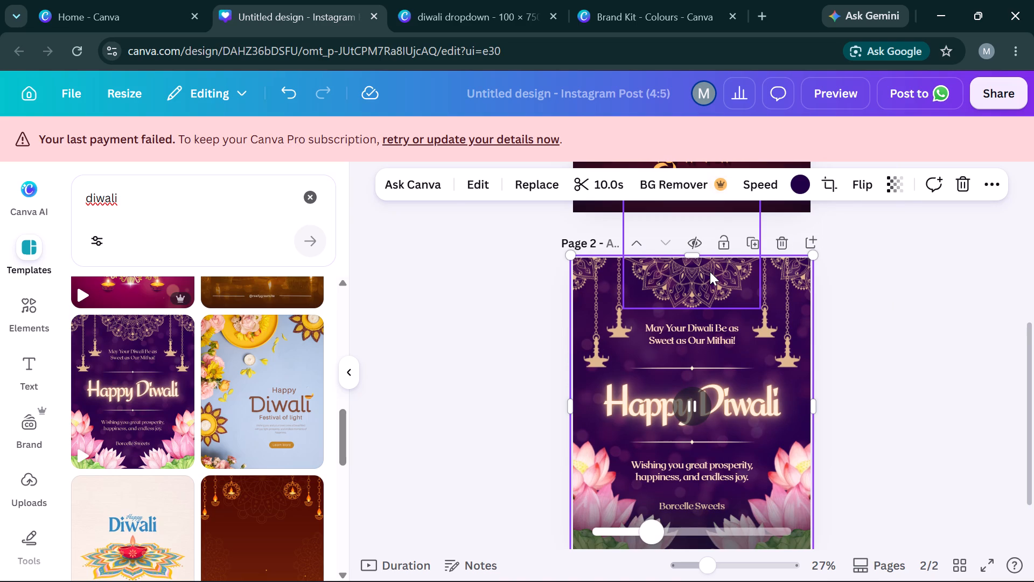
{"action": "key", "text": "ctrl+c"}
{"action": "left_click", "coordinate": [508, 0]}
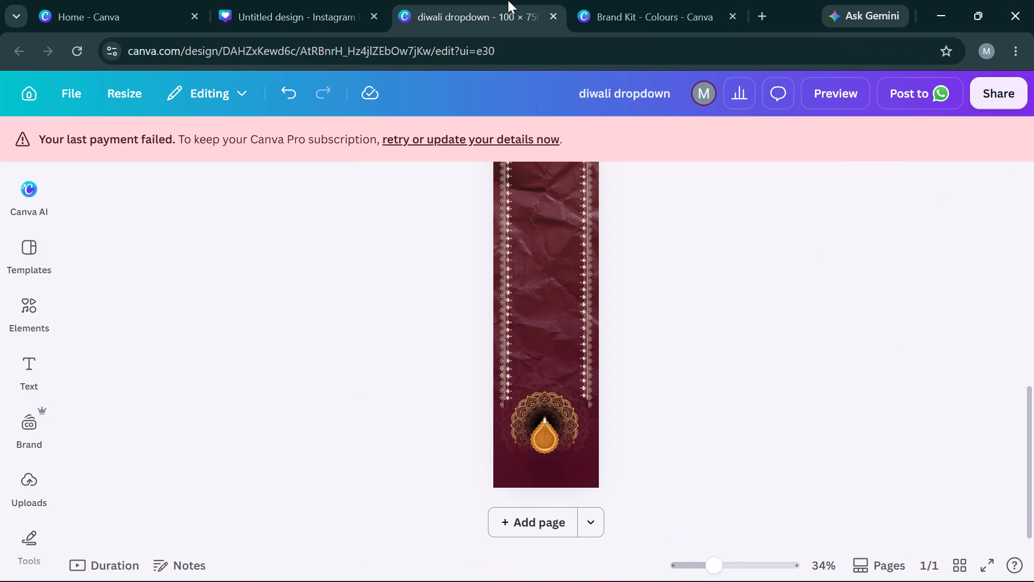
{"action": "scroll", "coordinate": [675, 338], "scroll_direction": "up", "scroll_amount": 5}
{"action": "key", "text": "ctrl+v"}
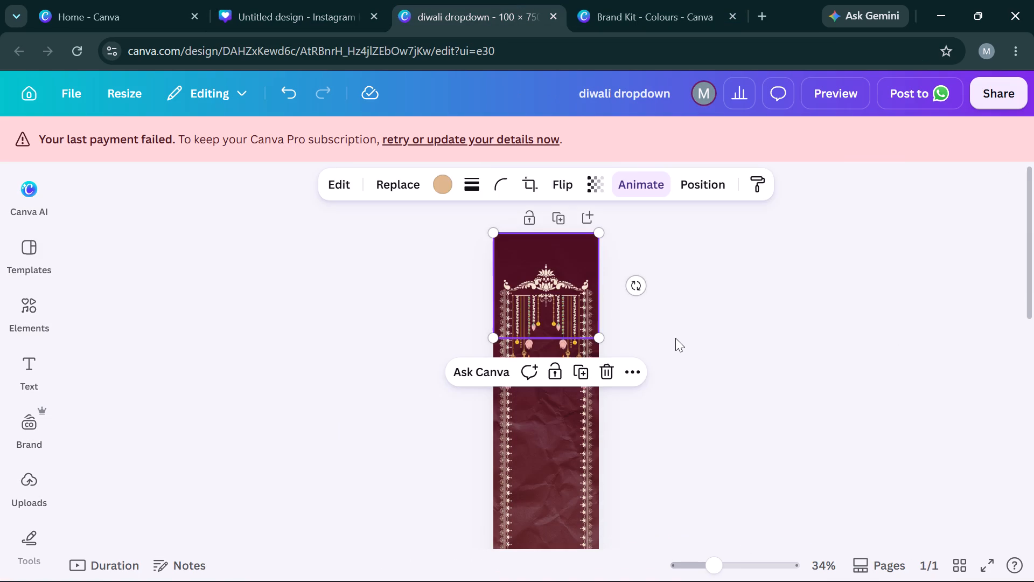
Move the pasted mandala up past the banner's top edge so only its lower part hangs above the floral arch.
{"action": "key", "text": "Up"}
{"action": "key", "text": "Up"}
{"action": "key", "text": "Up"}
{"action": "key", "text": "Up"}
{"action": "key", "text": "Up"}
{"action": "key", "text": "Up"}
{"action": "key", "text": "Up"}
{"action": "key", "text": "Up"}
{"action": "key", "text": "Up"}
{"action": "key", "text": "Up"}
{"action": "key", "text": "Up"}
{"action": "key", "text": "Up"}
{"action": "key", "text": "Up"}
{"action": "key", "text": "Up"}
{"action": "key", "text": "Up"}
{"action": "key", "text": "Up"}
{"action": "key", "text": "Up"}
{"action": "key", "text": "Up"}
{"action": "key", "text": "Up"}
{"action": "key", "text": "Up"}
{"action": "key", "text": "Up"}
{"action": "key", "text": "Up"}
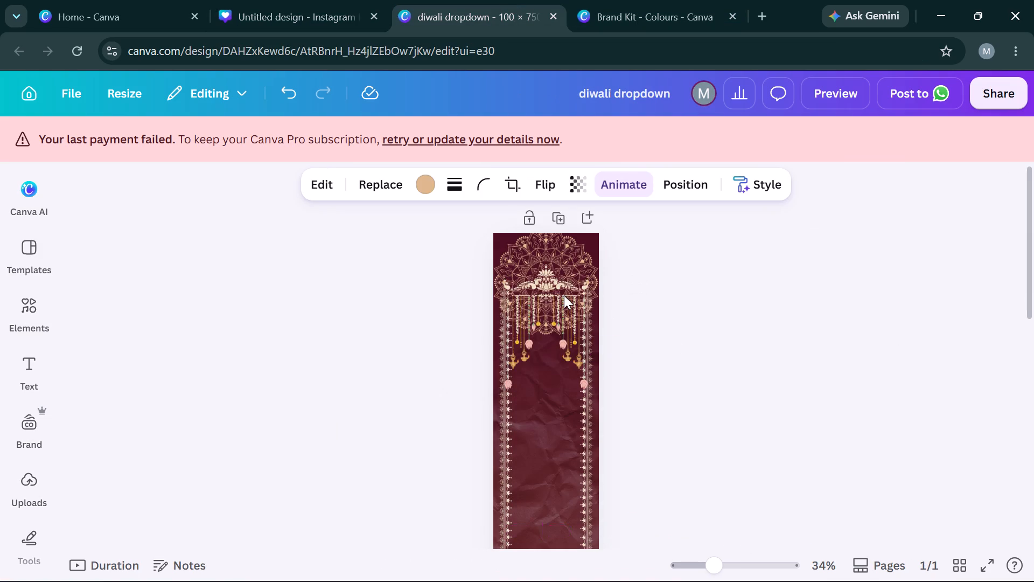
{"action": "key", "text": "Up"}
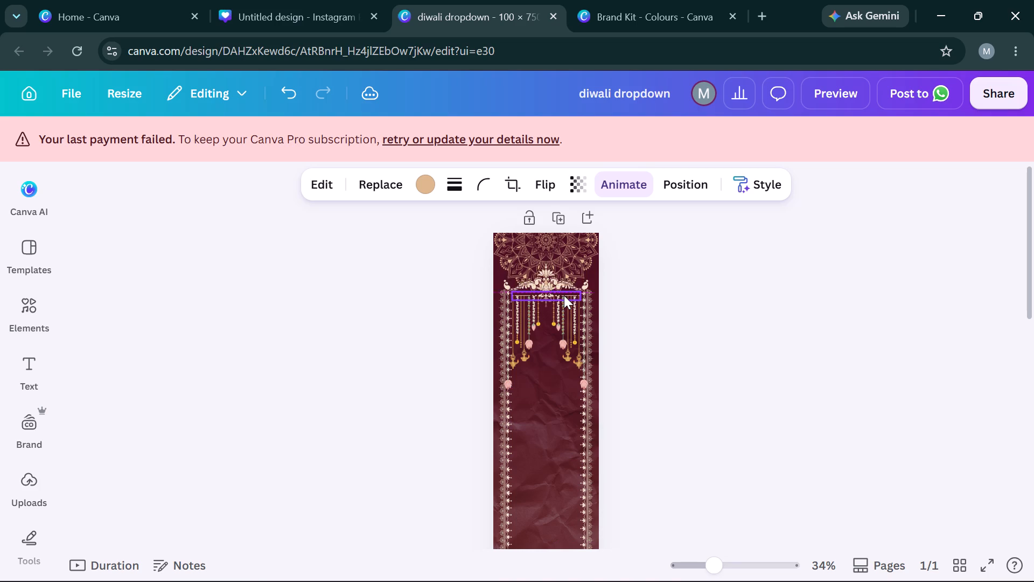
{"action": "key", "text": "Up"}
{"action": "key", "text": "Up"}
{"action": "key", "text": "Up"}
{"action": "key", "text": "Up"}
{"action": "key", "text": "Up"}
{"action": "key", "text": "Up"}
{"action": "key", "text": "Up"}
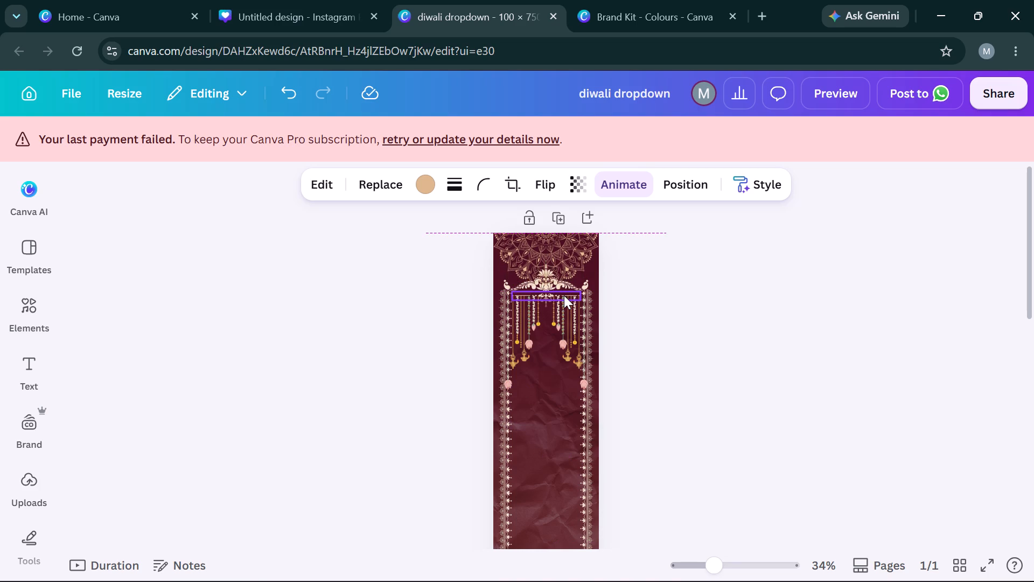
{"action": "left_click", "coordinate": [698, 332]}
Copy the purple template's top-right corner mandala and paste it into the lower part of the diwali dropdown banner.
{"action": "scroll", "coordinate": [698, 332], "scroll_direction": "down", "scroll_amount": 5}
{"action": "scroll", "coordinate": [698, 332], "scroll_direction": "up", "scroll_amount": 5}
{"action": "left_click", "coordinate": [280, 1]}
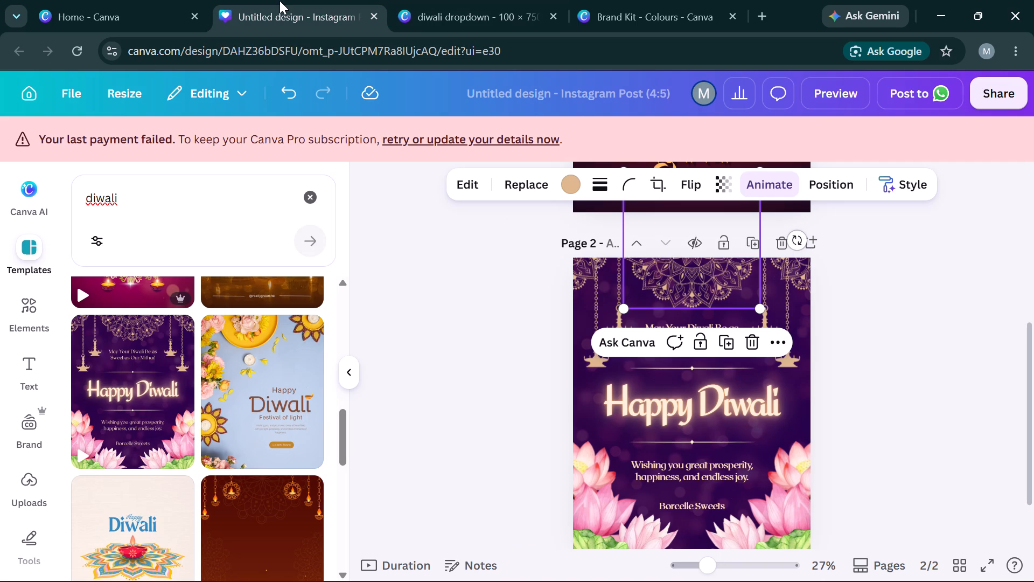
{"action": "left_click", "coordinate": [805, 272]}
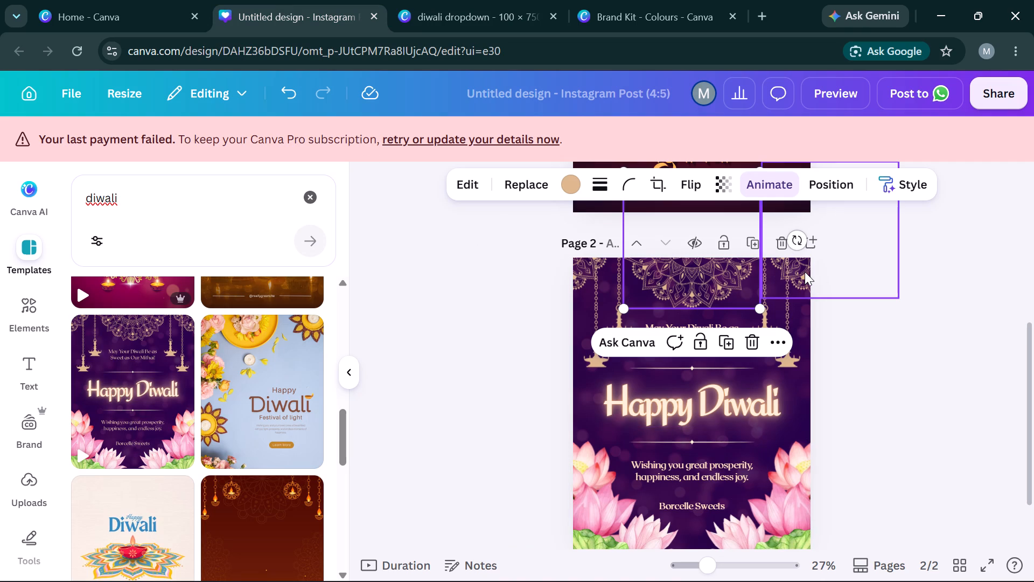
{"action": "key", "text": "ctrl+c"}
{"action": "left_click", "coordinate": [512, 2]}
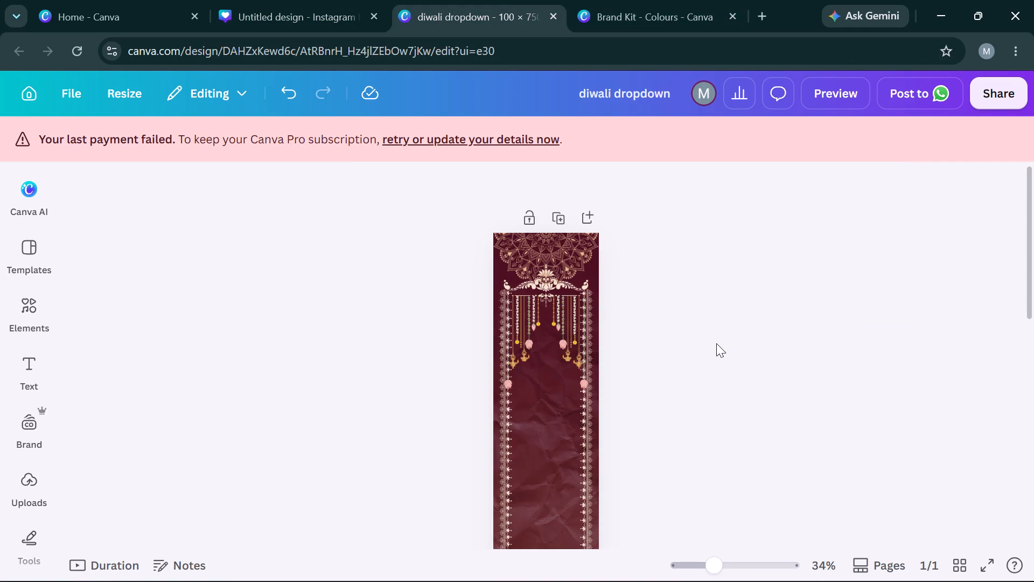
{"action": "scroll", "coordinate": [716, 343], "scroll_direction": "down", "scroll_amount": 7}
{"action": "key", "text": "ctrl+v"}
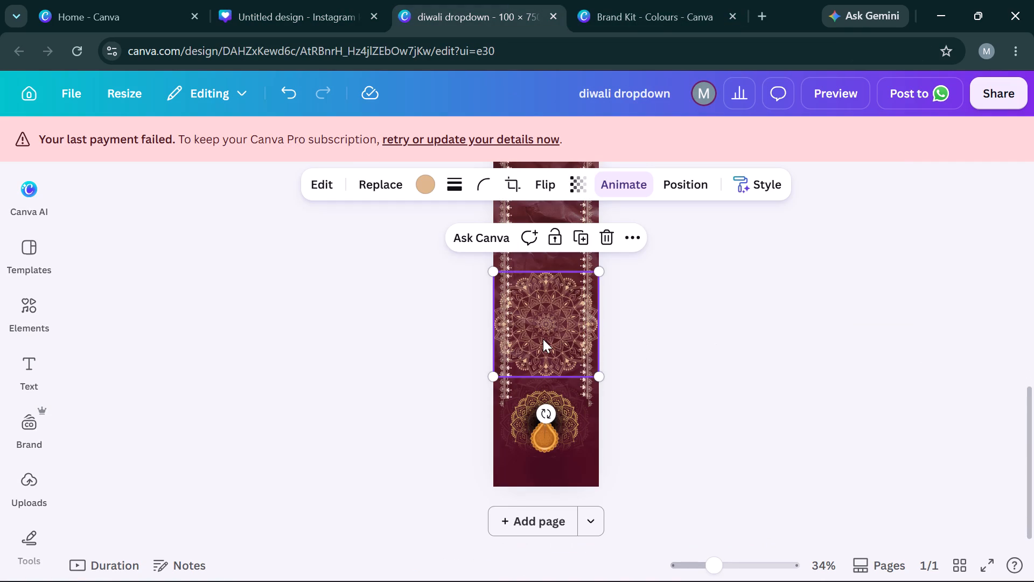
Move the new mandala down past the banner's bottom edge so only its upper part shows below the diya.
{"action": "key", "text": "Down"}
{"action": "key", "text": "Down"}
{"action": "key", "text": "Down"}
{"action": "key", "text": "Down"}
{"action": "key", "text": "Down"}
{"action": "key", "text": "Down"}
{"action": "key", "text": "Down"}
{"action": "key", "text": "Down"}
{"action": "key", "text": "Down"}
{"action": "key", "text": "Down"}
{"action": "key", "text": "Down"}
{"action": "key", "text": "Down"}
{"action": "key", "text": "Down"}
{"action": "key", "text": "Down"}
{"action": "key", "text": "Down"}
{"action": "key", "text": "Down"}
{"action": "key", "text": "Down"}
{"action": "key", "text": "Down"}
{"action": "key", "text": "Down"}
{"action": "key", "text": "Down"}
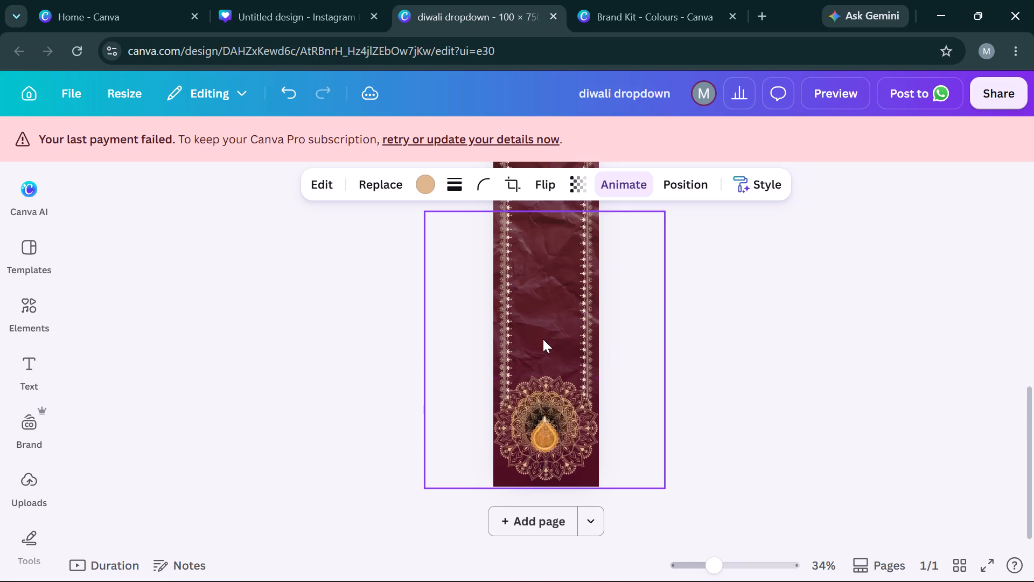
{"action": "key", "text": "Down"}
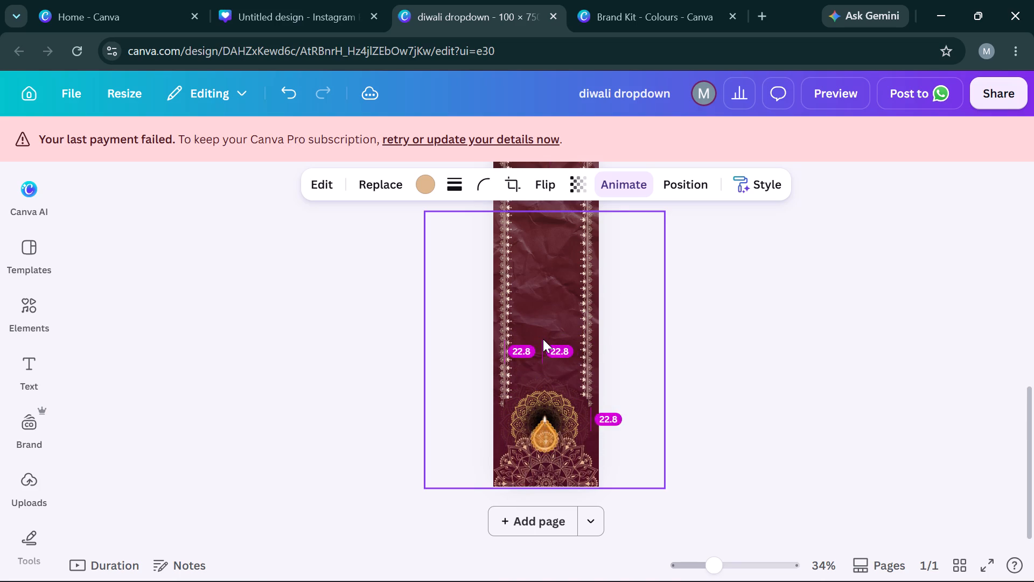
{"action": "key", "text": "Down"}
{"action": "key", "text": "Down"}
{"action": "key", "text": "Down"}
{"action": "key", "text": "Down"}
{"action": "key", "text": "Down"}
{"action": "key", "text": "Down"}
{"action": "key", "text": "Down"}
{"action": "key", "text": "Down"}
{"action": "key", "text": "Down"}
{"action": "key", "text": "Down"}
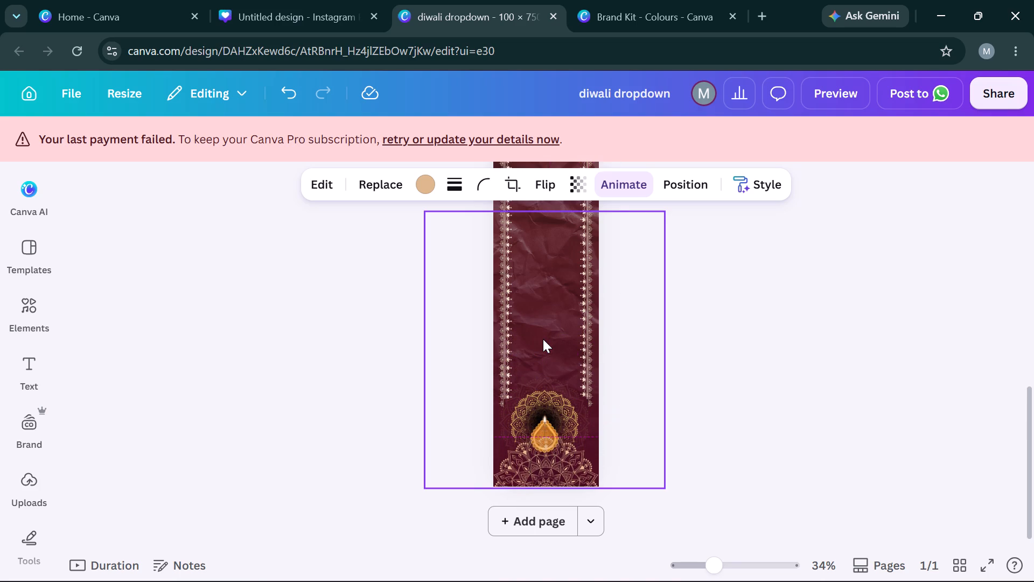
{"action": "key", "text": "Down"}
{"action": "key", "text": "Down"}
{"action": "key", "text": "Down"}
{"action": "key", "text": "Down"}
{"action": "key", "text": "Down"}
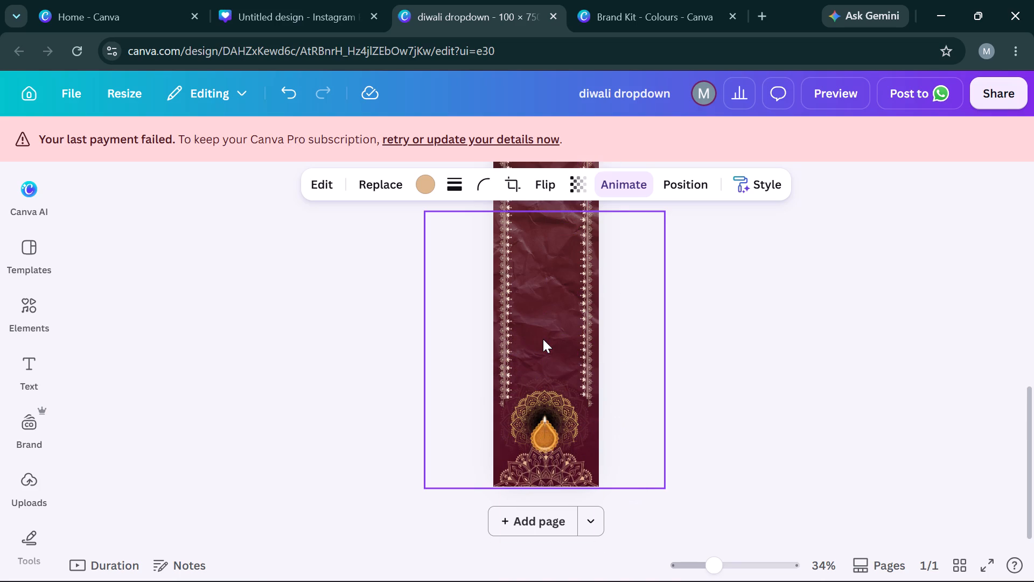
Shift the lower mandala left and adjust its height so only a quarter of it fills the banner's bottom-left corner.
{"action": "key", "text": "Left"}
{"action": "key", "text": "Left"}
{"action": "key", "text": "Left"}
{"action": "key", "text": "Left"}
{"action": "key", "text": "Left"}
{"action": "key", "text": "Left"}
{"action": "key", "text": "Left"}
{"action": "key", "text": "Left"}
{"action": "key", "text": "Left"}
{"action": "key", "text": "Left"}
{"action": "key", "text": "Left"}
{"action": "key", "text": "Left"}
{"action": "key", "text": "Left"}
{"action": "key", "text": "Left"}
{"action": "key", "text": "Left"}
{"action": "key", "text": "Left"}
{"action": "key", "text": "Left"}
{"action": "key", "text": "Left"}
{"action": "key", "text": "Left"}
{"action": "key", "text": "Left"}
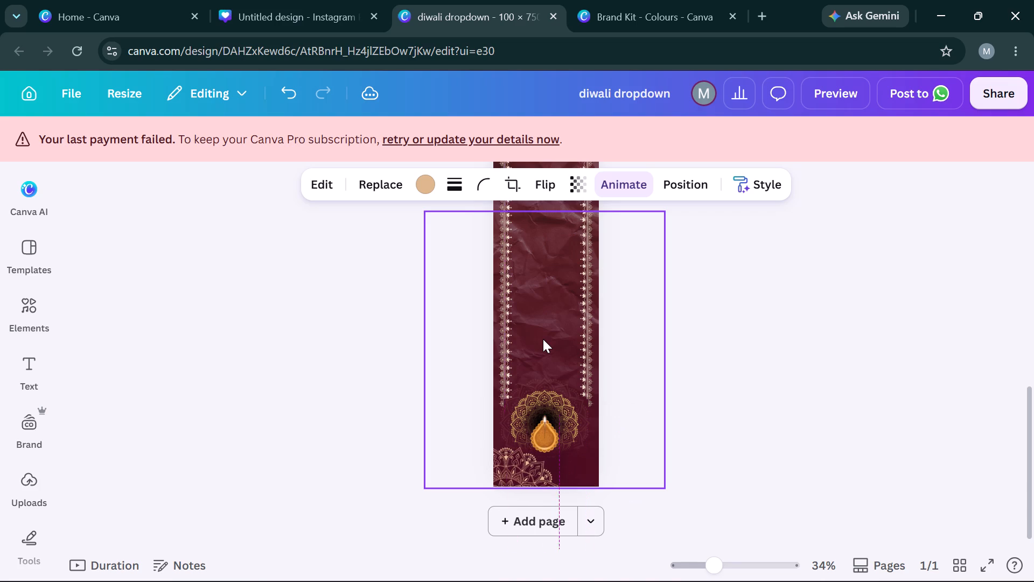
{"action": "key", "text": "Left"}
{"action": "key", "text": "Left"}
{"action": "key", "text": "Left"}
{"action": "key", "text": "Left"}
{"action": "key", "text": "Left"}
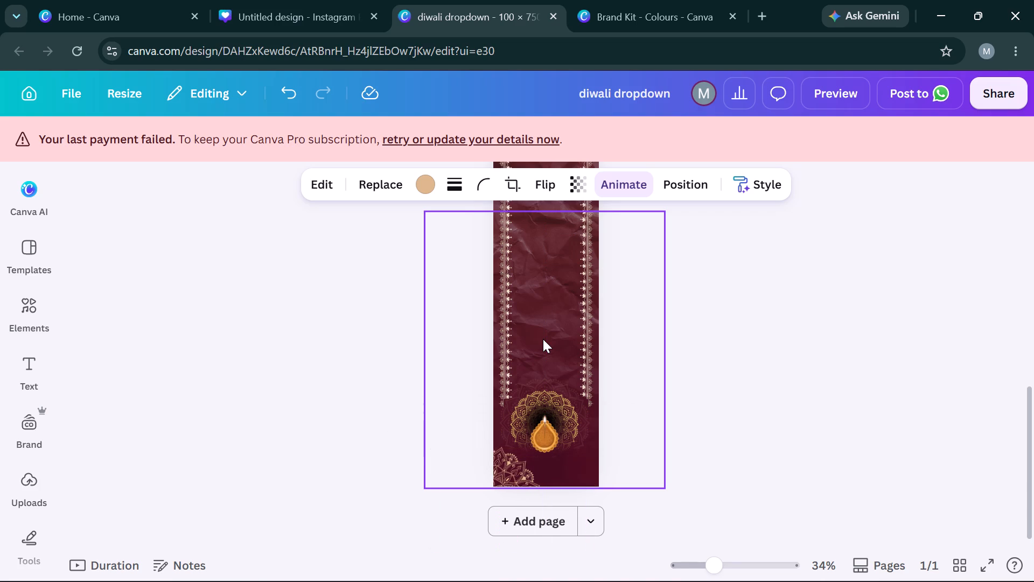
{"action": "key", "text": "Left"}
{"action": "key", "text": "Down"}
{"action": "key", "text": "Down"}
{"action": "key", "text": "Left"}
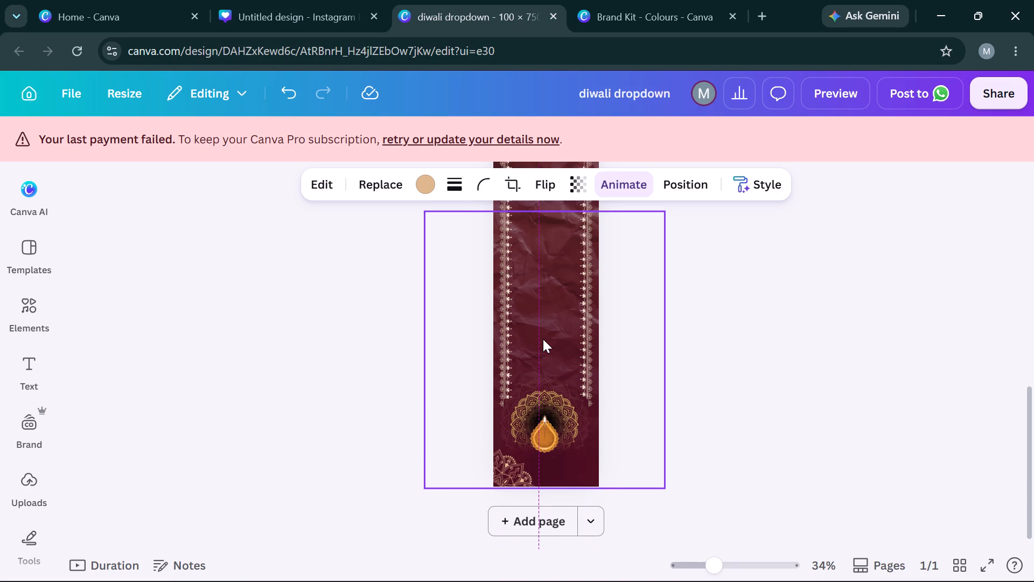
{"action": "key", "text": "Left"}
{"action": "key", "text": "Left"}
{"action": "key", "text": "Down"}
{"action": "key", "text": "Up"}
{"action": "key", "text": "Up"}
{"action": "key", "text": "Up"}
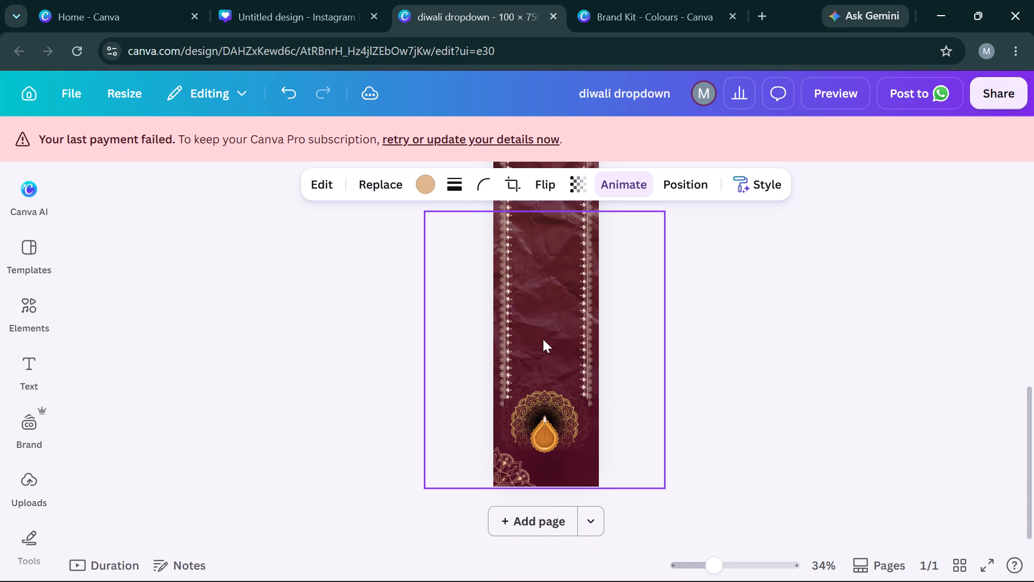
{"action": "key", "text": "Left"}
{"action": "key", "text": "Left"}
{"action": "key", "text": "Left"}
{"action": "key", "text": "Left"}
{"action": "key", "text": "Down"}
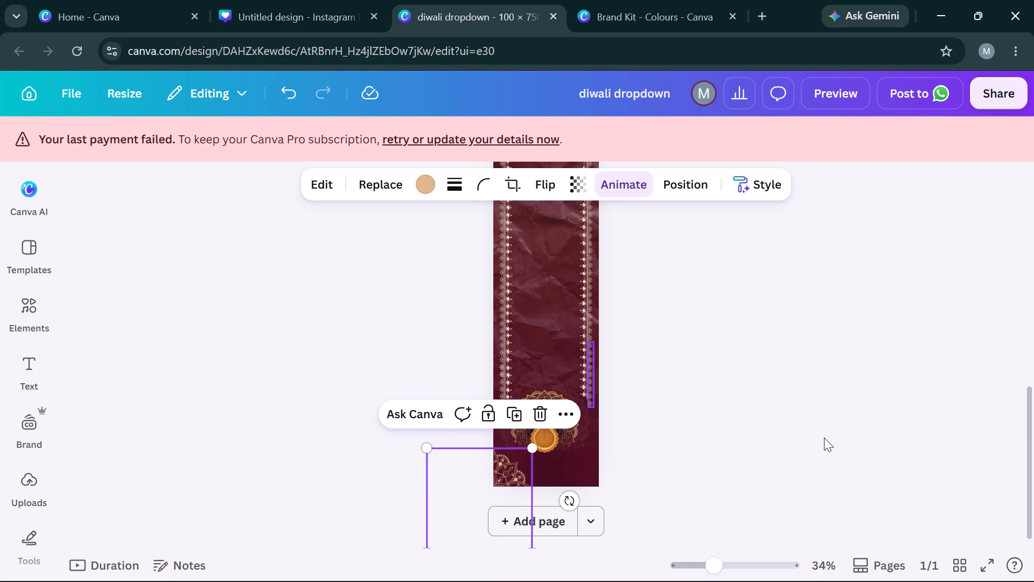
Duplicate the cream corner mandala at the banner's foot and raise the copy to the original's height.
{"action": "scroll", "coordinate": [824, 438], "scroll_direction": "down", "scroll_amount": 1}
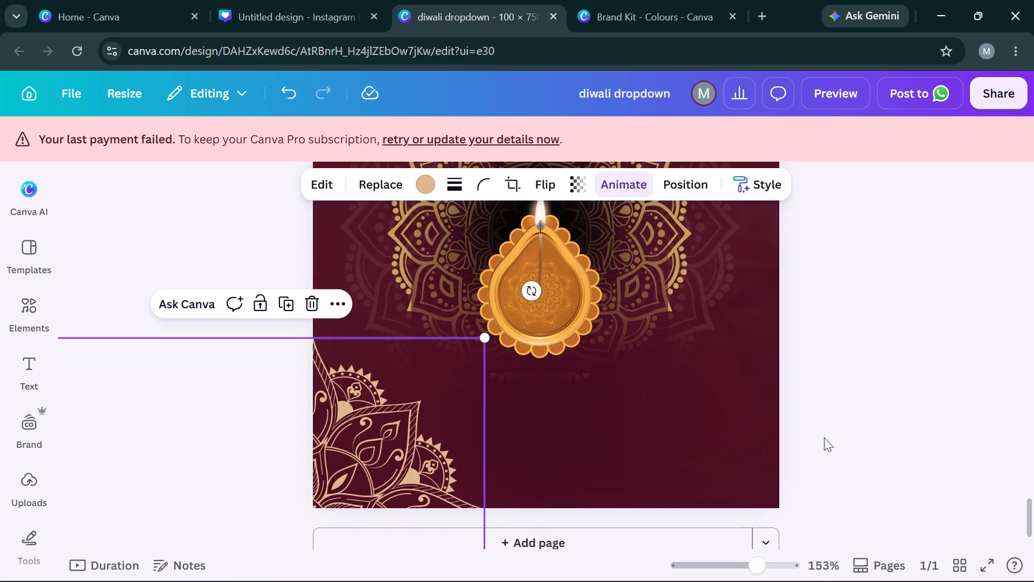
{"action": "key", "text": "ctrl+c"}
{"action": "key", "text": "ctrl+v"}
{"action": "key", "text": "Up"}
{"action": "key", "text": "Up"}
{"action": "key", "text": "Up"}
{"action": "key", "text": "Up"}
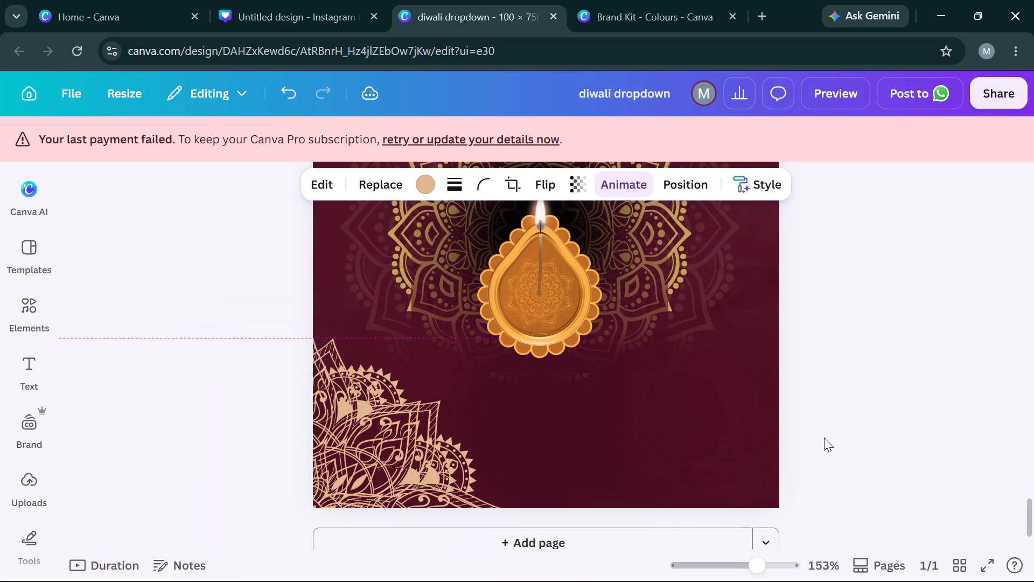
Shift the corner mandala copy horizontally into the banner's bottom-right corner so it mirrors the one at bottom left.
{"action": "key", "text": "Right"}
{"action": "key", "text": "Right"}
{"action": "key", "text": "Right"}
{"action": "key", "text": "Right"}
{"action": "key", "text": "Right"}
{"action": "key", "text": "Right"}
{"action": "key", "text": "Right"}
{"action": "key", "text": "Right"}
{"action": "key", "text": "Right"}
{"action": "key", "text": "Right"}
{"action": "key", "text": "Right"}
{"action": "key", "text": "Right"}
{"action": "key", "text": "Right"}
{"action": "key", "text": "Right"}
{"action": "key", "text": "Right"}
{"action": "key", "text": "Right"}
{"action": "key", "text": "Right"}
{"action": "key", "text": "Right"}
{"action": "key", "text": "Right"}
{"action": "key", "text": "Right"}
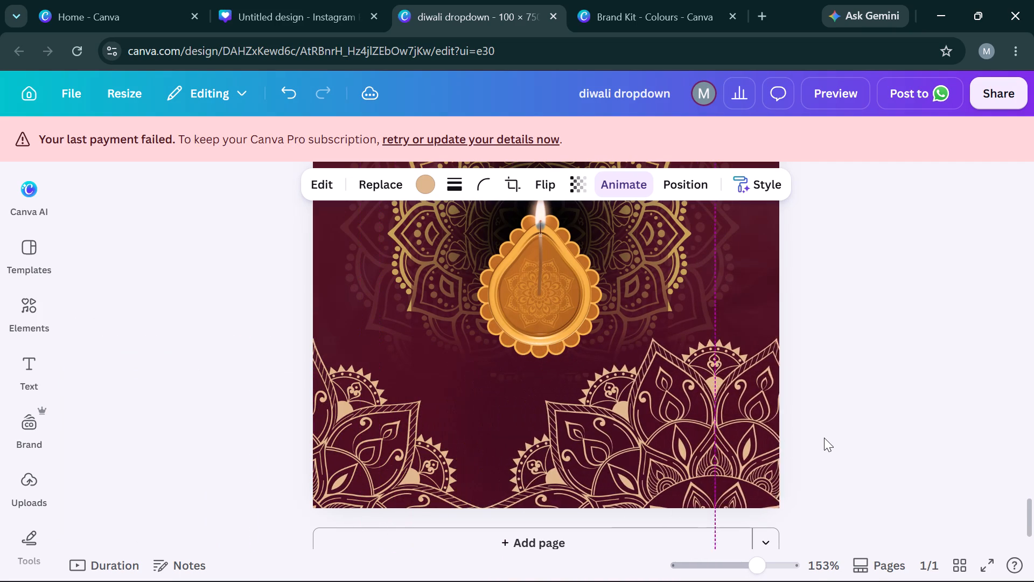
{"action": "key", "text": "Left"}
{"action": "key", "text": "Left"}
{"action": "key", "text": "Left"}
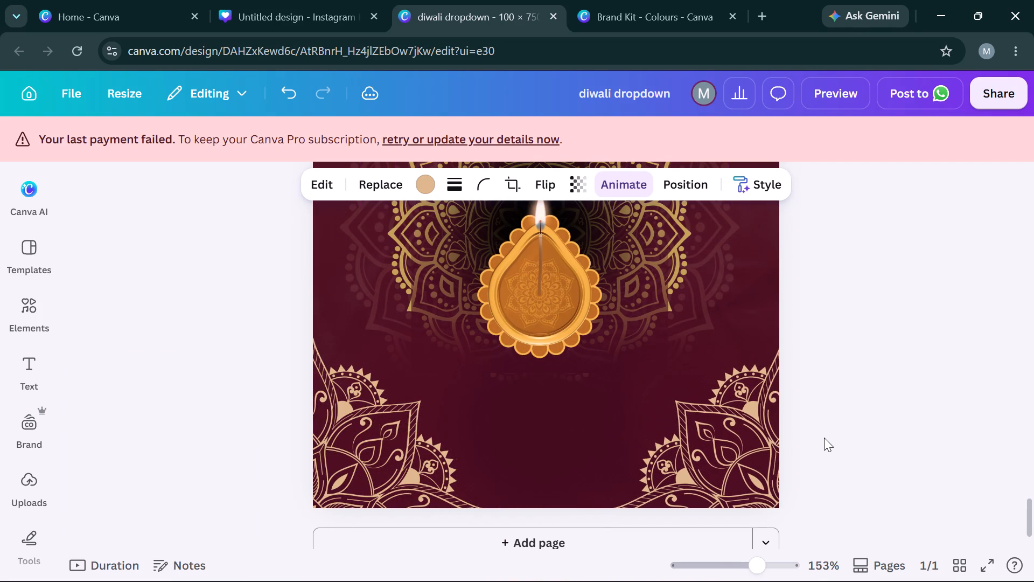
{"action": "key", "text": "Right"}
{"action": "key", "text": "Left"}
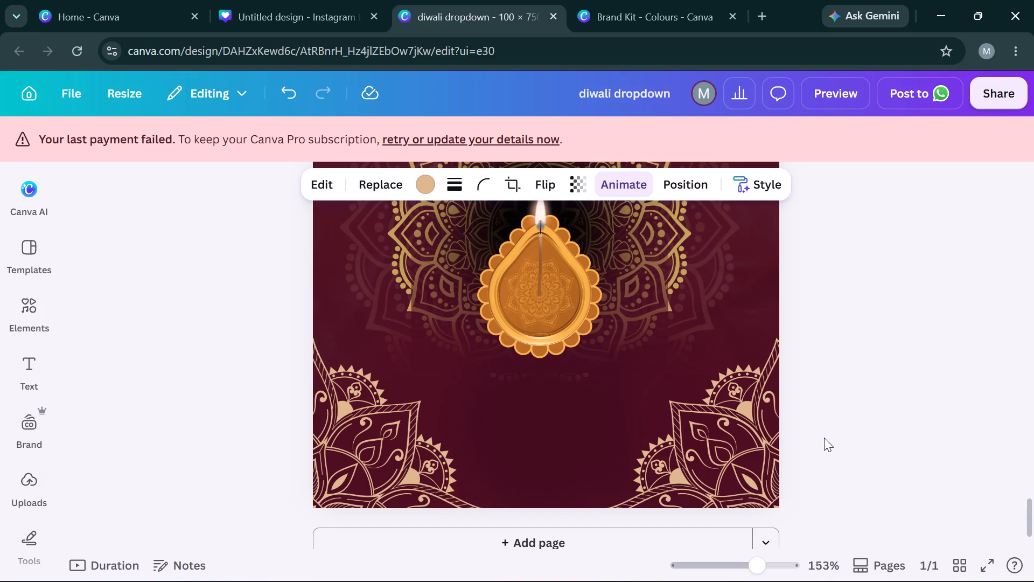
Nudge the cream corner mandala slightly further towards the banner's bottom-right corner and deselect it.
{"action": "key", "text": "Right"}
{"action": "left_click", "coordinate": [753, 454]}
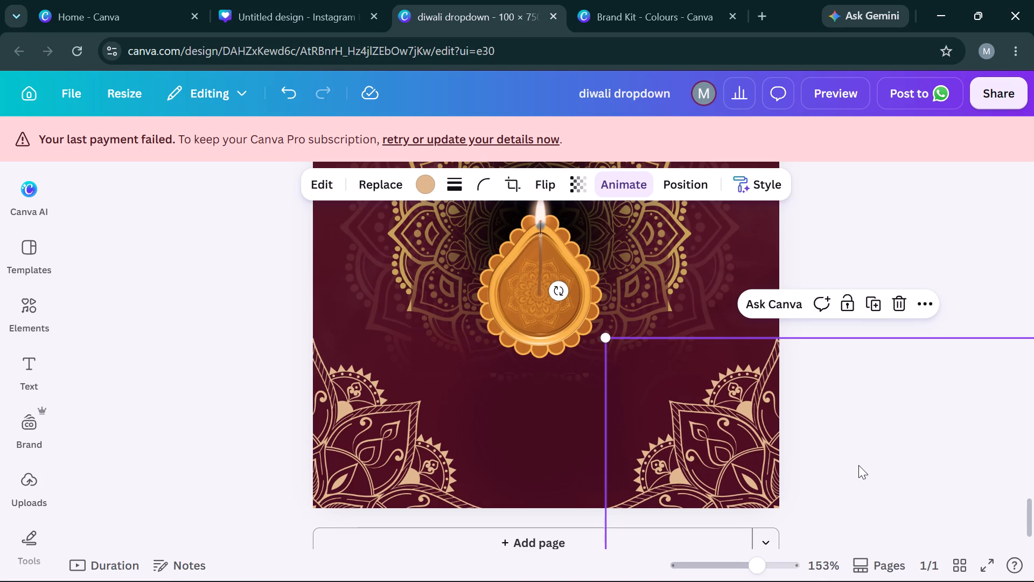
{"action": "left_click", "coordinate": [879, 257]}
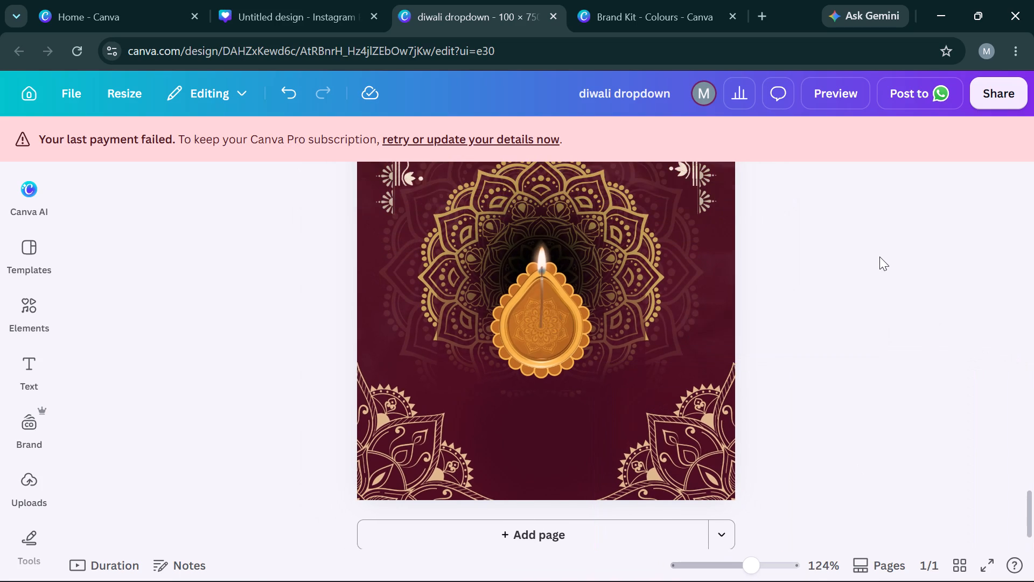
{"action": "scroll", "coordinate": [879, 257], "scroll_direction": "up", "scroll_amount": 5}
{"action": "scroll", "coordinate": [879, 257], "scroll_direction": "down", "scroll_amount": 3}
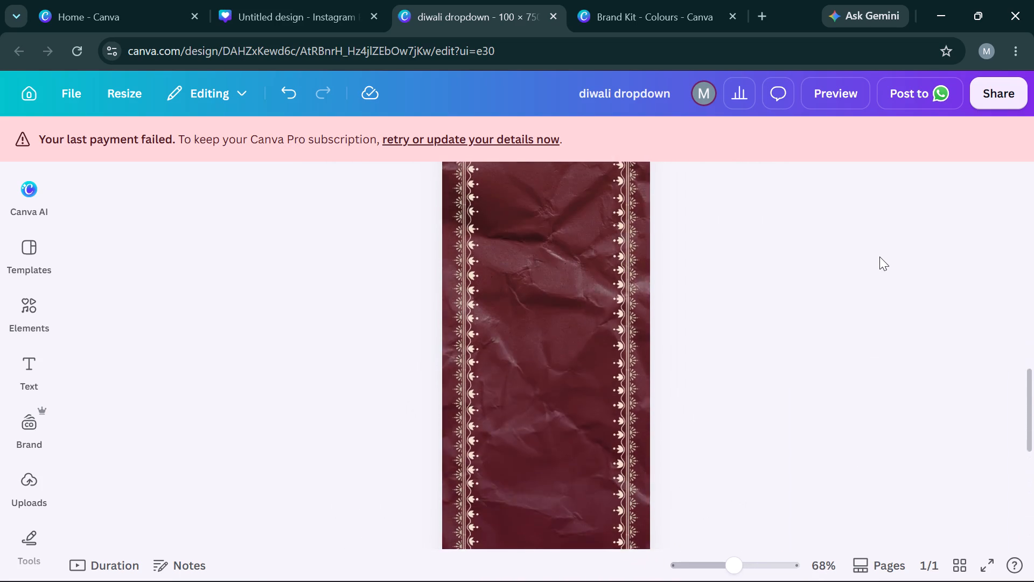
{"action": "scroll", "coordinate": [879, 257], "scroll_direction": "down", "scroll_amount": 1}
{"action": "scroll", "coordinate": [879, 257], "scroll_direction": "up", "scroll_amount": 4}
Switch to the Instagram post design, add a third page and apply the white watercolour diya and rangoli Diwali template.
{"action": "left_click", "coordinate": [276, 0]}
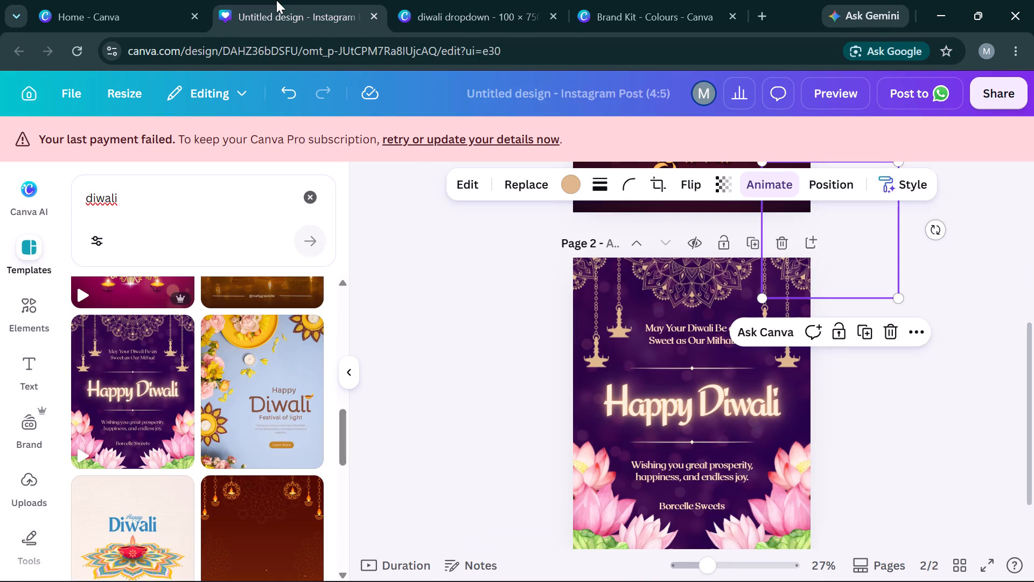
{"action": "scroll", "coordinate": [307, 353], "scroll_direction": "down", "scroll_amount": 3}
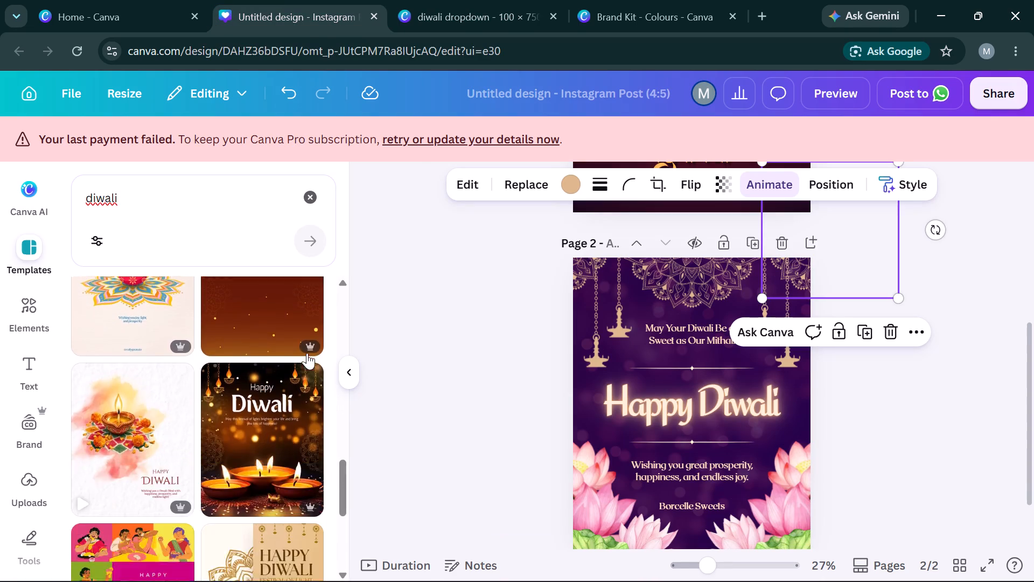
{"action": "scroll", "coordinate": [307, 353], "scroll_direction": "down", "scroll_amount": 2}
{"action": "scroll", "coordinate": [295, 435], "scroll_direction": "up", "scroll_amount": 3}
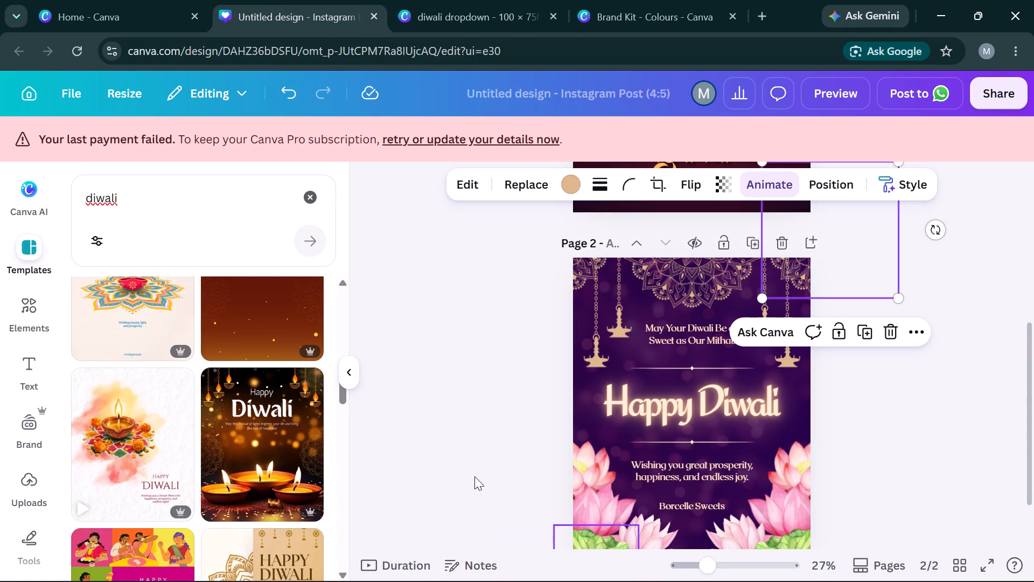
{"action": "scroll", "coordinate": [229, 439], "scroll_direction": "down", "scroll_amount": 1}
{"action": "scroll", "coordinate": [813, 481], "scroll_direction": "down", "scroll_amount": 2}
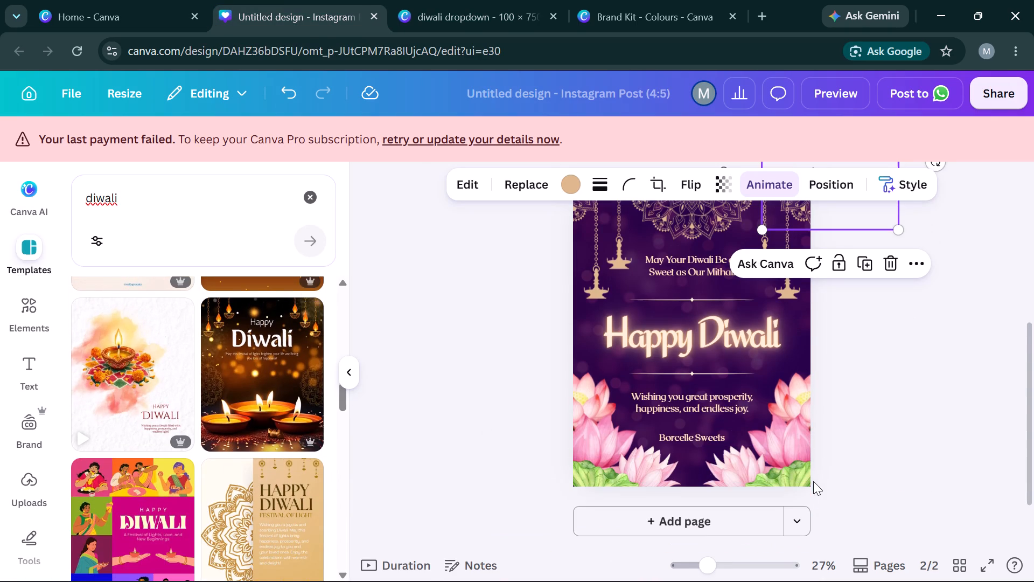
{"action": "left_click", "coordinate": [715, 524]}
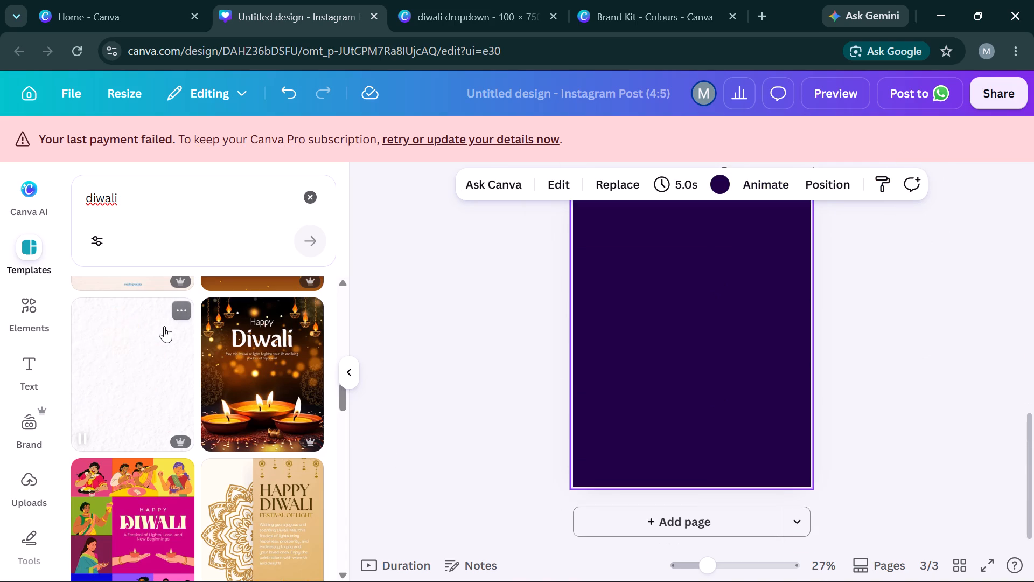
{"action": "left_click", "coordinate": [163, 329]}
{"action": "scroll", "coordinate": [878, 322], "scroll_direction": "up", "scroll_amount": 1}
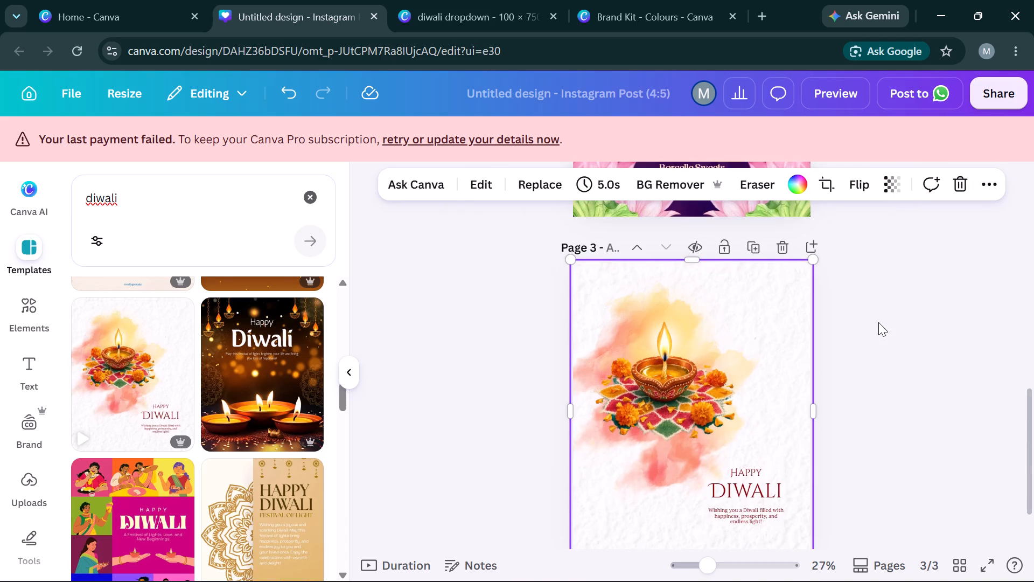
Copy the watercolour splash and the flame's glow together from page 3 into the diwali dropdown banner.
{"action": "scroll", "coordinate": [878, 322], "scroll_direction": "down", "scroll_amount": 1}
{"action": "left_click_drag", "start_coordinate": [853, 257], "coordinate": [691, 280]}
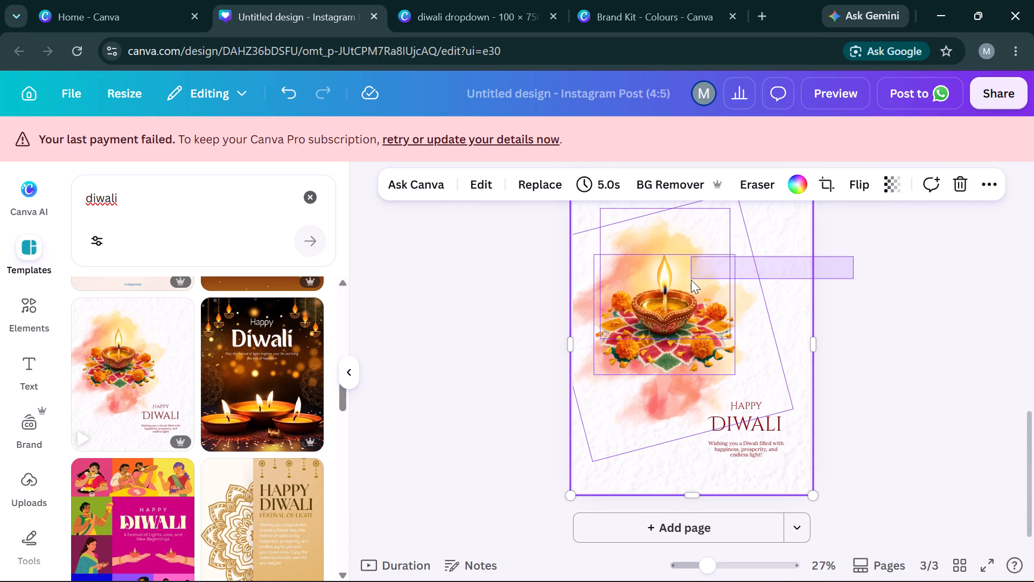
{"action": "left_click_drag", "start_coordinate": [691, 280], "coordinate": [745, 238]}
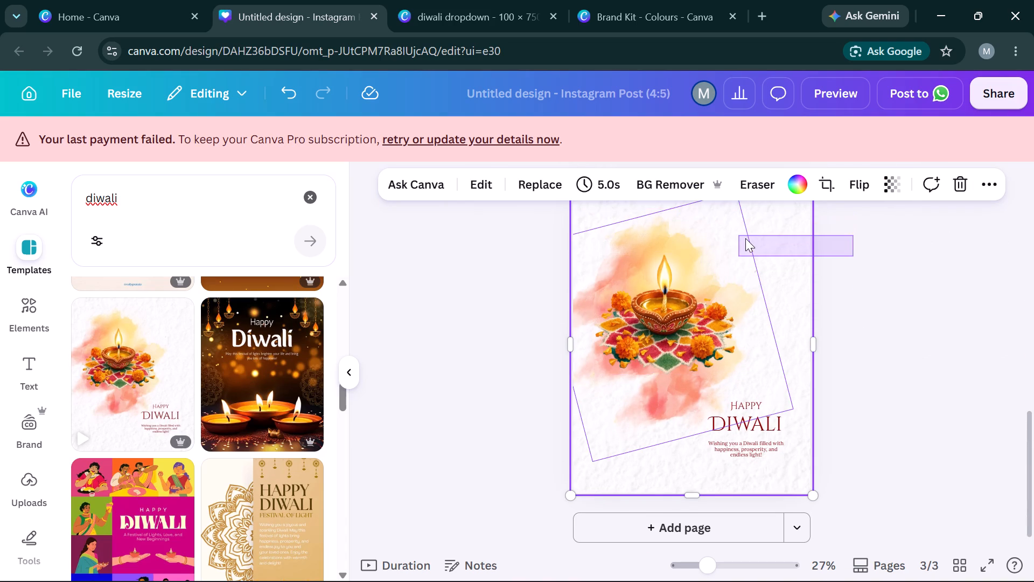
{"action": "left_click_drag", "start_coordinate": [745, 238], "coordinate": [796, 245]}
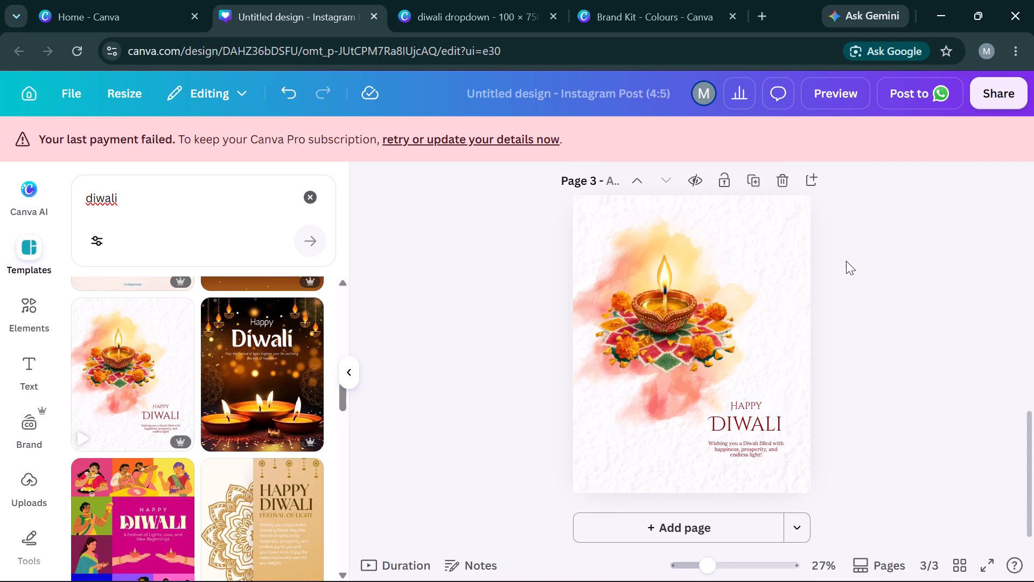
{"action": "left_click_drag", "start_coordinate": [846, 261], "coordinate": [786, 234]}
{"action": "left_click_drag", "start_coordinate": [861, 217], "coordinate": [695, 234]}
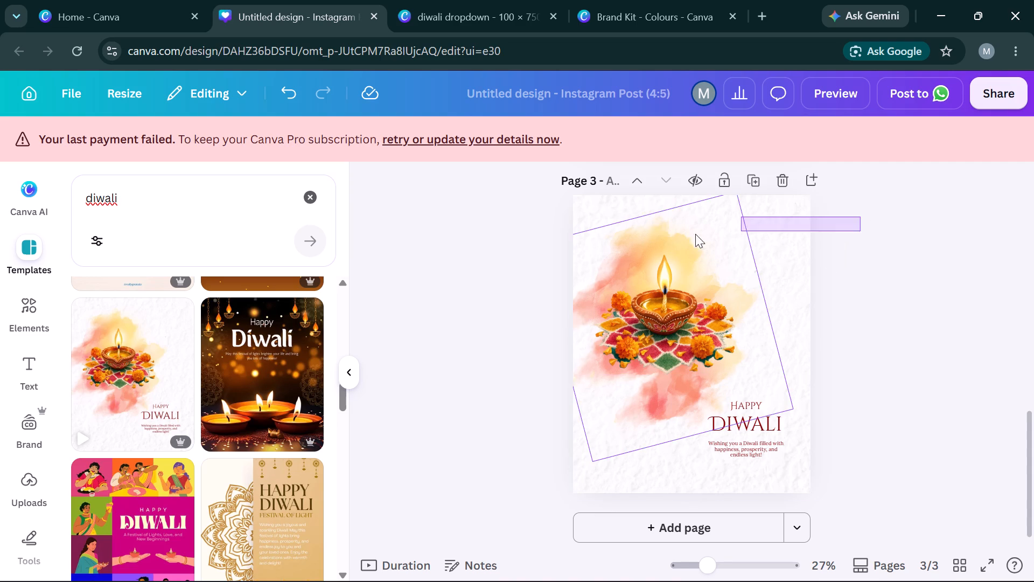
{"action": "left_click_drag", "start_coordinate": [695, 234], "coordinate": [672, 233]}
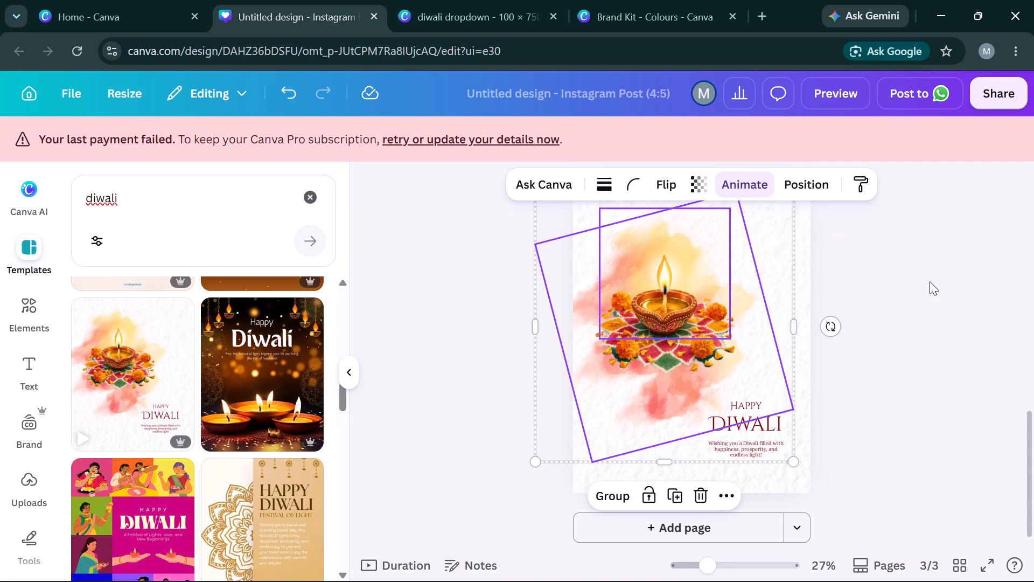
{"action": "key", "text": "ctrl+c"}
{"action": "left_click", "coordinate": [494, 0]}
{"action": "key", "text": "ctrl+v"}
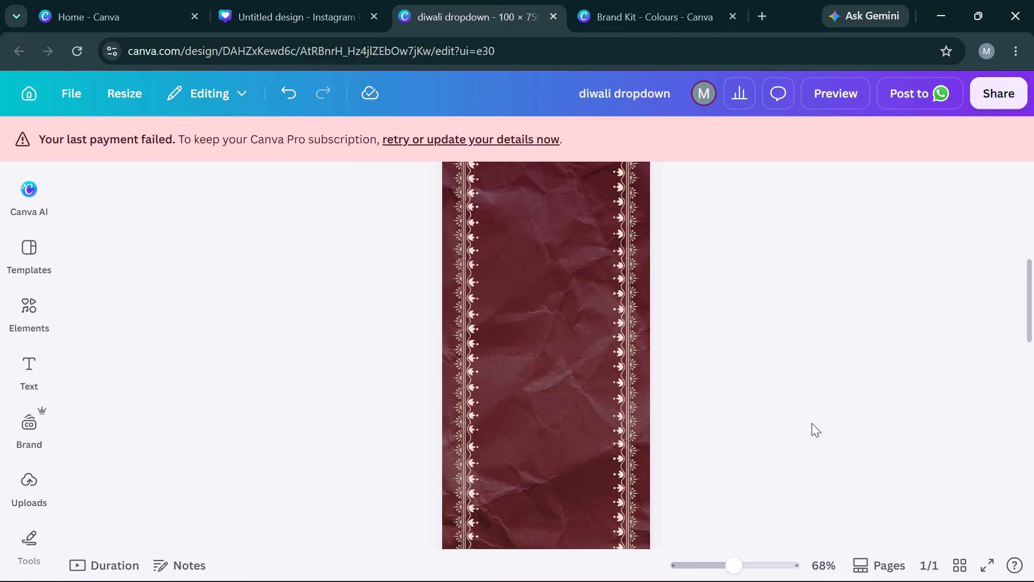
Group the pasted watercolour splash and glow on the banner.
{"action": "scroll", "coordinate": [812, 423], "scroll_direction": "up", "scroll_amount": 1}
{"action": "scroll", "coordinate": [812, 423], "scroll_direction": "down", "scroll_amount": 1}
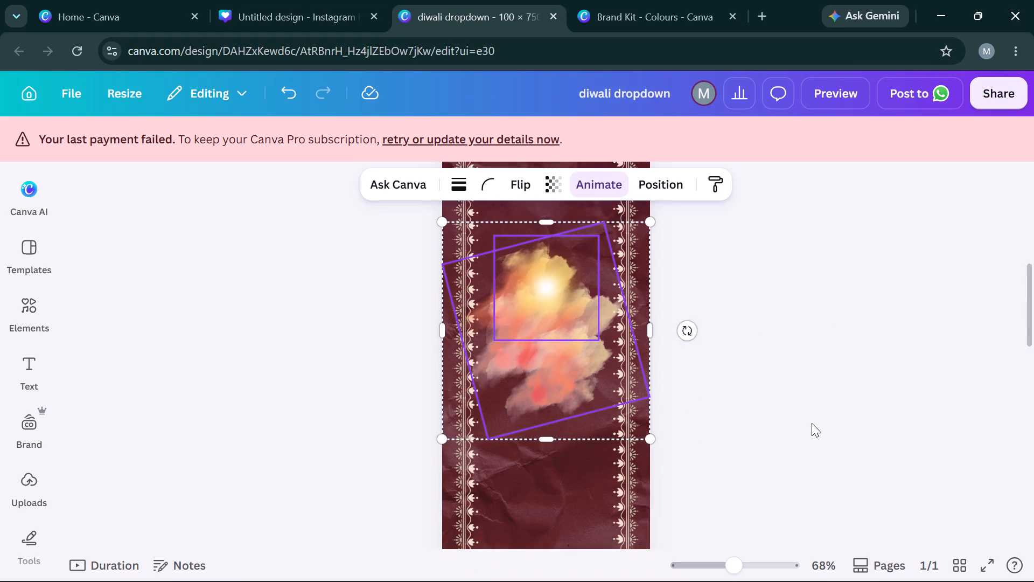
{"action": "scroll", "coordinate": [812, 423], "scroll_direction": "down", "scroll_amount": 1}
{"action": "key", "text": "ctrl+g"}
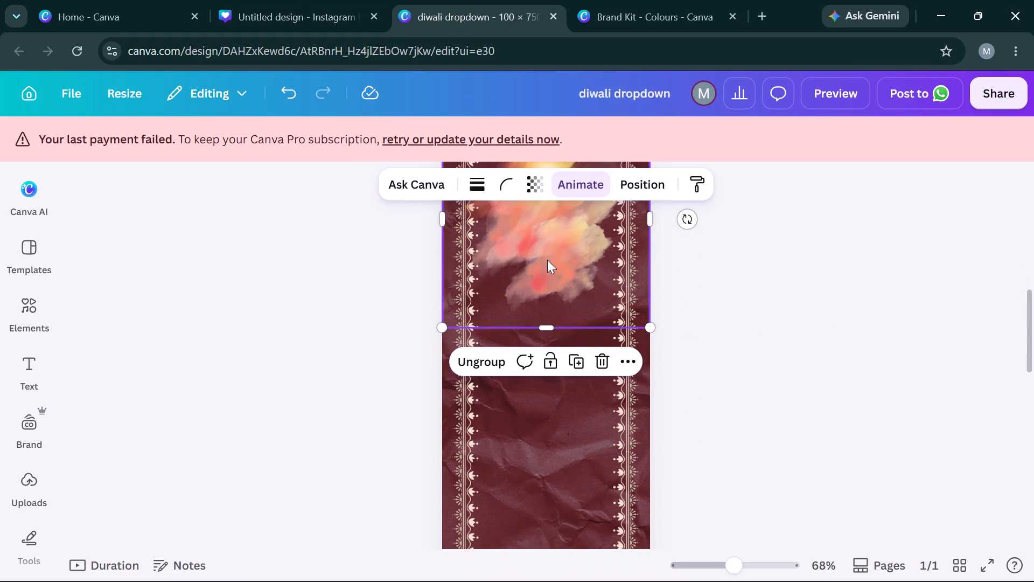
Move the grouped watercolour splash and glow down the banner towards the diya and gold mandala at its foot.
{"action": "left_click_drag", "start_coordinate": [547, 260], "coordinate": [575, 449]}
{"action": "scroll", "coordinate": [575, 449], "scroll_direction": "down", "scroll_amount": 1}
{"action": "left_click_drag", "start_coordinate": [564, 252], "coordinate": [517, 422]}
{"action": "scroll", "coordinate": [517, 422], "scroll_direction": "down", "scroll_amount": 2}
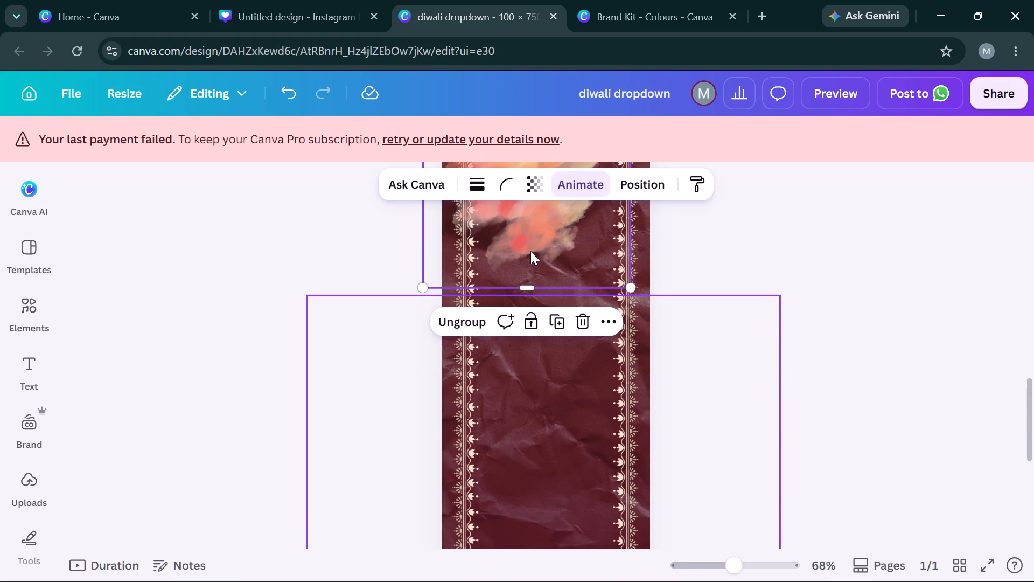
{"action": "left_click_drag", "start_coordinate": [530, 241], "coordinate": [555, 462]}
{"action": "scroll", "coordinate": [555, 462], "scroll_direction": "down", "scroll_amount": 2}
{"action": "scroll", "coordinate": [555, 462], "scroll_direction": "up", "scroll_amount": 1}
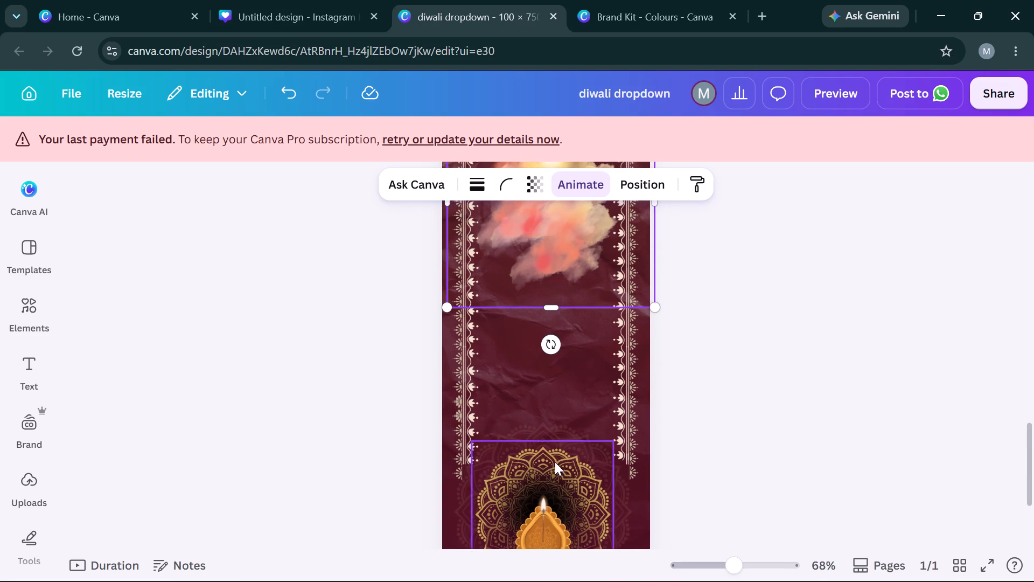
Move the coloured smoke splash group down the banner over the diya and mandala artwork.
{"action": "left_click_drag", "start_coordinate": [549, 264], "coordinate": [541, 520]}
{"action": "scroll", "coordinate": [541, 520], "scroll_direction": "down", "scroll_amount": 1}
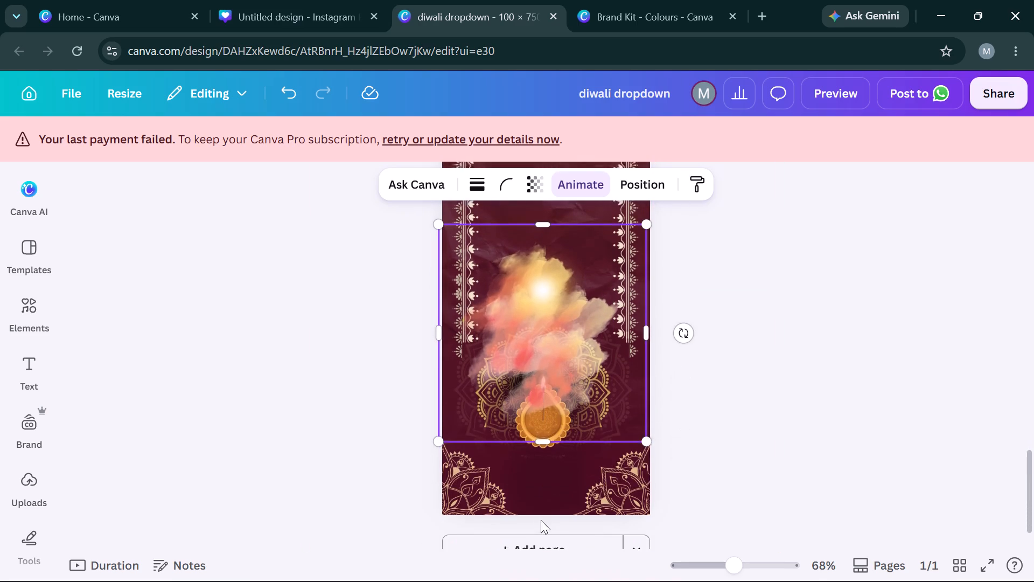
{"action": "scroll", "coordinate": [541, 520], "scroll_direction": "down", "scroll_amount": 1}
{"action": "left_click_drag", "start_coordinate": [543, 271], "coordinate": [548, 310]}
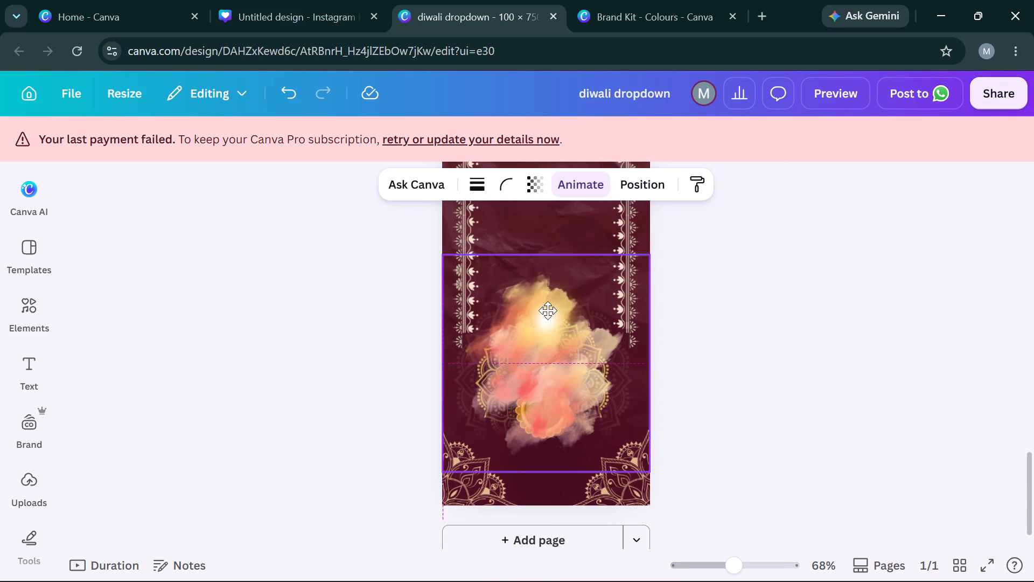
{"action": "left_click_drag", "start_coordinate": [548, 310], "coordinate": [544, 318]}
{"action": "left_click_drag", "start_coordinate": [549, 350], "coordinate": [548, 372]}
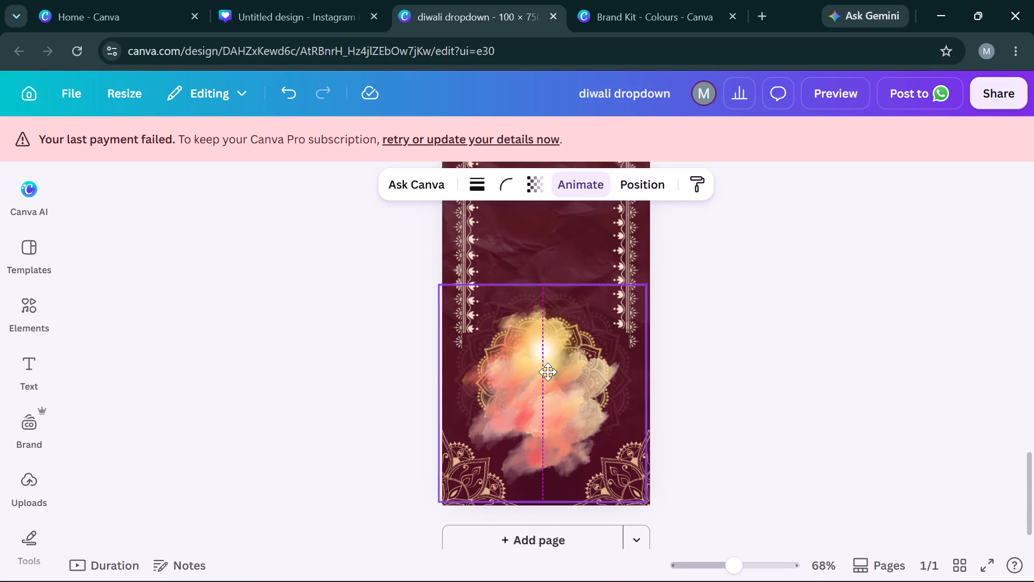
{"action": "left_click_drag", "start_coordinate": [548, 372], "coordinate": [547, 393]}
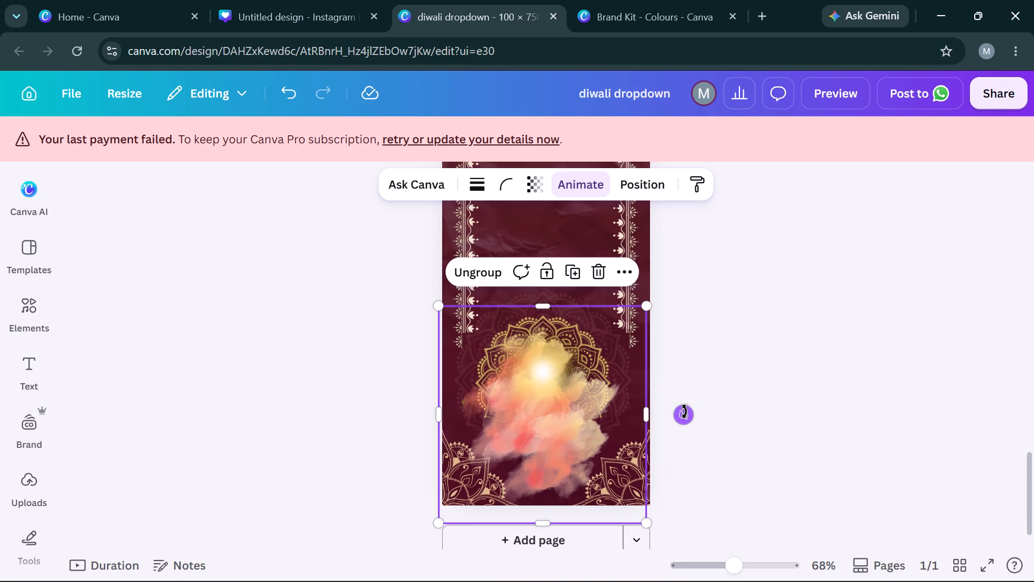
Rotate the smoke splash group by -180° so its bright glowing spot is at the bottom.
{"action": "left_click", "coordinate": [684, 413]}
{"action": "left_click_drag", "start_coordinate": [684, 413], "coordinate": [422, 417]}
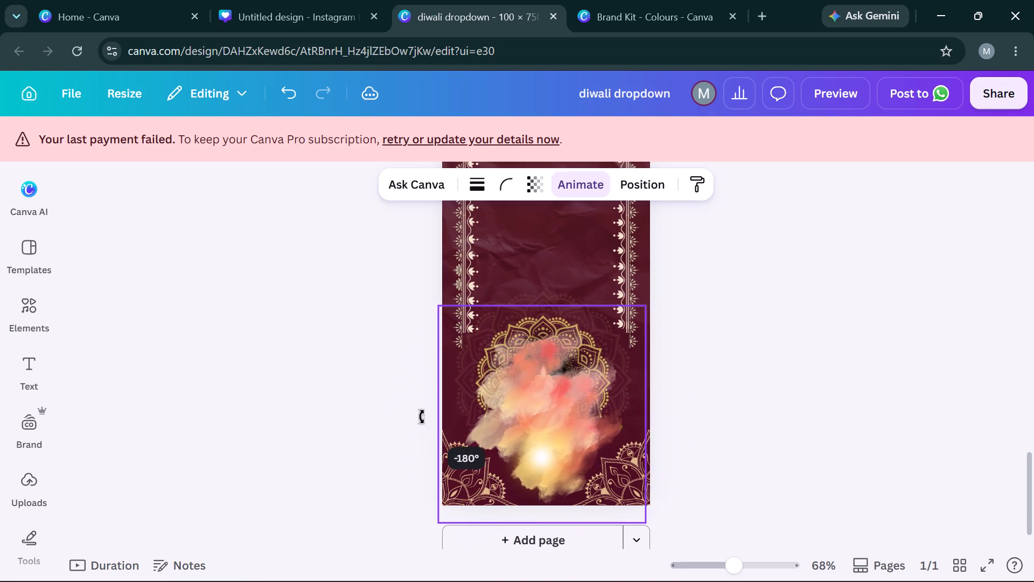
{"action": "left_click_drag", "start_coordinate": [422, 417], "coordinate": [420, 417]}
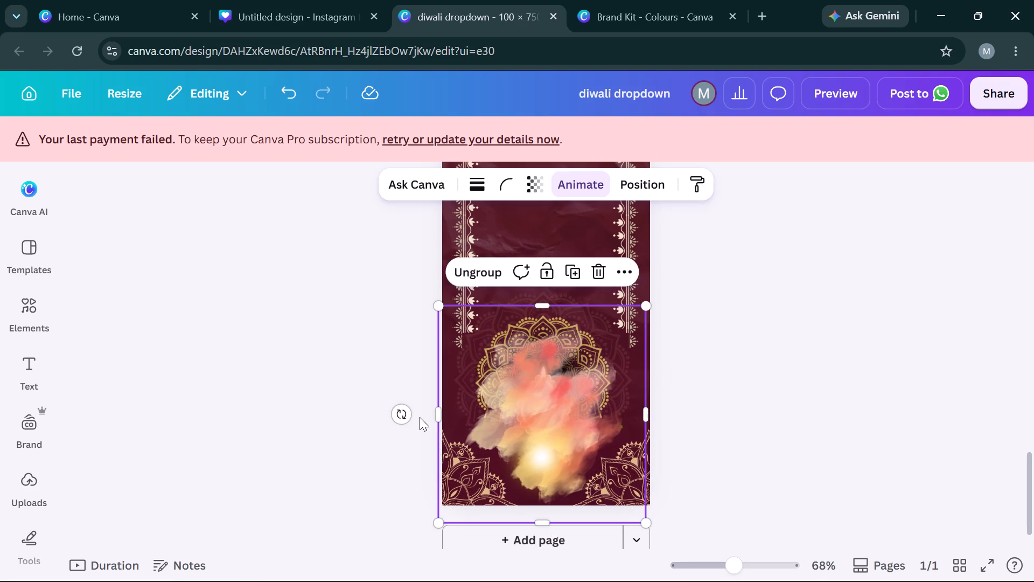
Raise the rotated smoke splash group until its bright spot sits over the diya's flame.
{"action": "key", "text": "Up"}
{"action": "key", "text": "Up"}
{"action": "key", "text": "Up"}
{"action": "key", "text": "Up"}
{"action": "key", "text": "Up"}
{"action": "key", "text": "Up"}
{"action": "key", "text": "Up"}
{"action": "key", "text": "Up"}
{"action": "key", "text": "Up"}
{"action": "key", "text": "Up"}
{"action": "key", "text": "Up"}
{"action": "key", "text": "Up"}
{"action": "key", "text": "Up"}
{"action": "key", "text": "Up"}
{"action": "key", "text": "Up"}
{"action": "key", "text": "Up"}
{"action": "key", "text": "Up"}
{"action": "key", "text": "Up"}
{"action": "key", "text": "Up"}
{"action": "key", "text": "Up"}
{"action": "key", "text": "Up"}
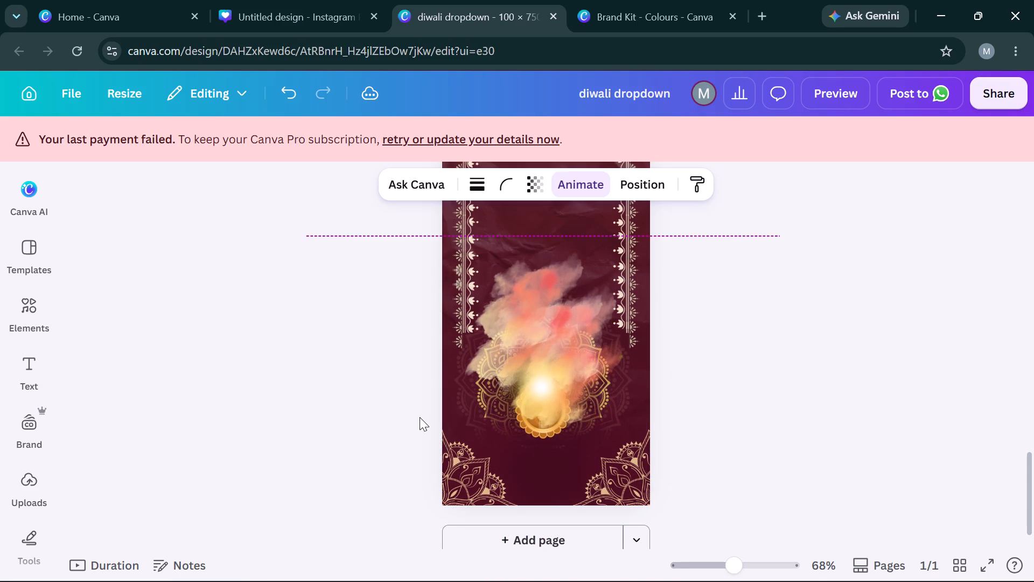
{"action": "key", "text": "Up"}
{"action": "key", "text": "Up"}
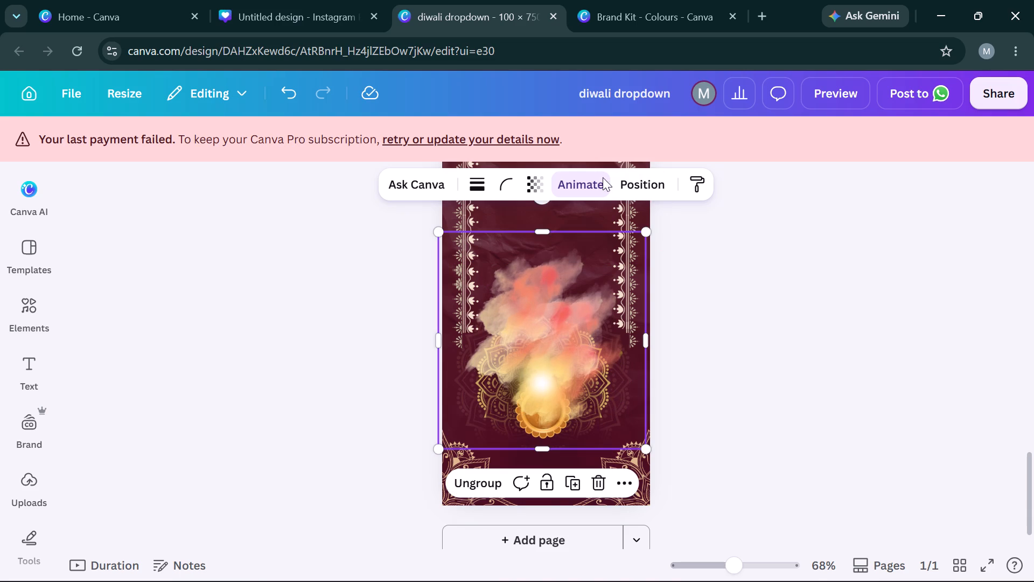
Fade the smoke splash group with a low transparency value so the diya and mandala show through it.
{"action": "left_click", "coordinate": [539, 189]}
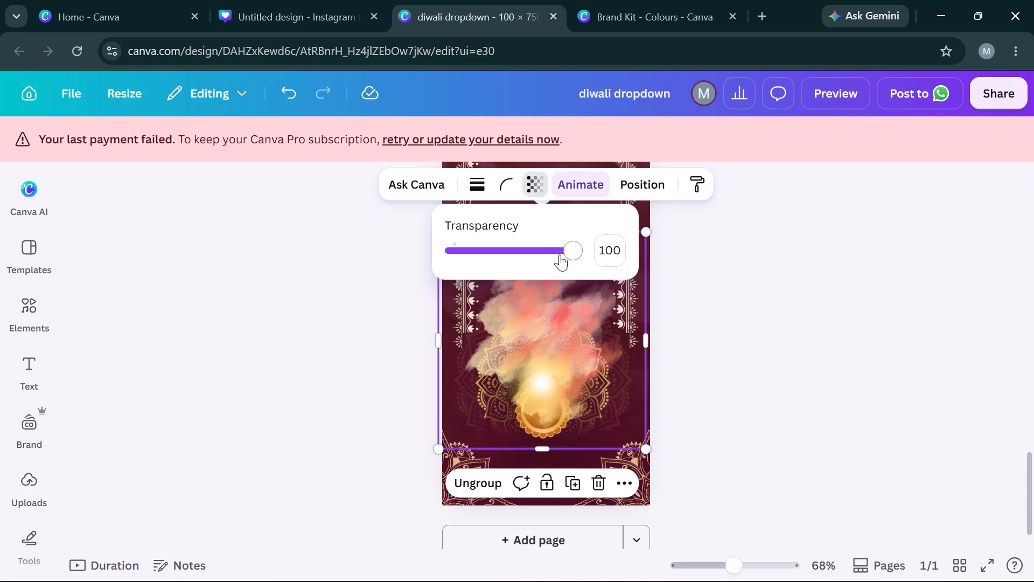
{"action": "left_click_drag", "start_coordinate": [560, 254], "coordinate": [490, 271]}
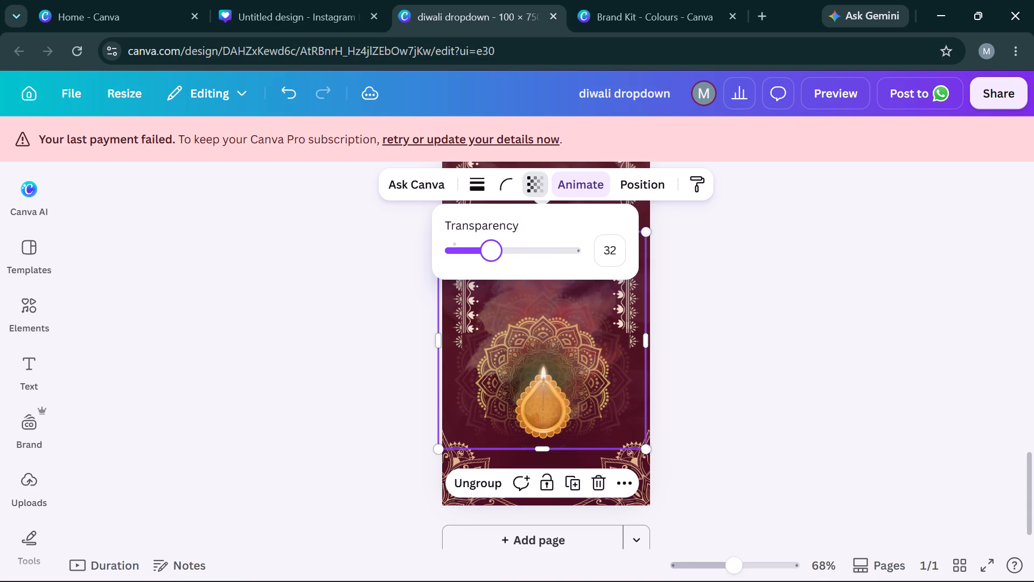
{"action": "left_click_drag", "start_coordinate": [490, 271], "coordinate": [481, 273]}
{"action": "left_click", "coordinate": [911, 376]}
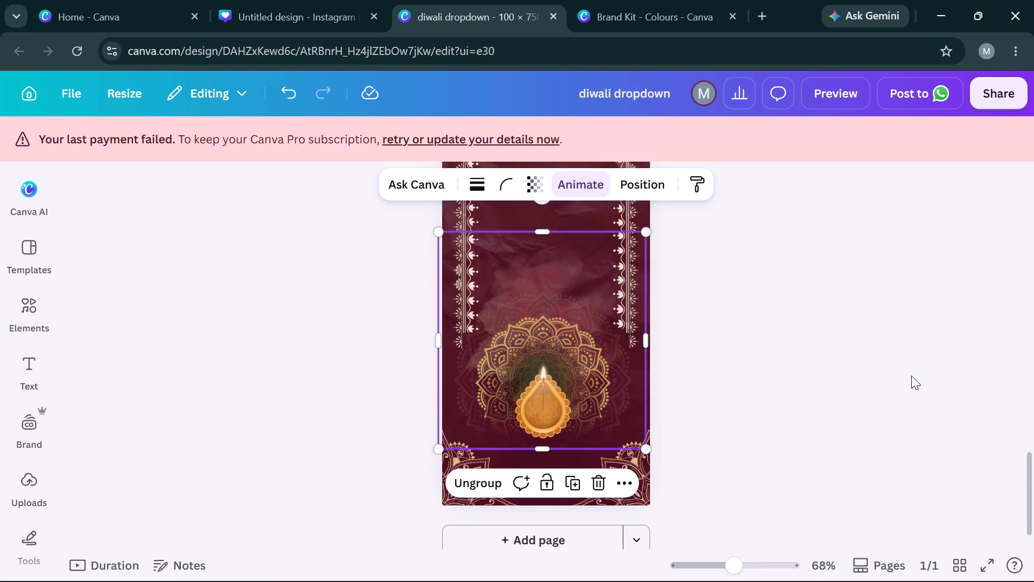
{"action": "left_click", "coordinate": [911, 376]}
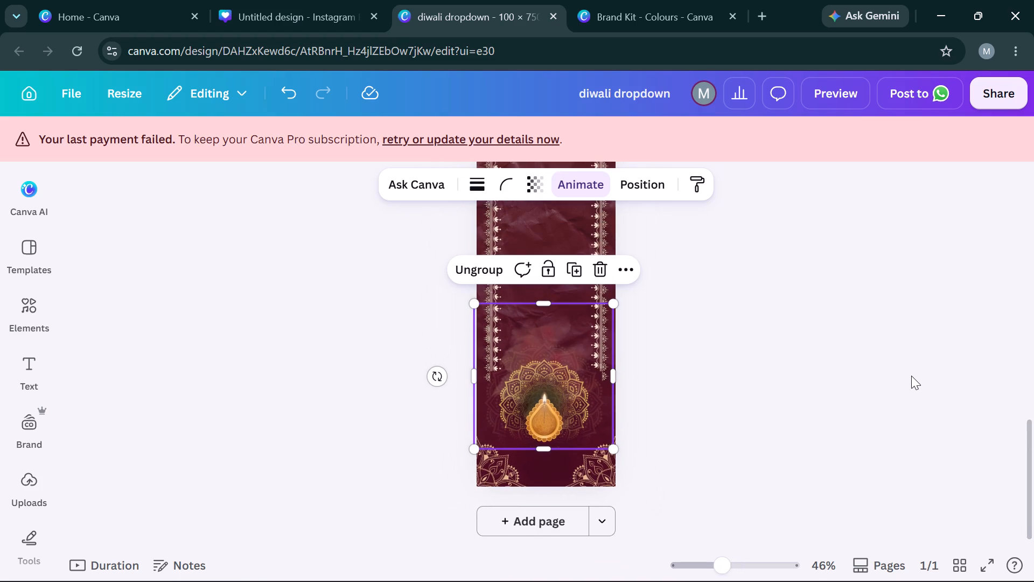
Undo and restore the smoke splash's transparency change to compare the artwork with and without the fade.
{"action": "key", "text": "ctrl+z"}
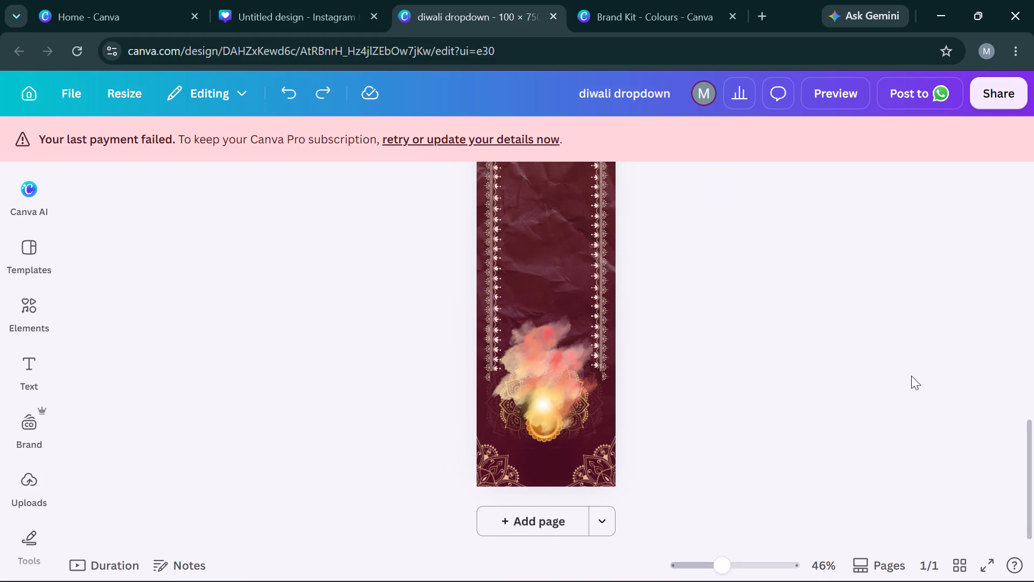
{"action": "key", "text": "ctrl+y"}
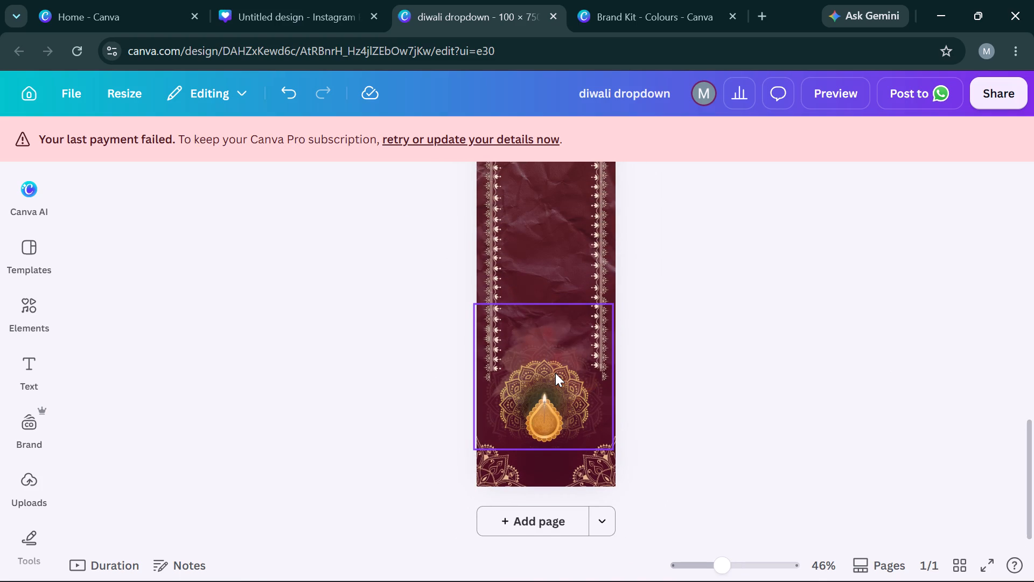
Send the faded smoke splash group to the back and adjust its order to sit above the background but behind the diya.
{"action": "left_click", "coordinate": [555, 373]}
{"action": "left_click", "coordinate": [627, 188]}
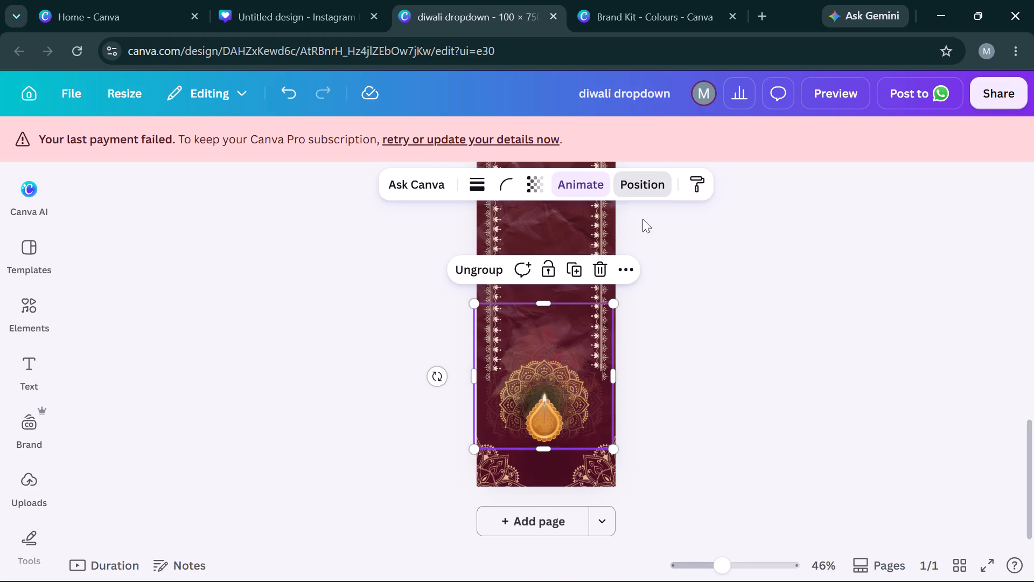
{"action": "left_click", "coordinate": [157, 241]}
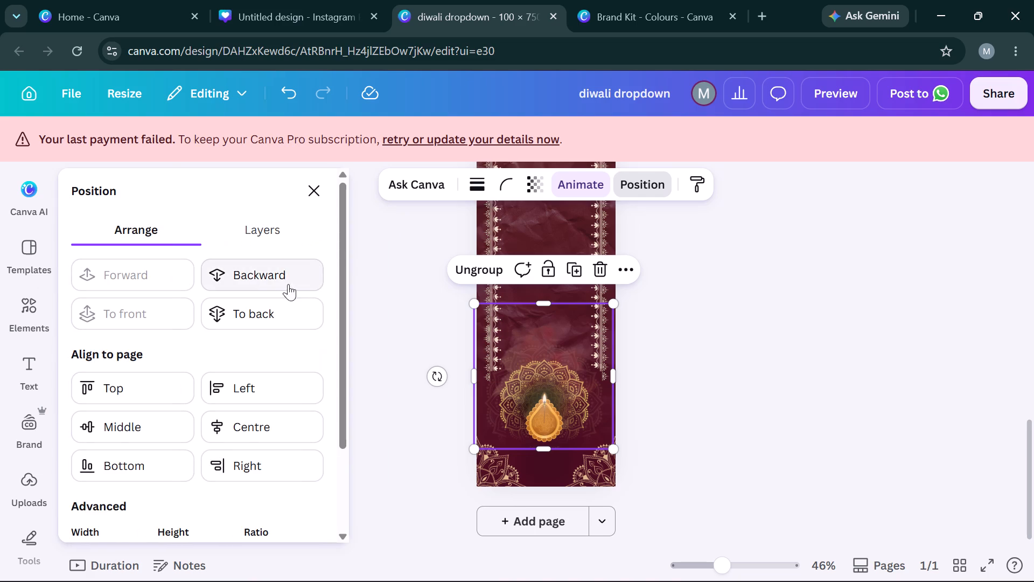
{"action": "left_click", "coordinate": [284, 305]}
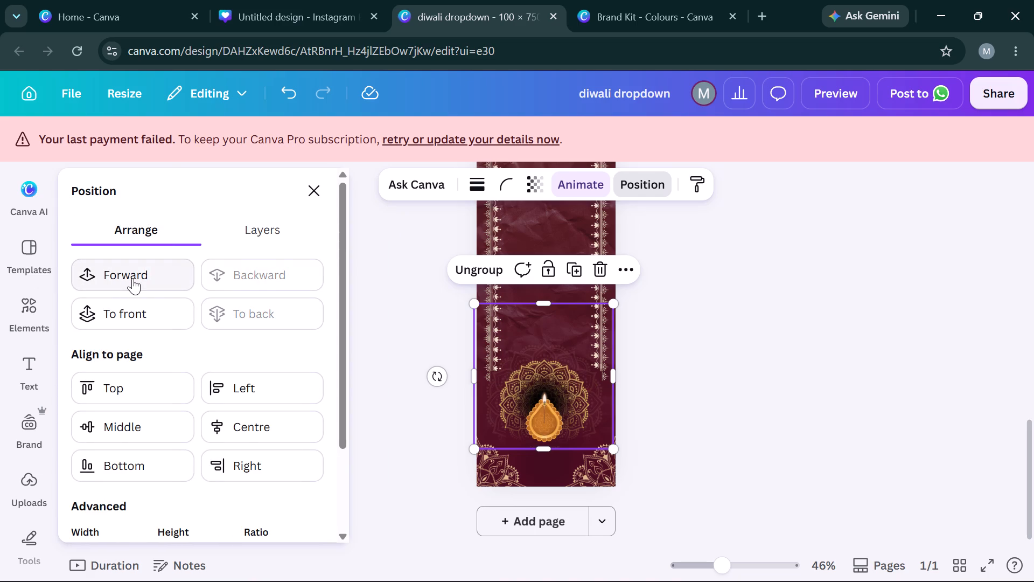
{"action": "left_click", "coordinate": [132, 278]}
{"action": "left_click", "coordinate": [132, 278]}
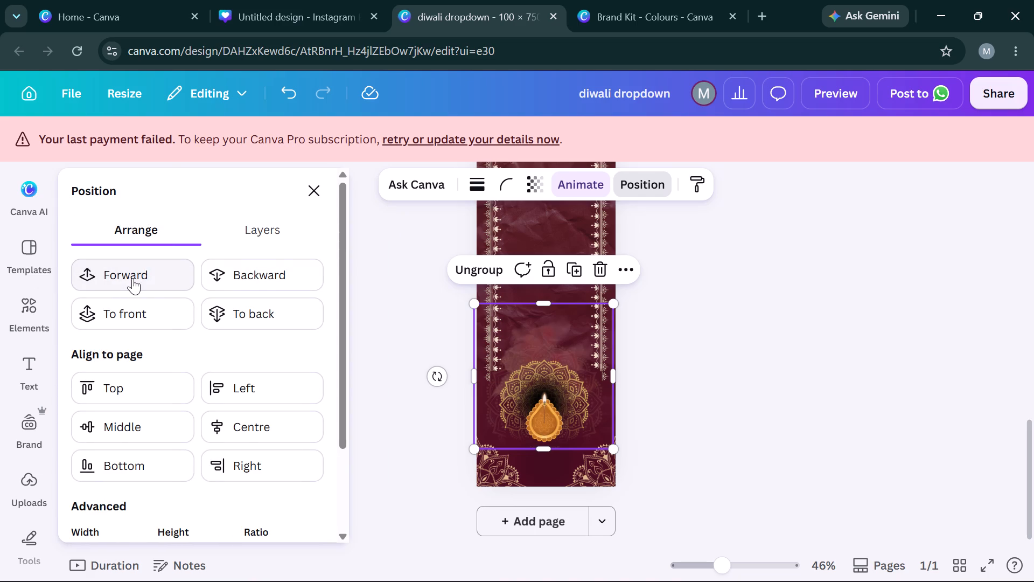
{"action": "left_click", "coordinate": [268, 276]}
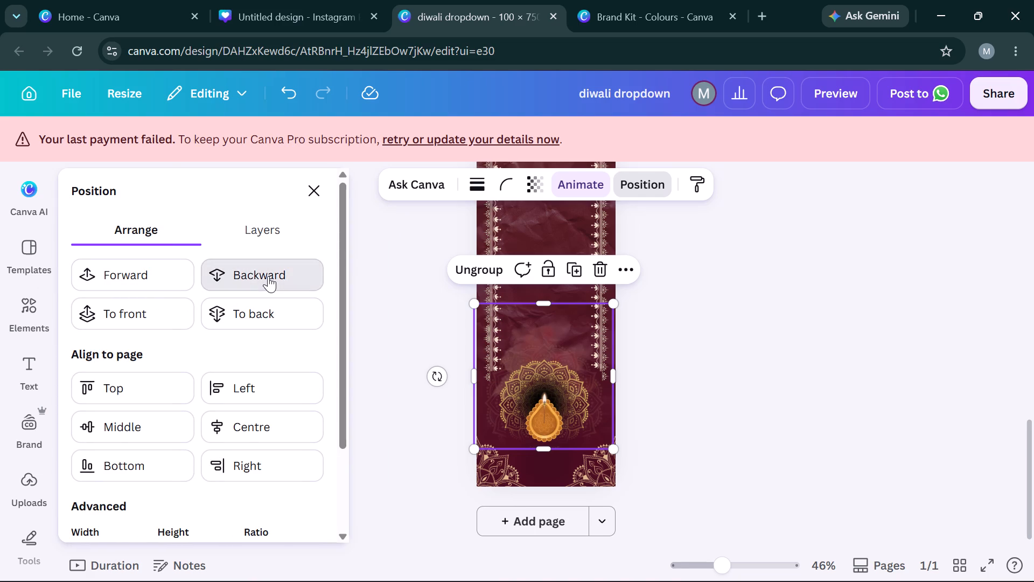
Set the smoke splash group's transparency to 55 so it glows more strongly around the diya.
{"action": "left_click", "coordinate": [536, 187]}
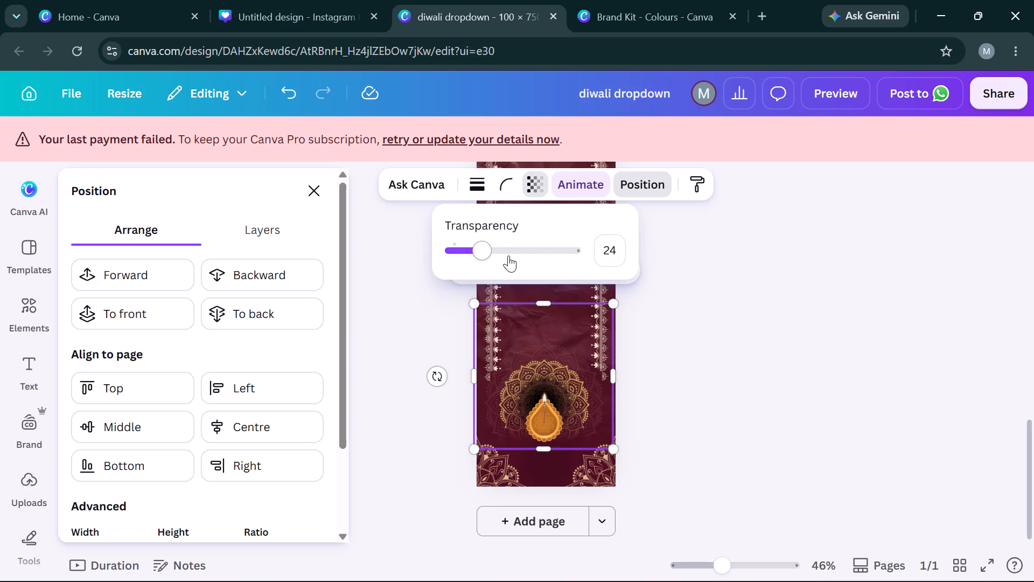
{"action": "left_click_drag", "start_coordinate": [508, 255], "coordinate": [519, 271]}
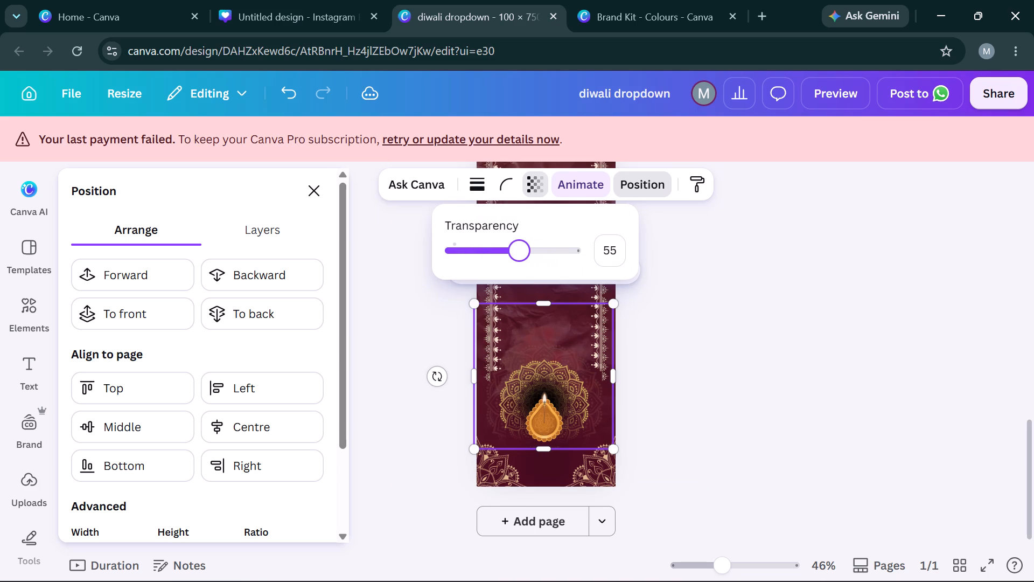
{"action": "left_click_drag", "start_coordinate": [519, 271], "coordinate": [519, 271]}
{"action": "left_click", "coordinate": [774, 389]}
{"action": "left_click", "coordinate": [774, 389]}
{"action": "left_click", "coordinate": [774, 389]}
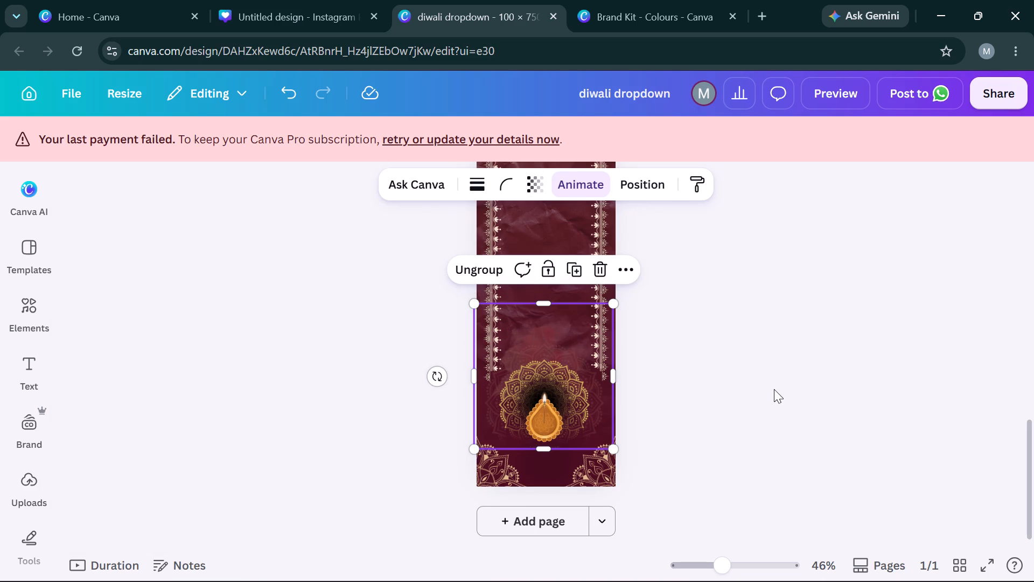
{"action": "left_click", "coordinate": [573, 342]}
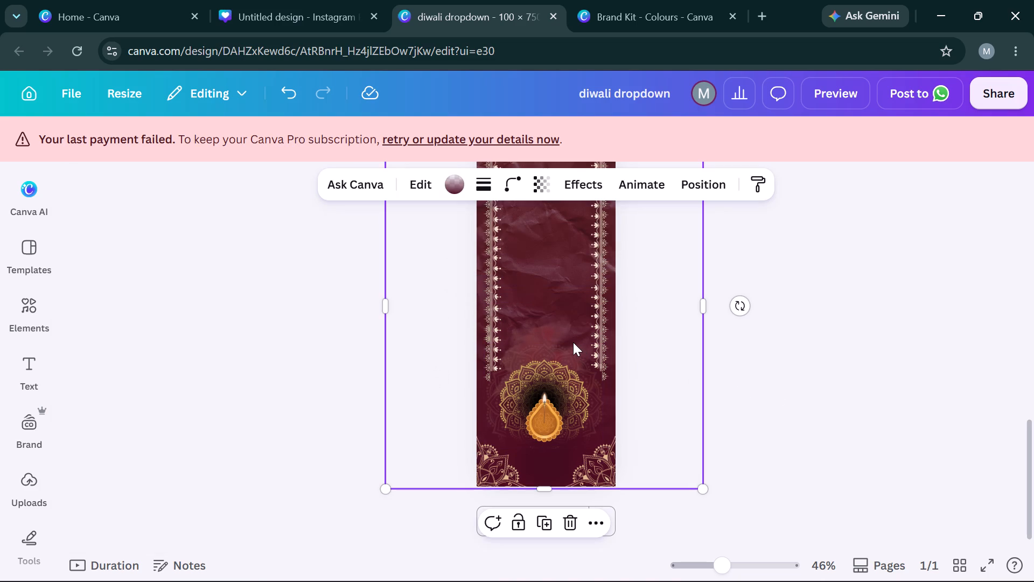
{"action": "triple_click", "coordinate": [538, 341]}
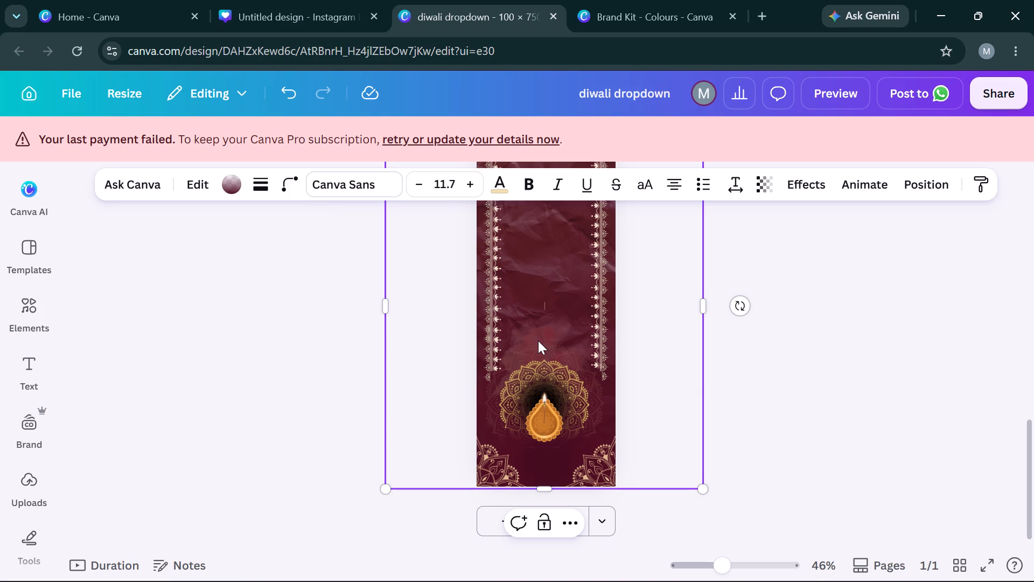
{"action": "left_click", "coordinate": [878, 464]}
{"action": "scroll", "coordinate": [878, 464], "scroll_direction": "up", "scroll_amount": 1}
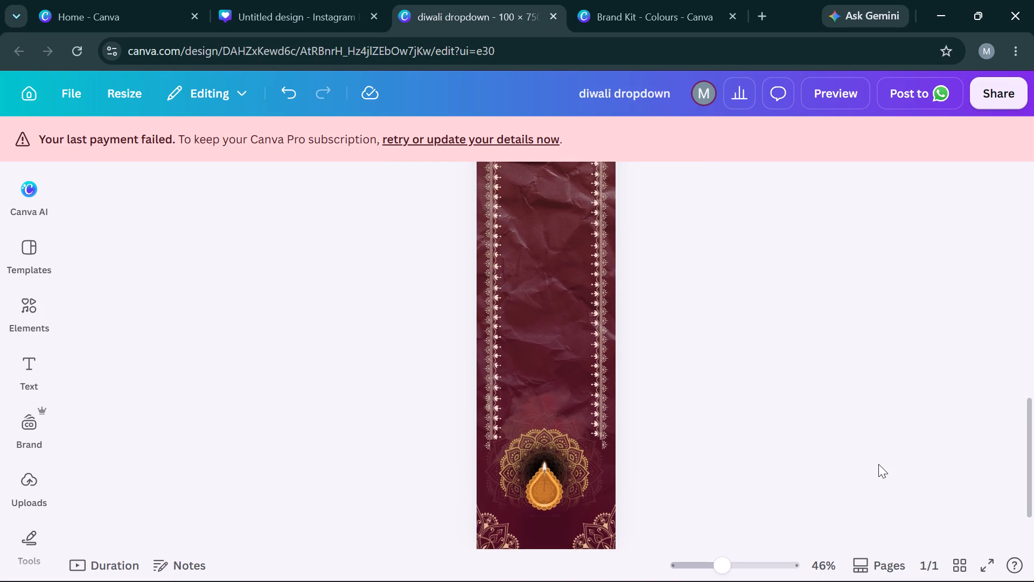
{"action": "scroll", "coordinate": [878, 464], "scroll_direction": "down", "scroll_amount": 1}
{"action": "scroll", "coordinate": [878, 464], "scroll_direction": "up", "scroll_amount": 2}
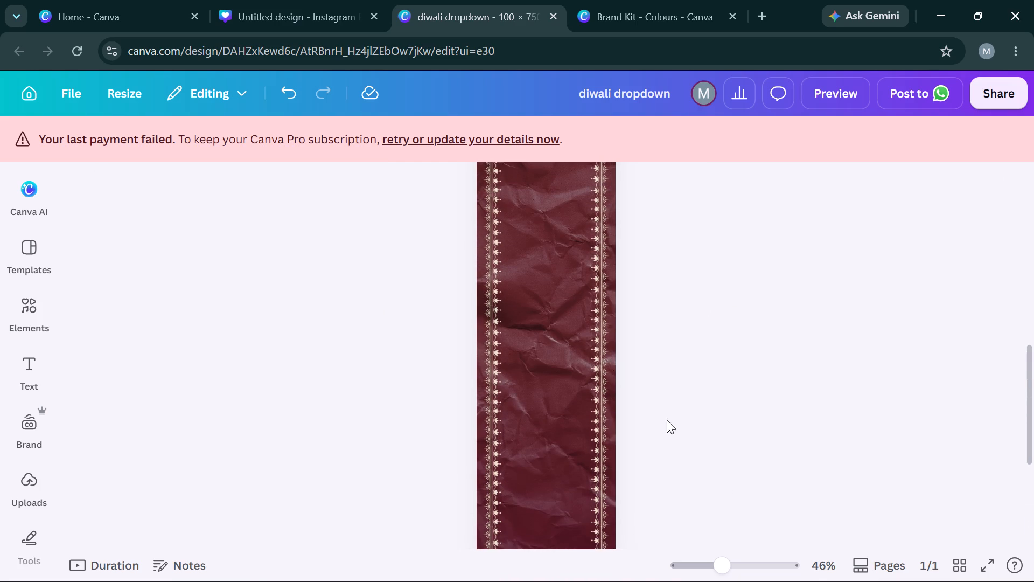
In the Instagram post design, add a new page after the watercolour diya page and apply the red Shubh Deepavali template to it.
{"action": "left_click", "coordinate": [263, 0]}
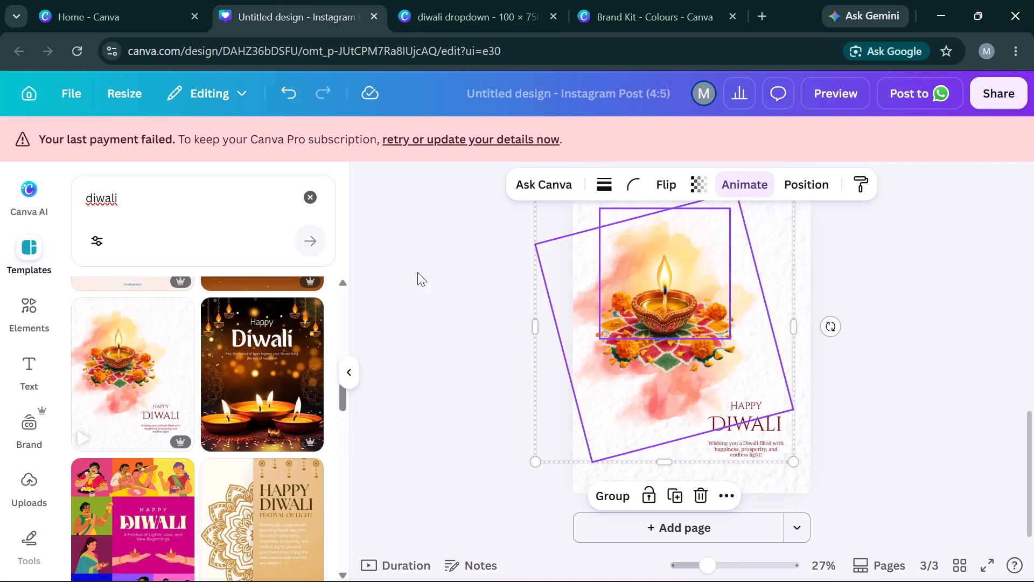
{"action": "scroll", "coordinate": [335, 373], "scroll_direction": "down", "scroll_amount": 3}
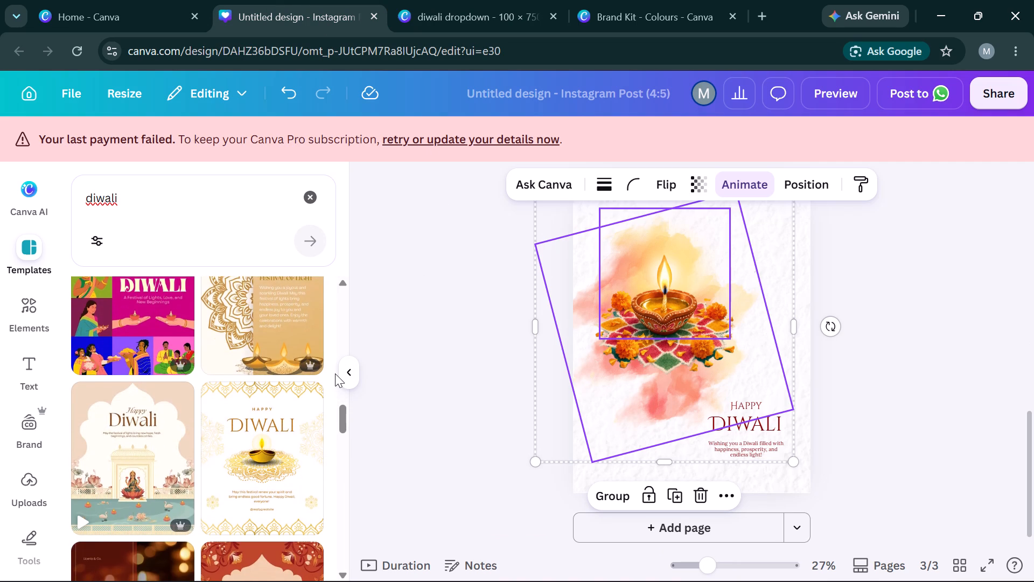
{"action": "scroll", "coordinate": [335, 373], "scroll_direction": "down", "scroll_amount": 2}
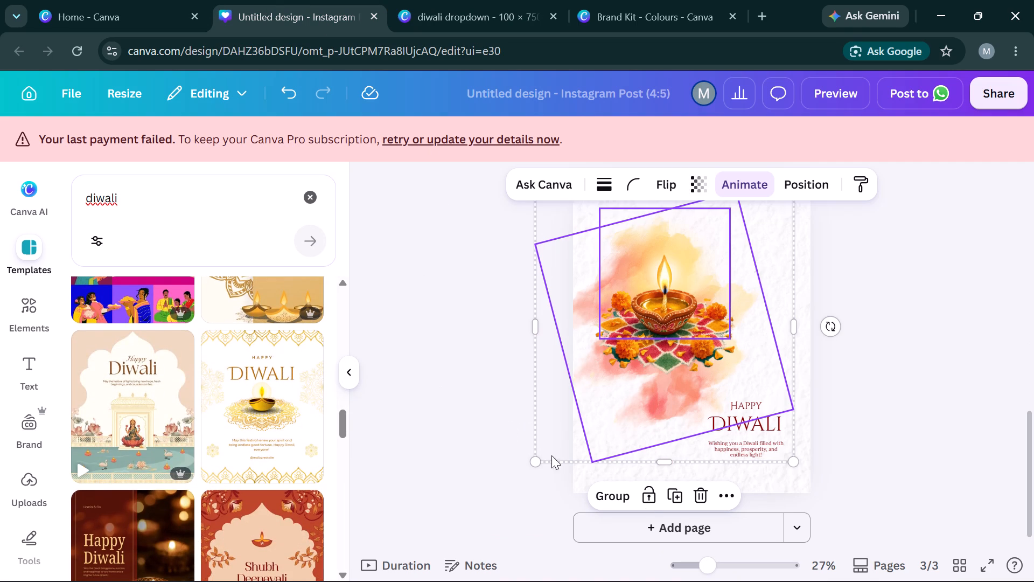
{"action": "left_click", "coordinate": [698, 532]}
{"action": "scroll", "coordinate": [520, 401], "scroll_direction": "down", "scroll_amount": 1}
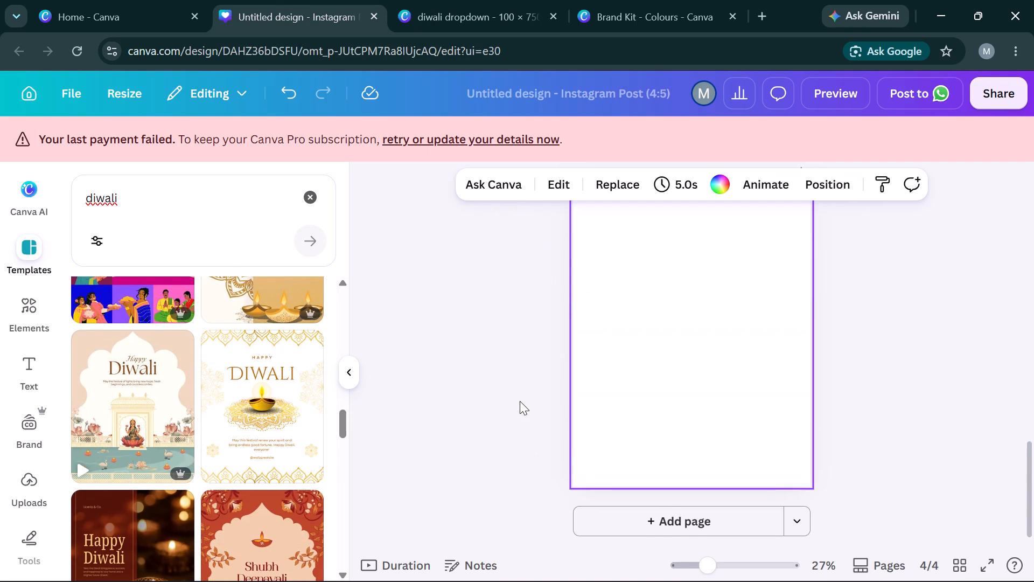
{"action": "scroll", "coordinate": [261, 470], "scroll_direction": "down", "scroll_amount": 1}
{"action": "left_click", "coordinate": [261, 470]}
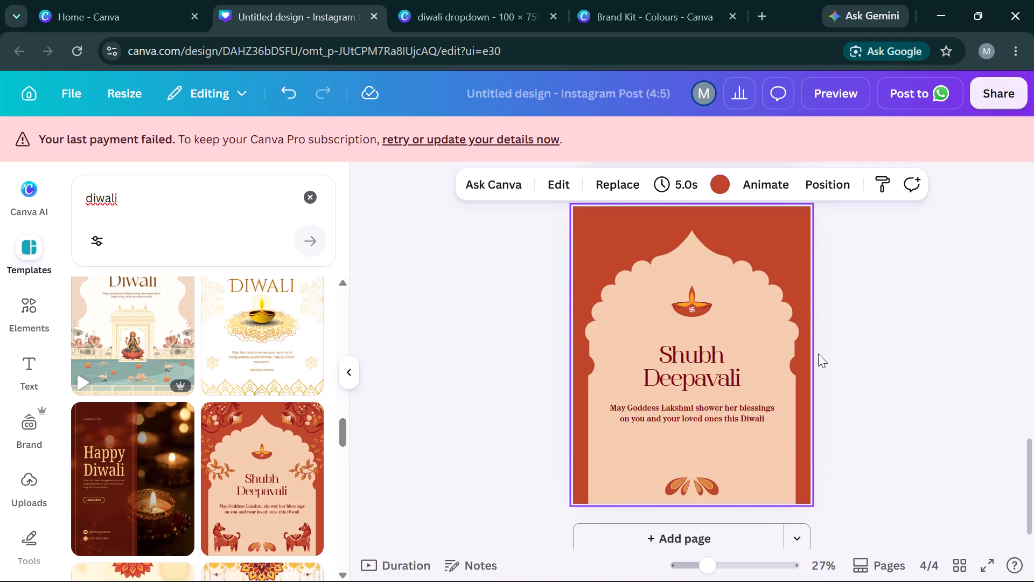
Copy the peach scalloped arch shape from the Shubh Deepavali page and bring it to the upper part of the diwali dropdown banner.
{"action": "left_click", "coordinate": [687, 287]}
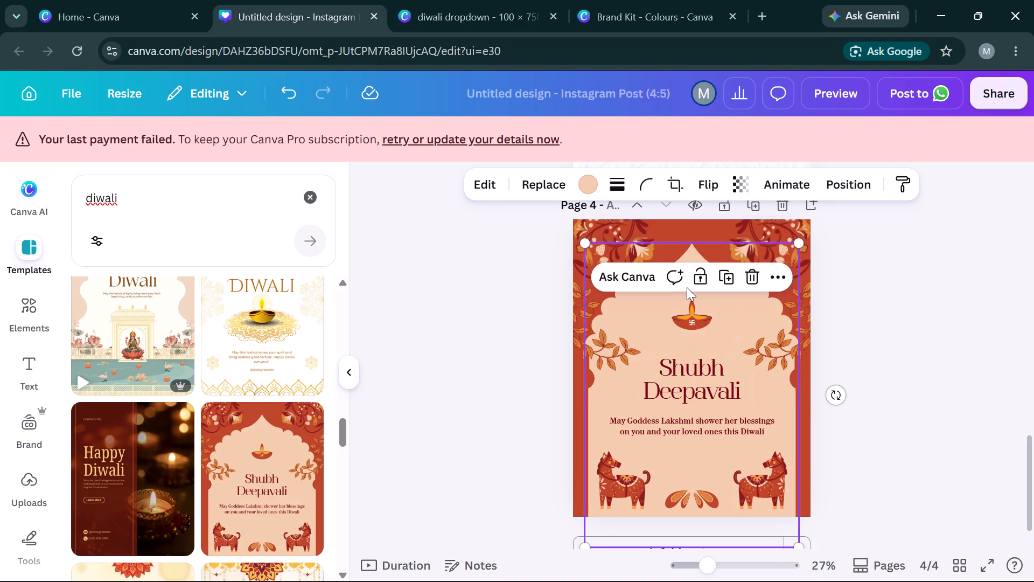
{"action": "key", "text": "ctrl+c"}
{"action": "left_click", "coordinate": [402, 0]}
{"action": "scroll", "coordinate": [824, 312], "scroll_direction": "up", "scroll_amount": 2}
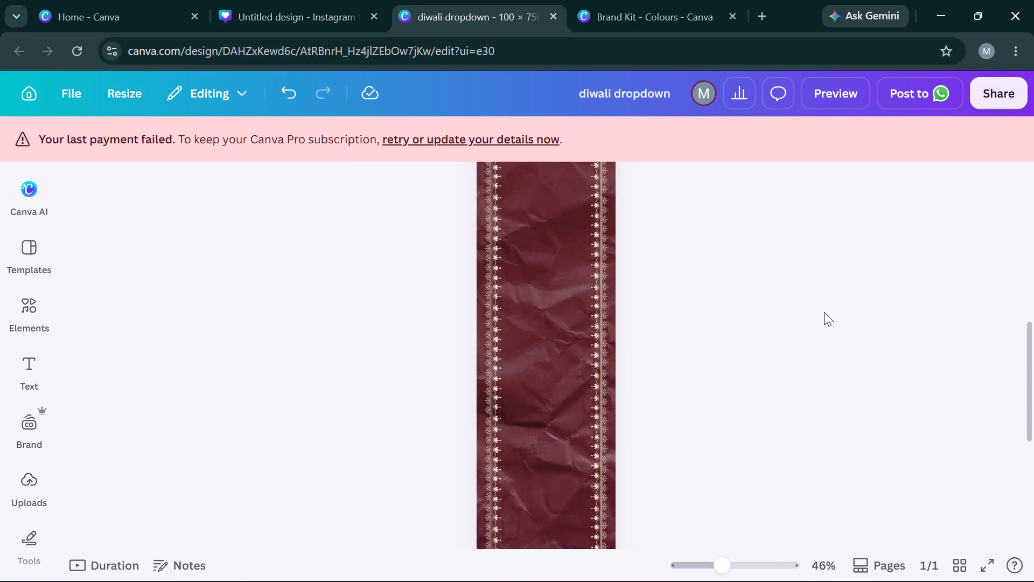
{"action": "scroll", "coordinate": [824, 312], "scroll_direction": "up", "scroll_amount": 3}
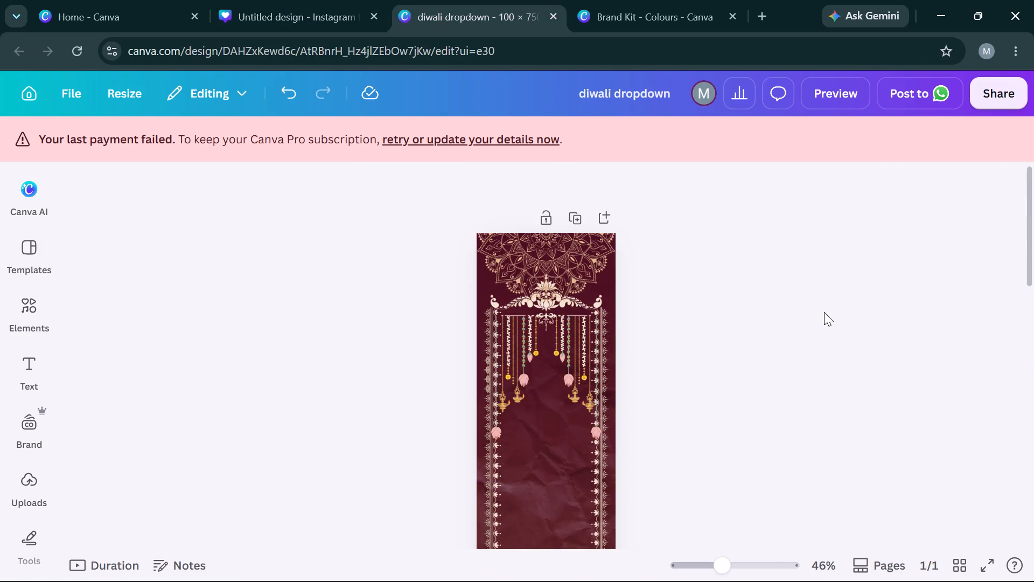
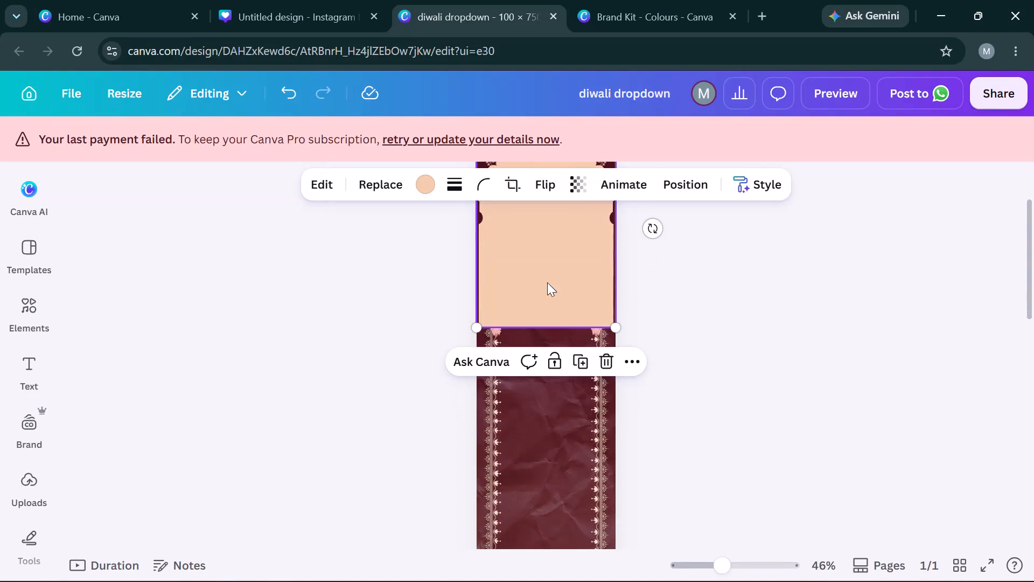
Move the peach scalloped arch down below the hanging ornaments and shrink it to fit between the lace side borders.
{"action": "left_click_drag", "start_coordinate": [527, 275], "coordinate": [527, 422]}
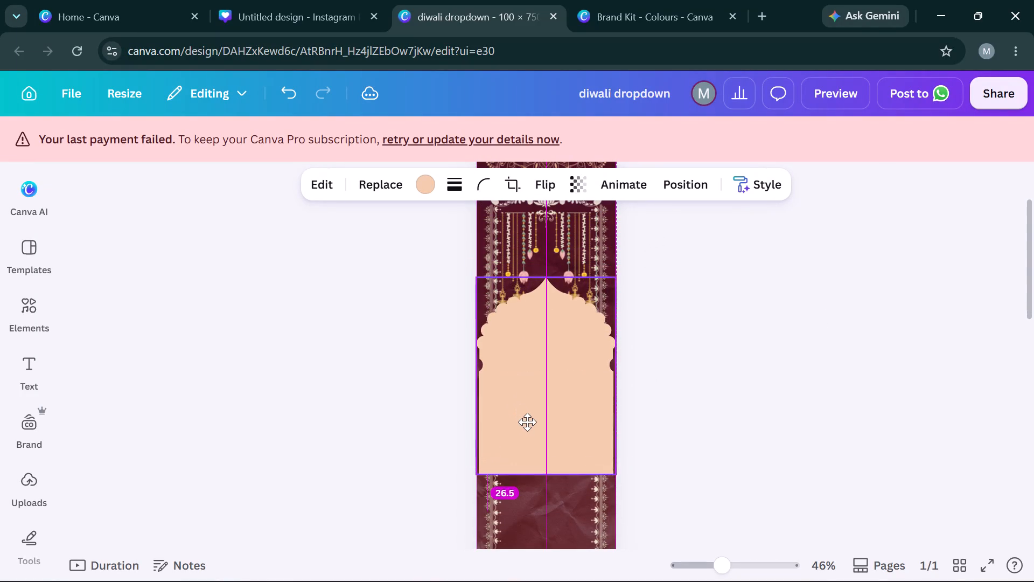
{"action": "left_click_drag", "start_coordinate": [527, 422], "coordinate": [530, 430]}
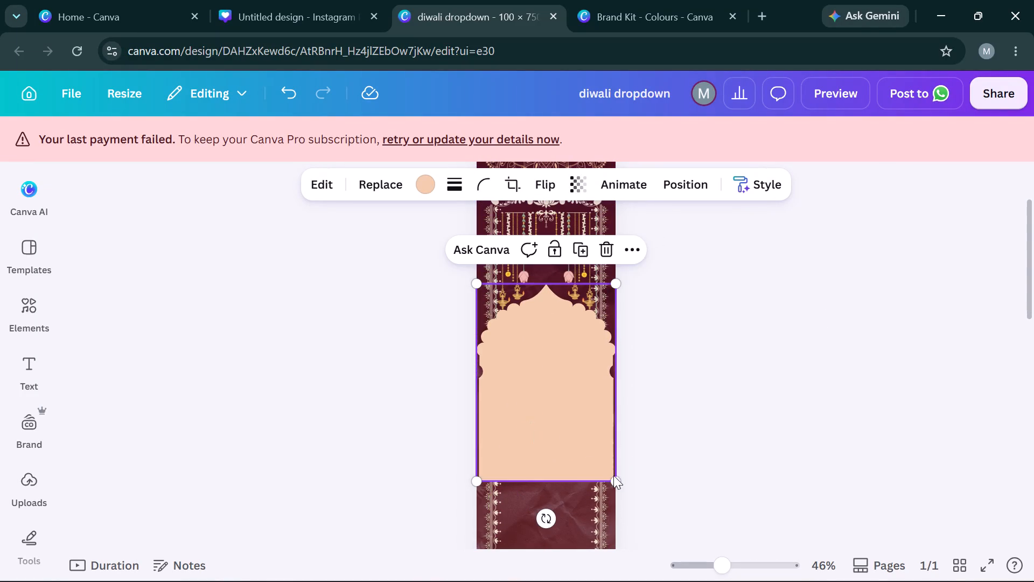
{"action": "left_click_drag", "start_coordinate": [613, 480], "coordinate": [554, 449]}
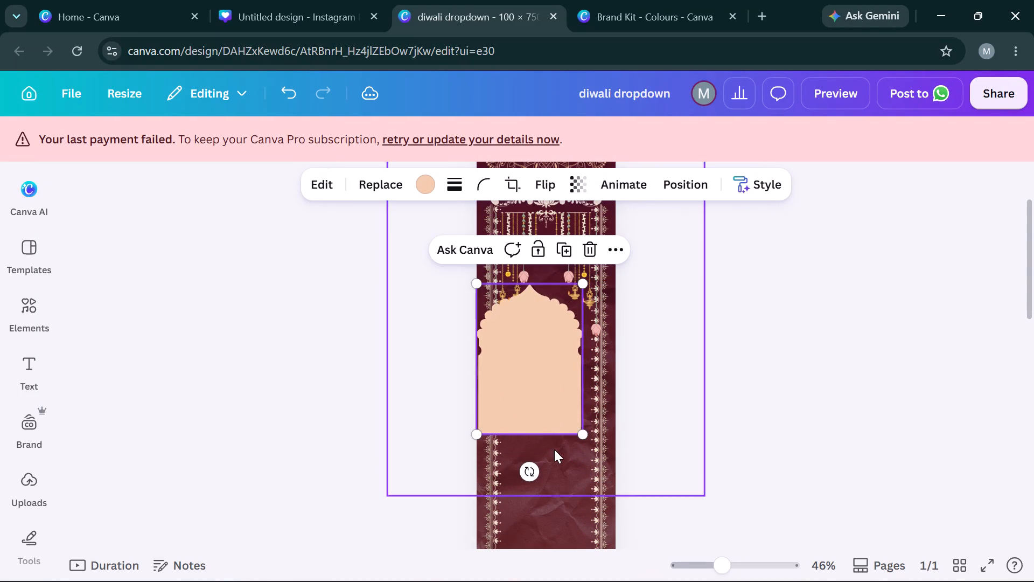
{"action": "left_click_drag", "start_coordinate": [541, 365], "coordinate": [558, 370]}
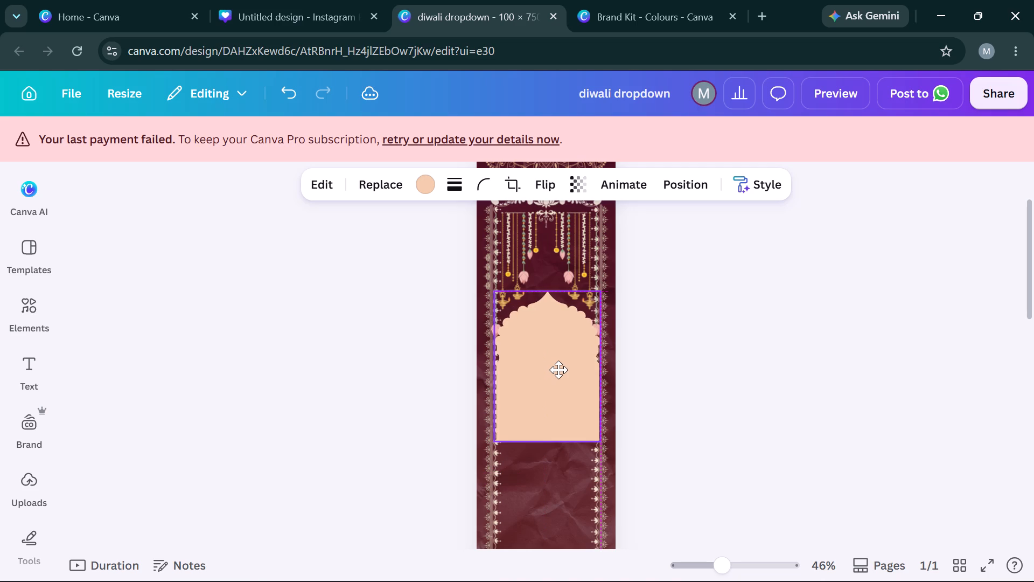
Lower the peach arch to just beneath the hanging lamps, centre it between the side borders, and open its position settings.
{"action": "left_click_drag", "start_coordinate": [558, 370], "coordinate": [558, 387]}
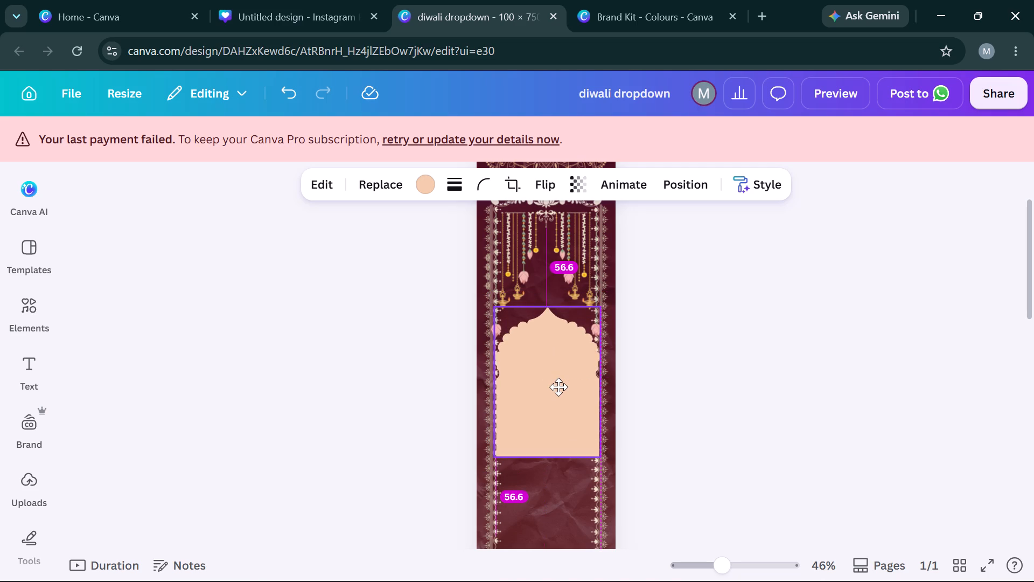
{"action": "left_click_drag", "start_coordinate": [558, 387], "coordinate": [558, 387]}
{"action": "left_click_drag", "start_coordinate": [558, 387], "coordinate": [557, 385]}
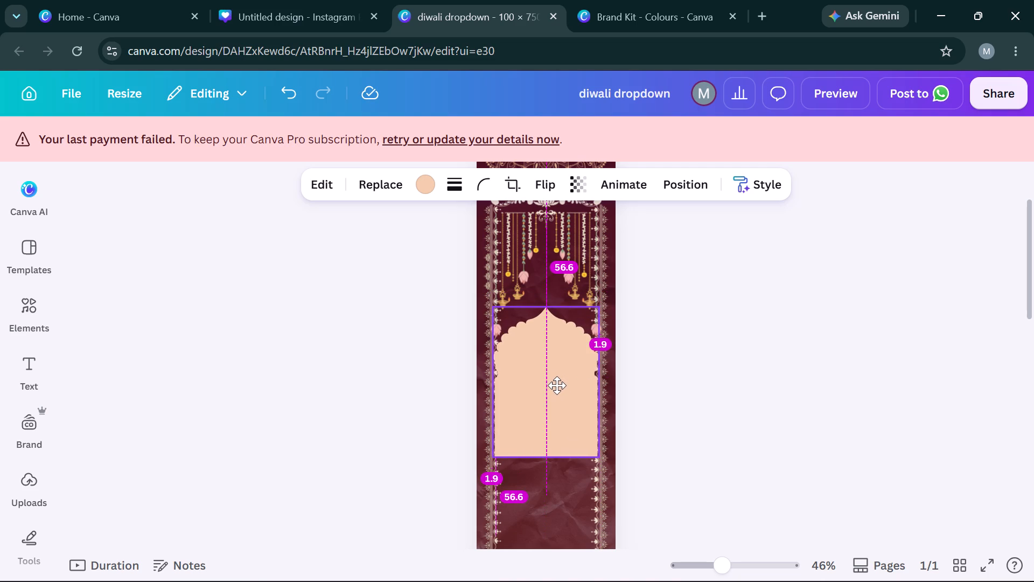
{"action": "left_click_drag", "start_coordinate": [557, 385], "coordinate": [557, 382]}
{"action": "key", "text": "Down"}
{"action": "key", "text": "Down"}
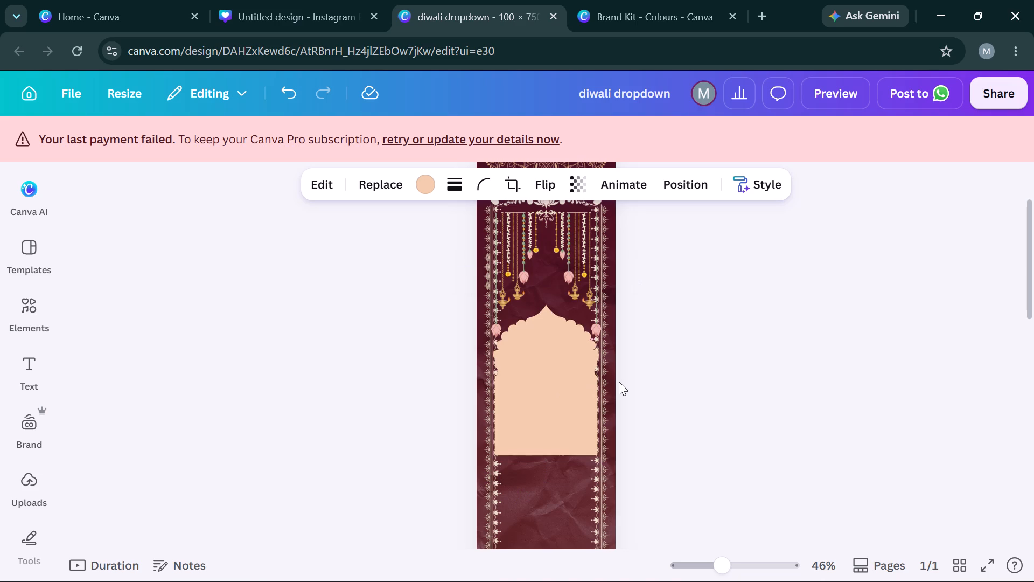
{"action": "key", "text": "Down"}
{"action": "key", "text": "Down"}
{"action": "key", "text": "Down"}
{"action": "key", "text": "Up"}
{"action": "key", "text": "Up"}
{"action": "key", "text": "Up"}
{"action": "left_click", "coordinate": [677, 176]}
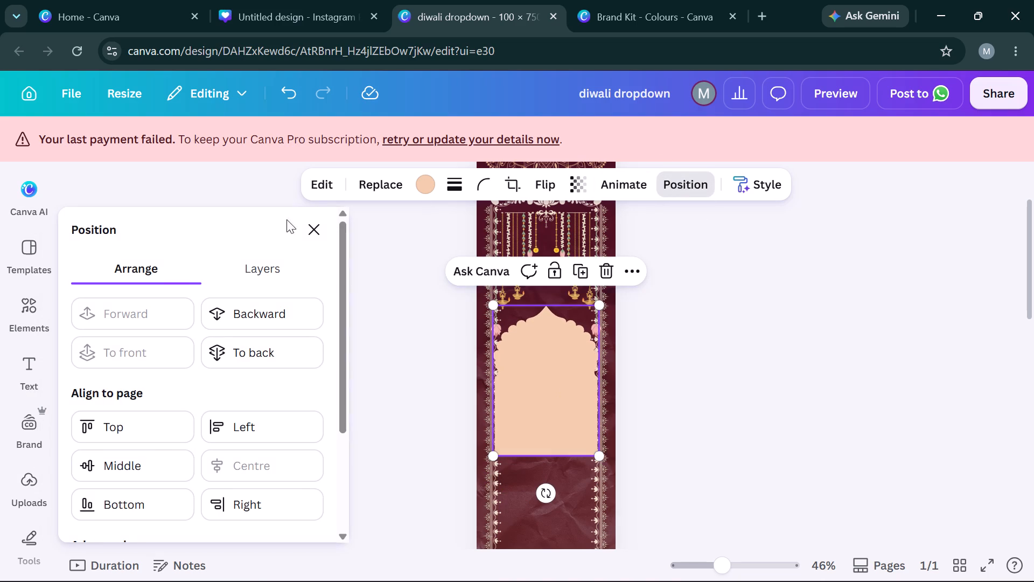
Send the peach arch to the back and adjust its order so it sits above the background but behind the maroon gradient overlay.
{"action": "left_click", "coordinate": [278, 361]}
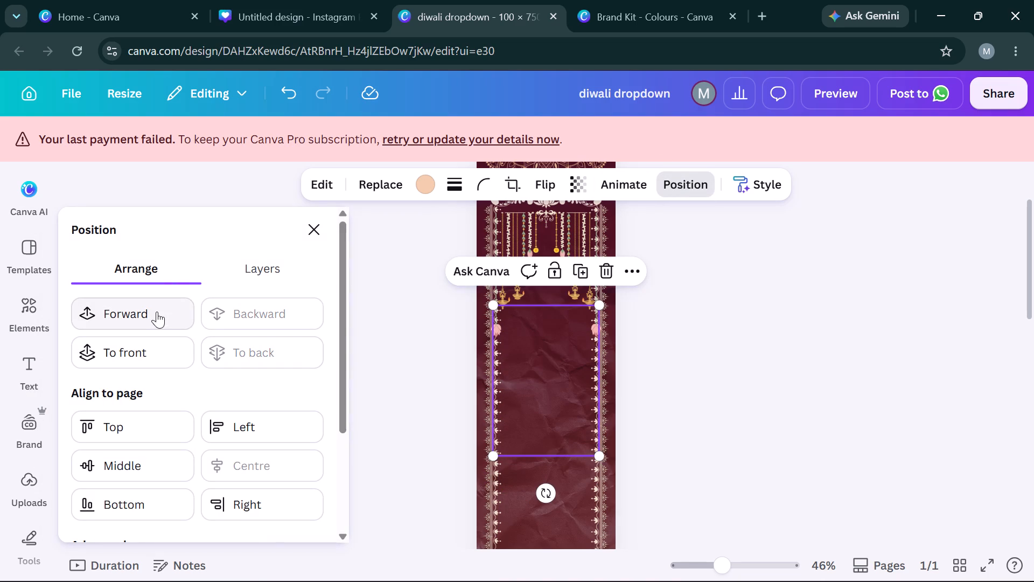
{"action": "left_click", "coordinate": [157, 311]}
{"action": "left_click", "coordinate": [169, 310]}
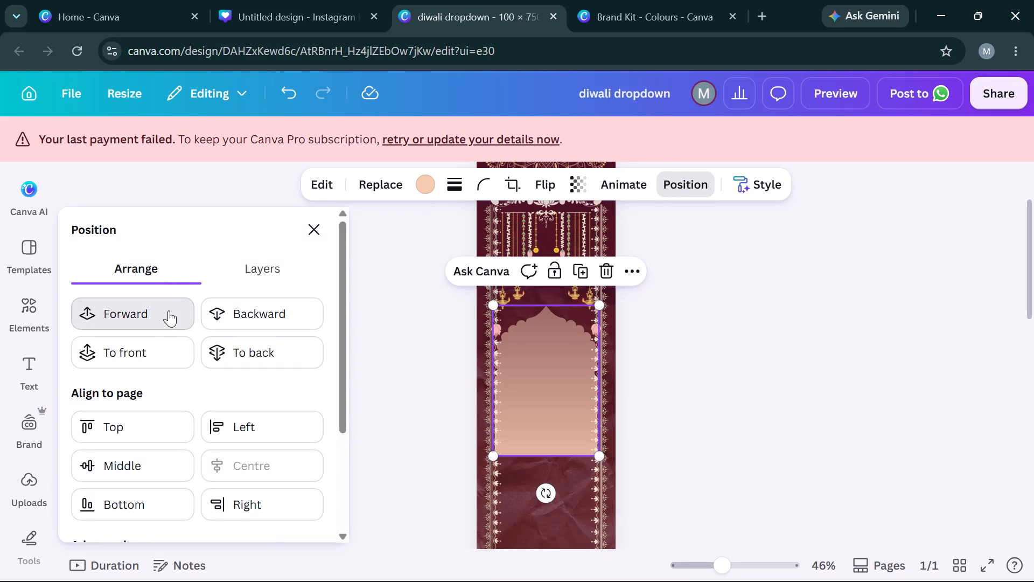
{"action": "left_click", "coordinate": [252, 327]}
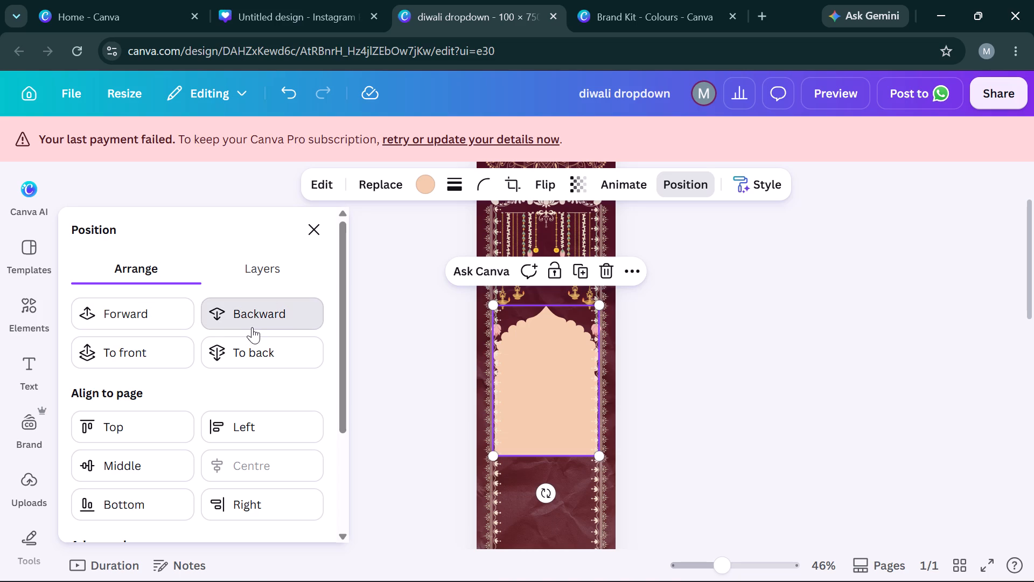
{"action": "scroll", "coordinate": [842, 343], "scroll_direction": "down", "scroll_amount": 1}
{"action": "left_click", "coordinate": [842, 343]}
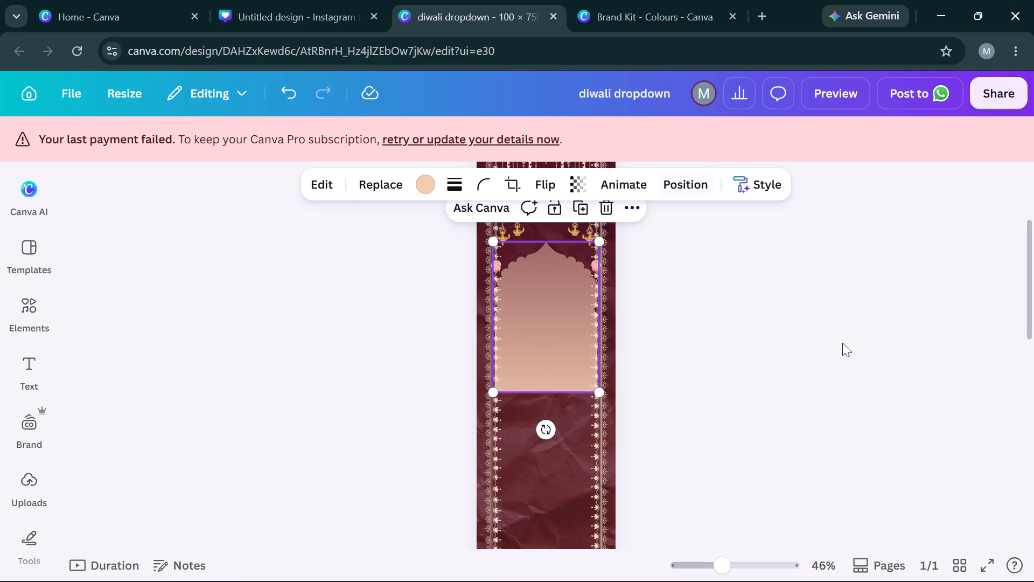
{"action": "left_click", "coordinate": [779, 346]}
{"action": "scroll", "coordinate": [779, 346], "scroll_direction": "down", "scroll_amount": 1}
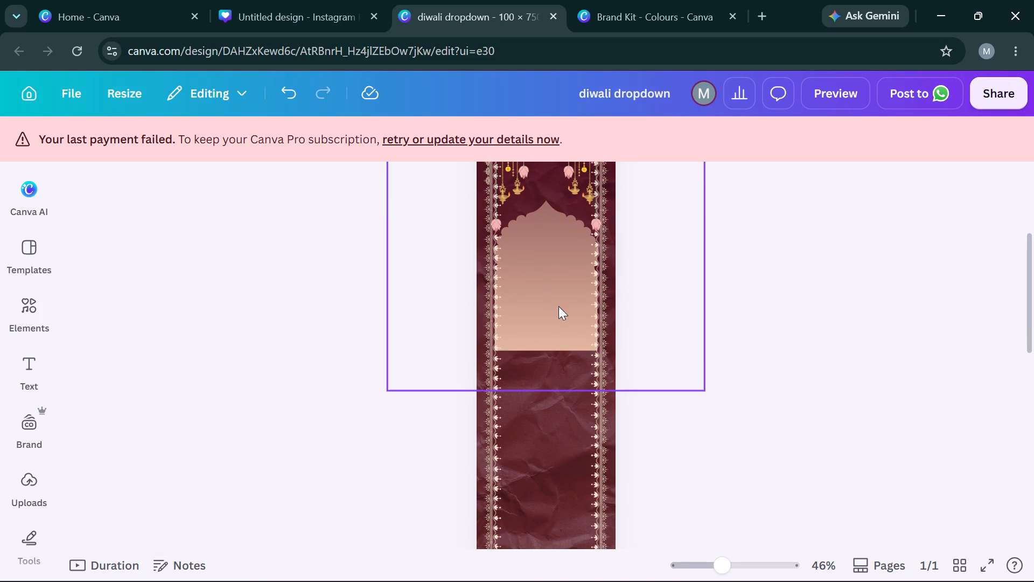
{"action": "left_click", "coordinate": [558, 306]}
{"action": "double_click", "coordinate": [534, 330]}
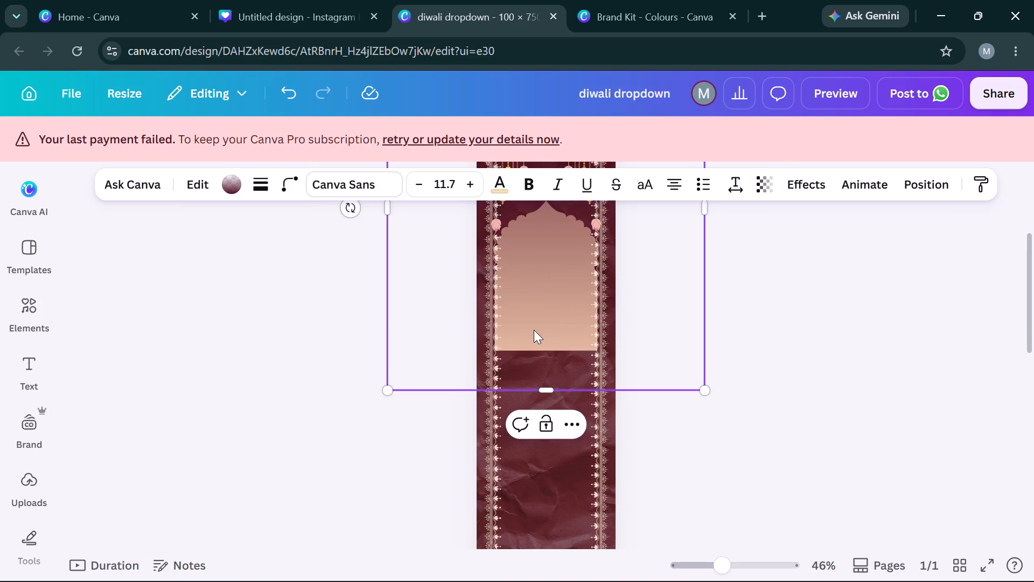
{"action": "left_click", "coordinate": [815, 323]}
{"action": "scroll", "coordinate": [815, 323], "scroll_direction": "down", "scroll_amount": 2}
{"action": "scroll", "coordinate": [815, 323], "scroll_direction": "up", "scroll_amount": 1}
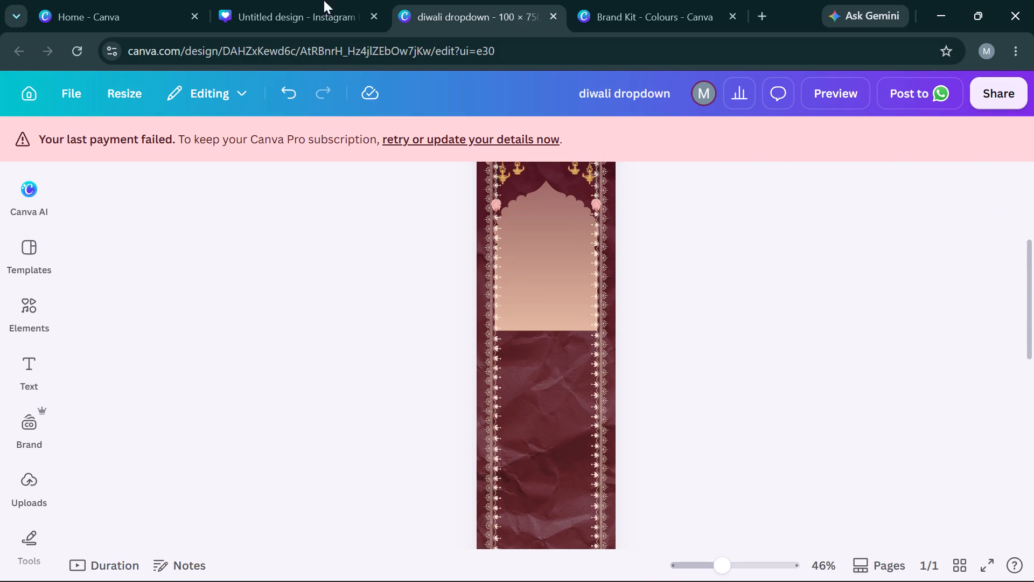
Copy the orange diya from page 4 of the Instagram post design and paste it into the diwali dropdown banner.
{"action": "left_click", "coordinate": [313, 1]}
{"action": "scroll", "coordinate": [701, 389], "scroll_direction": "down", "scroll_amount": 1}
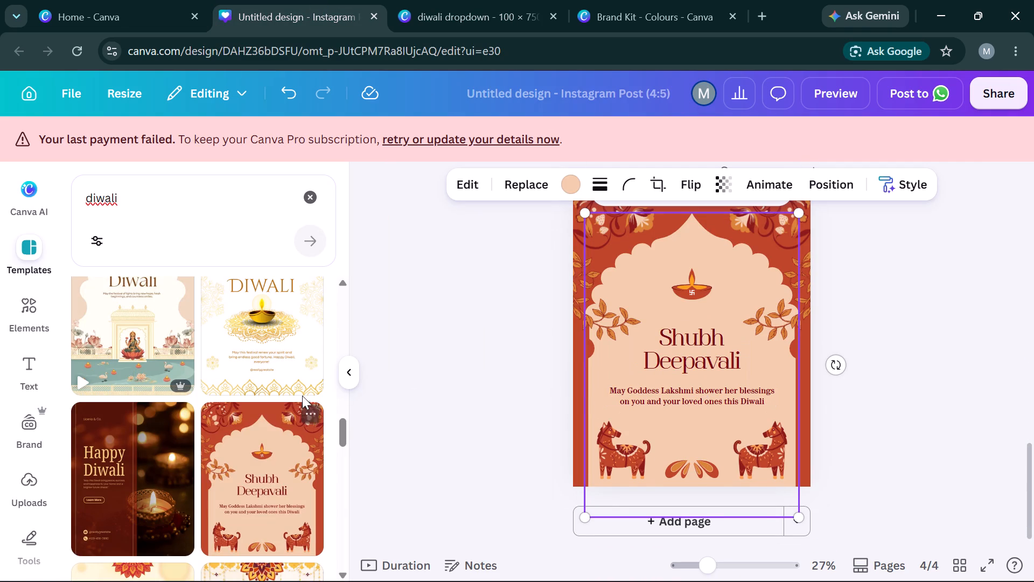
{"action": "scroll", "coordinate": [581, 392], "scroll_direction": "down", "scroll_amount": 1}
{"action": "left_click", "coordinate": [918, 433]}
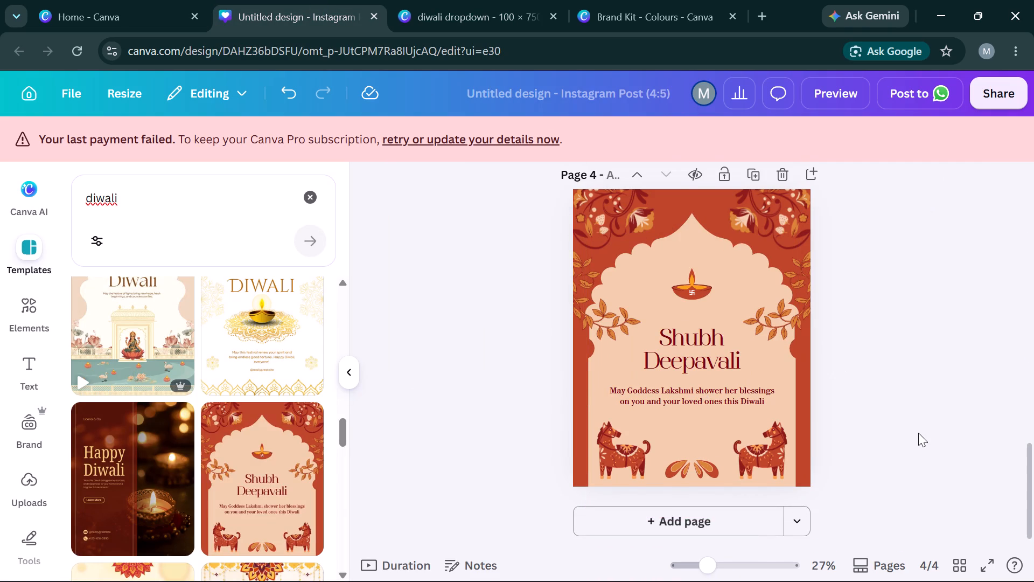
{"action": "scroll", "coordinate": [918, 433], "scroll_direction": "up", "scroll_amount": 1}
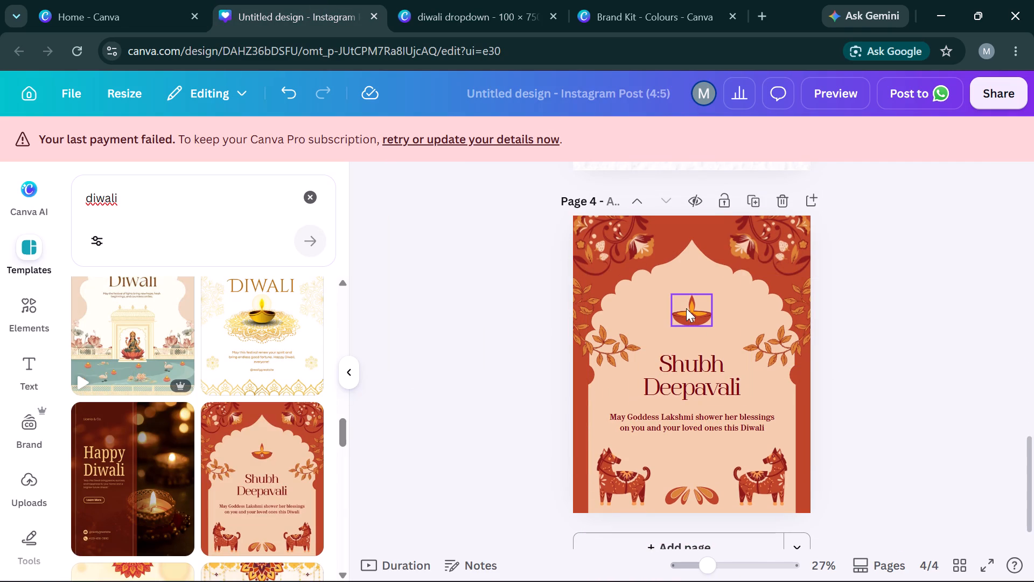
{"action": "left_click", "coordinate": [686, 308]}
{"action": "key", "text": "ctrl+c"}
{"action": "left_click", "coordinate": [476, 0]}
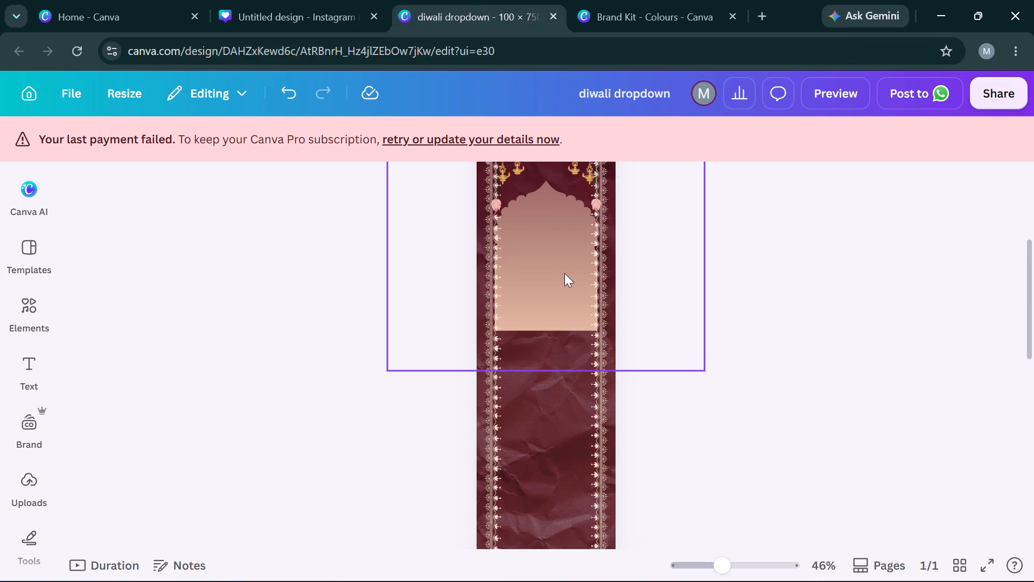
{"action": "key", "text": "ctrl+v"}
Raise the pasted orange diya to the upper part of the scalloped arch, just beneath its peak.
{"action": "scroll", "coordinate": [564, 273], "scroll_direction": "up", "scroll_amount": 1}
{"action": "key", "text": "Up"}
{"action": "key", "text": "Up"}
{"action": "key", "text": "Up"}
{"action": "key", "text": "Up"}
{"action": "key", "text": "Up"}
{"action": "key", "text": "Up"}
{"action": "key", "text": "Up"}
{"action": "key", "text": "Up"}
{"action": "key", "text": "Up"}
{"action": "key", "text": "Up"}
{"action": "key", "text": "Up"}
{"action": "key", "text": "Up"}
{"action": "key", "text": "Up"}
{"action": "key", "text": "Up"}
{"action": "key", "text": "Up"}
{"action": "key", "text": "Up"}
{"action": "key", "text": "Up"}
{"action": "key", "text": "Up"}
{"action": "key", "text": "Up"}
{"action": "key", "text": "Up"}
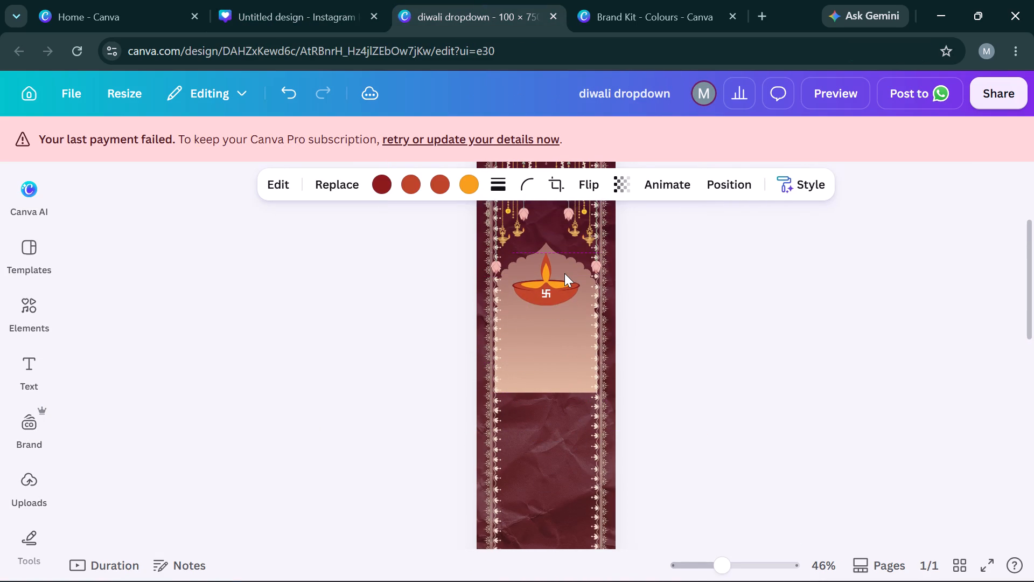
Shrink the orange diya to about half its size and move it back to the arch's centre line beneath the peak.
{"action": "left_click_drag", "start_coordinate": [513, 306], "coordinate": [549, 283]}
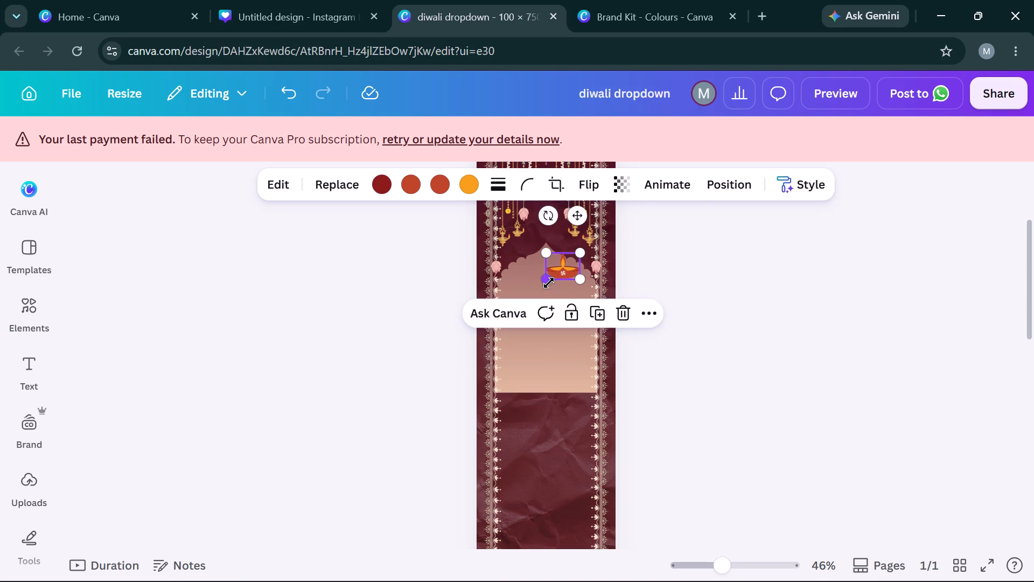
{"action": "key", "text": "Left"}
{"action": "key", "text": "Left"}
{"action": "key", "text": "Left"}
{"action": "key", "text": "Left"}
{"action": "key", "text": "Left"}
{"action": "key", "text": "Left"}
{"action": "key", "text": "Left"}
{"action": "key", "text": "Left"}
{"action": "key", "text": "Left"}
{"action": "key", "text": "Left"}
{"action": "key", "text": "Left"}
{"action": "key", "text": "Left"}
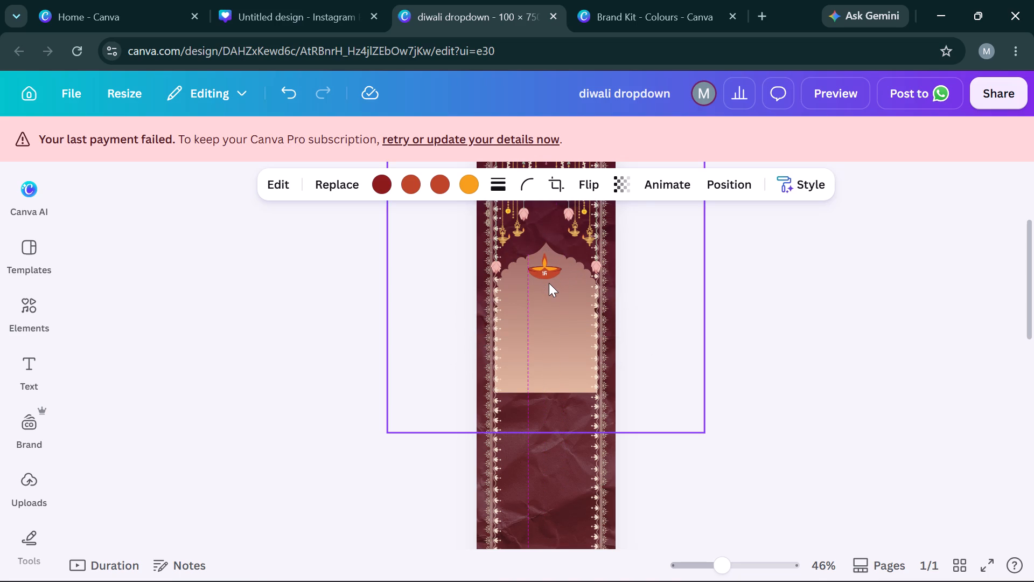
{"action": "key", "text": "Right"}
{"action": "left_click_drag", "start_coordinate": [548, 267], "coordinate": [546, 269]}
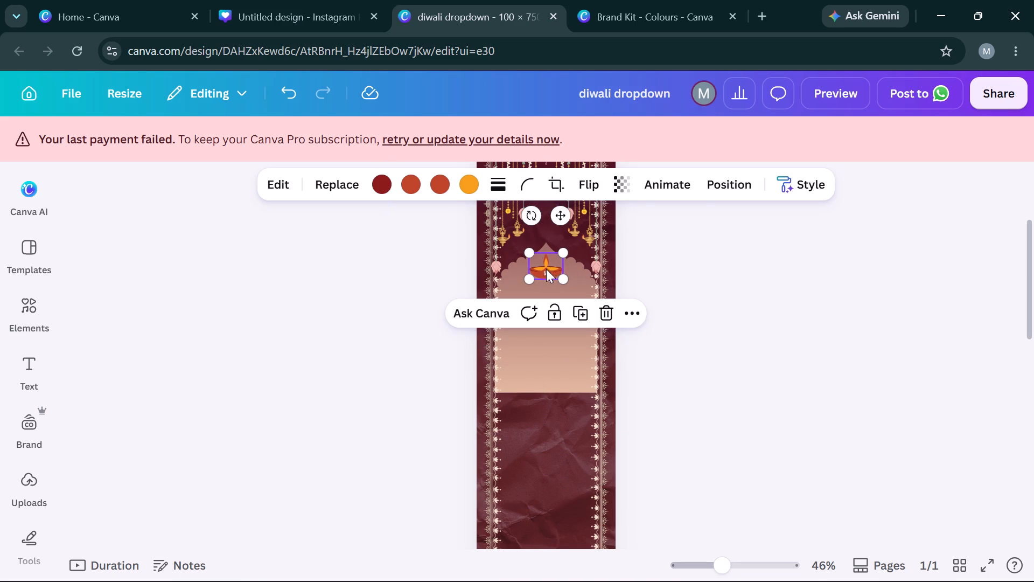
{"action": "left_click_drag", "start_coordinate": [546, 269], "coordinate": [550, 269]}
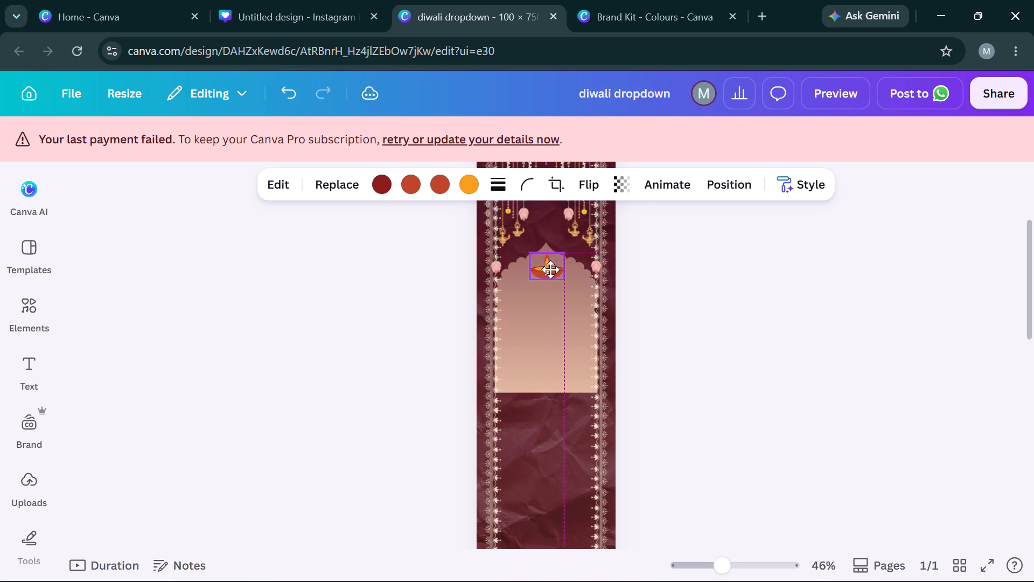
{"action": "left_click_drag", "start_coordinate": [550, 269], "coordinate": [547, 273]}
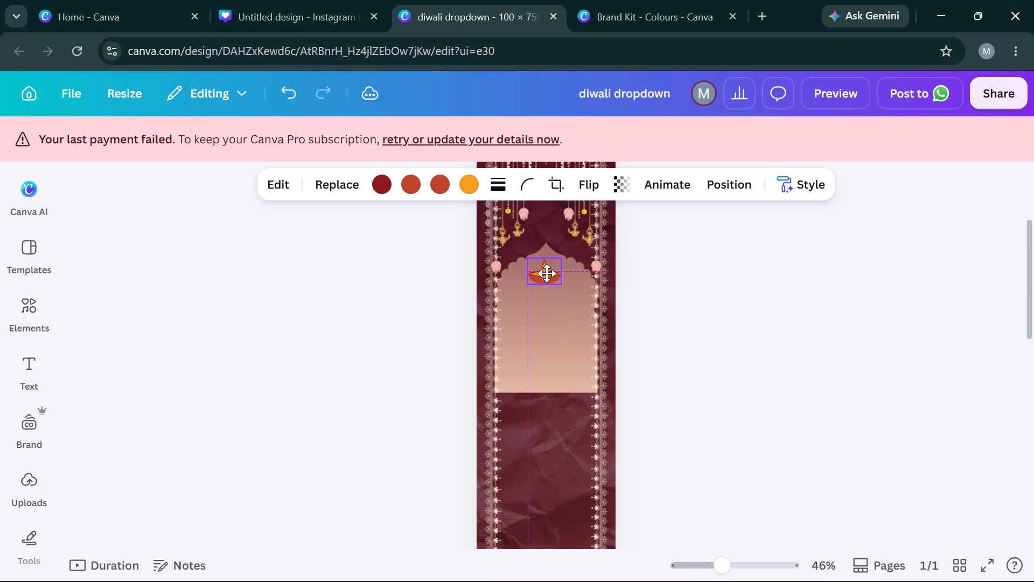
{"action": "left_click_drag", "start_coordinate": [547, 273], "coordinate": [548, 273]}
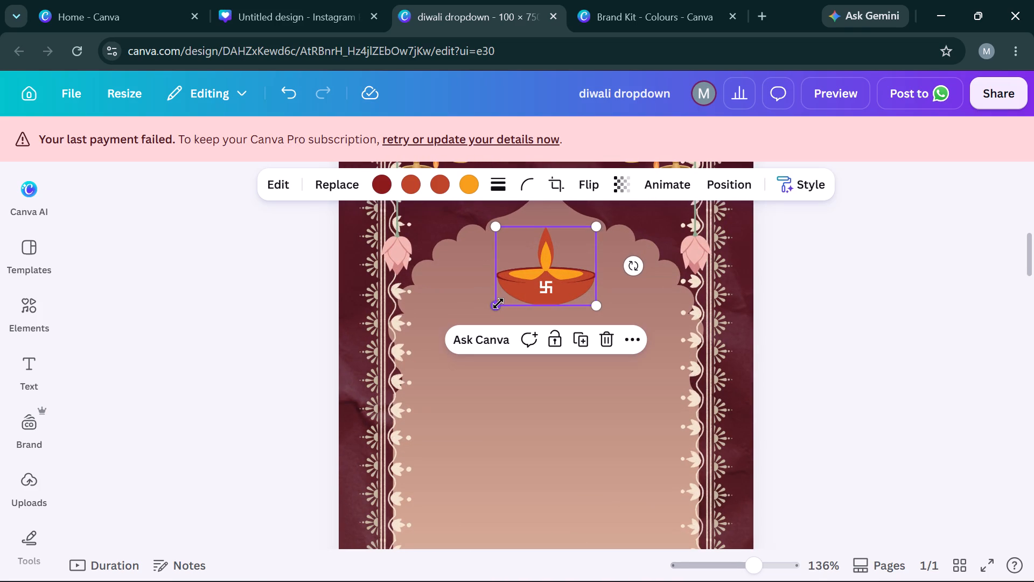
Shrink the orange diya further, checking it against the Instagram post, and centre it slightly lower inside the arch.
{"action": "left_click_drag", "start_coordinate": [498, 303], "coordinate": [533, 279]}
{"action": "left_click", "coordinate": [322, 2]}
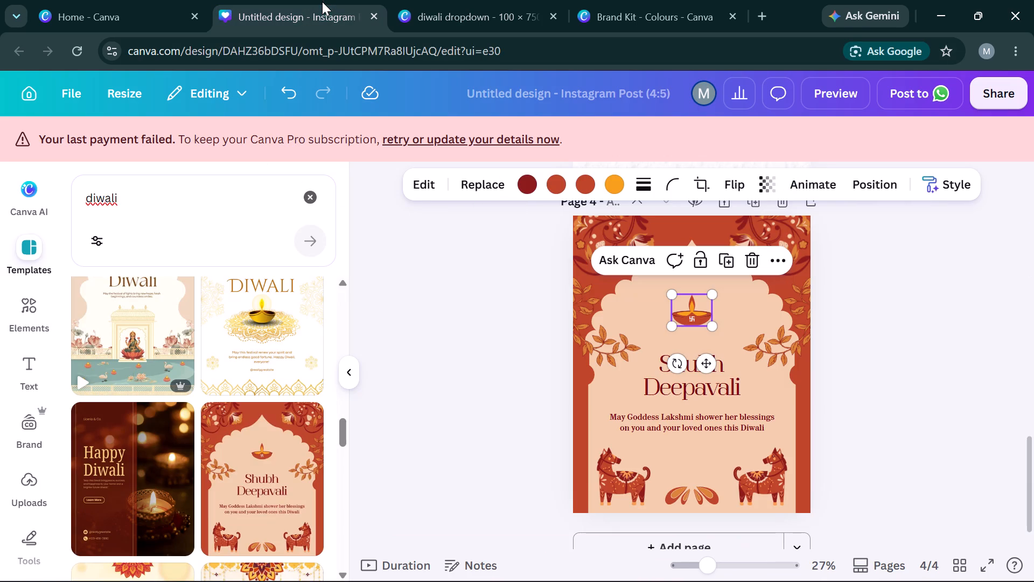
{"action": "left_click", "coordinate": [446, 0]}
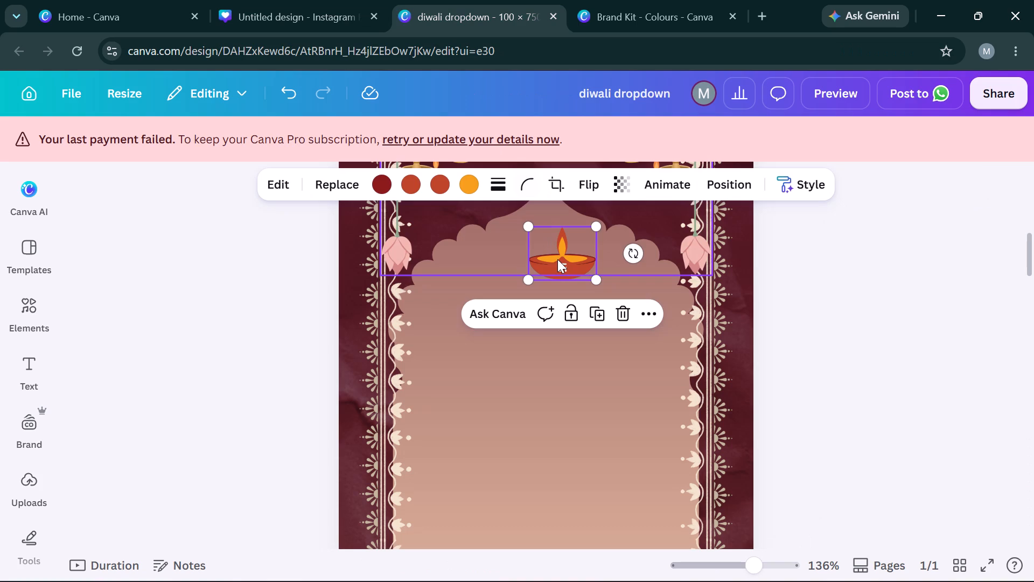
{"action": "left_click_drag", "start_coordinate": [557, 259], "coordinate": [541, 305]}
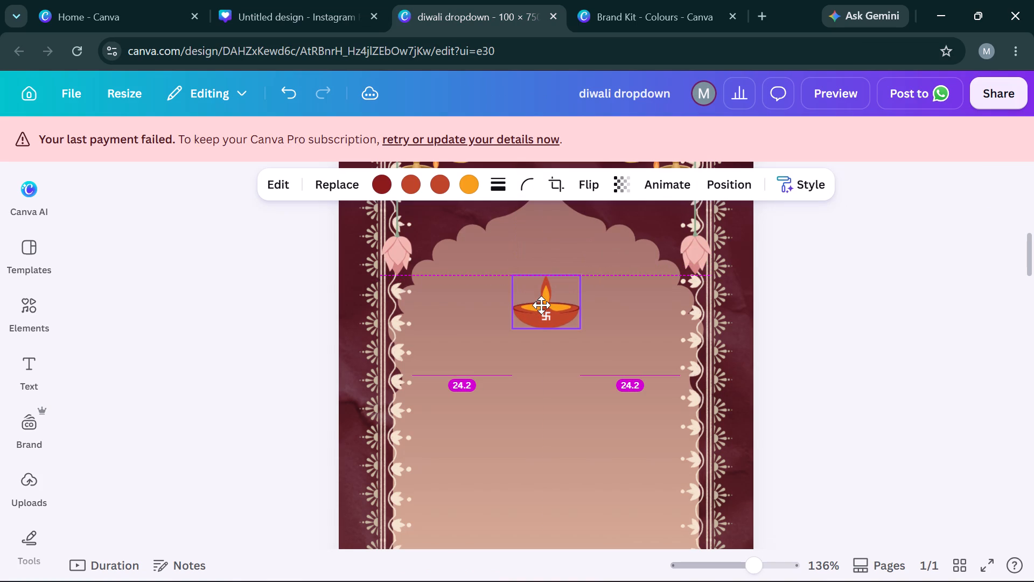
{"action": "left_click_drag", "start_coordinate": [541, 305], "coordinate": [543, 293]}
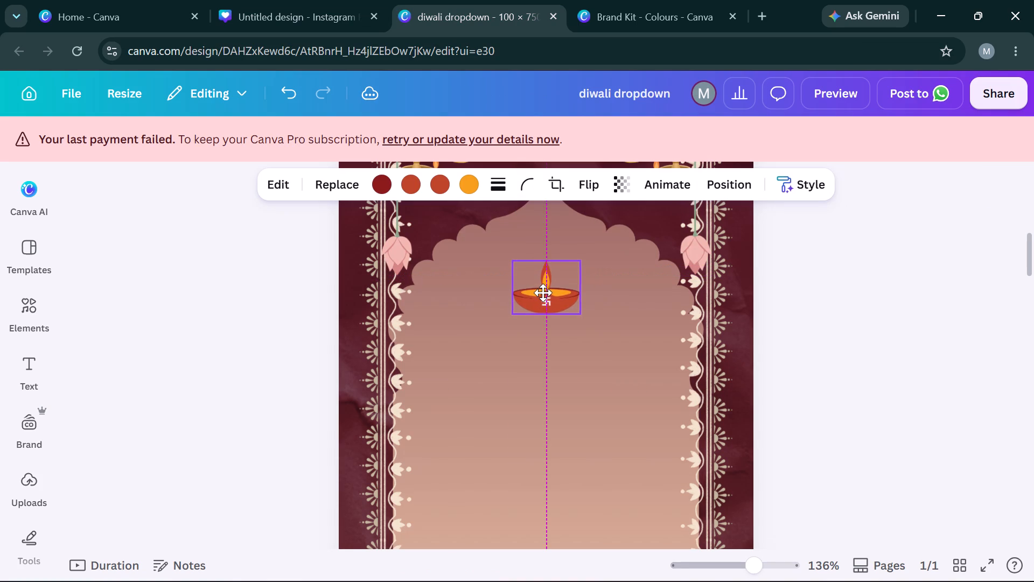
{"action": "left_click_drag", "start_coordinate": [543, 293], "coordinate": [542, 293]}
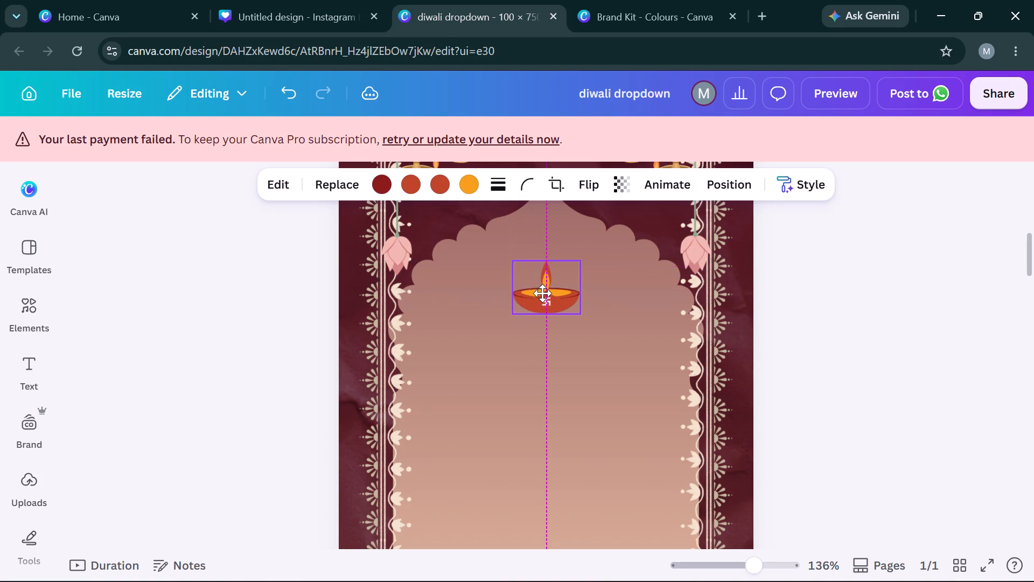
{"action": "left_click_drag", "start_coordinate": [542, 293], "coordinate": [542, 294]}
{"action": "left_click", "coordinate": [542, 294]}
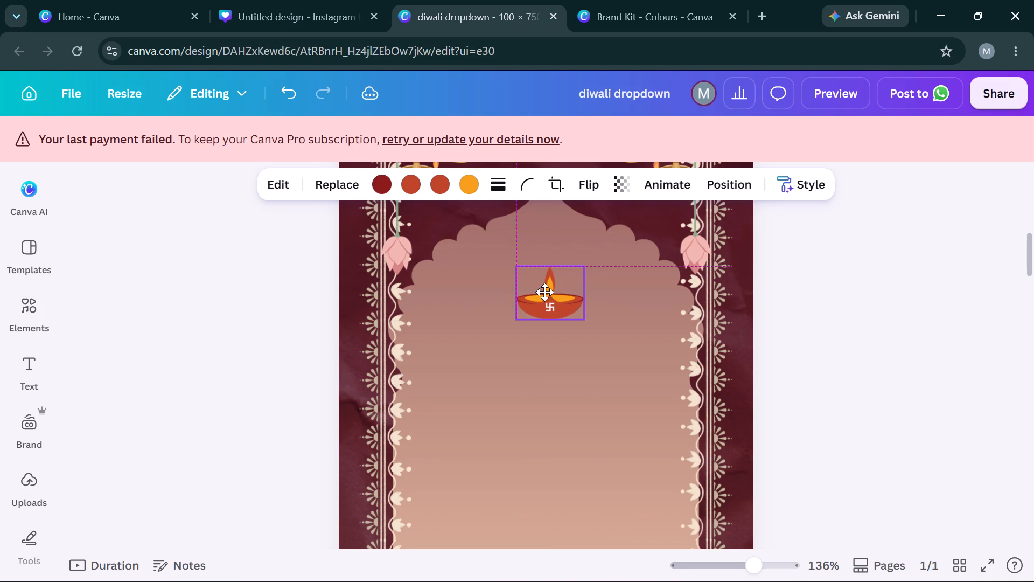
{"action": "left_click", "coordinate": [953, 298]}
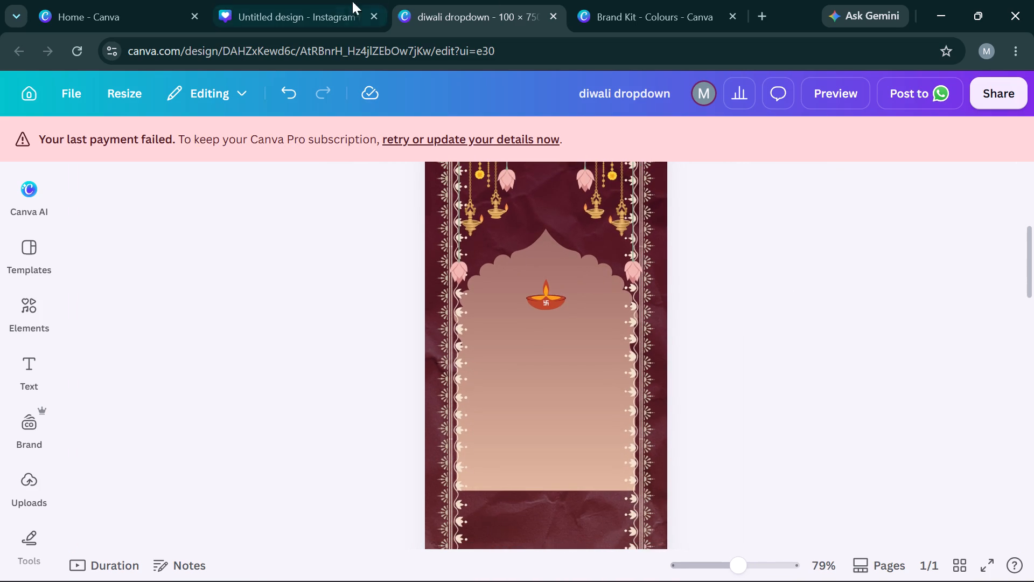
Copy the orange petal ornament between the two animals on the Instagram post's page 4 into the dropdown banner.
{"action": "left_click", "coordinate": [333, 3]}
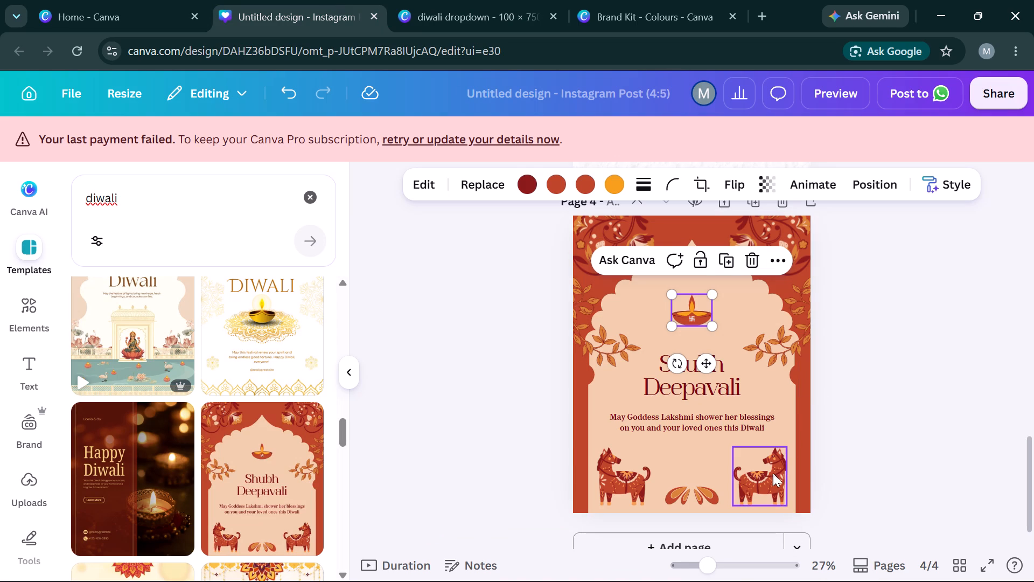
{"action": "left_click", "coordinate": [692, 503]}
{"action": "key", "text": "ctrl+c"}
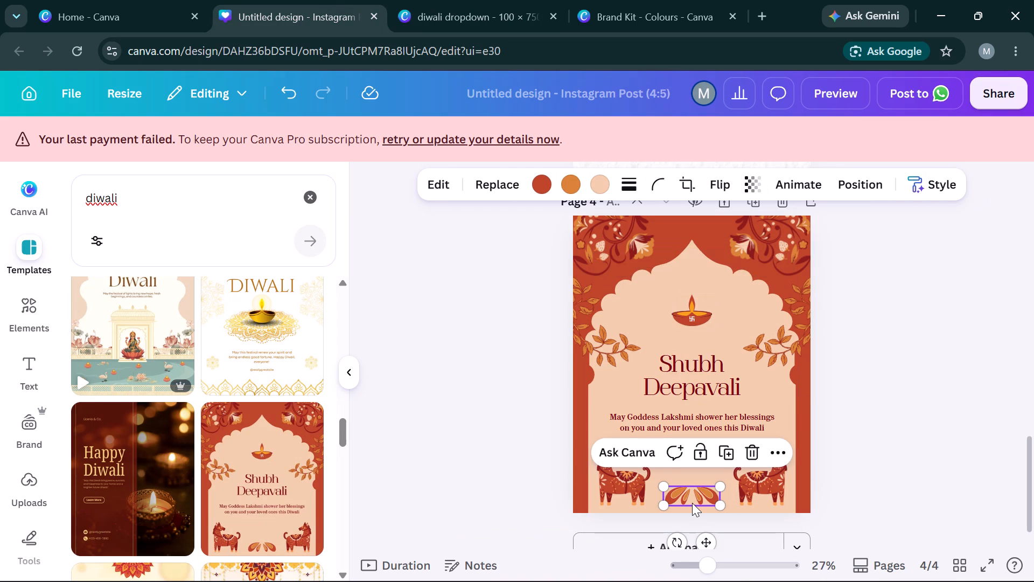
{"action": "left_click", "coordinate": [427, 1]}
{"action": "key", "text": "ctrl+v"}
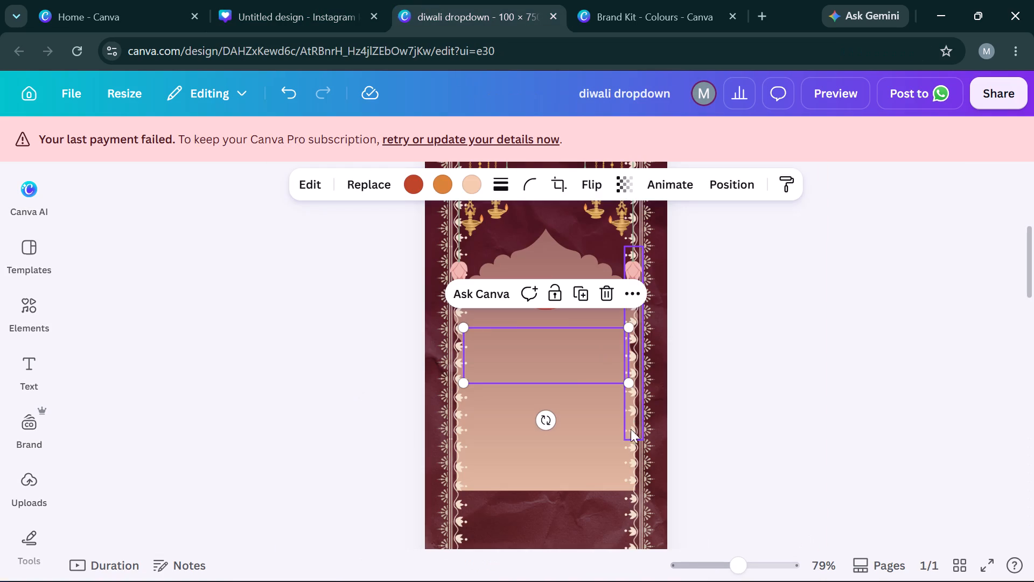
Shrink the petal ornament to slightly narrower than the diya and shift it left towards the arch's centre line.
{"action": "left_click_drag", "start_coordinate": [460, 383], "coordinate": [500, 370]}
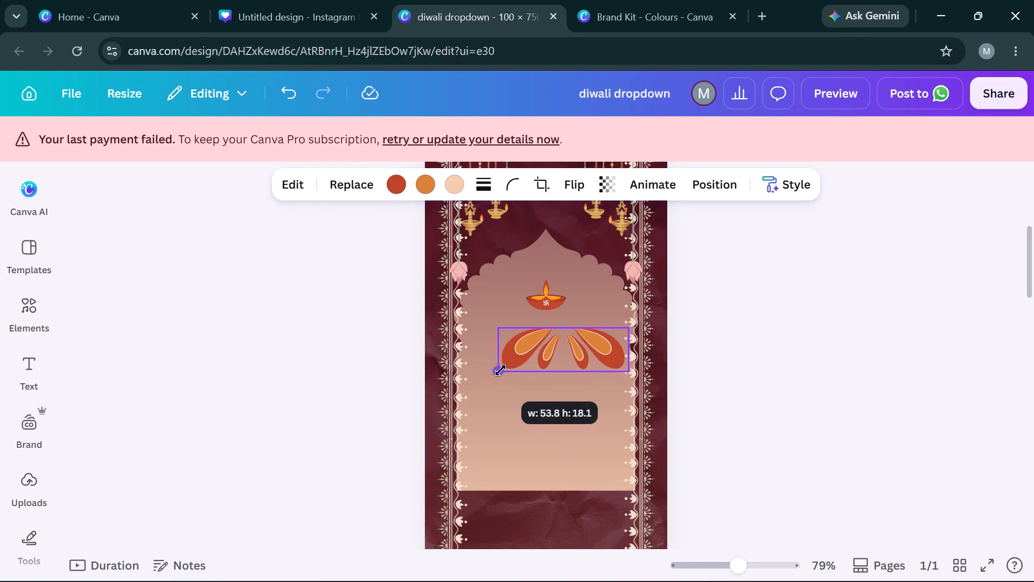
{"action": "left_click_drag", "start_coordinate": [500, 370], "coordinate": [602, 359]}
{"action": "key", "text": "Left"}
{"action": "key", "text": "Left"}
{"action": "key", "text": "Left"}
{"action": "key", "text": "Left"}
{"action": "key", "text": "Left"}
{"action": "key", "text": "Left"}
{"action": "key", "text": "Left"}
{"action": "key", "text": "Left"}
{"action": "key", "text": "Left"}
{"action": "key", "text": "Left"}
{"action": "key", "text": "Left"}
{"action": "key", "text": "Left"}
{"action": "key", "text": "Left"}
{"action": "key", "text": "Left"}
{"action": "key", "text": "Left"}
{"action": "key", "text": "Left"}
{"action": "key", "text": "Left"}
{"action": "key", "text": "Left"}
{"action": "key", "text": "Left"}
{"action": "key", "text": "Left"}
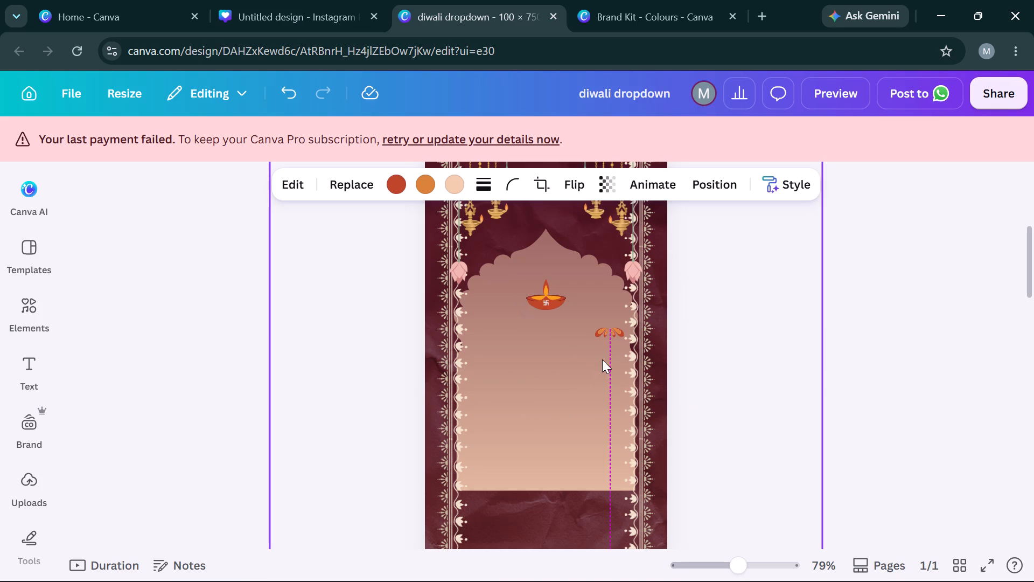
Nudge the orange petal ornament up until it sits centred directly beneath the diya.
{"action": "key", "text": "Up"}
{"action": "key", "text": "Up"}
{"action": "key", "text": "Up"}
{"action": "key", "text": "Up"}
{"action": "key", "text": "Up"}
{"action": "key", "text": "Up"}
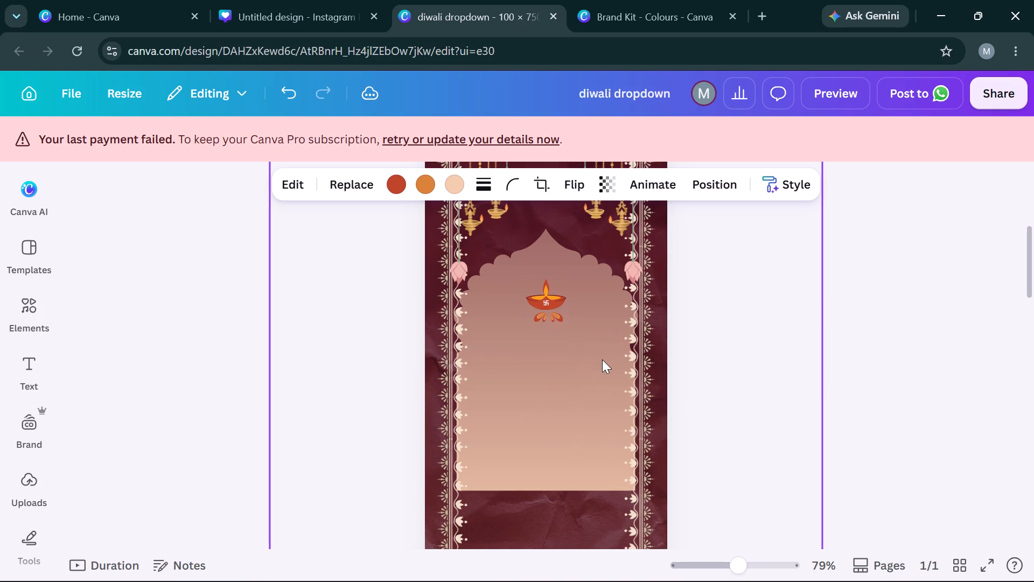
{"action": "key", "text": "Left"}
{"action": "key", "text": "Up"}
{"action": "left_click", "coordinate": [756, 366]}
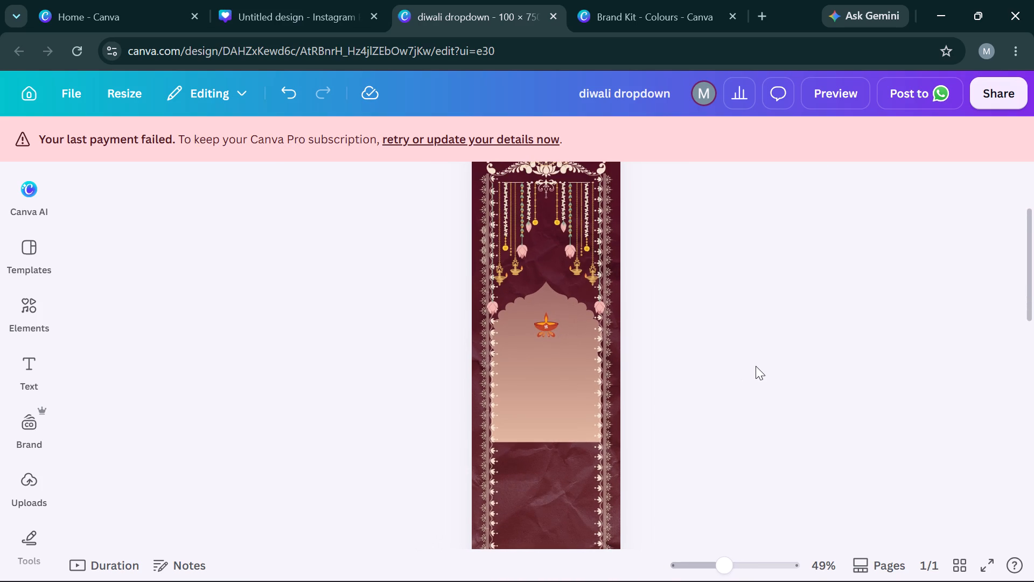
Select the peach arch in the layer order, beneath the maroon gradient.
{"action": "scroll", "coordinate": [756, 366], "scroll_direction": "down", "scroll_amount": 1}
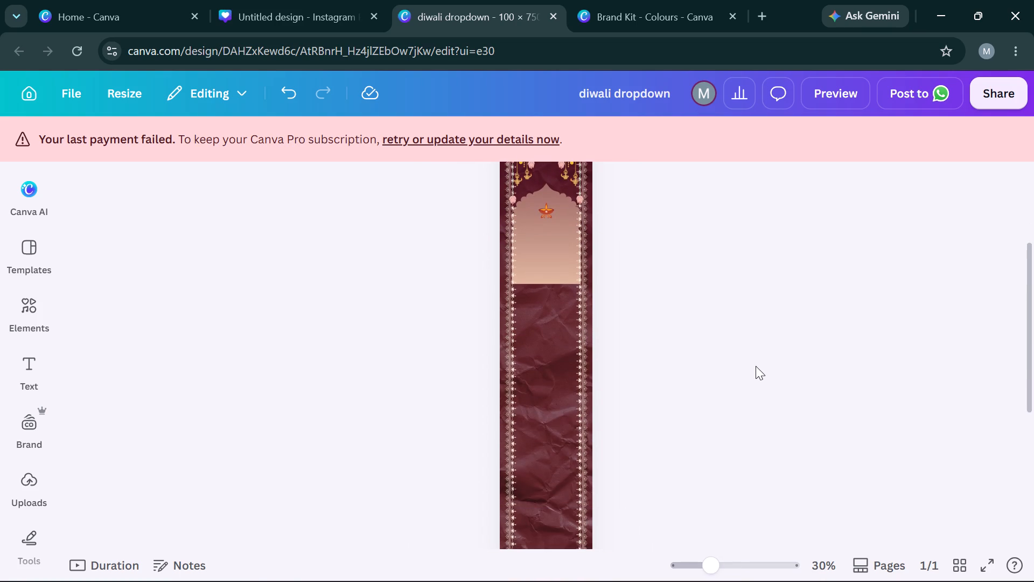
{"action": "scroll", "coordinate": [756, 366], "scroll_direction": "down", "scroll_amount": 1}
{"action": "left_click", "coordinate": [535, 274]}
{"action": "left_click", "coordinate": [690, 189]}
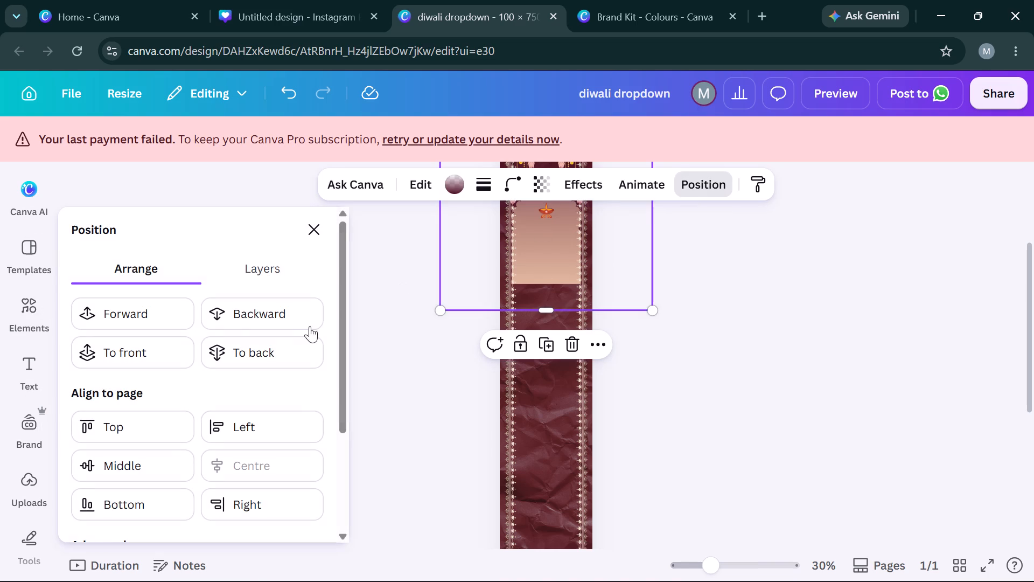
{"action": "left_click", "coordinate": [274, 265]}
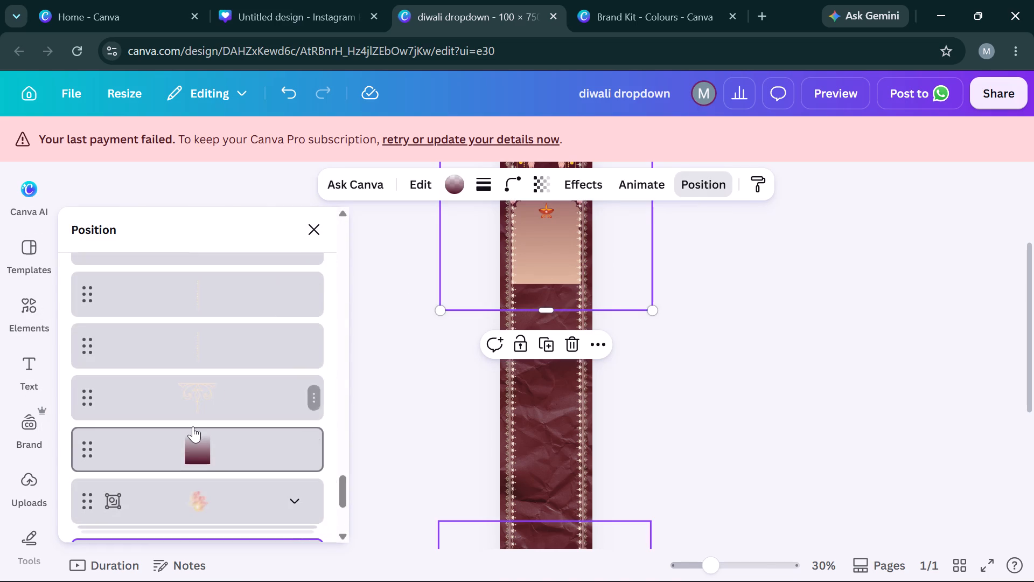
{"action": "scroll", "coordinate": [193, 426], "scroll_direction": "down", "scroll_amount": 4}
{"action": "left_click", "coordinate": [206, 405]}
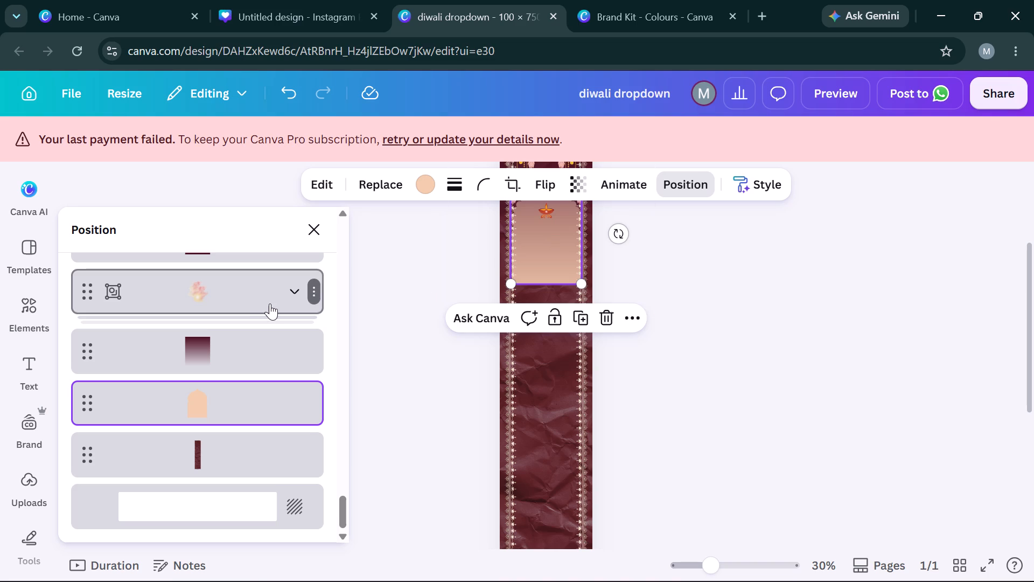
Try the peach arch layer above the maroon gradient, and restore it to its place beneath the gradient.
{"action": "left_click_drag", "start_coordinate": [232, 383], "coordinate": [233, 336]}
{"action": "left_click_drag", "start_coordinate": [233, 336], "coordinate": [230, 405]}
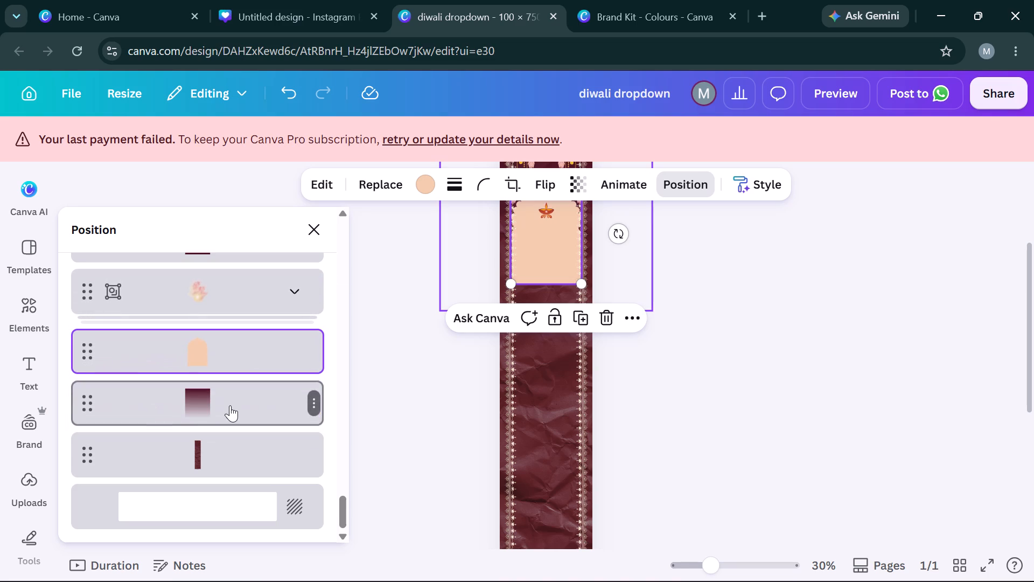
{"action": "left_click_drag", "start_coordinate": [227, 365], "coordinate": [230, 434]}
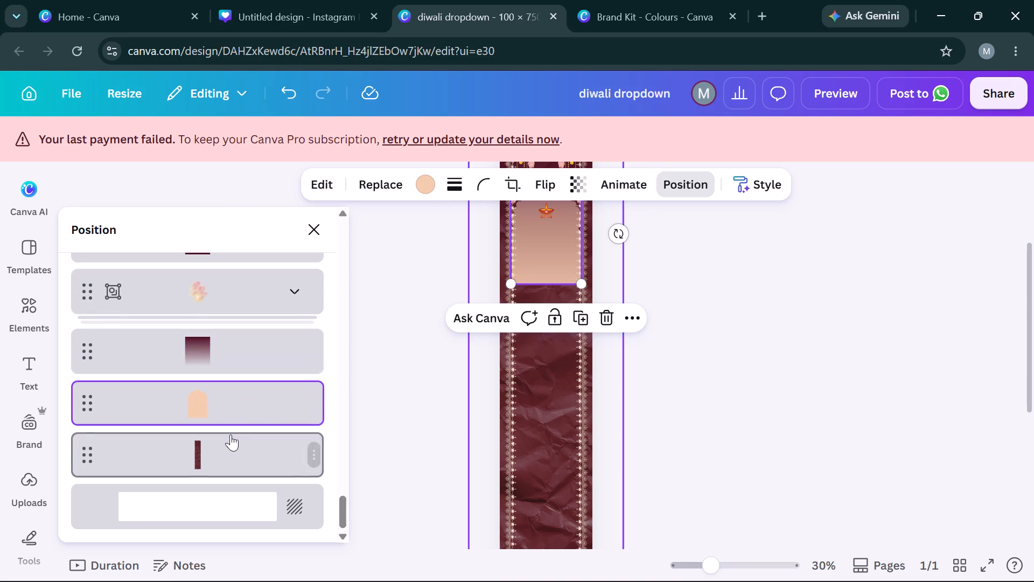
Duplicate the peach arch and place the copy lower down, overlapping the original's bottom edge.
{"action": "left_click", "coordinate": [232, 399]}
{"action": "key", "text": "ctrl+c"}
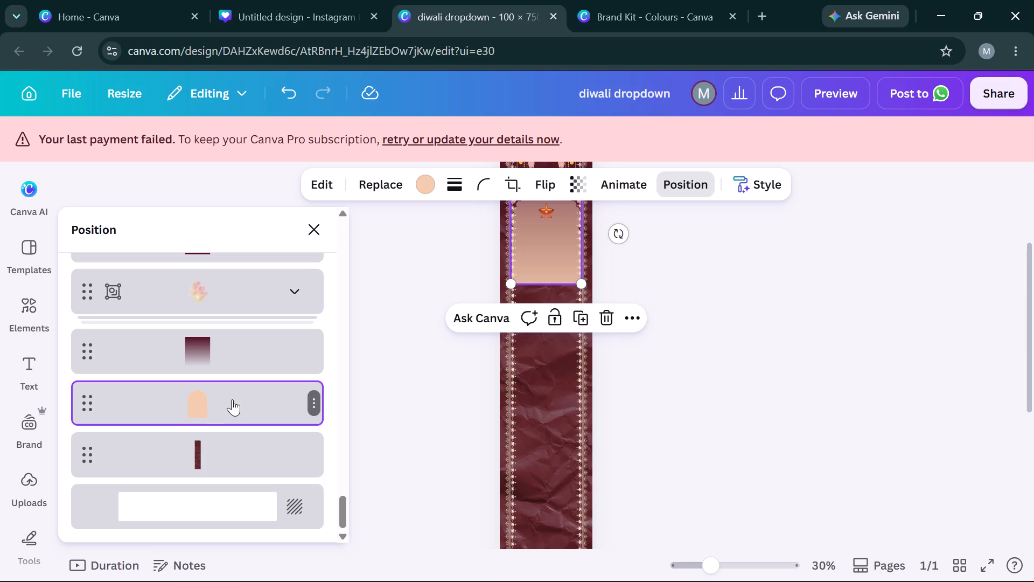
{"action": "key", "text": "ctrl+v"}
{"action": "left_click_drag", "start_coordinate": [544, 245], "coordinate": [542, 257]}
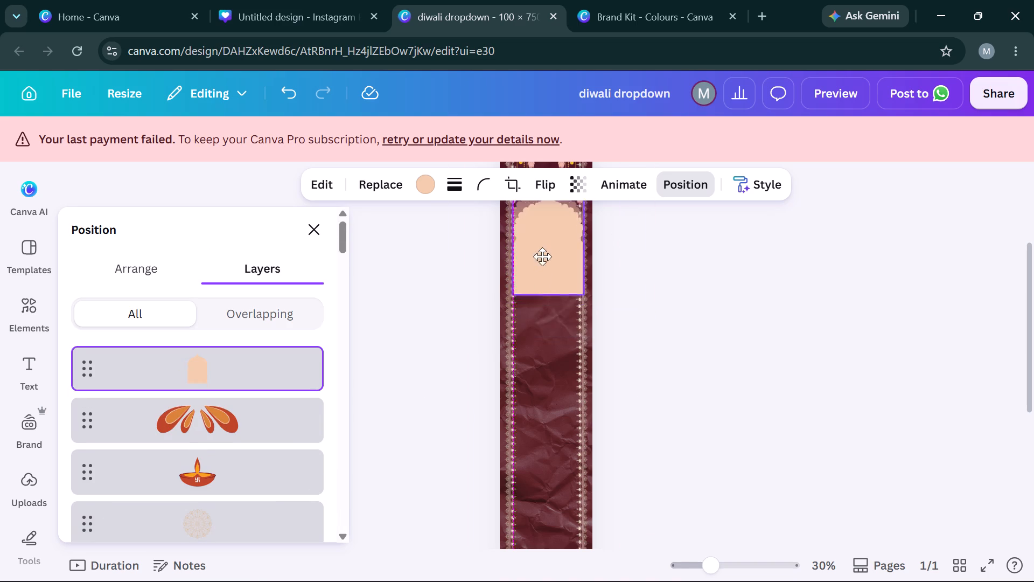
{"action": "left_click_drag", "start_coordinate": [542, 257], "coordinate": [536, 308]}
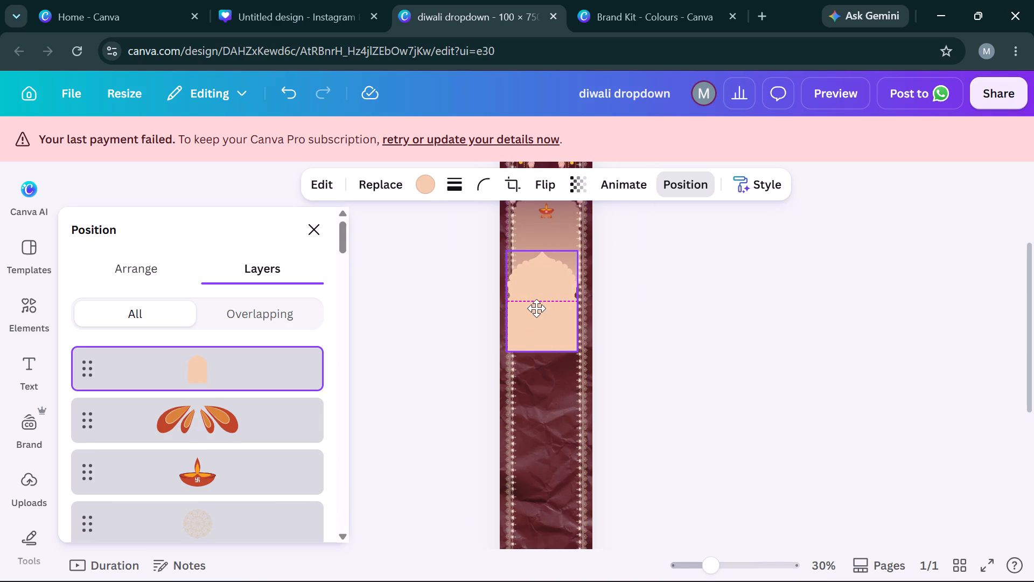
{"action": "left_click_drag", "start_coordinate": [536, 308], "coordinate": [539, 308]}
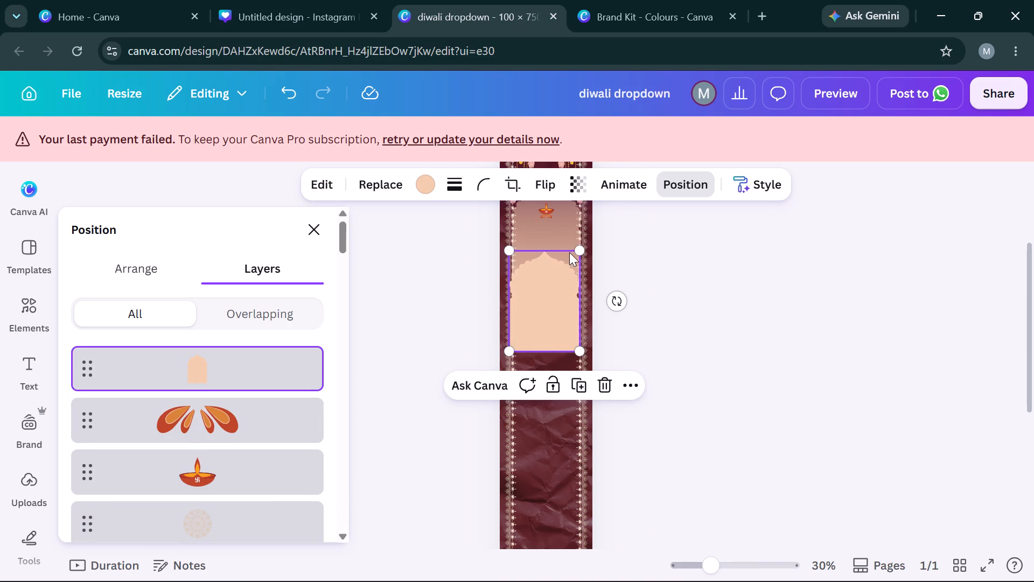
Crop the scalloped top and both side edges off the arch copy, leaving a plain peach rectangle, and copy it.
{"action": "double_click", "coordinate": [543, 284]}
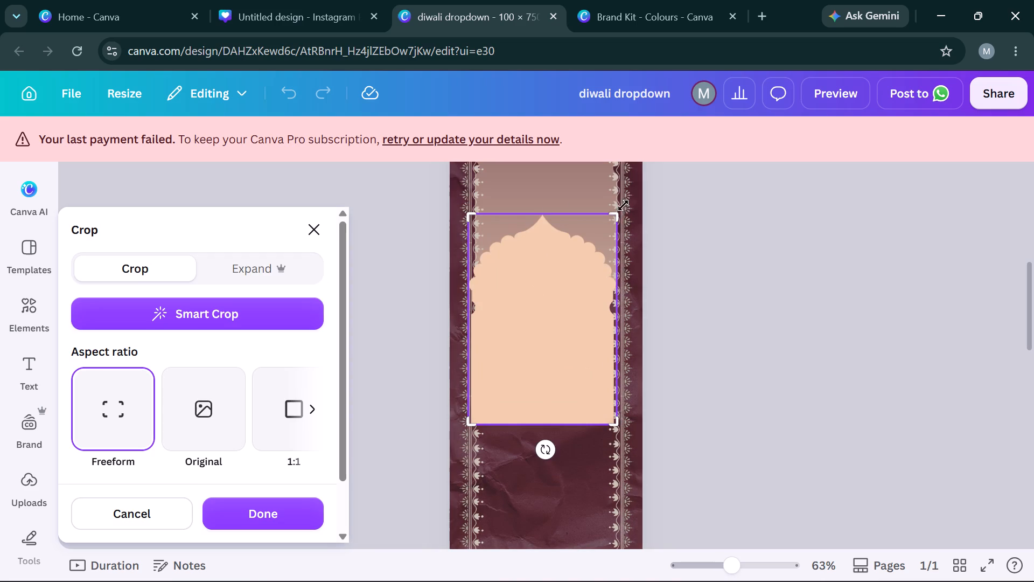
{"action": "left_click_drag", "start_coordinate": [618, 217], "coordinate": [621, 329]}
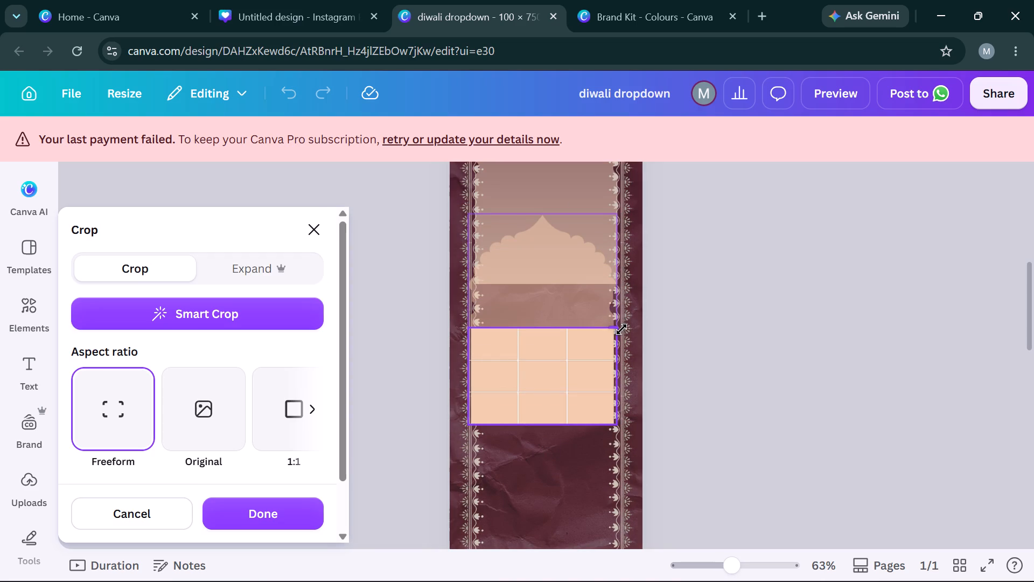
{"action": "left_click_drag", "start_coordinate": [621, 329], "coordinate": [607, 328]}
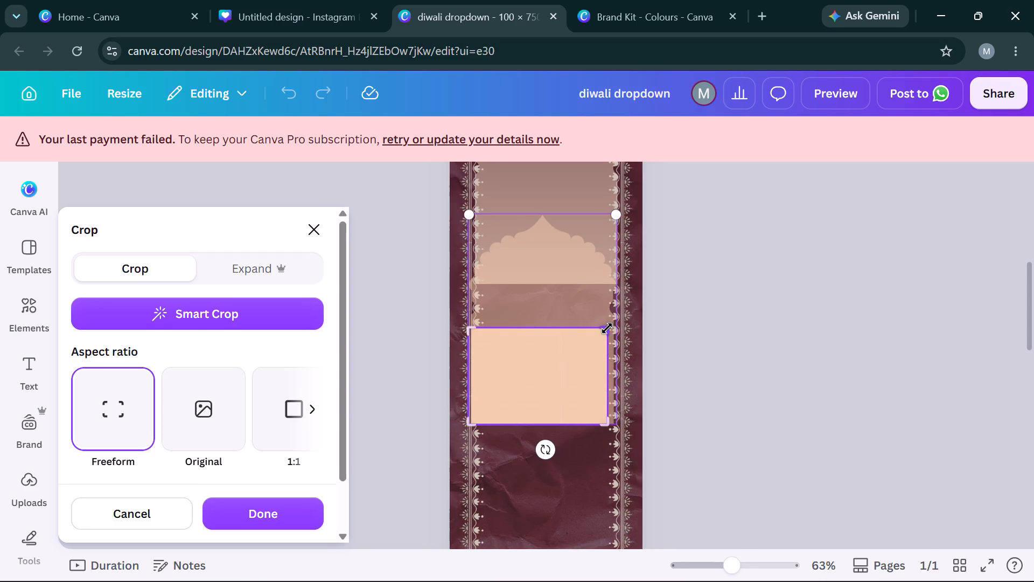
{"action": "left_click_drag", "start_coordinate": [474, 328], "coordinate": [480, 328]}
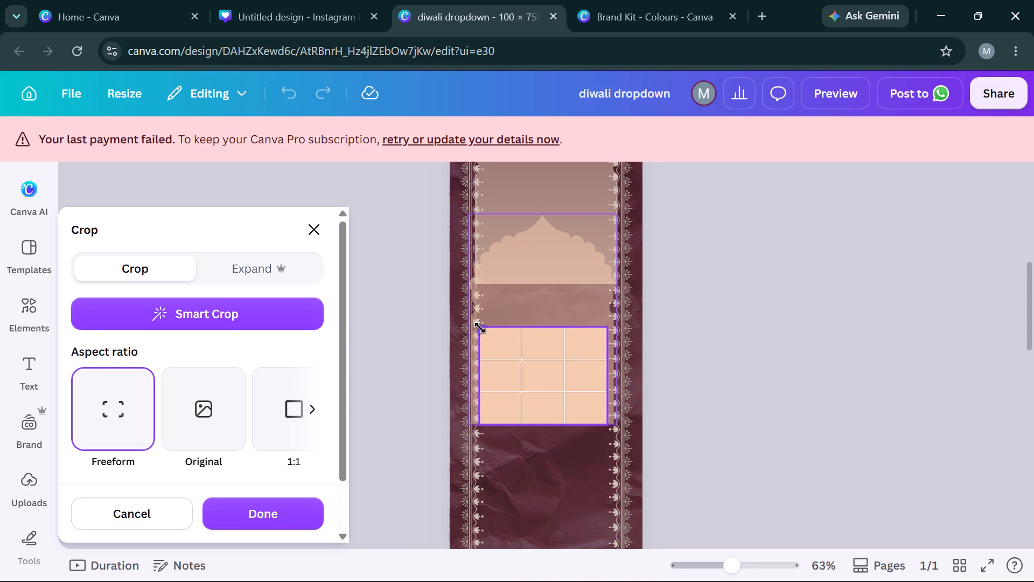
{"action": "left_click_drag", "start_coordinate": [480, 328], "coordinate": [478, 322]}
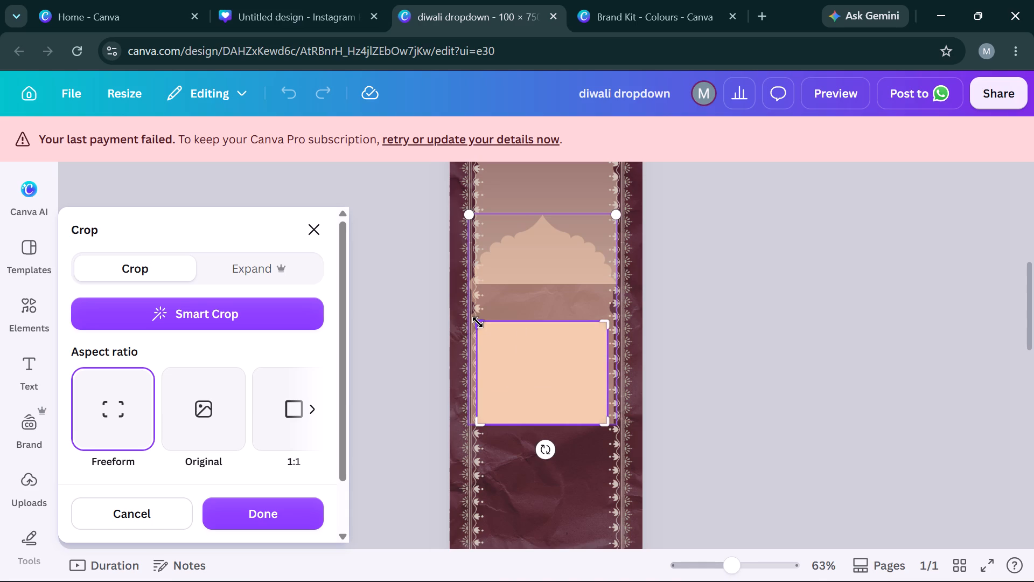
{"action": "key", "text": "ctrl+c"}
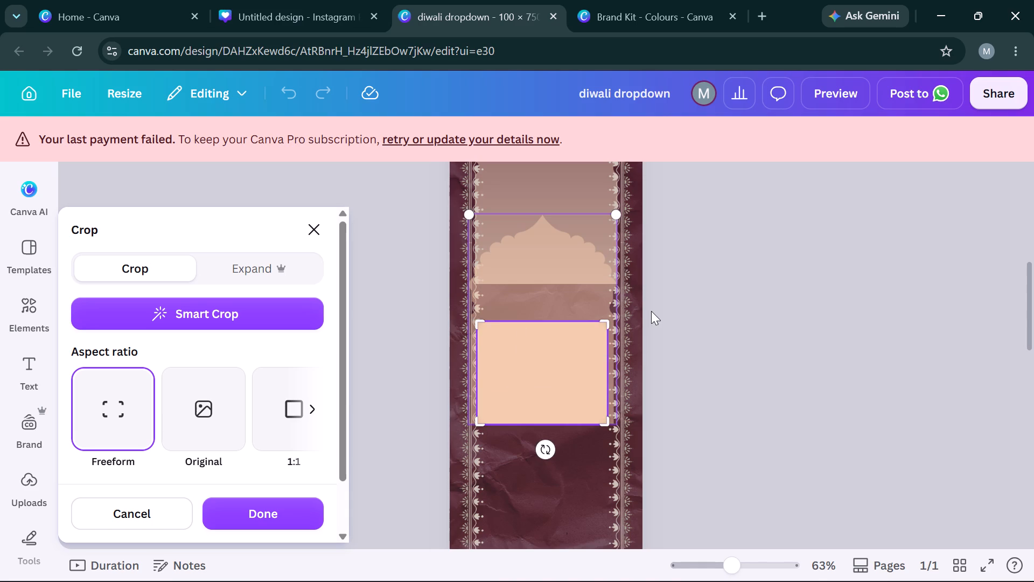
{"action": "left_click", "coordinate": [651, 311]}
{"action": "key", "text": "ctrl+c"}
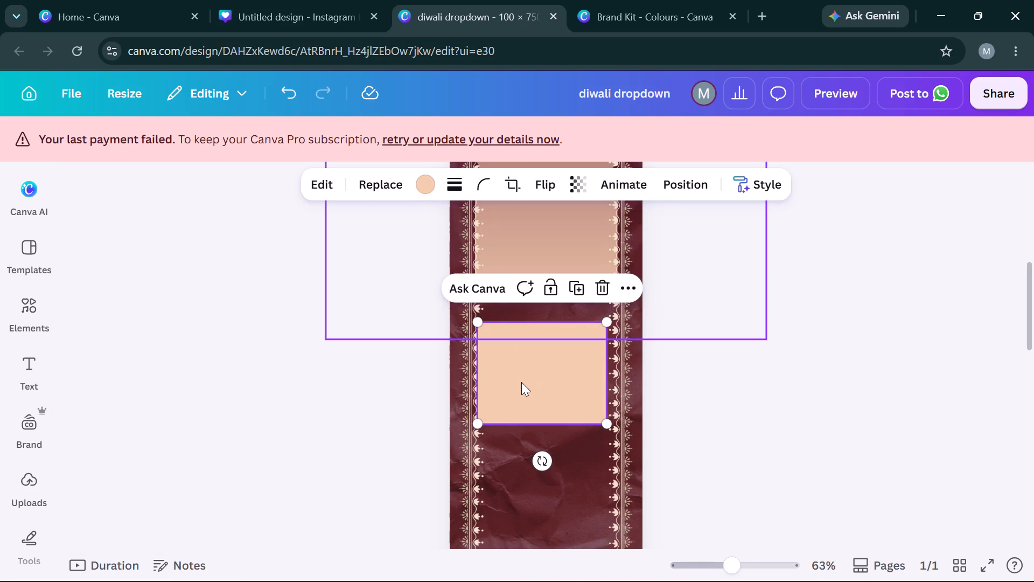
Enlarge the peach rectangle to the arch's width and centre it flush against the arch's bottom edge.
{"action": "left_click_drag", "start_coordinate": [521, 382], "coordinate": [520, 349]}
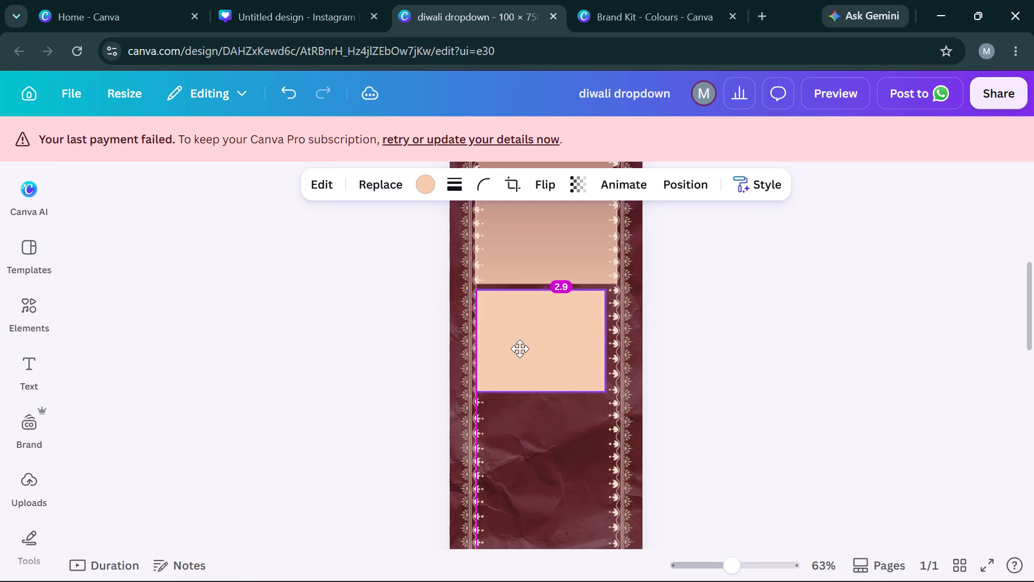
{"action": "left_click_drag", "start_coordinate": [520, 349], "coordinate": [520, 343]}
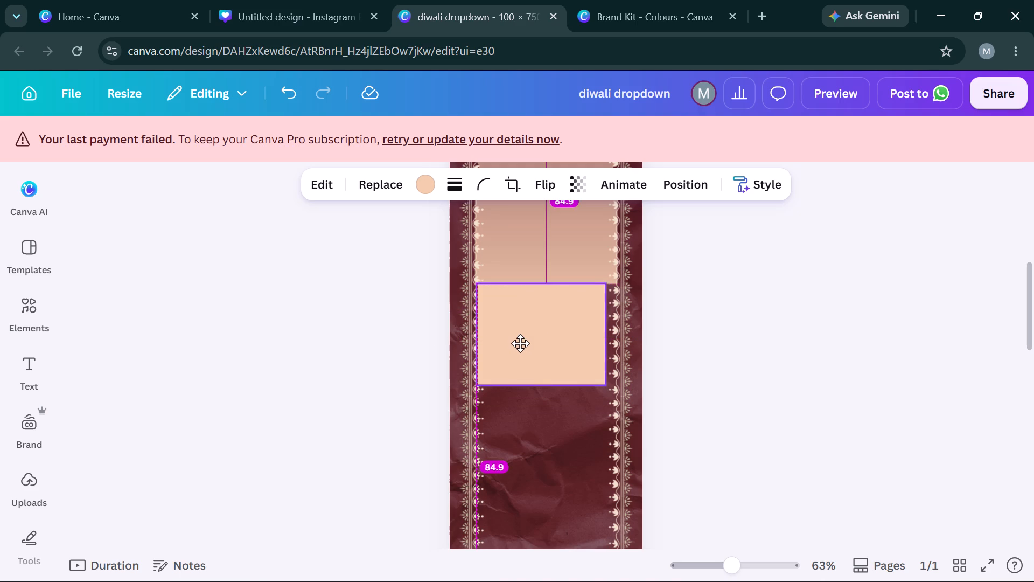
{"action": "left_click_drag", "start_coordinate": [520, 343], "coordinate": [519, 348]}
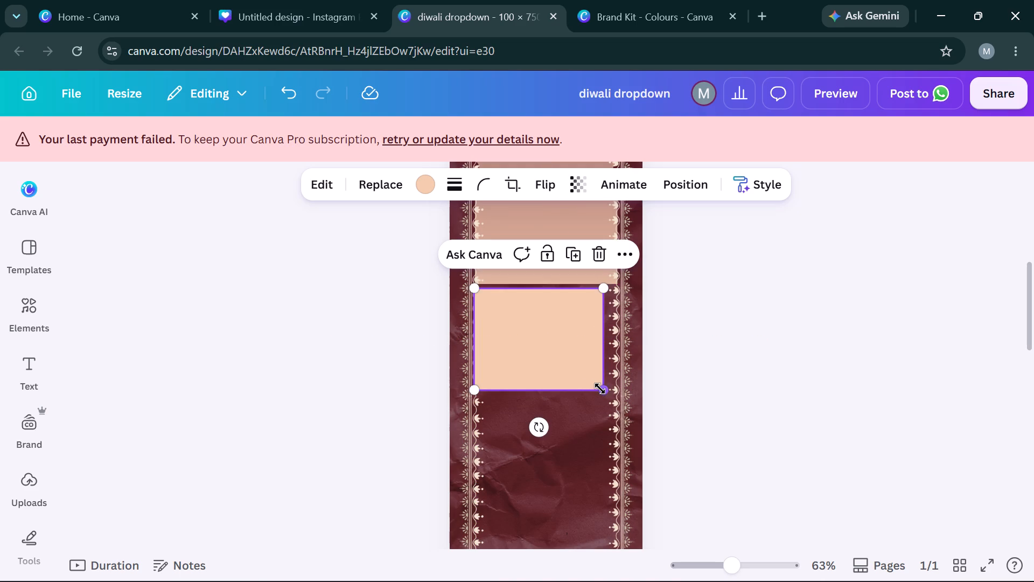
{"action": "left_click_drag", "start_coordinate": [600, 389], "coordinate": [619, 396]}
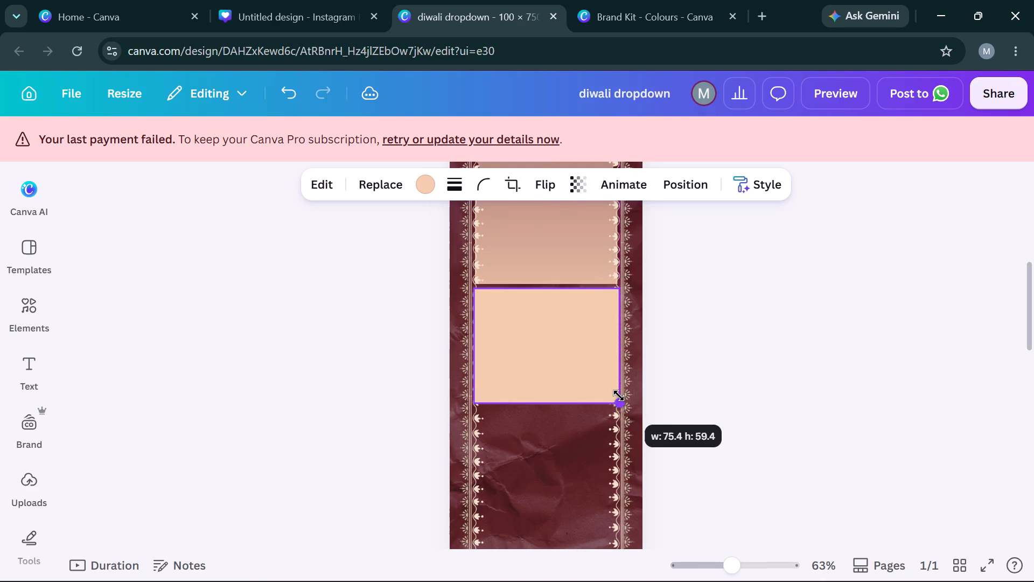
{"action": "left_click_drag", "start_coordinate": [619, 396], "coordinate": [616, 394]}
{"action": "left_click", "coordinate": [583, 337]}
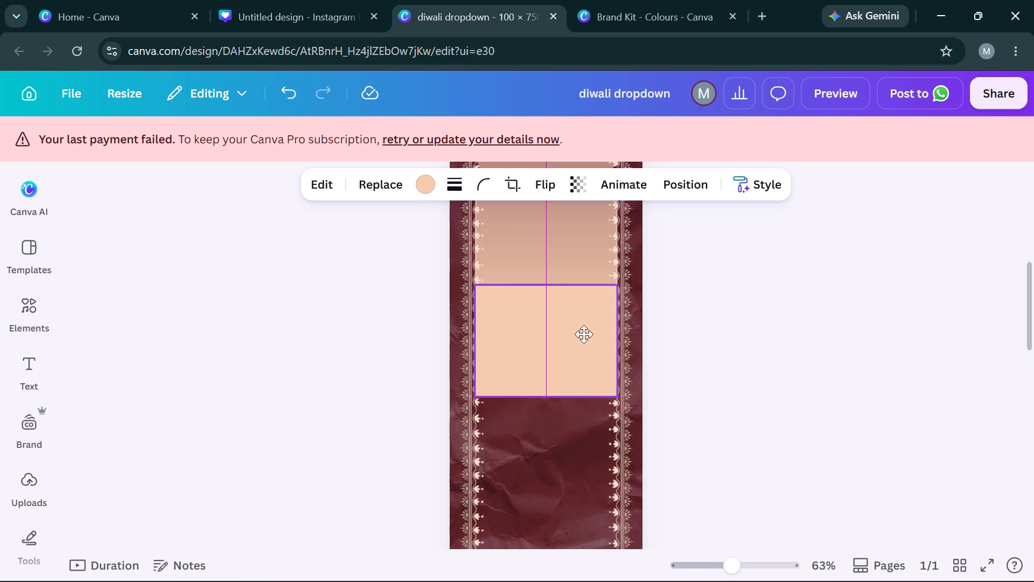
{"action": "left_click", "coordinate": [777, 390]}
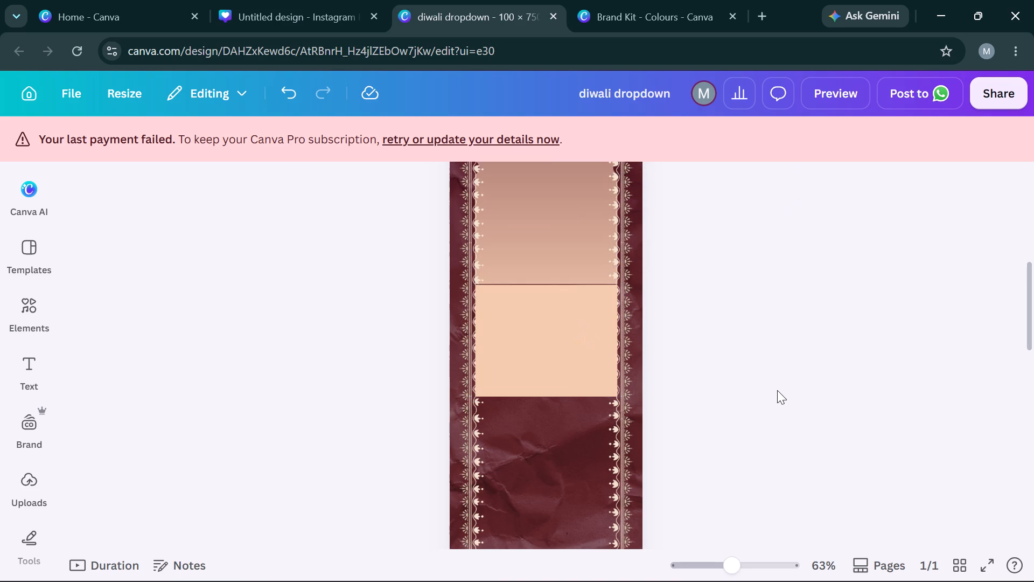
{"action": "left_click", "coordinate": [777, 390]}
{"action": "left_click", "coordinate": [554, 376]}
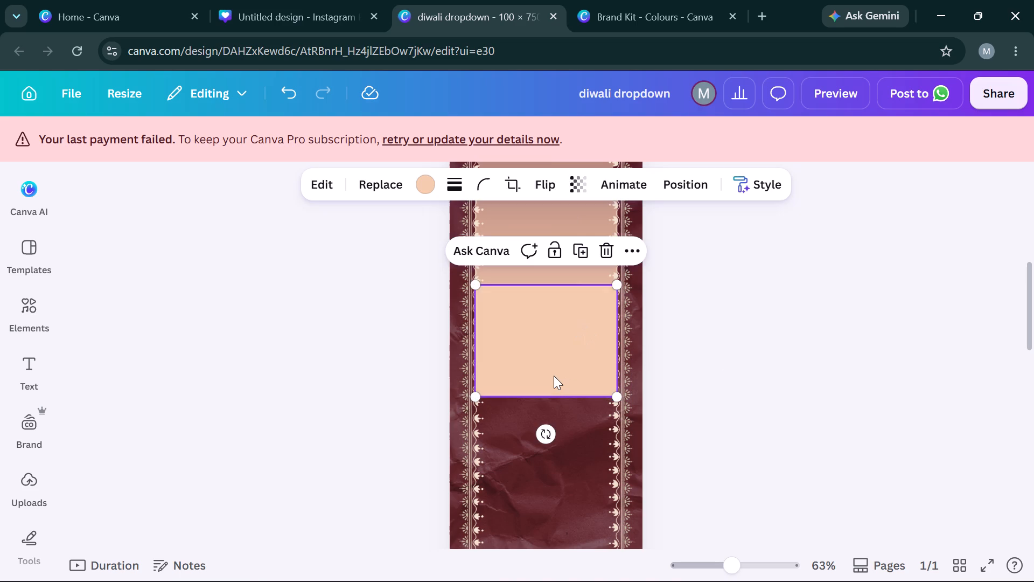
{"action": "key", "text": "Up"}
{"action": "left_click", "coordinate": [761, 363]}
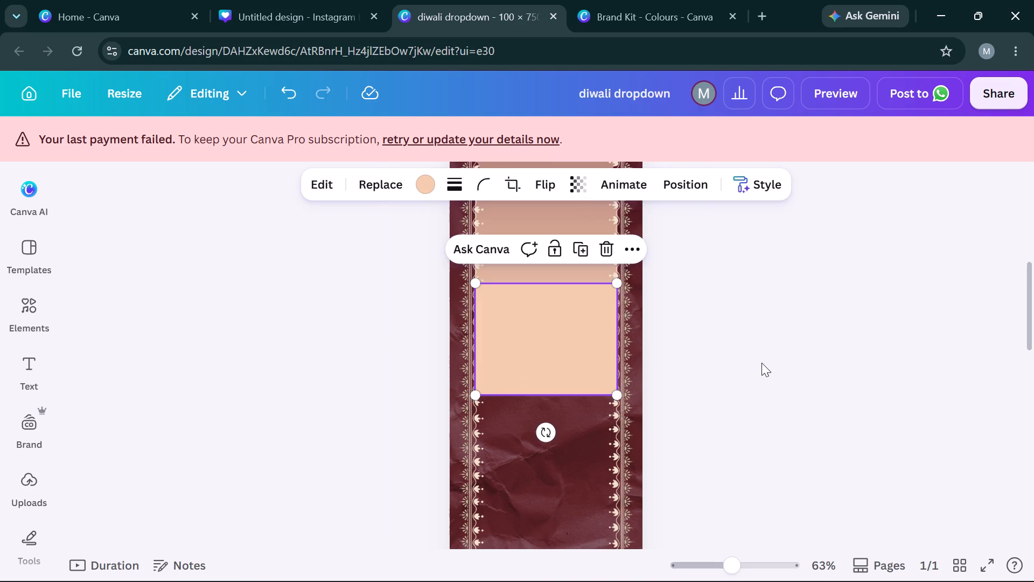
Send the peach rectangle below the arch to the back, and bring it forward one level, just above the maroon paper background.
{"action": "left_click", "coordinate": [553, 349]}
{"action": "left_click", "coordinate": [678, 188]}
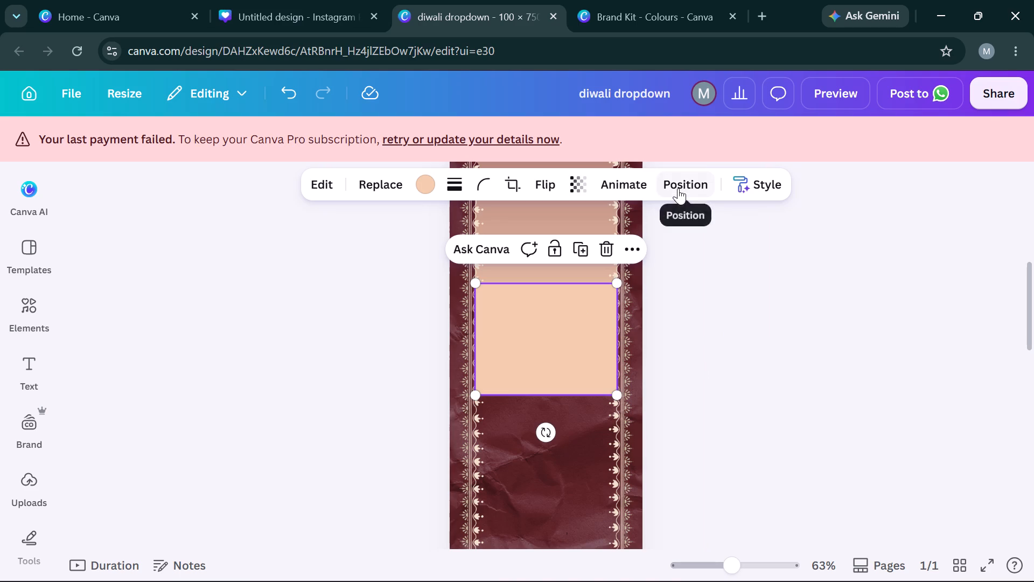
{"action": "left_click", "coordinate": [166, 259]}
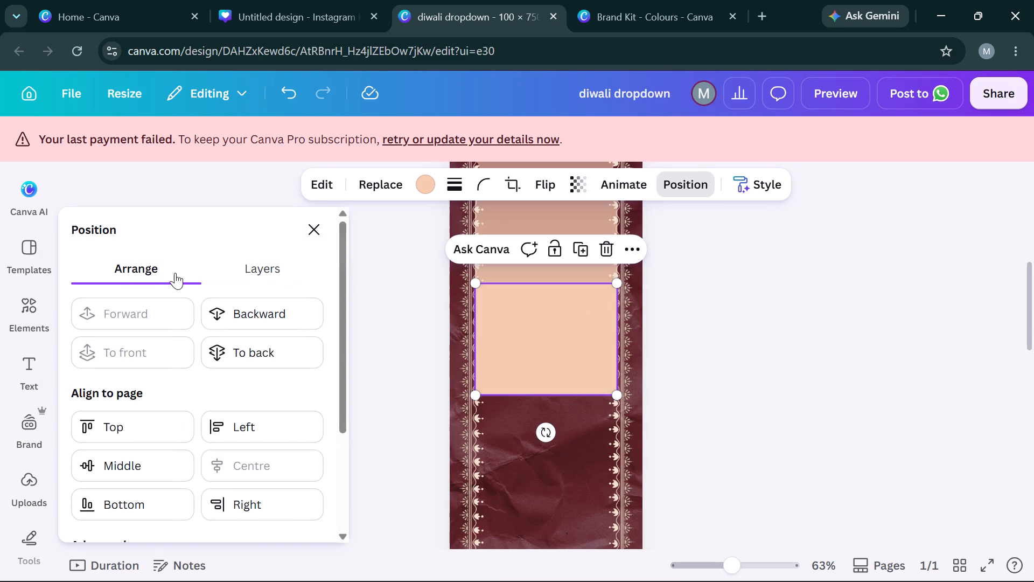
{"action": "left_click", "coordinate": [238, 347]}
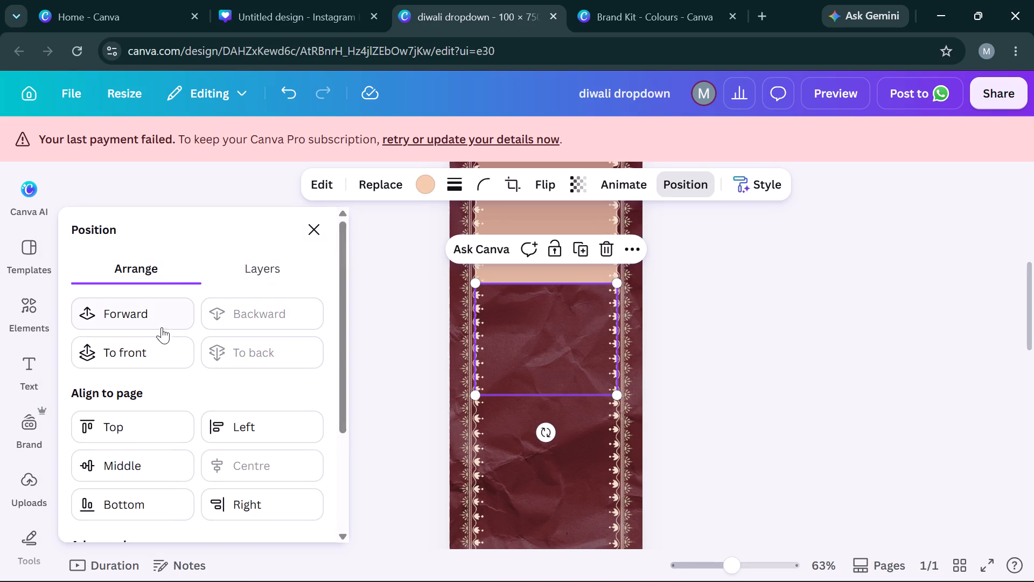
{"action": "left_click", "coordinate": [162, 327]}
{"action": "left_click", "coordinate": [865, 352]}
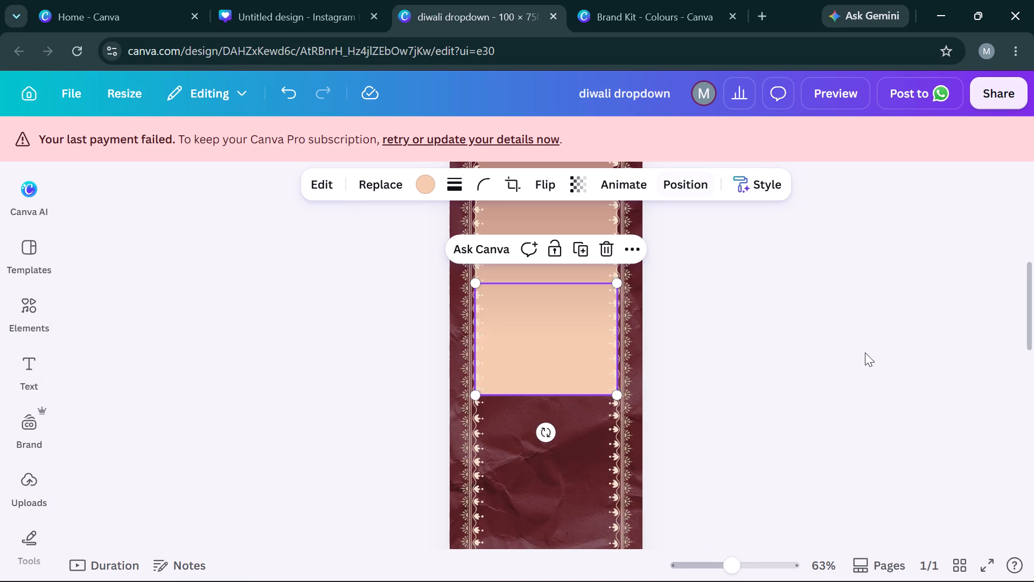
{"action": "left_click", "coordinate": [865, 352]}
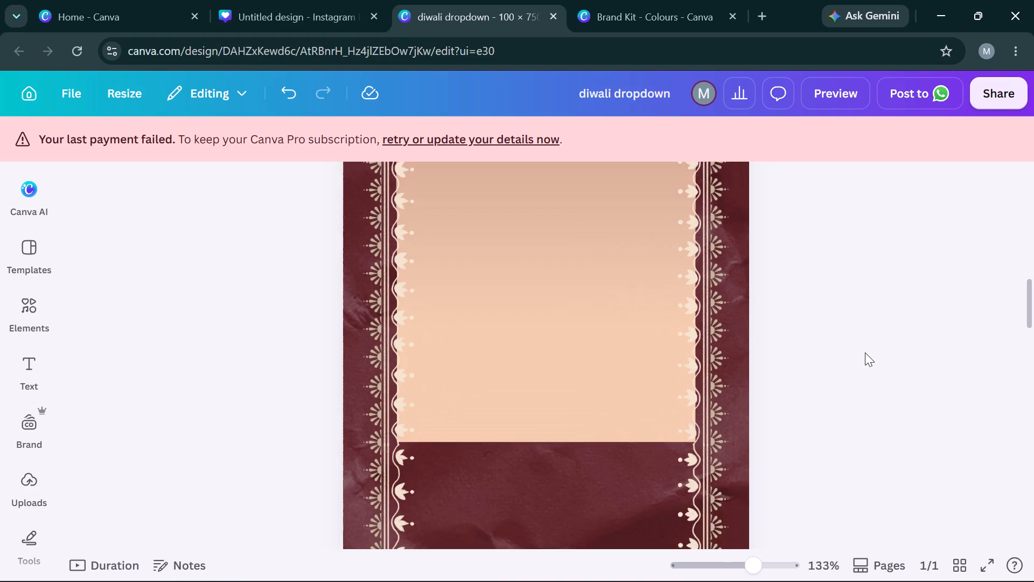
Duplicate the lower peach rectangle and centre the copy horizontally on the banner, in line with the original.
{"action": "scroll", "coordinate": [865, 352], "scroll_direction": "up", "scroll_amount": 3}
{"action": "scroll", "coordinate": [865, 352], "scroll_direction": "down", "scroll_amount": 3}
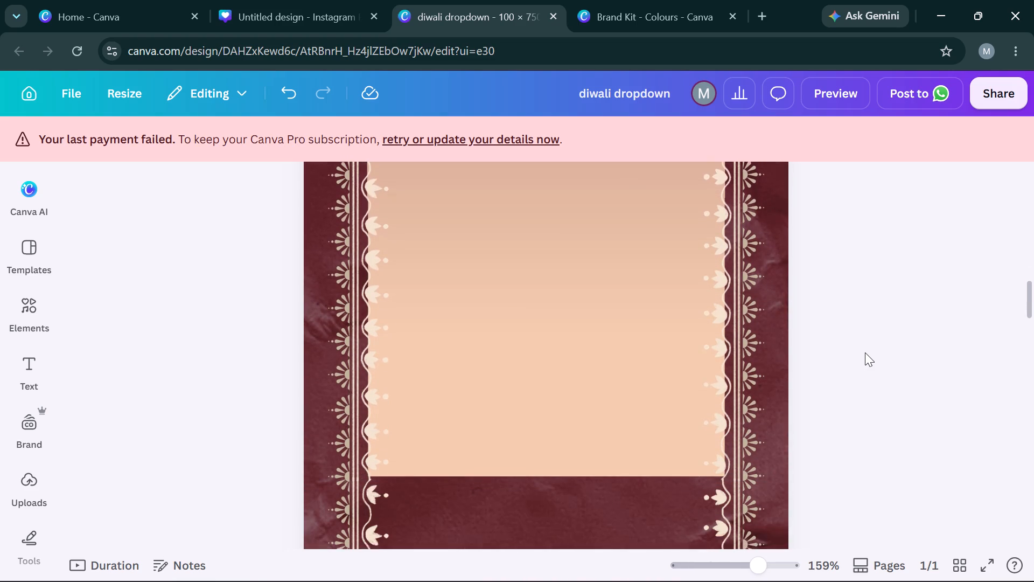
{"action": "scroll", "coordinate": [865, 352], "scroll_direction": "down", "scroll_amount": 1}
{"action": "scroll", "coordinate": [865, 352], "scroll_direction": "up", "scroll_amount": 2}
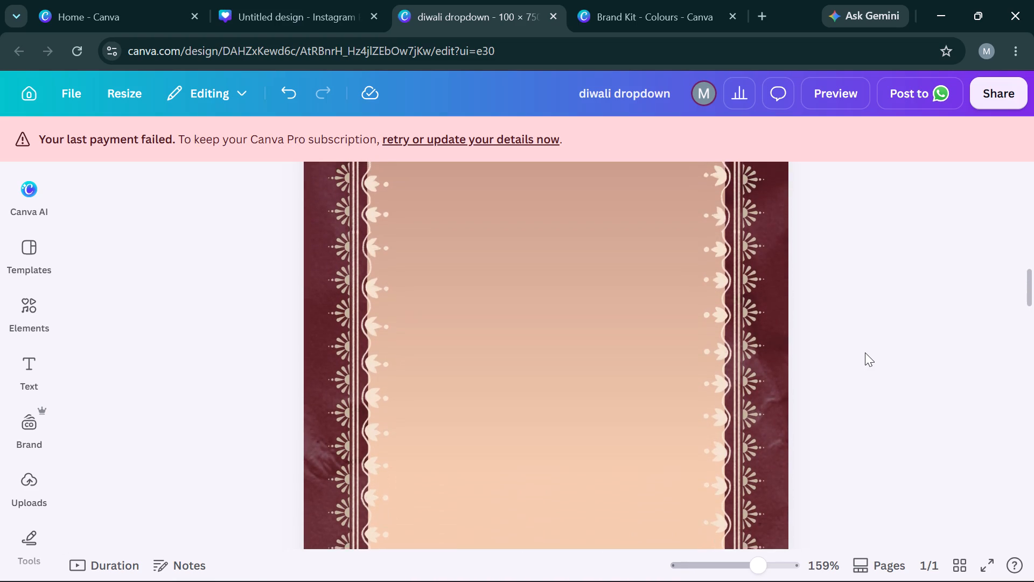
{"action": "scroll", "coordinate": [865, 352], "scroll_direction": "down", "scroll_amount": 4}
{"action": "scroll", "coordinate": [865, 352], "scroll_direction": "up", "scroll_amount": 3}
{"action": "scroll", "coordinate": [865, 352], "scroll_direction": "down", "scroll_amount": 1}
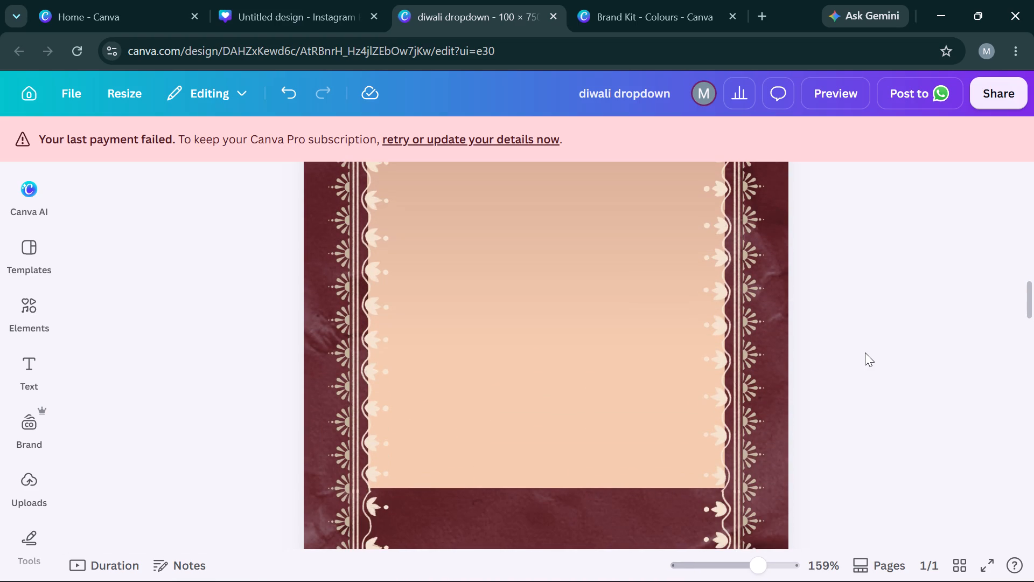
{"action": "scroll", "coordinate": [865, 352], "scroll_direction": "down", "scroll_amount": 1}
{"action": "left_click", "coordinate": [586, 403]}
{"action": "key", "text": "ctrl+c"}
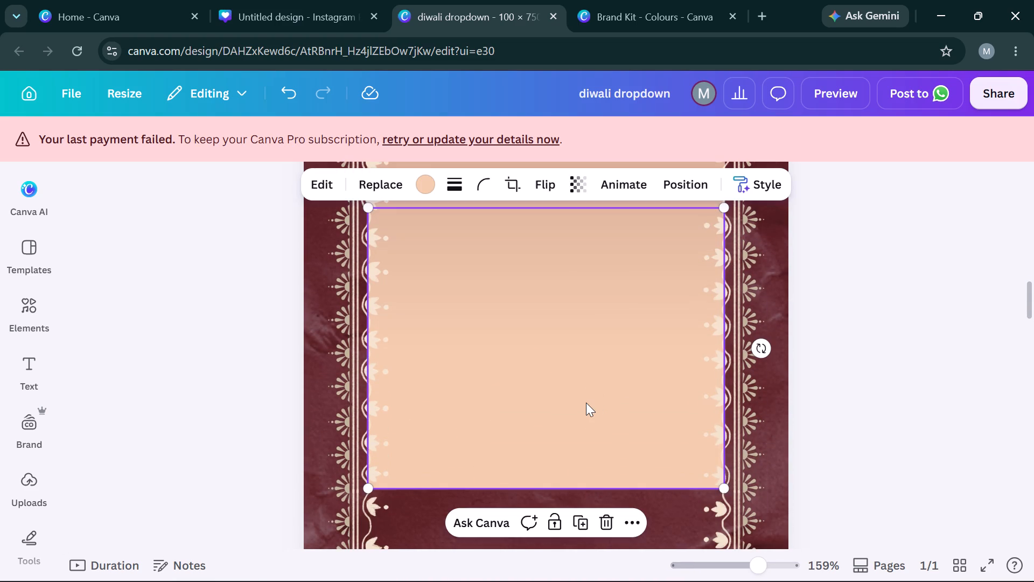
{"action": "key", "text": "ctrl+v"}
{"action": "key", "text": "Left"}
{"action": "key", "text": "Left"}
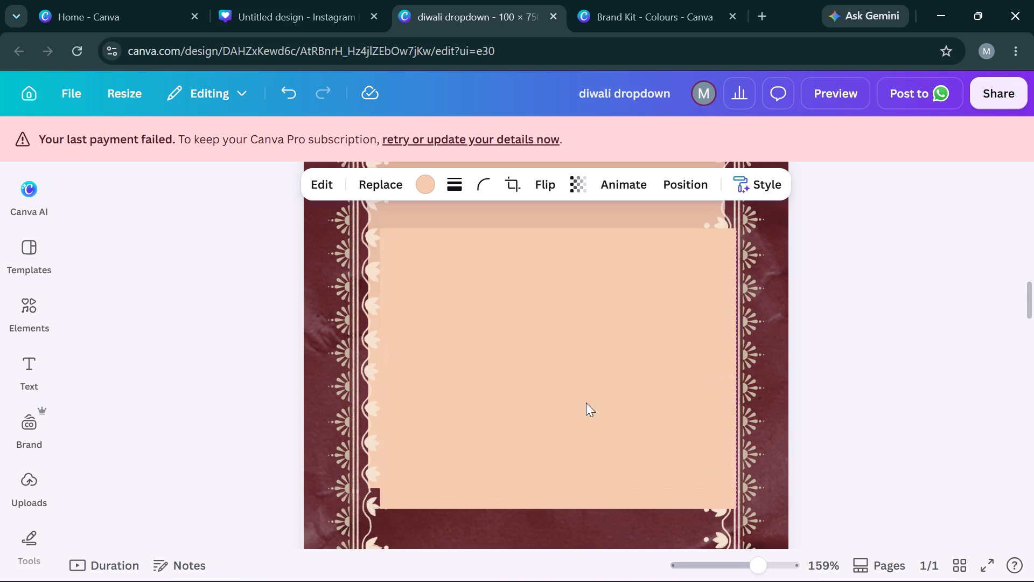
{"action": "key", "text": "Left"}
{"action": "key", "text": "Left"}
{"action": "key", "text": "Left"}
{"action": "key", "text": "Right"}
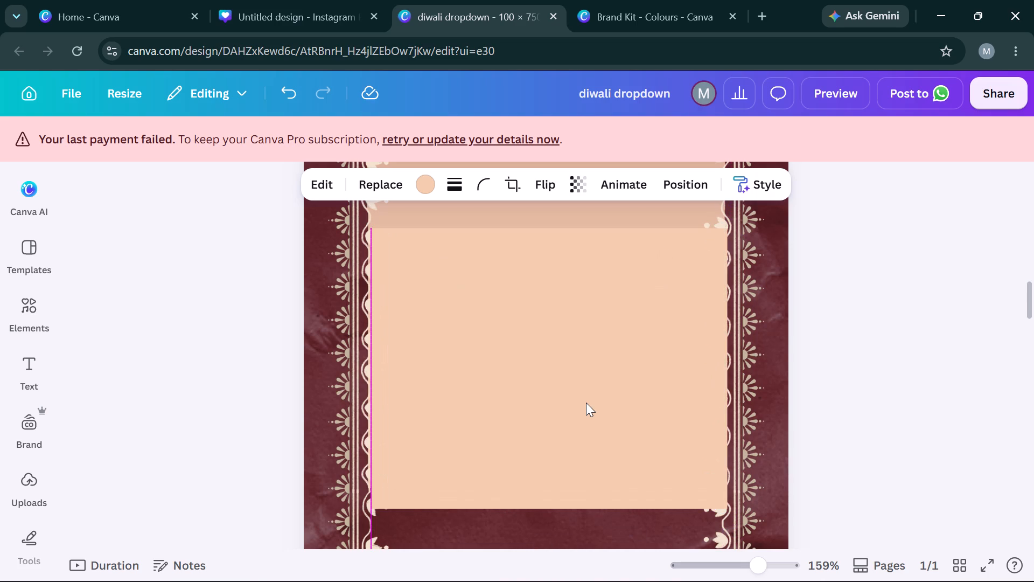
{"action": "left_click", "coordinate": [586, 403]}
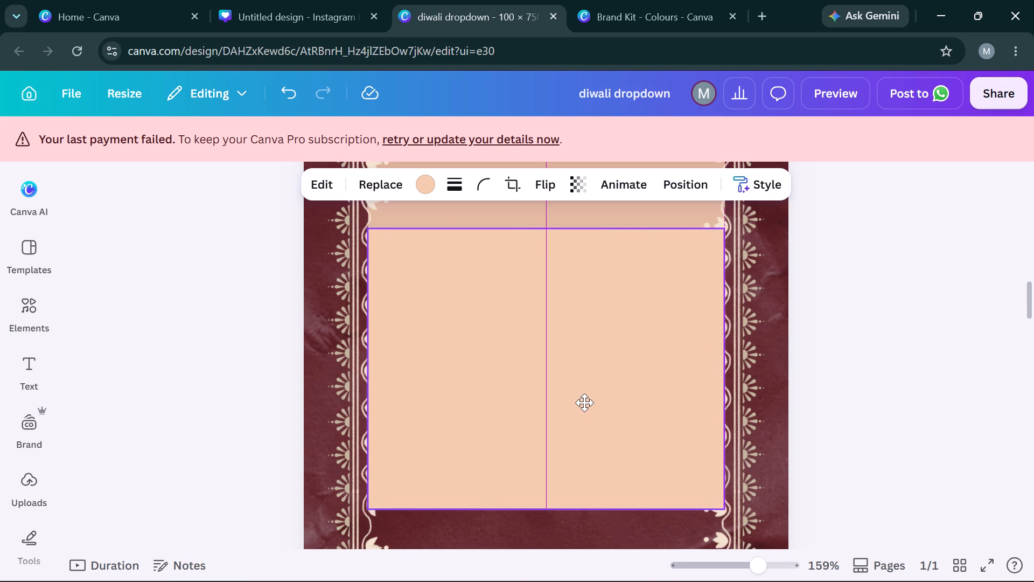
Move the peach rectangle copy down until its top edge meets the original's bottom edge without a gap.
{"action": "key", "text": "Down"}
{"action": "key", "text": "Down"}
{"action": "key", "text": "Down"}
{"action": "key", "text": "Down"}
{"action": "key", "text": "Down"}
{"action": "key", "text": "Down"}
{"action": "key", "text": "Down"}
{"action": "key", "text": "Down"}
{"action": "key", "text": "Down"}
{"action": "key", "text": "Down"}
{"action": "key", "text": "Down"}
{"action": "key", "text": "Down"}
{"action": "key", "text": "Down"}
{"action": "key", "text": "Down"}
{"action": "key", "text": "Down"}
{"action": "key", "text": "Down"}
{"action": "key", "text": "Down"}
{"action": "key", "text": "Down"}
{"action": "key", "text": "Down"}
{"action": "key", "text": "Down"}
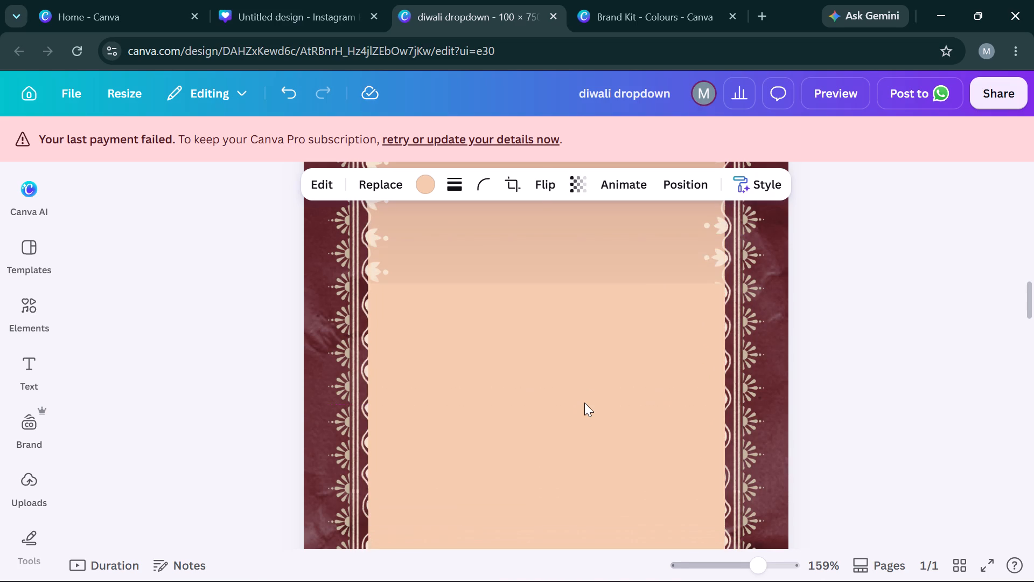
{"action": "key", "text": "Down"}
{"action": "key", "text": "Down"}
{"action": "key", "text": "Down"}
{"action": "key", "text": "Down"}
{"action": "key", "text": "Down"}
{"action": "key", "text": "Down"}
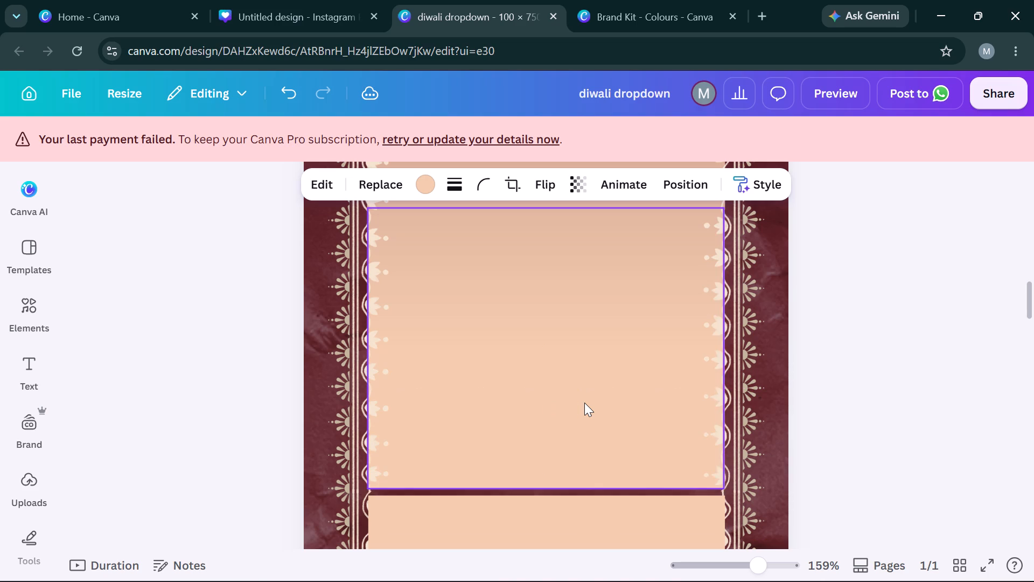
{"action": "key", "text": "Up"}
{"action": "key", "text": "Up"}
{"action": "left_click", "coordinate": [878, 429]}
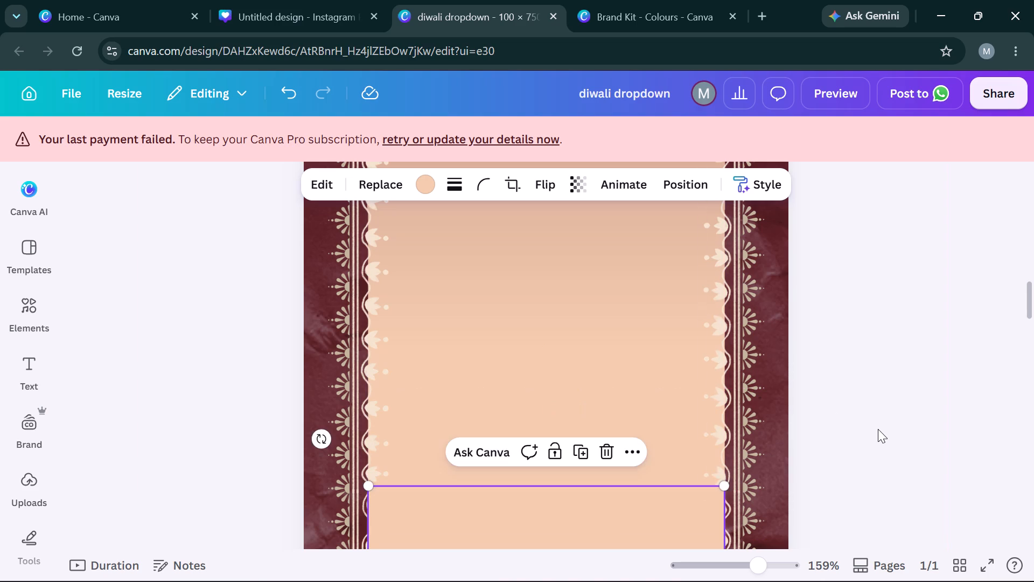
Send the new peach rectangle to the back, and bring it forward one level so it sits between the maroon background and the borders.
{"action": "scroll", "coordinate": [878, 429], "scroll_direction": "down", "scroll_amount": 3}
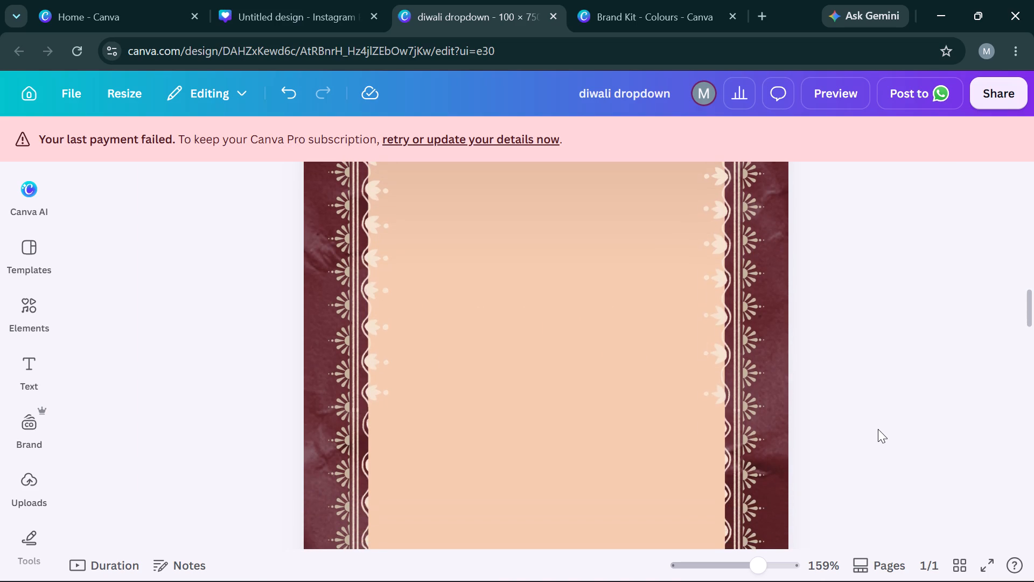
{"action": "left_click", "coordinate": [637, 455]}
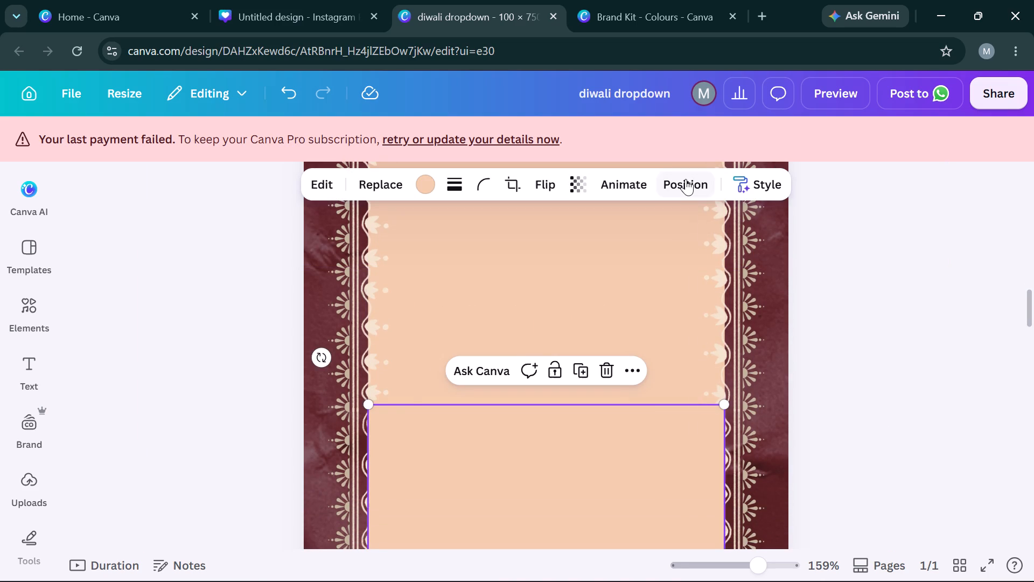
{"action": "left_click", "coordinate": [686, 179]}
{"action": "left_click", "coordinate": [275, 341]}
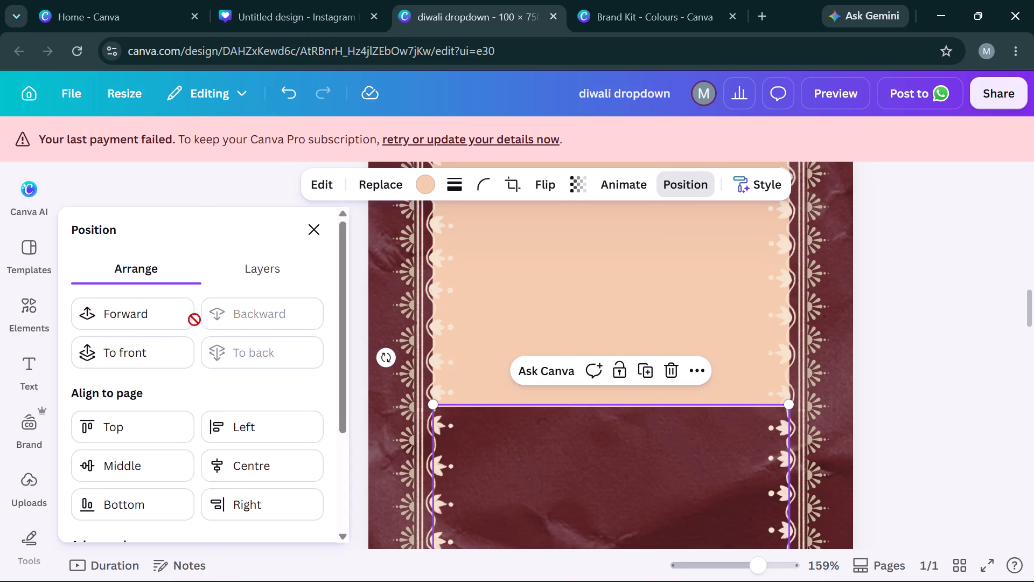
{"action": "left_click", "coordinate": [143, 320]}
{"action": "left_click", "coordinate": [877, 330]}
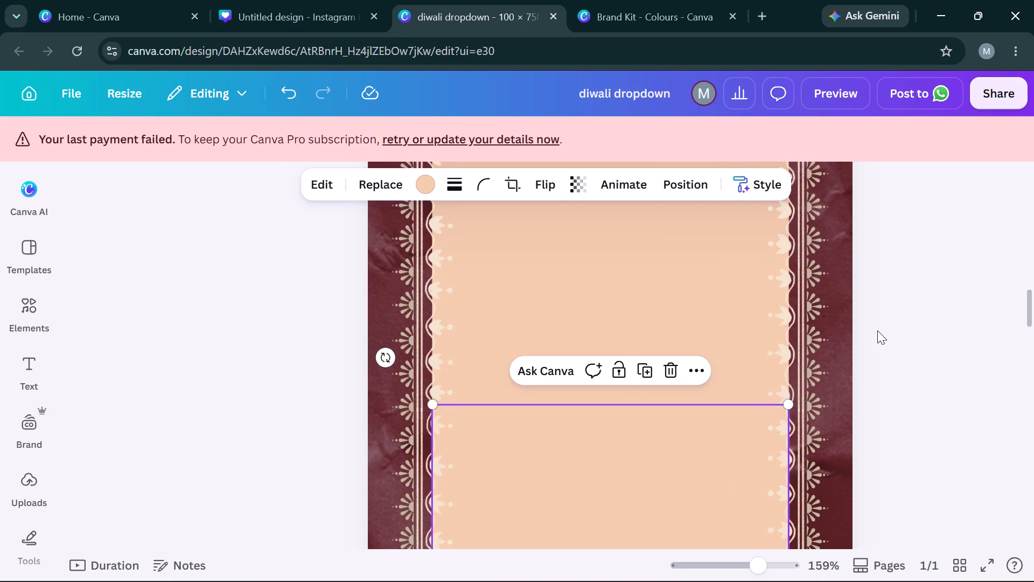
{"action": "right_click", "coordinate": [877, 330]}
{"action": "left_click", "coordinate": [953, 319]}
{"action": "left_click", "coordinate": [953, 319]}
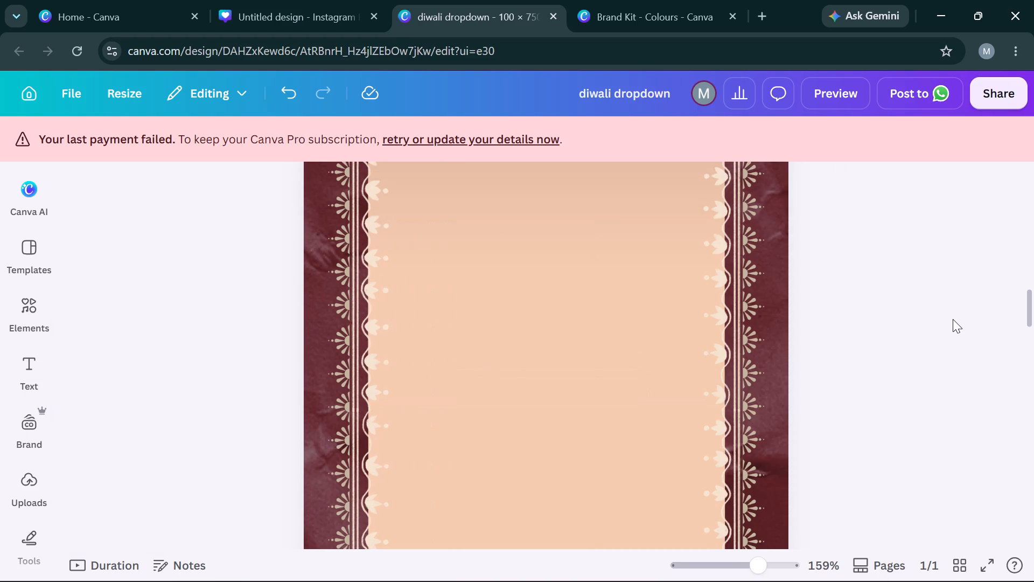
Examine the extended peach panel across the whole banner, and check the rectangle joins and border edges up close.
{"action": "scroll", "coordinate": [953, 319], "scroll_direction": "down", "scroll_amount": 1}
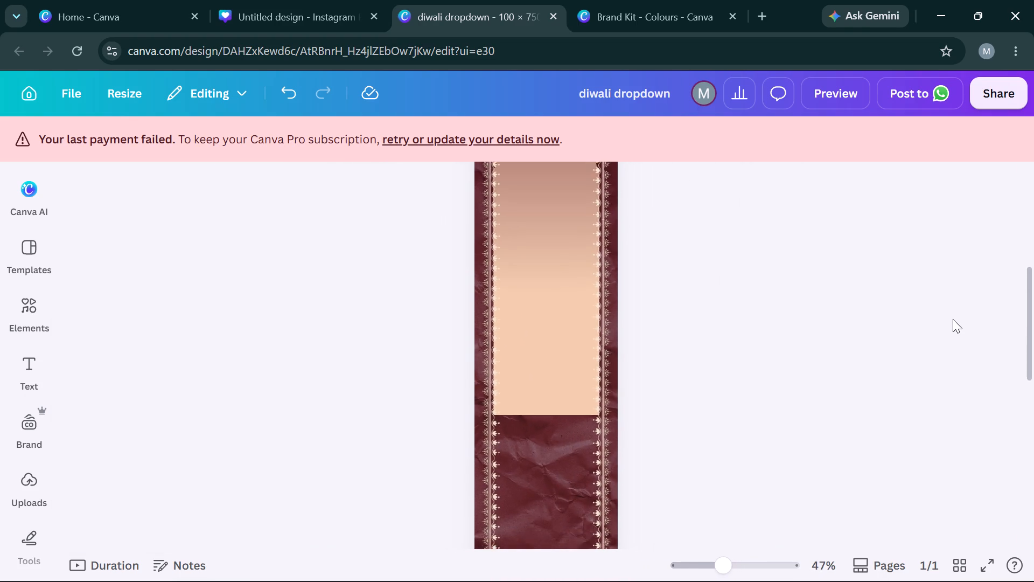
{"action": "scroll", "coordinate": [953, 319], "scroll_direction": "down", "scroll_amount": 1}
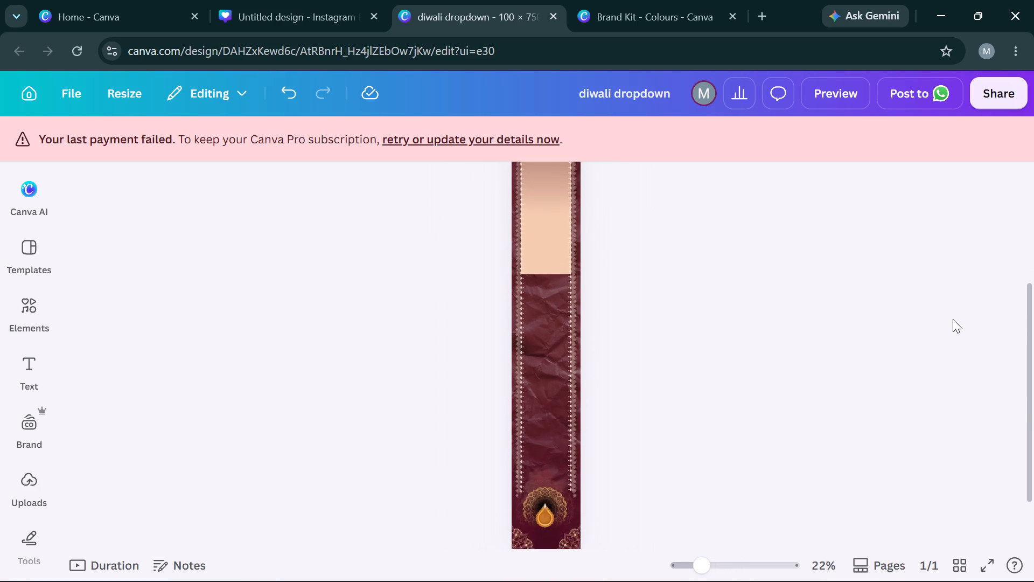
{"action": "scroll", "coordinate": [953, 319], "scroll_direction": "up", "scroll_amount": 2}
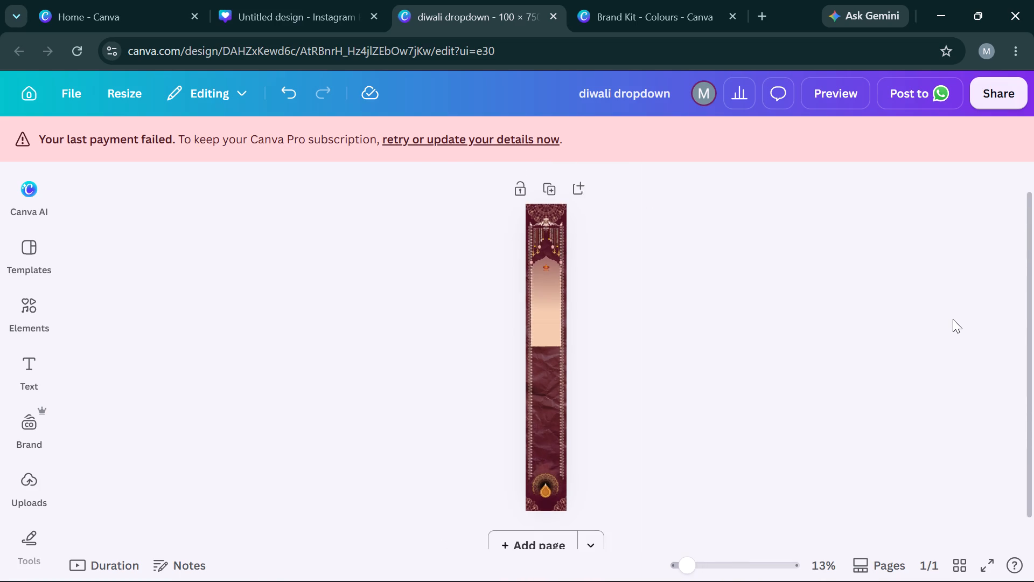
{"action": "scroll", "coordinate": [953, 319], "scroll_direction": "up", "scroll_amount": 1}
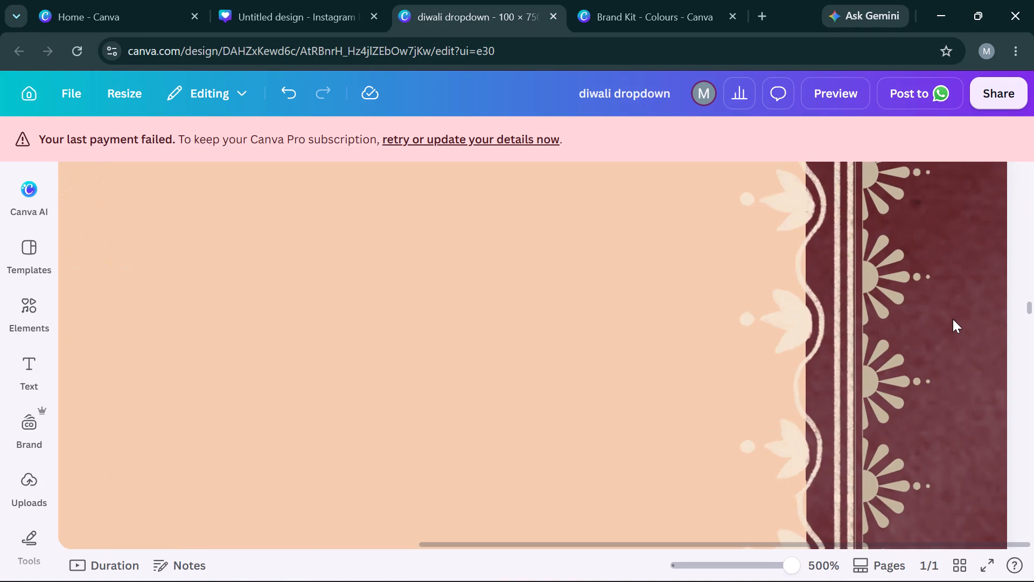
{"action": "scroll", "coordinate": [953, 319], "scroll_direction": "up", "scroll_amount": 1}
{"action": "scroll", "coordinate": [953, 319], "scroll_direction": "down", "scroll_amount": 3}
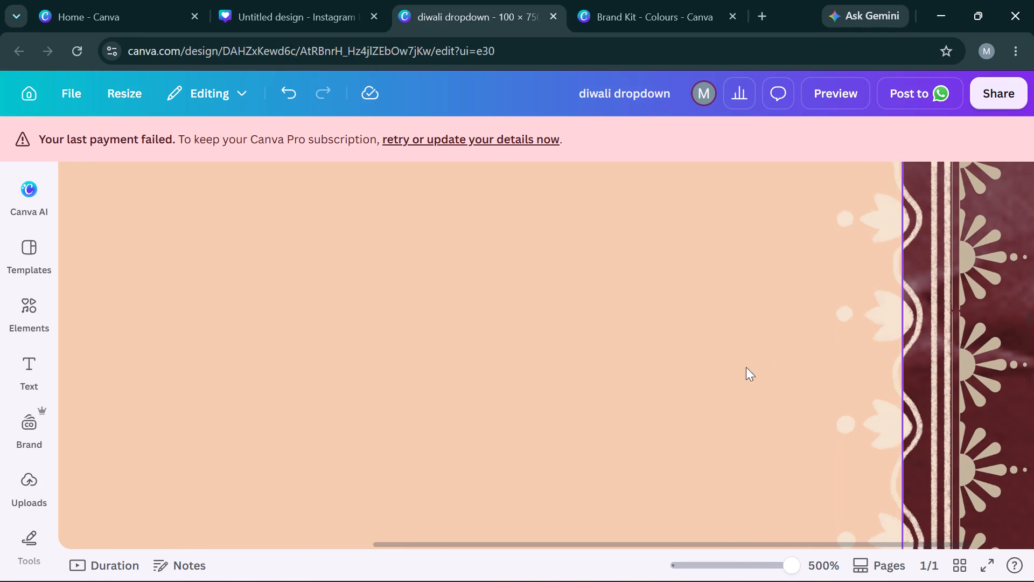
{"action": "left_click", "coordinate": [652, 396]}
{"action": "scroll", "coordinate": [652, 396], "scroll_direction": "down", "scroll_amount": 4}
{"action": "scroll", "coordinate": [652, 396], "scroll_direction": "up", "scroll_amount": 8}
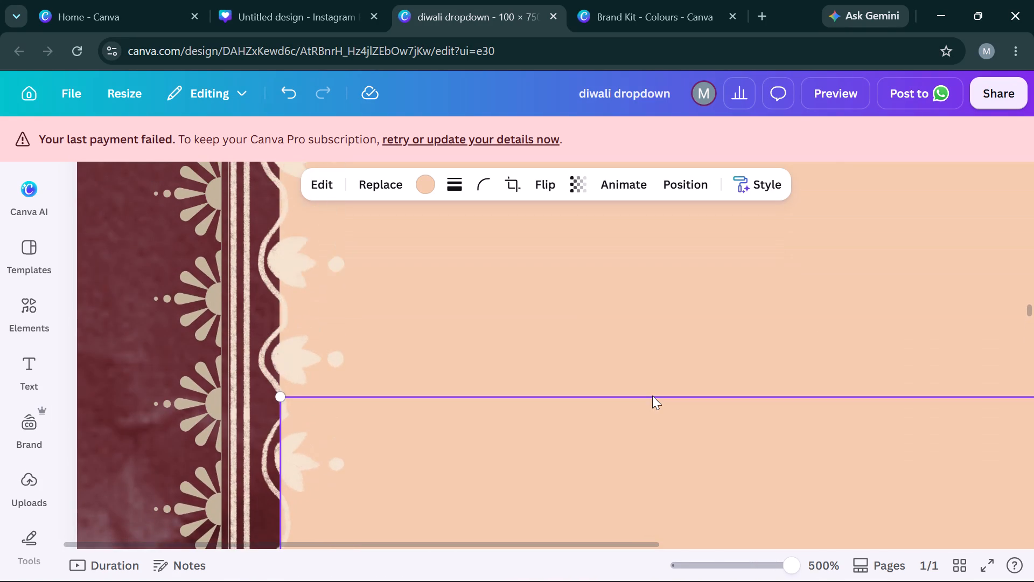
{"action": "left_click", "coordinate": [134, 295]}
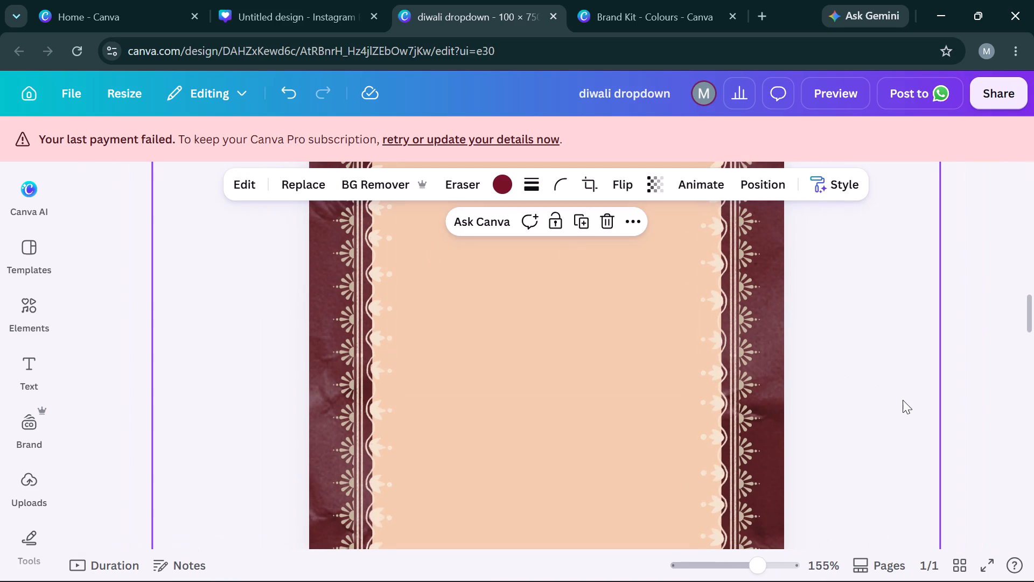
{"action": "left_click", "coordinate": [903, 400]}
Duplicate the lowest peach rectangle and centre the copy horizontally, in line with the panel above.
{"action": "scroll", "coordinate": [909, 399], "scroll_direction": "down", "scroll_amount": 1}
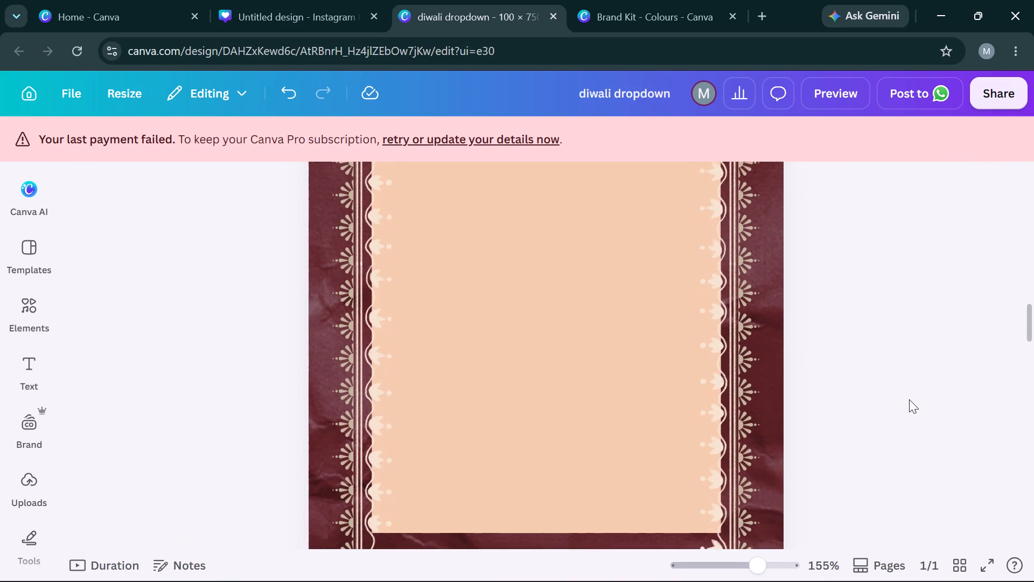
{"action": "scroll", "coordinate": [909, 399], "scroll_direction": "down", "scroll_amount": 1}
{"action": "left_click", "coordinate": [593, 367]}
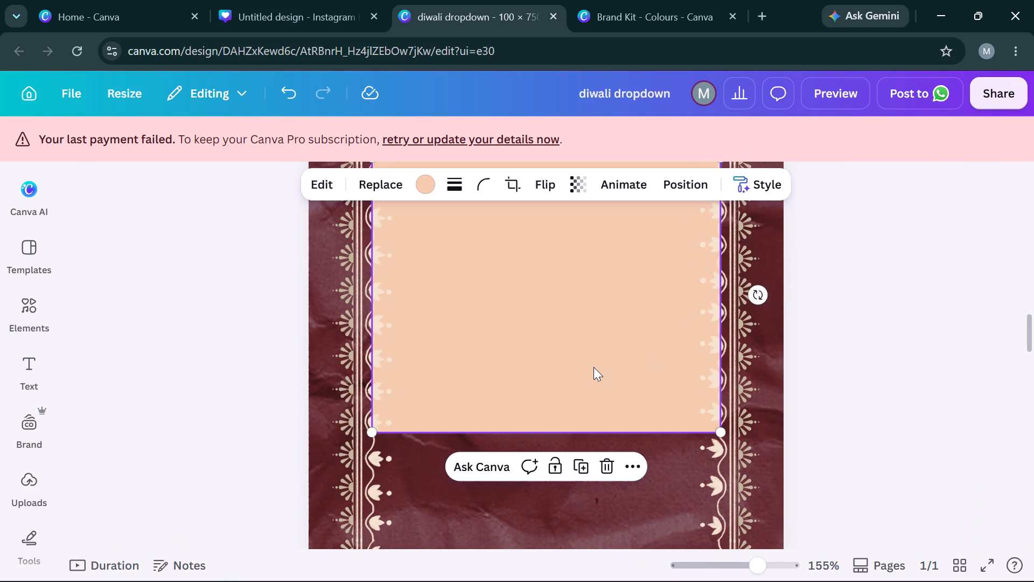
{"action": "key", "text": "ctrl+c"}
{"action": "key", "text": "ctrl+v"}
{"action": "key", "text": "Left"}
{"action": "key", "text": "Left"}
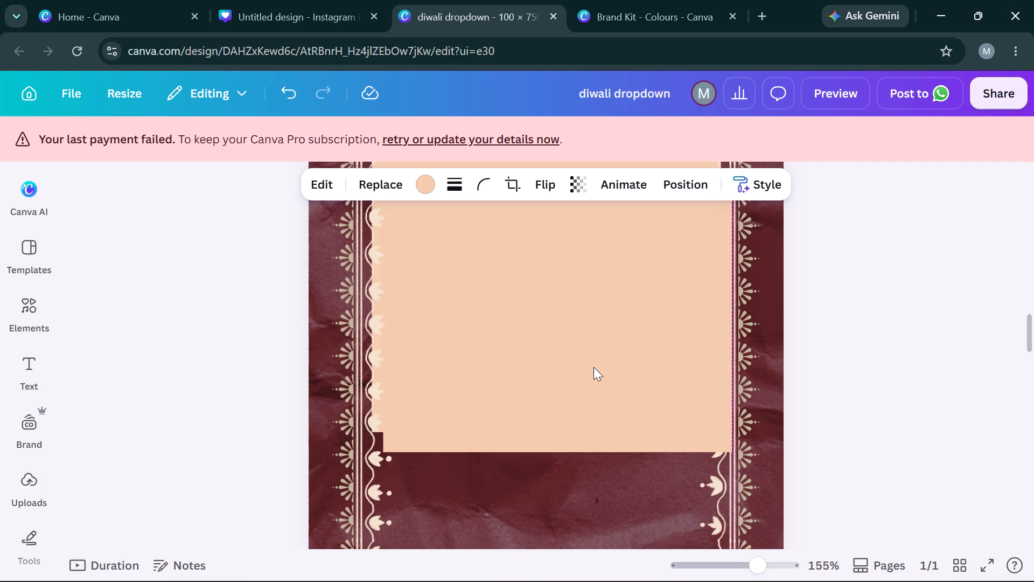
{"action": "key", "text": "Left"}
{"action": "key", "text": "Left"}
{"action": "key", "text": "Left"}
{"action": "key", "text": "Right"}
{"action": "key", "text": "Left"}
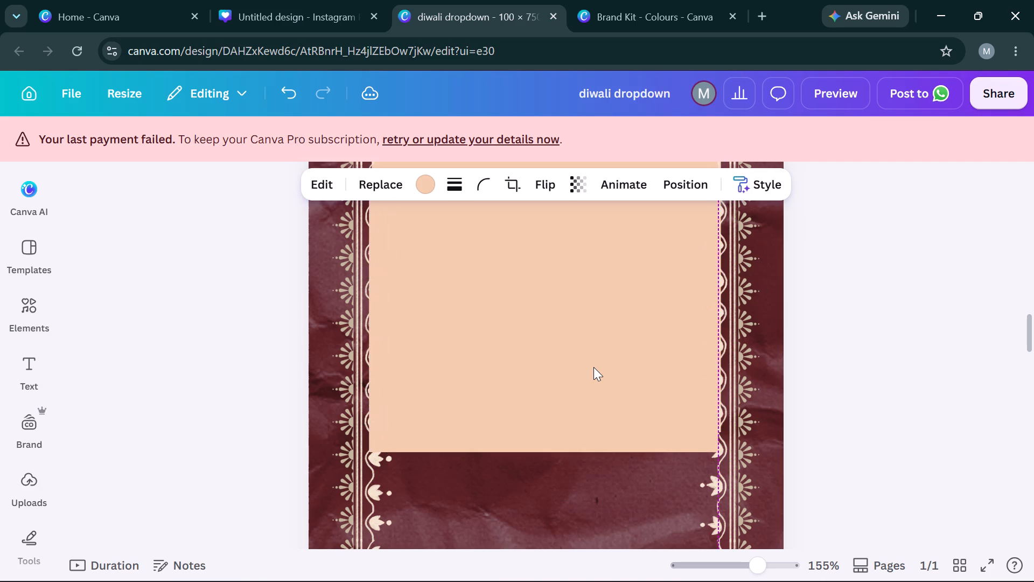
{"action": "key", "text": "Right"}
{"action": "key", "text": "Left"}
{"action": "left_click", "coordinate": [593, 370]}
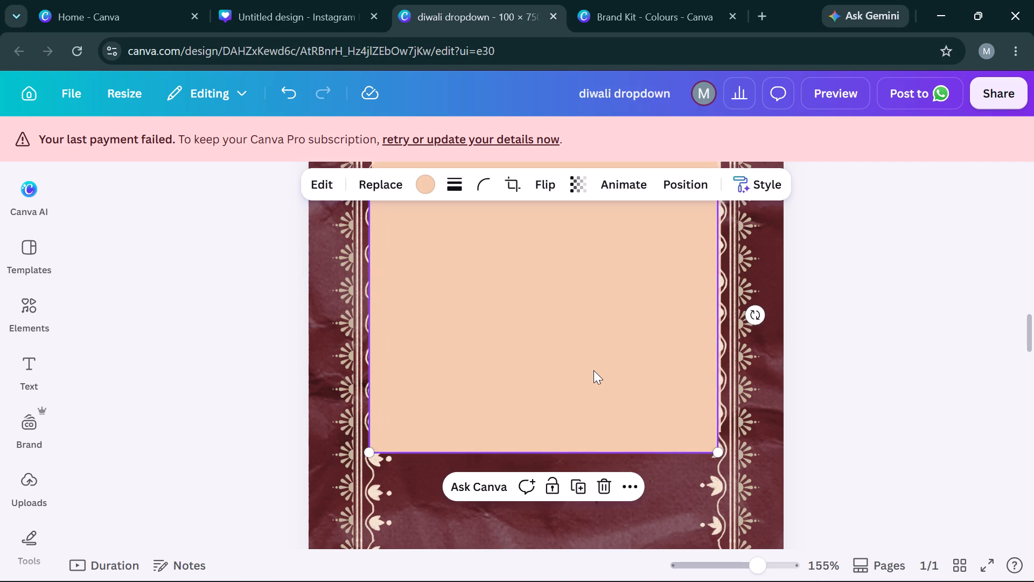
{"action": "left_click", "coordinate": [595, 370]}
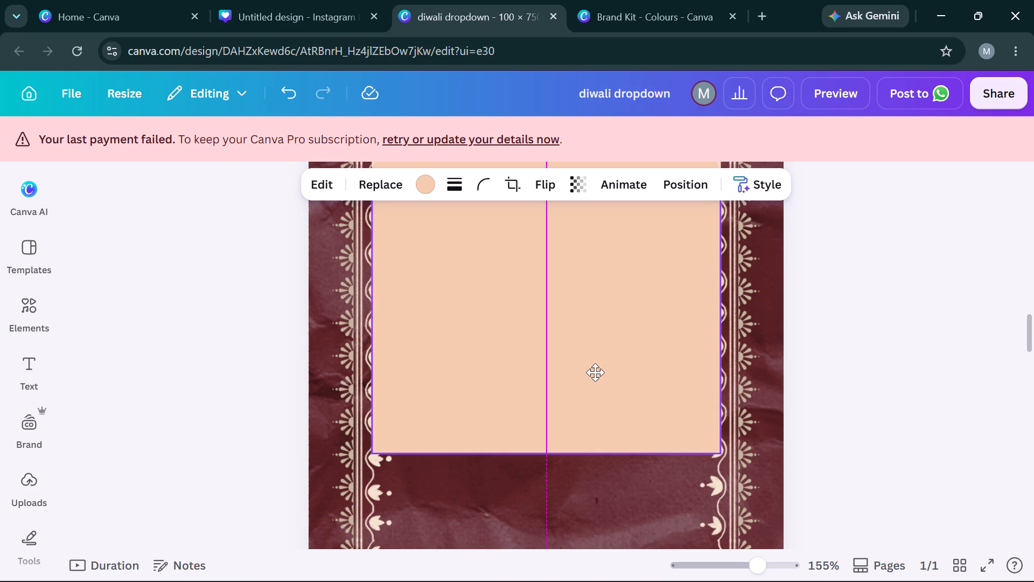
Move the newest peach rectangle copy down until its top edge meets the bottom edge of the panel above.
{"action": "key", "text": "Down"}
{"action": "key", "text": "Down"}
{"action": "key", "text": "Down"}
{"action": "key", "text": "Down"}
{"action": "key", "text": "Down"}
{"action": "key", "text": "Down"}
{"action": "key", "text": "Down"}
{"action": "key", "text": "Down"}
{"action": "key", "text": "Down"}
{"action": "key", "text": "Down"}
{"action": "key", "text": "Down"}
{"action": "key", "text": "Down"}
{"action": "key", "text": "Down"}
{"action": "key", "text": "Down"}
{"action": "key", "text": "Down"}
{"action": "key", "text": "Down"}
{"action": "key", "text": "Down"}
{"action": "key", "text": "Down"}
{"action": "key", "text": "Down"}
{"action": "key", "text": "Down"}
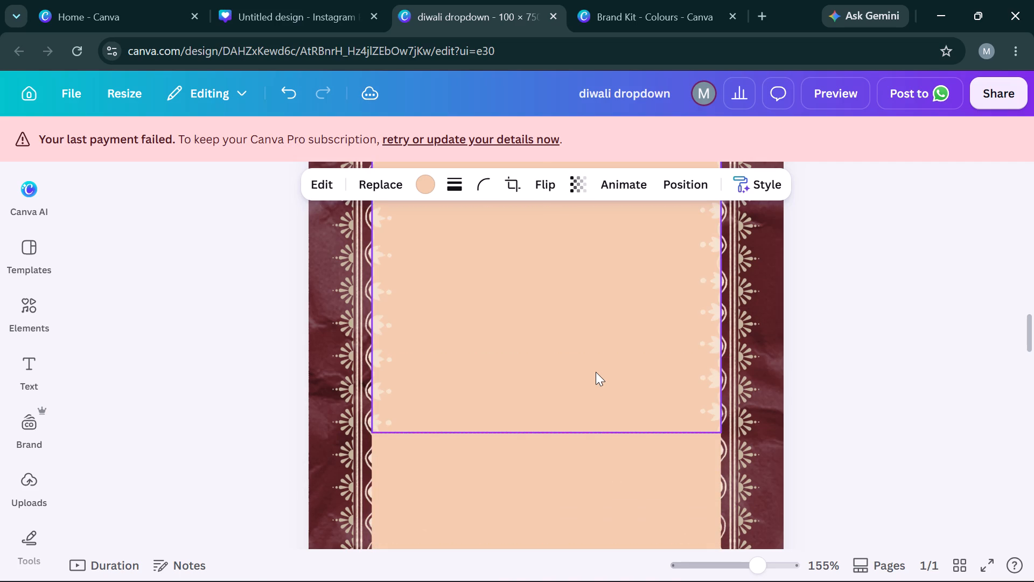
{"action": "key", "text": "Down"}
{"action": "key", "text": "Down"}
{"action": "key", "text": "Up"}
{"action": "key", "text": "Up"}
{"action": "key", "text": "Up"}
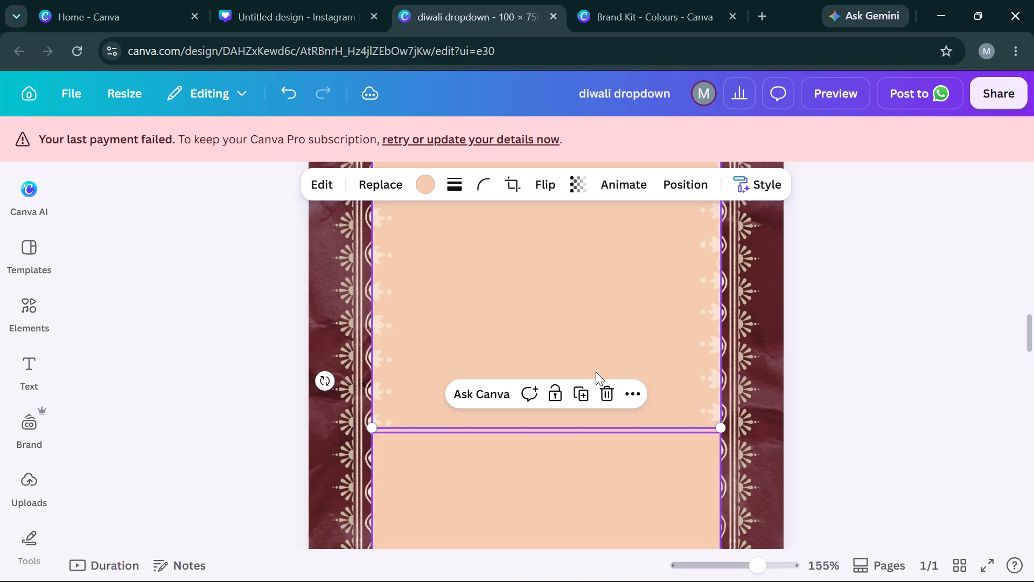
Send the newest peach rectangle to the back, and bring it forward one level so it sits between the maroon background and the borders.
{"action": "left_click", "coordinate": [684, 185]}
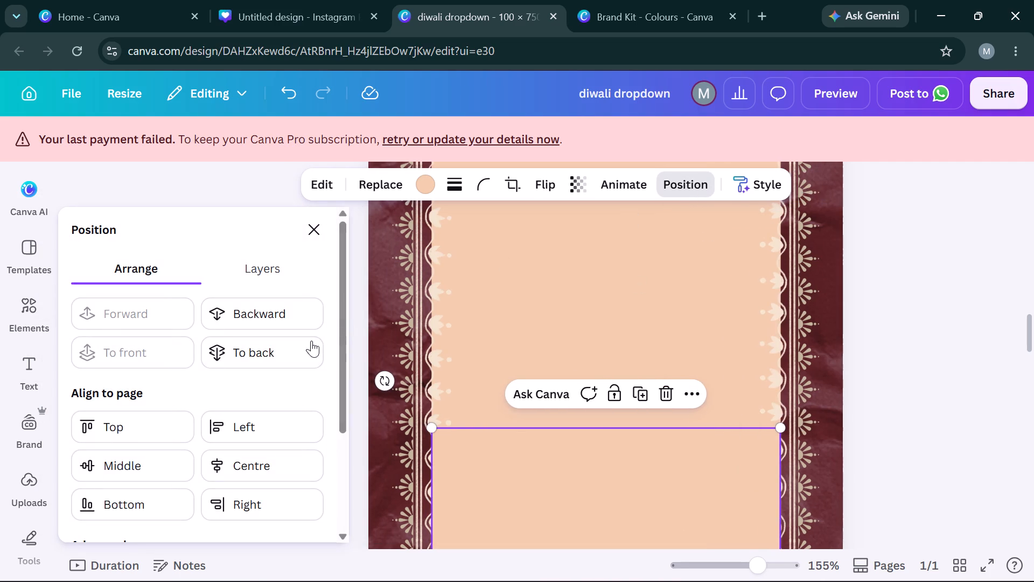
{"action": "left_click", "coordinate": [311, 341]}
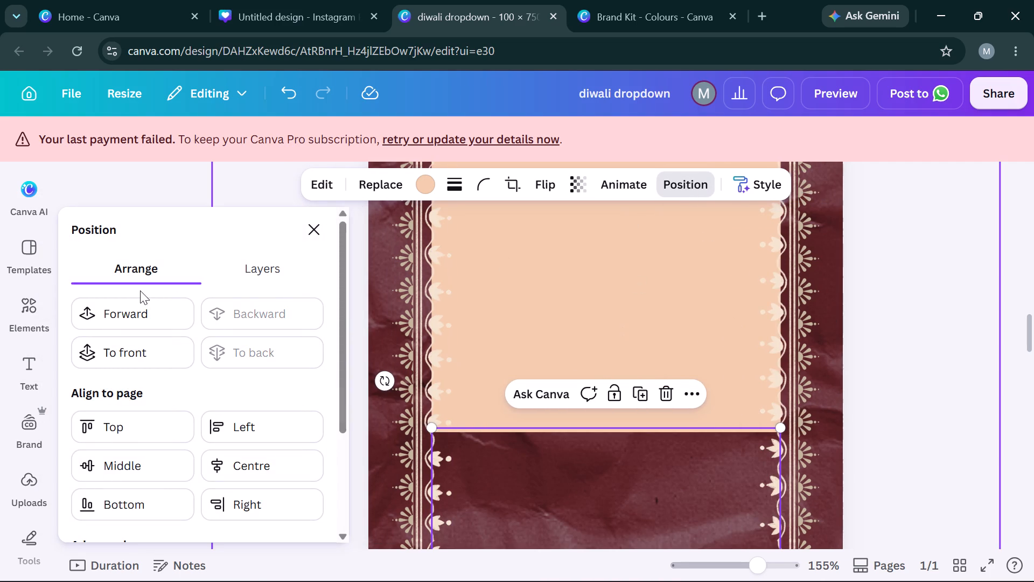
{"action": "left_click", "coordinate": [143, 305]}
{"action": "left_click", "coordinate": [920, 357]}
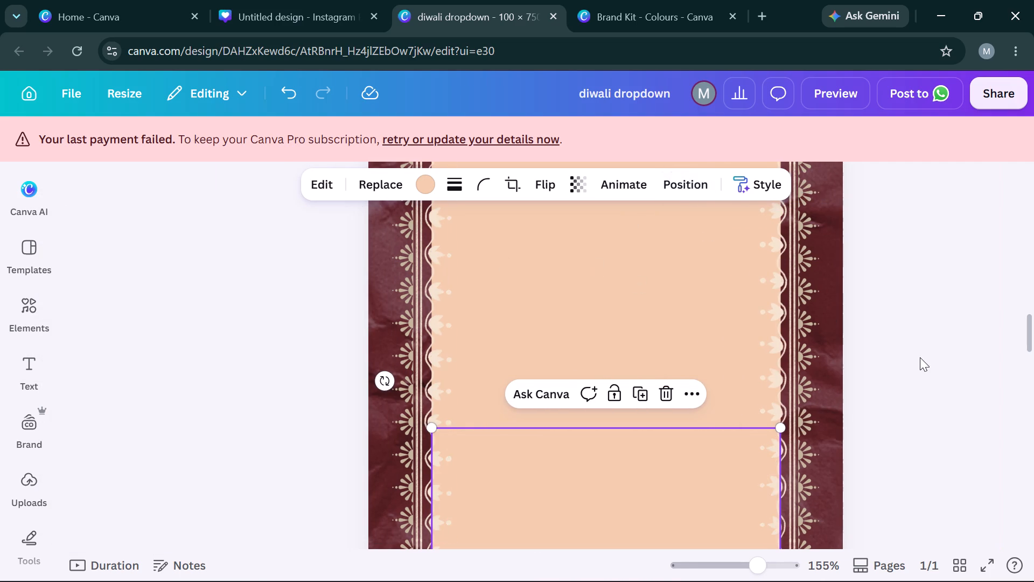
{"action": "left_click", "coordinate": [920, 357]}
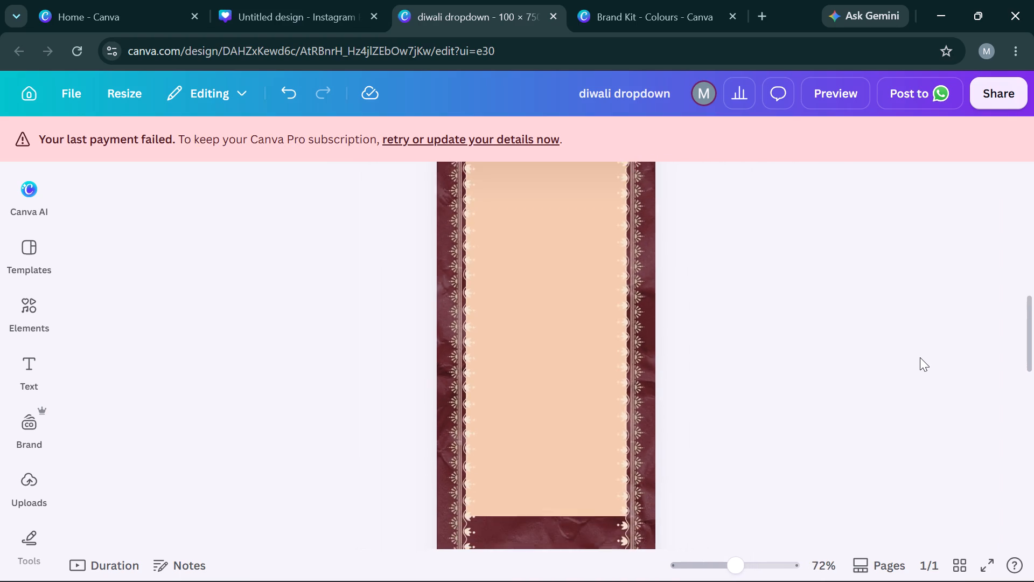
Examine the whole banner to check how far the peach panel extends between the arch and the diya at the foot.
{"action": "scroll", "coordinate": [920, 357], "scroll_direction": "down", "scroll_amount": 1}
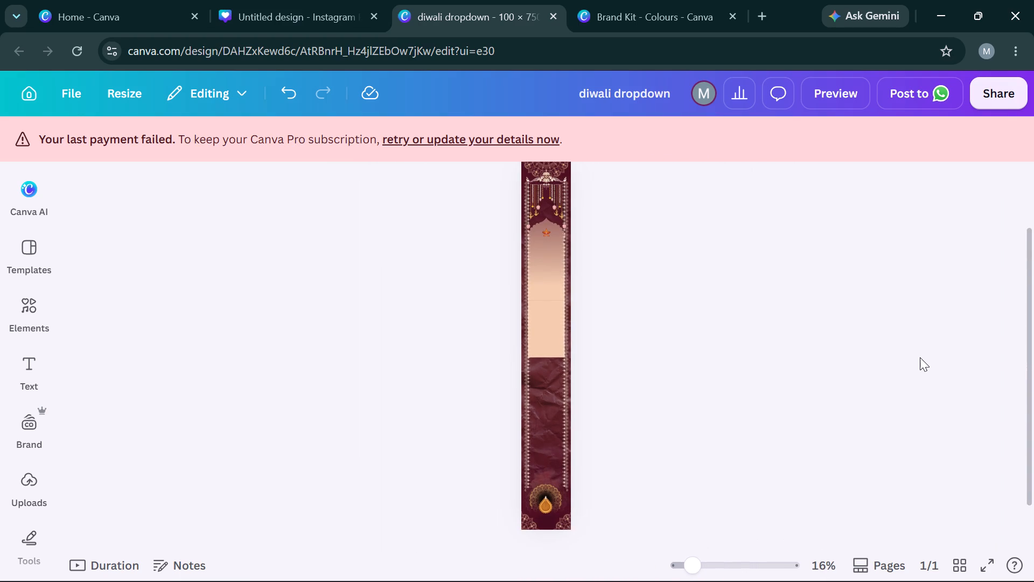
{"action": "scroll", "coordinate": [920, 357], "scroll_direction": "up", "scroll_amount": 1}
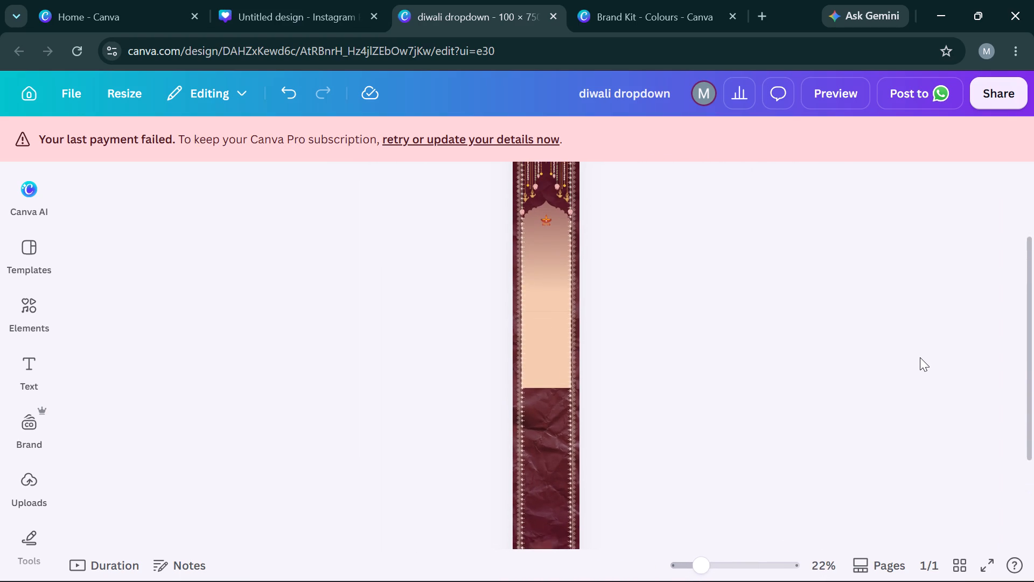
{"action": "scroll", "coordinate": [920, 357], "scroll_direction": "up", "scroll_amount": 1}
{"action": "scroll", "coordinate": [920, 357], "scroll_direction": "right", "scroll_amount": 1}
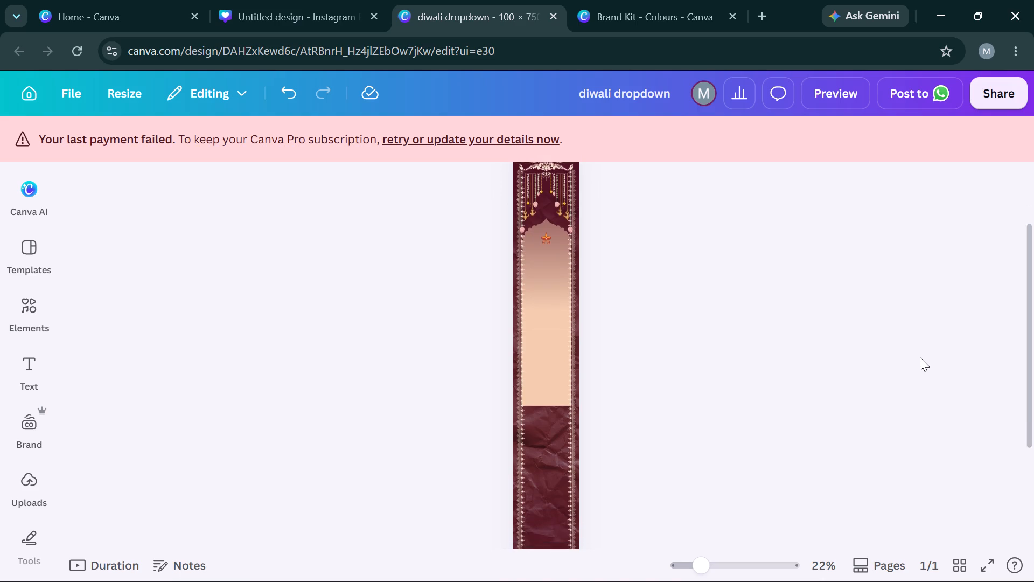
{"action": "scroll", "coordinate": [920, 357], "scroll_direction": "right", "scroll_amount": 1}
{"action": "scroll", "coordinate": [920, 357], "scroll_direction": "down", "scroll_amount": 2}
{"action": "scroll", "coordinate": [920, 357], "scroll_direction": "up", "scroll_amount": 3}
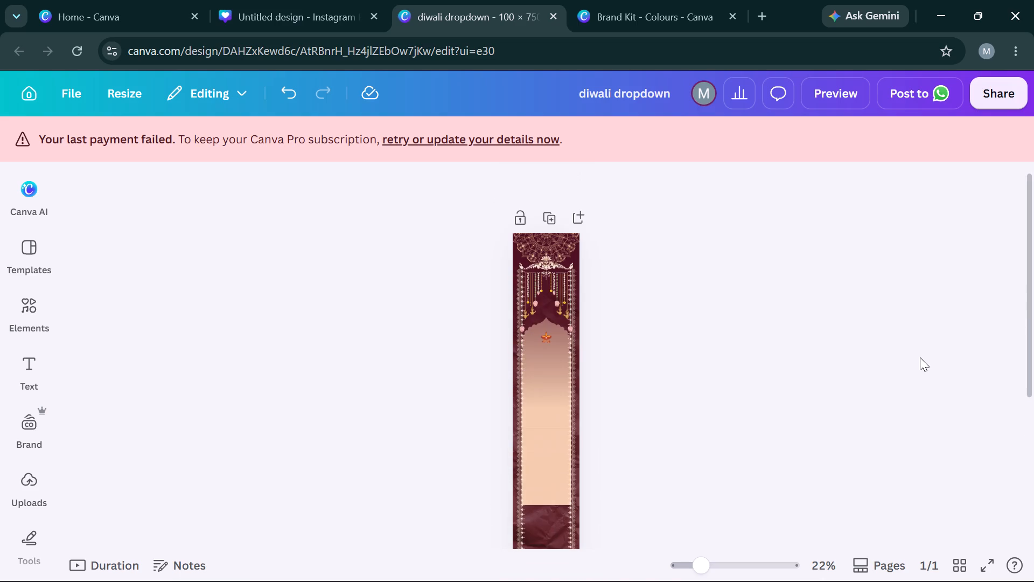
Copy the right-hand decorated horse from the Shubh Deepavali page of the Instagram design and paste it near the diya at the dropdown banner's foot.
{"action": "left_click", "coordinate": [308, 2]}
{"action": "left_click", "coordinate": [920, 337]}
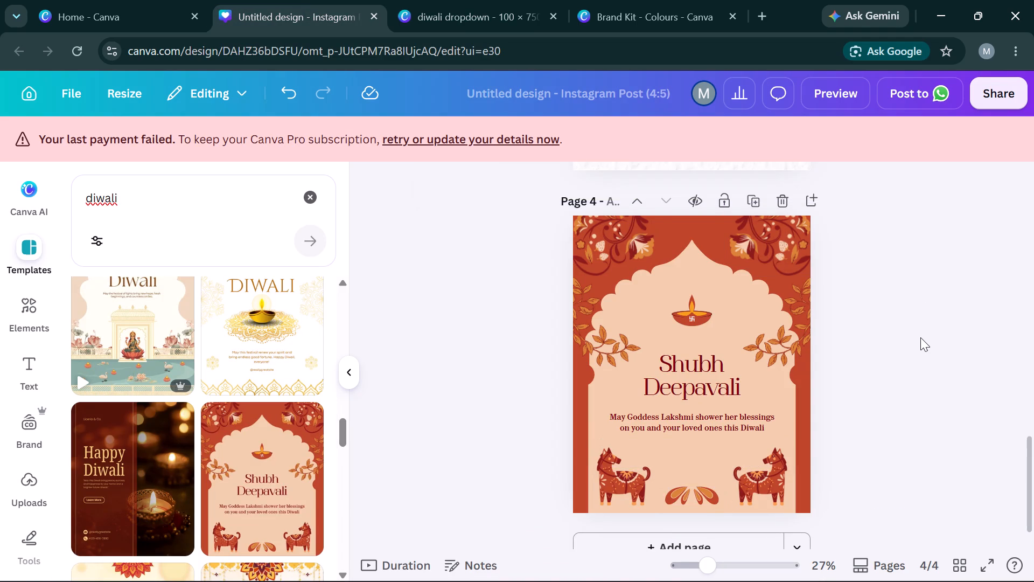
{"action": "left_click", "coordinate": [775, 485]}
{"action": "key", "text": "ctrl+c"}
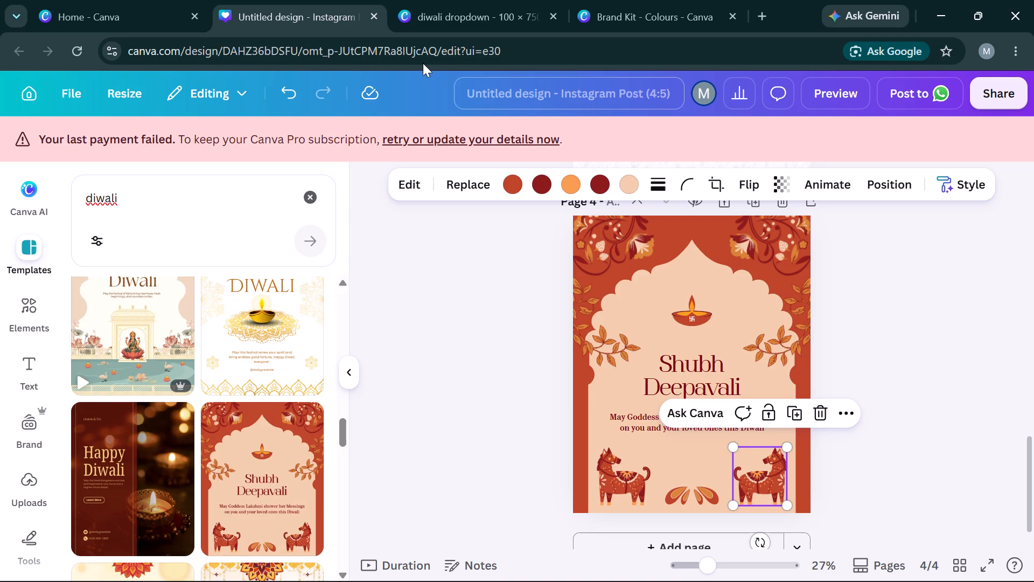
{"action": "left_click", "coordinate": [512, 1]}
{"action": "scroll", "coordinate": [735, 361], "scroll_direction": "down", "scroll_amount": 3}
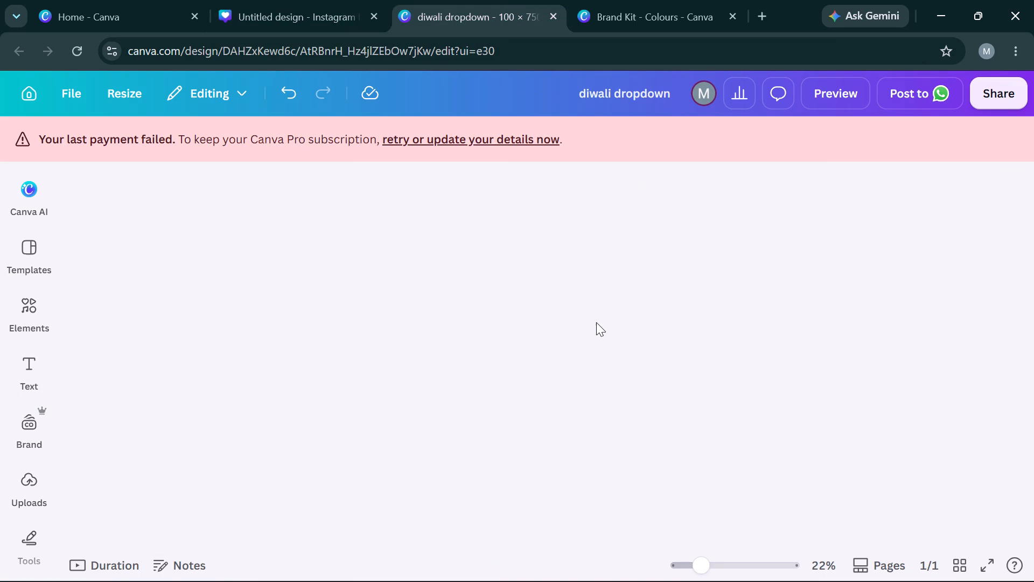
{"action": "scroll", "coordinate": [596, 322], "scroll_direction": "up", "scroll_amount": 3}
{"action": "scroll", "coordinate": [596, 322], "scroll_direction": "down", "scroll_amount": 1}
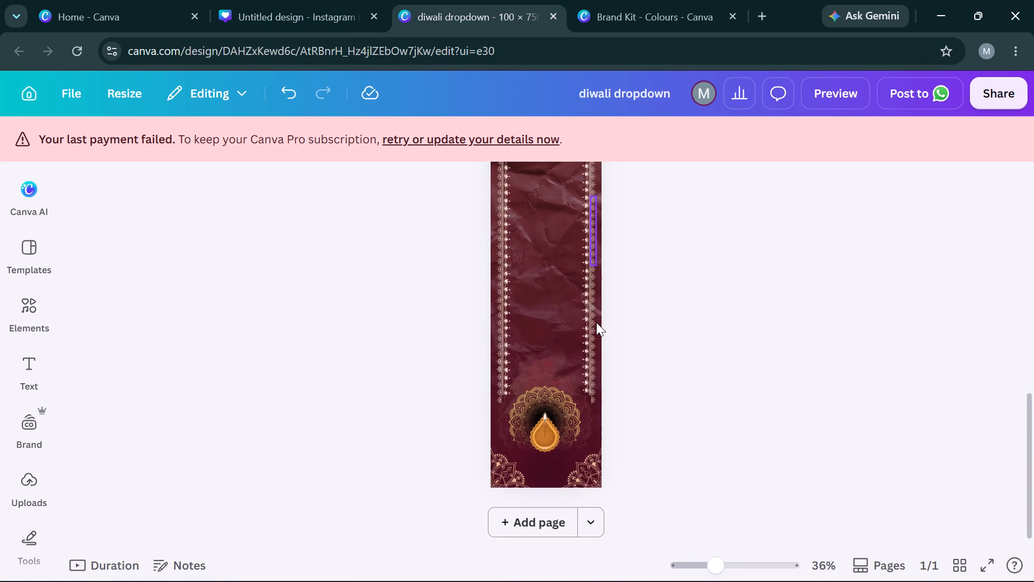
{"action": "scroll", "coordinate": [596, 322], "scroll_direction": "down", "scroll_amount": 2}
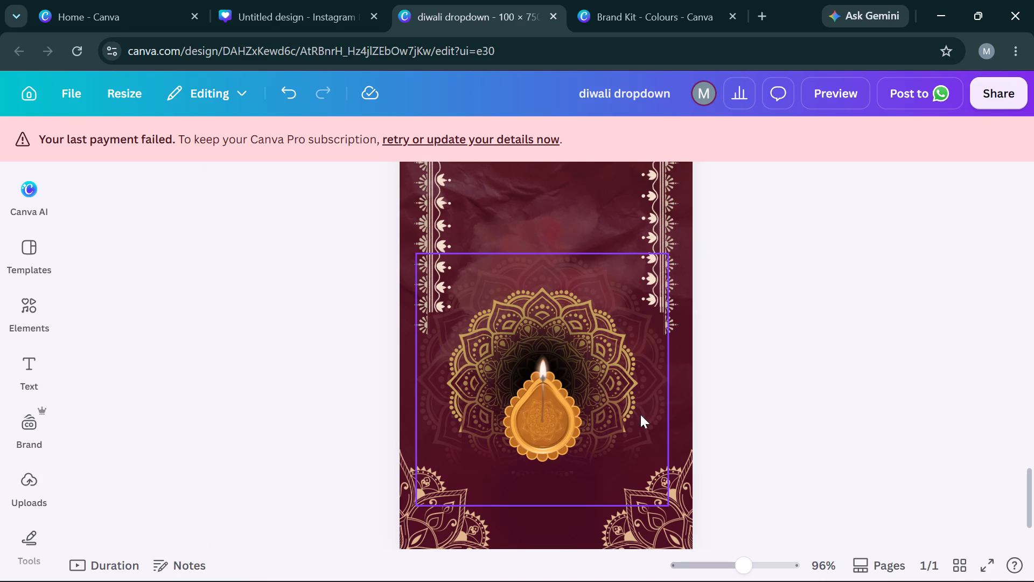
{"action": "key", "text": "ctrl+v"}
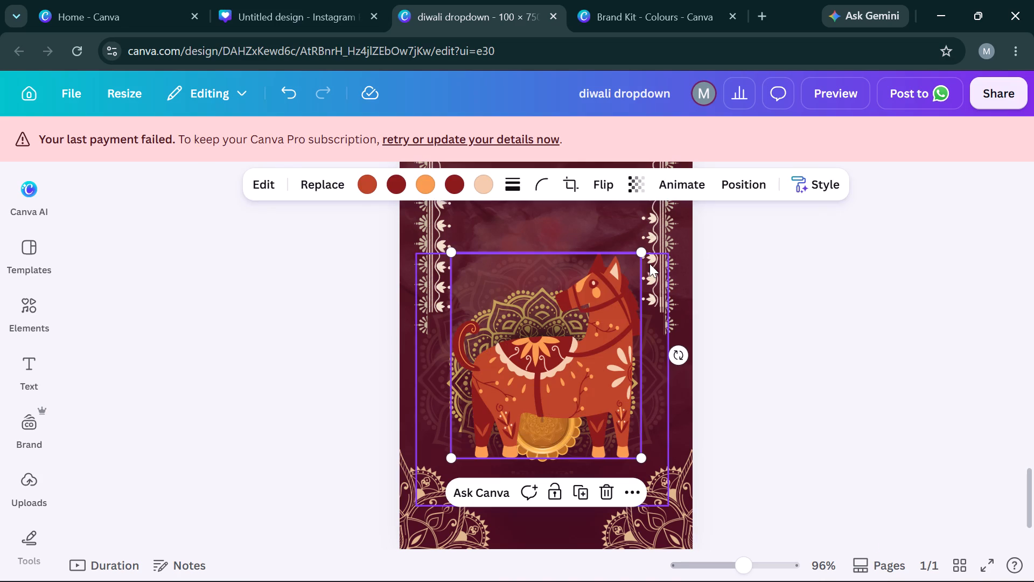
Shrink the pasted horse to about 17 wide and place it just right of the diya, level with the diya's lower part.
{"action": "left_click_drag", "start_coordinate": [639, 251], "coordinate": [499, 400]}
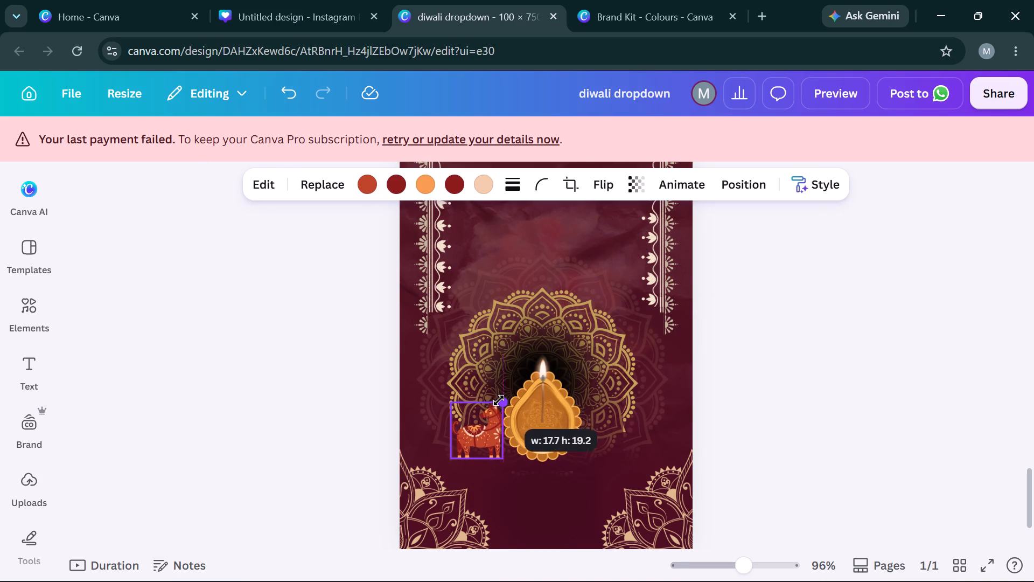
{"action": "left_click_drag", "start_coordinate": [499, 400], "coordinate": [499, 402]}
{"action": "left_click_drag", "start_coordinate": [479, 431], "coordinate": [605, 446]}
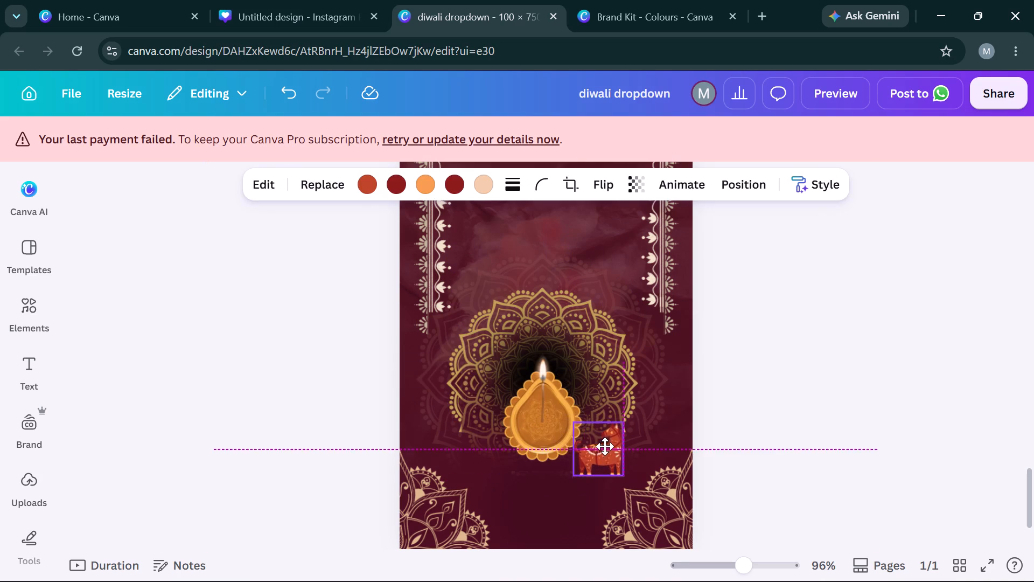
{"action": "left_click_drag", "start_coordinate": [605, 446], "coordinate": [617, 435]}
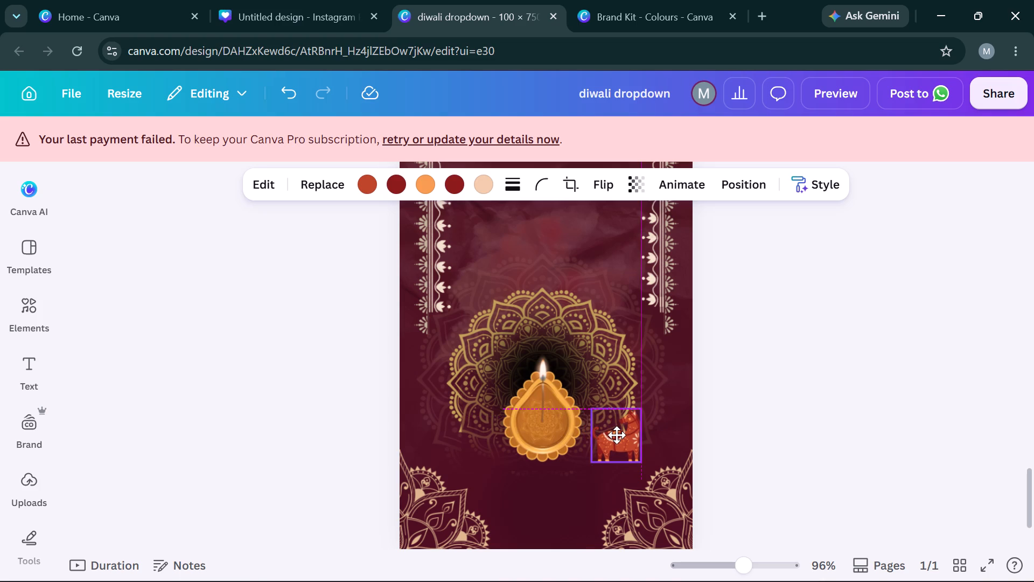
{"action": "left_click_drag", "start_coordinate": [617, 435], "coordinate": [618, 428]}
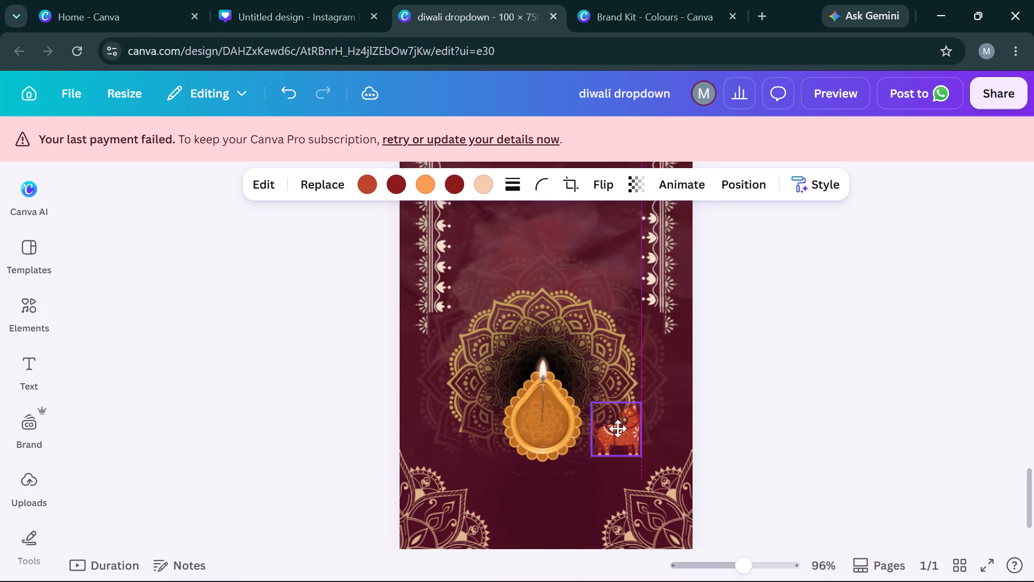
{"action": "left_click_drag", "start_coordinate": [618, 428], "coordinate": [616, 433]}
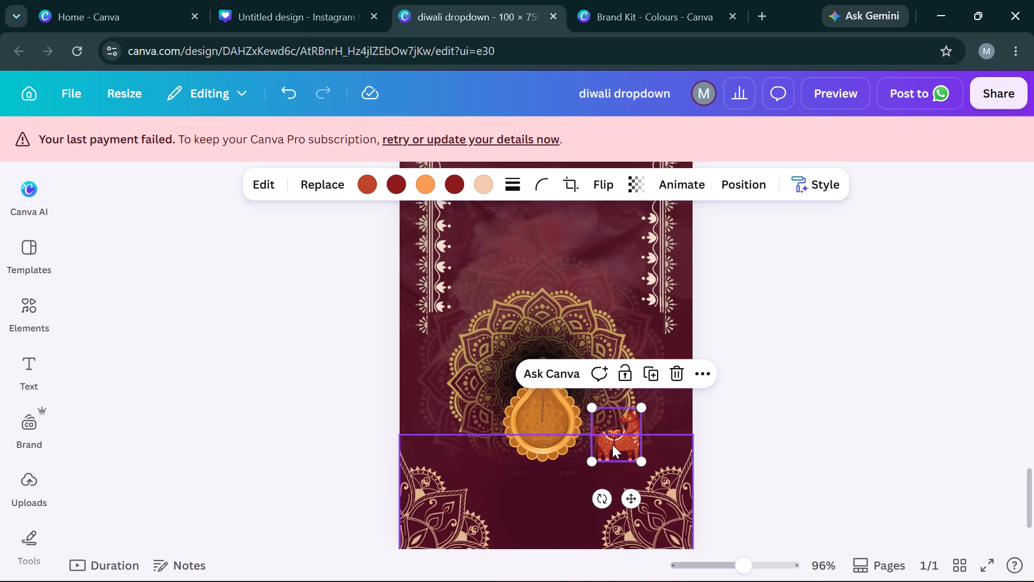
{"action": "left_click_drag", "start_coordinate": [612, 445], "coordinate": [606, 449]}
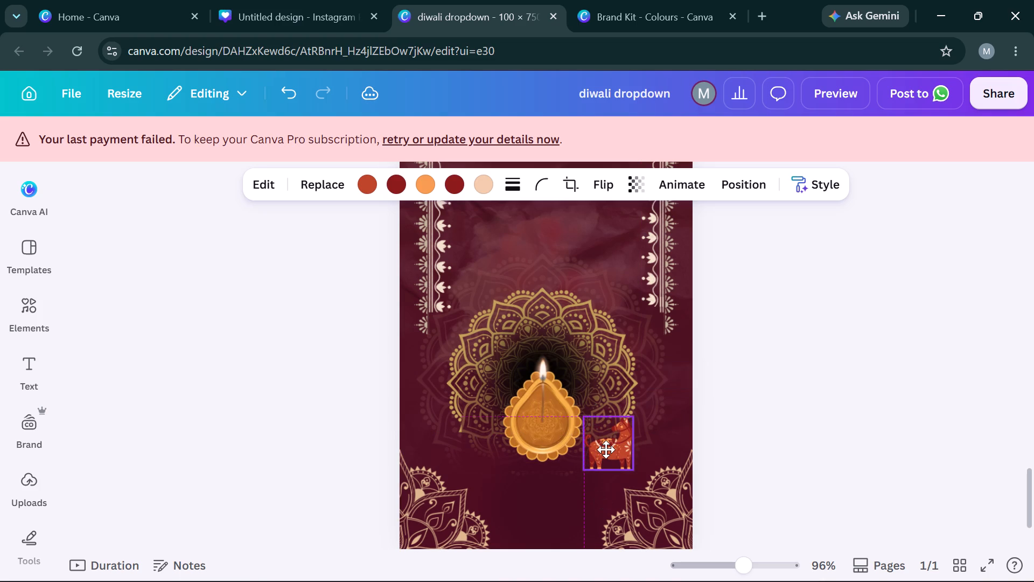
{"action": "left_click_drag", "start_coordinate": [606, 449], "coordinate": [605, 454]}
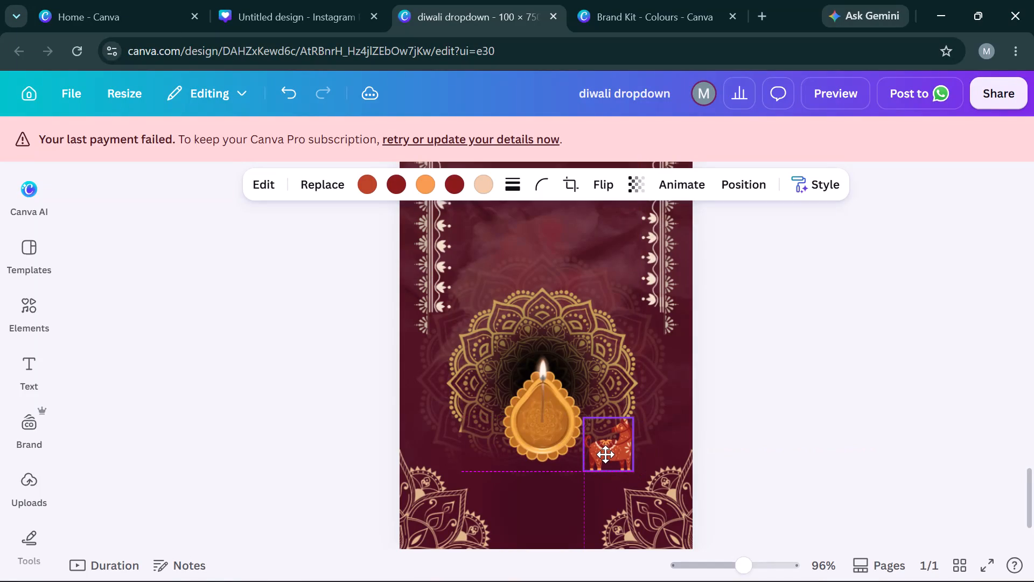
Move the red cow illustration beside the diya so its bottom edge aligns with the bottom of the diya.
{"action": "left_click_drag", "start_coordinate": [605, 454], "coordinate": [605, 439]}
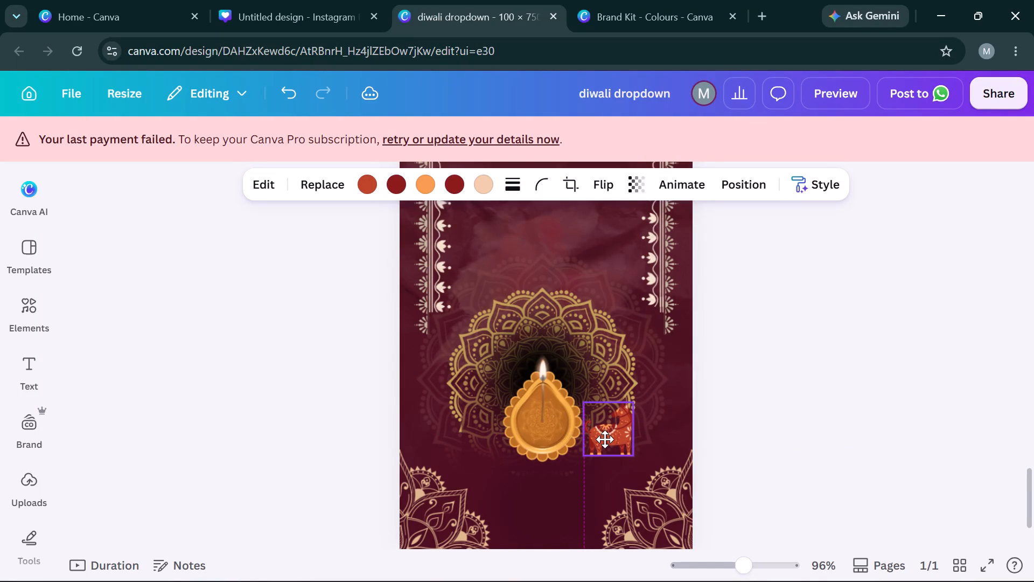
{"action": "left_click_drag", "start_coordinate": [605, 439], "coordinate": [605, 445]}
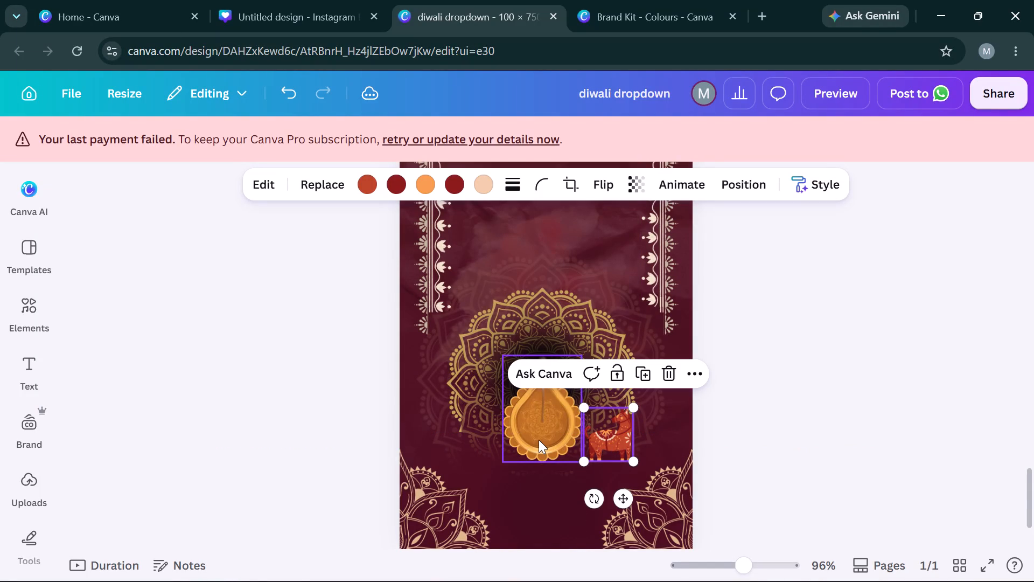
Group the lit diya with the vertical line pair and all the side border strip layers, leaving out the divider, hanging and ornament layers.
{"action": "left_click", "coordinate": [535, 425]}
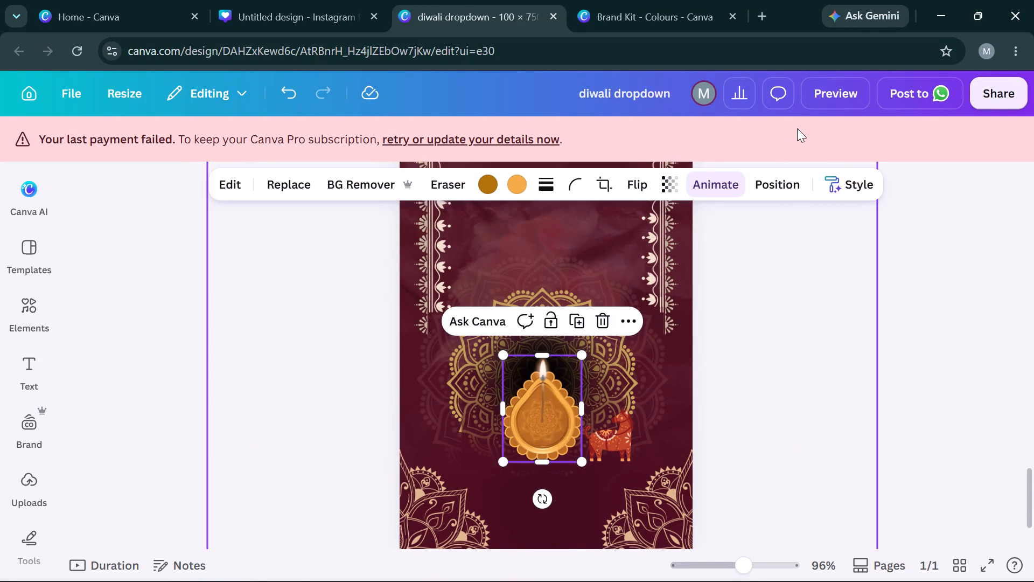
{"action": "left_click", "coordinate": [787, 184]}
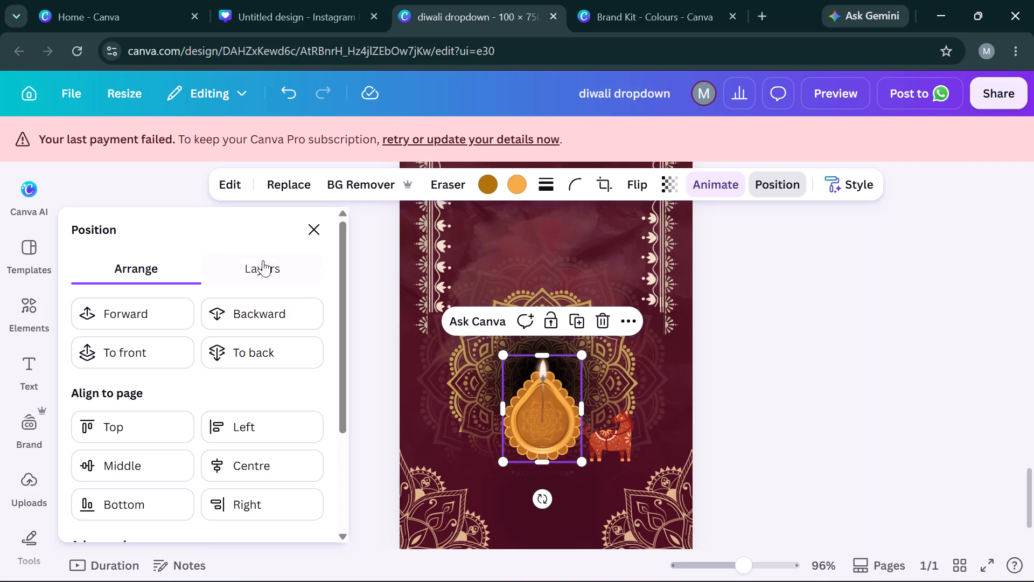
{"action": "left_click", "coordinate": [263, 260]}
{"action": "scroll", "coordinate": [224, 372], "scroll_direction": "down", "scroll_amount": 16}
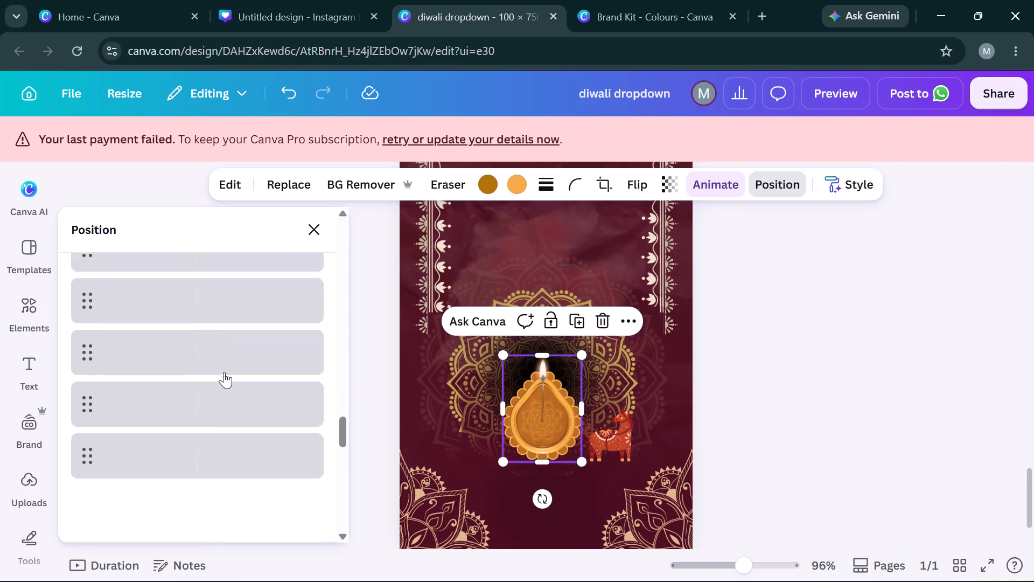
{"action": "scroll", "coordinate": [224, 372], "scroll_direction": "down", "scroll_amount": 4}
{"action": "scroll", "coordinate": [224, 372], "scroll_direction": "up", "scroll_amount": 3}
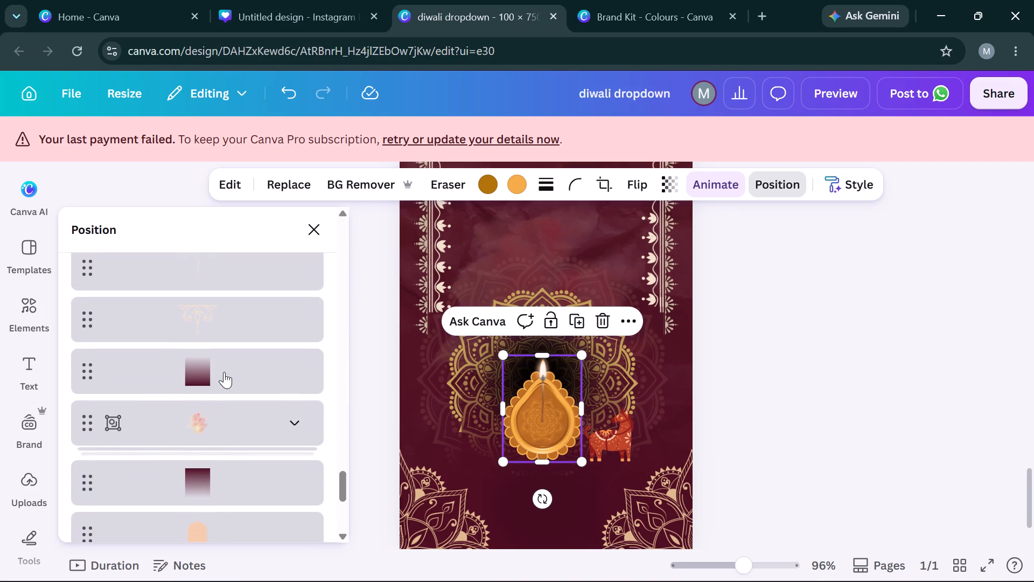
{"action": "scroll", "coordinate": [214, 429], "scroll_direction": "up", "scroll_amount": 3}
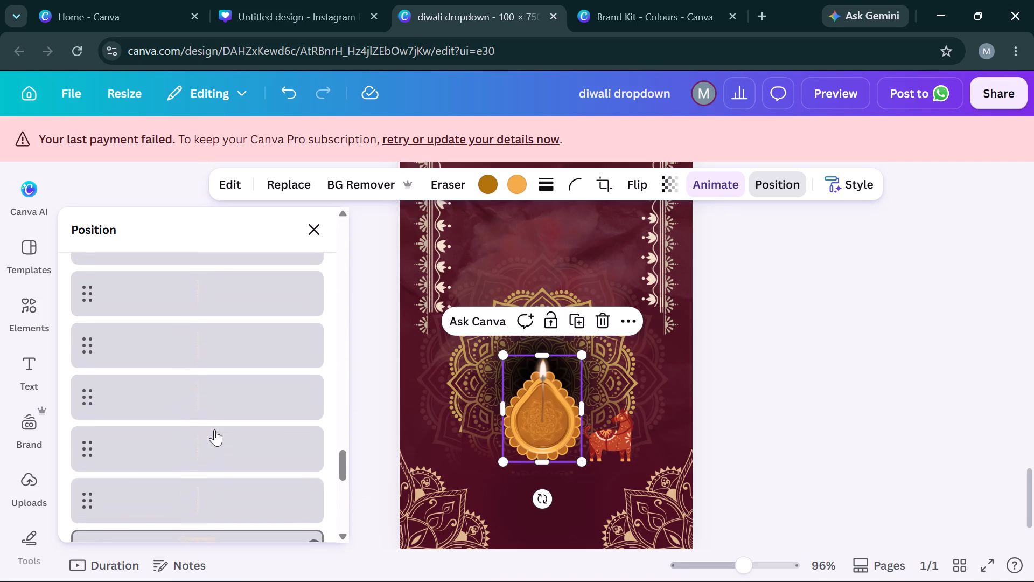
{"action": "scroll", "coordinate": [214, 429], "scroll_direction": "up", "scroll_amount": 5}
{"action": "scroll", "coordinate": [214, 429], "scroll_direction": "down", "scroll_amount": 1}
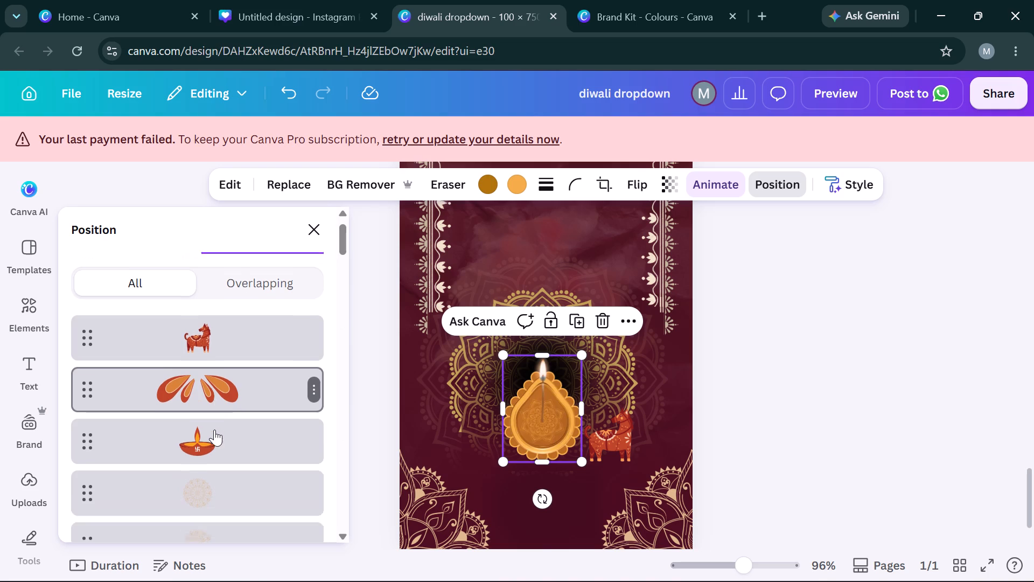
{"action": "scroll", "coordinate": [214, 429], "scroll_direction": "down", "scroll_amount": 2}
{"action": "scroll", "coordinate": [214, 429], "scroll_direction": "right", "scroll_amount": 3}
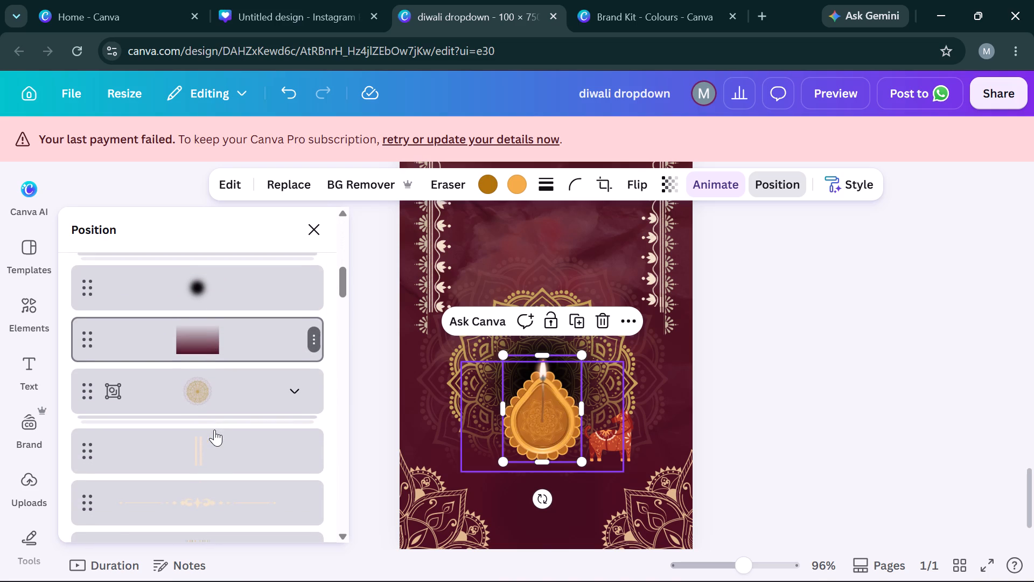
{"action": "left_click", "coordinate": [212, 437], "text": "ctrl"}
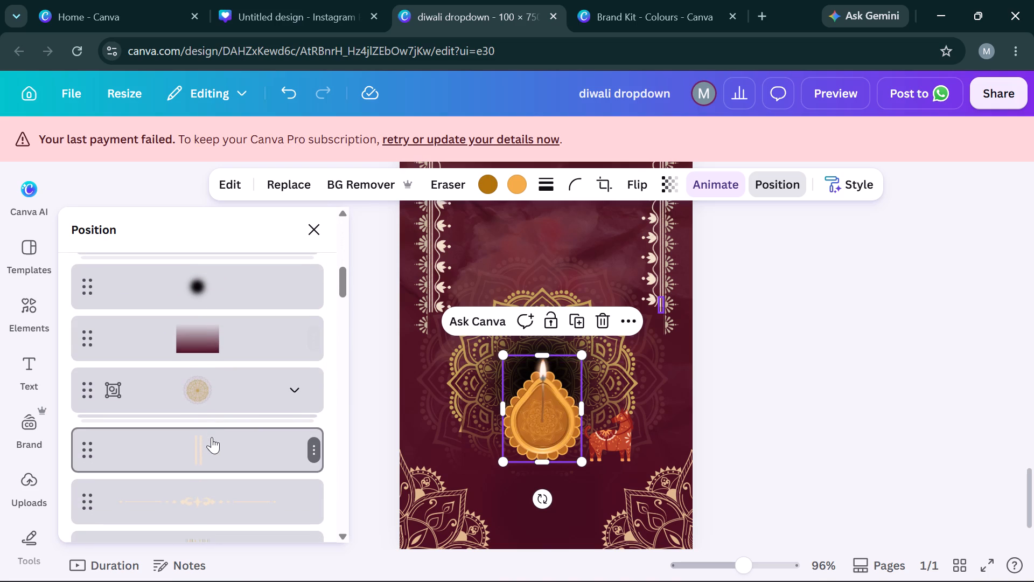
{"action": "scroll", "coordinate": [206, 491], "scroll_direction": "down", "scroll_amount": 3, "text": "ctrl"}
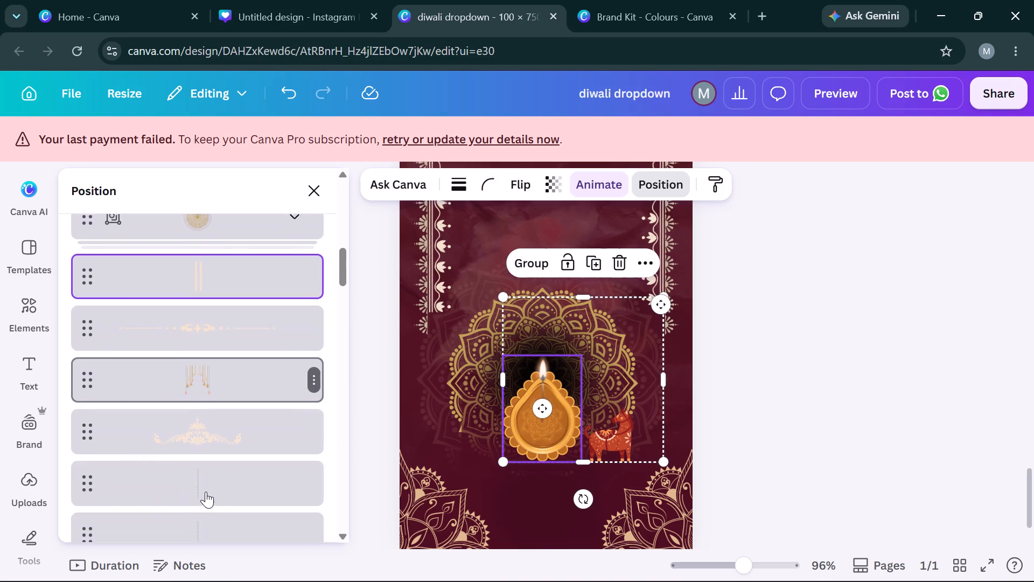
{"action": "scroll", "coordinate": [206, 491], "scroll_direction": "down", "scroll_amount": 1, "text": "ctrl"}
{"action": "left_click", "coordinate": [228, 442], "text": "ctrl"}
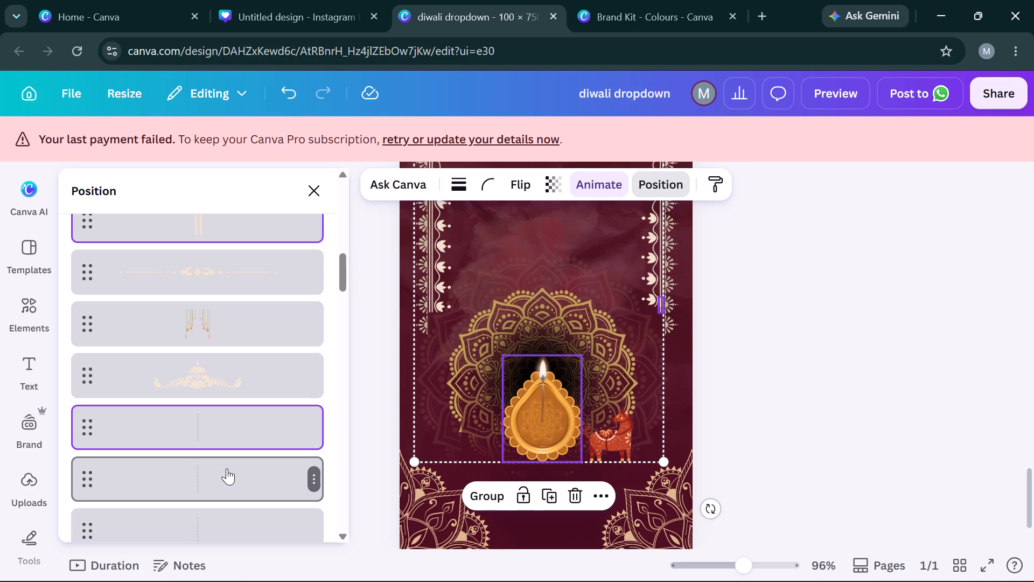
{"action": "left_click", "coordinate": [227, 468], "text": "ctrl"}
{"action": "scroll", "coordinate": [227, 468], "scroll_direction": "down", "scroll_amount": 1, "text": "ctrl"}
{"action": "left_click", "coordinate": [227, 468], "text": "ctrl"}
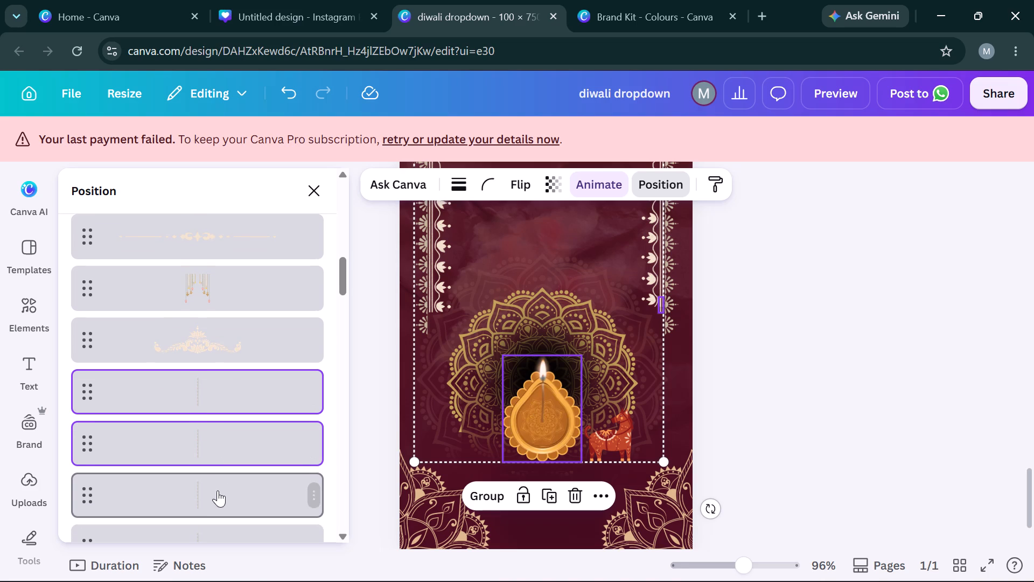
{"action": "left_click", "coordinate": [218, 490], "text": "ctrl"}
{"action": "scroll", "coordinate": [218, 490], "scroll_direction": "down", "scroll_amount": 2, "text": "ctrl"}
{"action": "left_click", "coordinate": [240, 362], "text": "ctrl"}
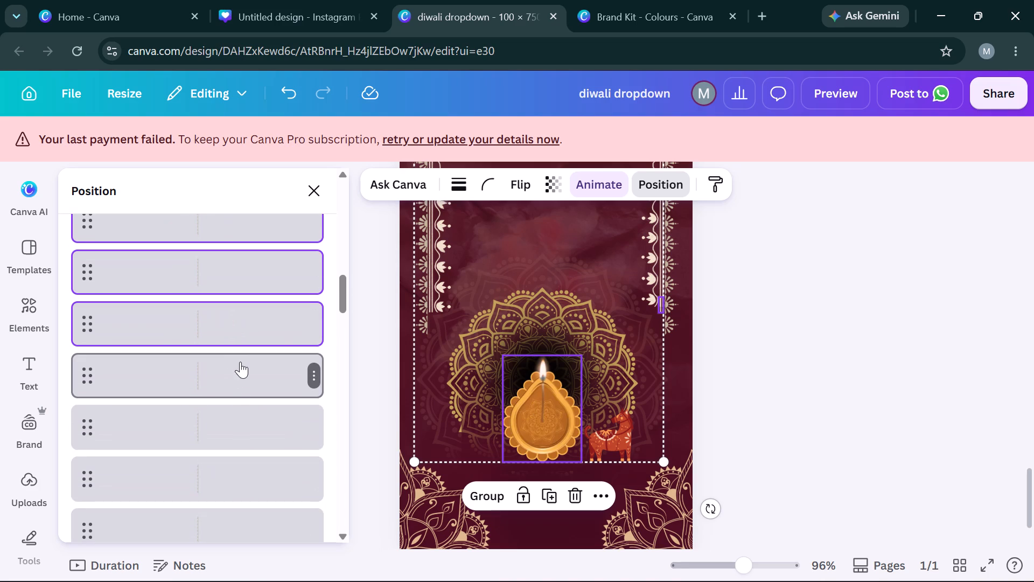
{"action": "left_click", "coordinate": [235, 410], "text": "ctrl"}
{"action": "left_click", "coordinate": [235, 481], "text": "ctrl"}
{"action": "scroll", "coordinate": [235, 481], "scroll_direction": "down", "scroll_amount": 1, "text": "ctrl"}
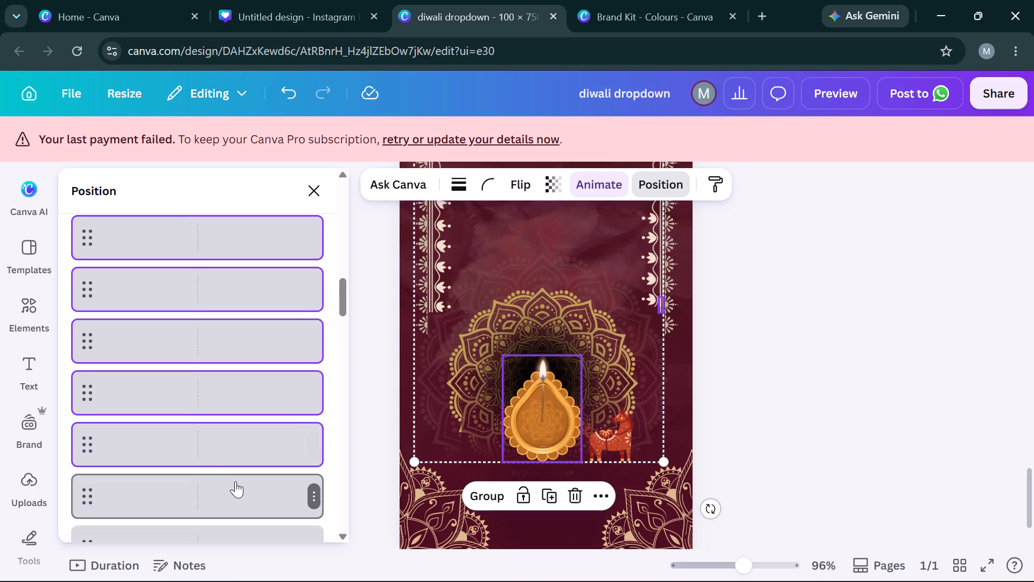
{"action": "left_click", "coordinate": [235, 481], "text": "ctrl"}
{"action": "scroll", "coordinate": [235, 481], "scroll_direction": "down", "scroll_amount": 1, "text": "ctrl"}
{"action": "left_click", "coordinate": [243, 435], "text": "ctrl"}
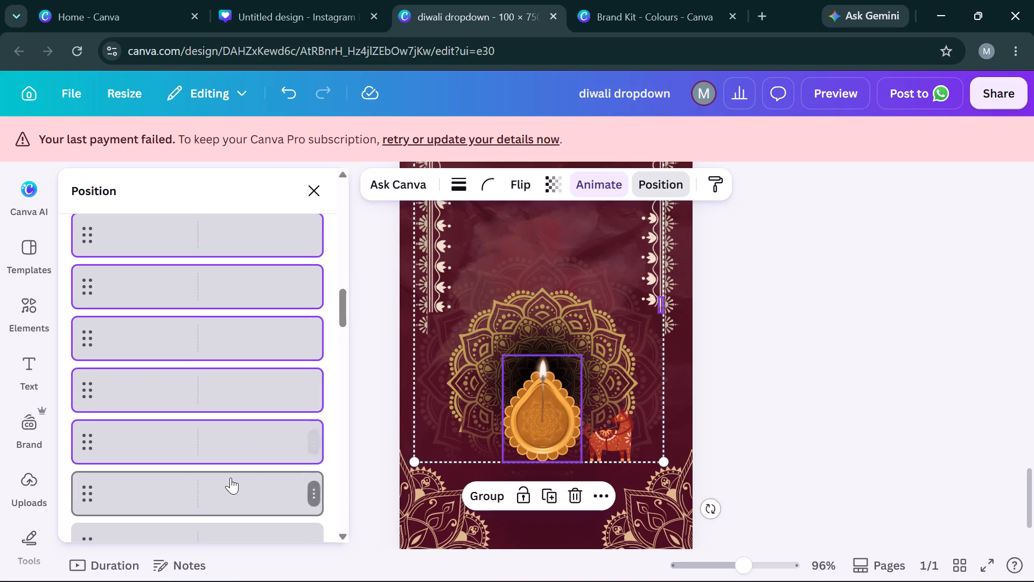
{"action": "left_click", "coordinate": [230, 477], "text": "ctrl"}
{"action": "scroll", "coordinate": [230, 477], "scroll_direction": "down", "scroll_amount": 1, "text": "ctrl"}
{"action": "left_click", "coordinate": [230, 477], "text": "ctrl"}
{"action": "left_click", "coordinate": [224, 523], "text": "ctrl"}
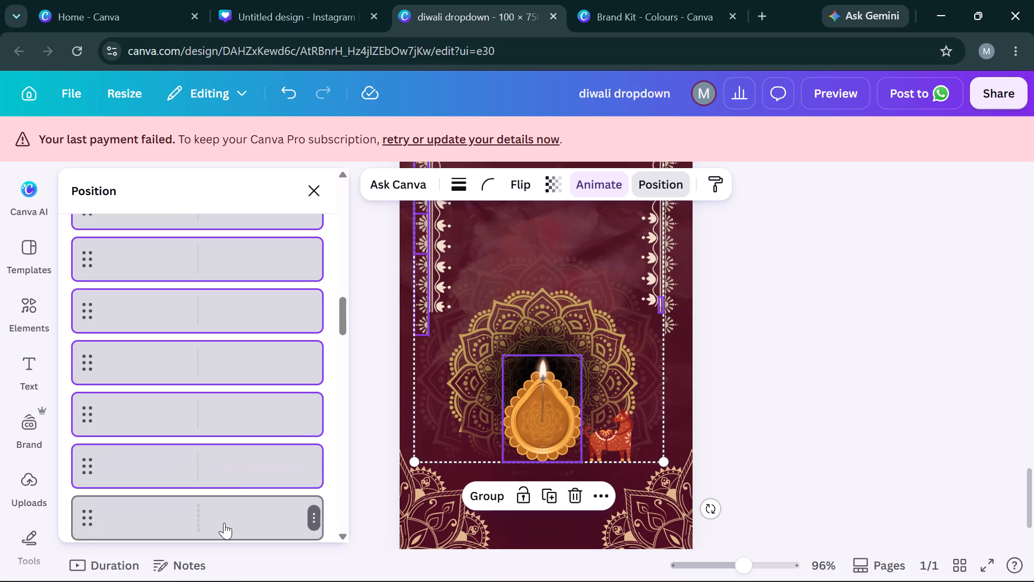
{"action": "scroll", "coordinate": [224, 523], "scroll_direction": "down", "scroll_amount": 2, "text": "ctrl"}
{"action": "left_click", "coordinate": [228, 436], "text": "ctrl"}
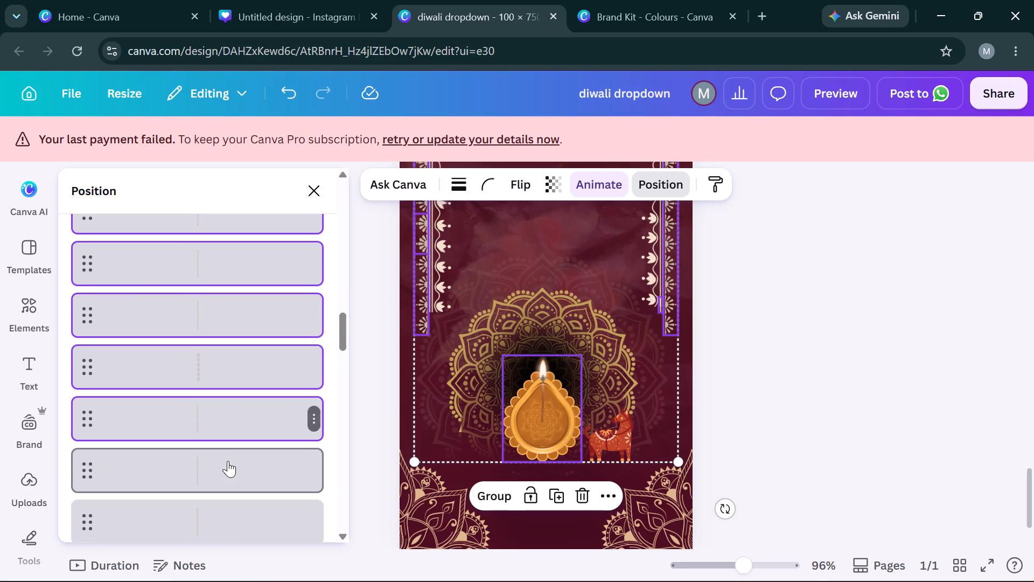
{"action": "left_click", "coordinate": [228, 462], "text": "ctrl"}
{"action": "left_click", "coordinate": [226, 511], "text": "ctrl"}
{"action": "scroll", "coordinate": [226, 511], "scroll_direction": "down", "scroll_amount": 2, "text": "ctrl"}
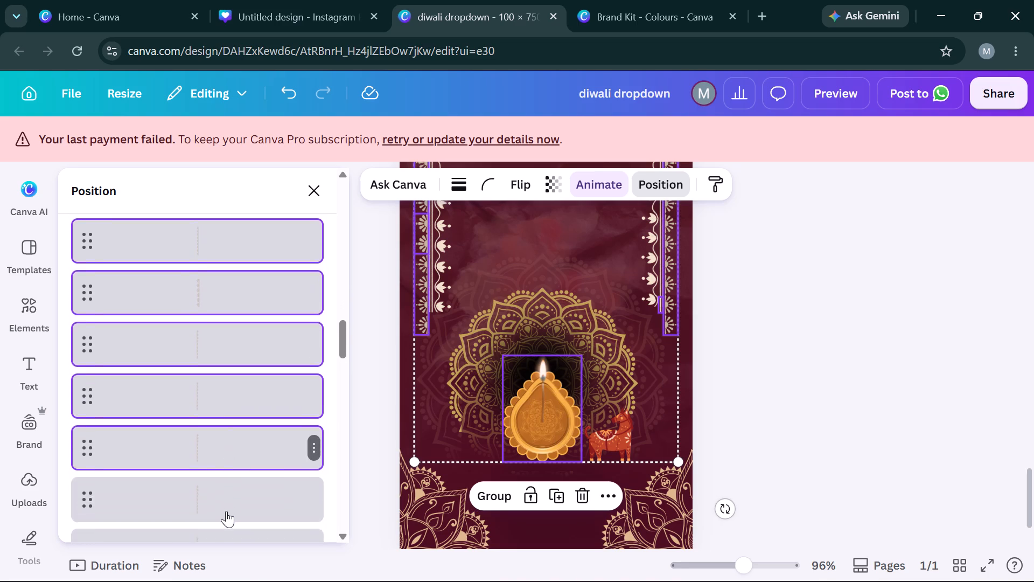
{"action": "scroll", "coordinate": [226, 511], "scroll_direction": "down", "scroll_amount": 1, "text": "ctrl"}
{"action": "left_click", "coordinate": [209, 411], "text": "ctrl"}
{"action": "left_click", "coordinate": [208, 433], "text": "ctrl"}
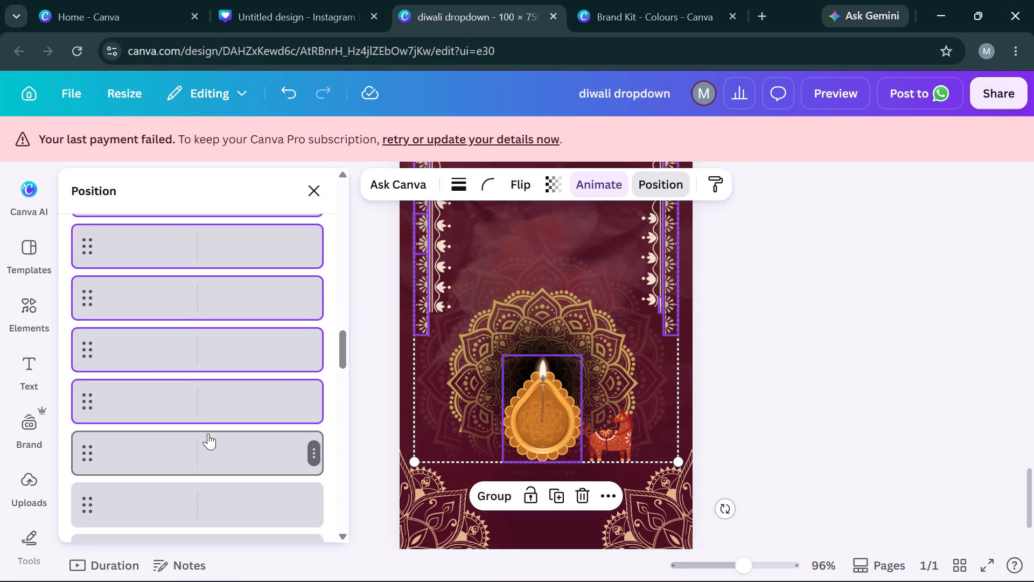
{"action": "left_click", "coordinate": [207, 494], "text": "ctrl"}
{"action": "scroll", "coordinate": [207, 494], "scroll_direction": "down", "scroll_amount": 3, "text": "ctrl"}
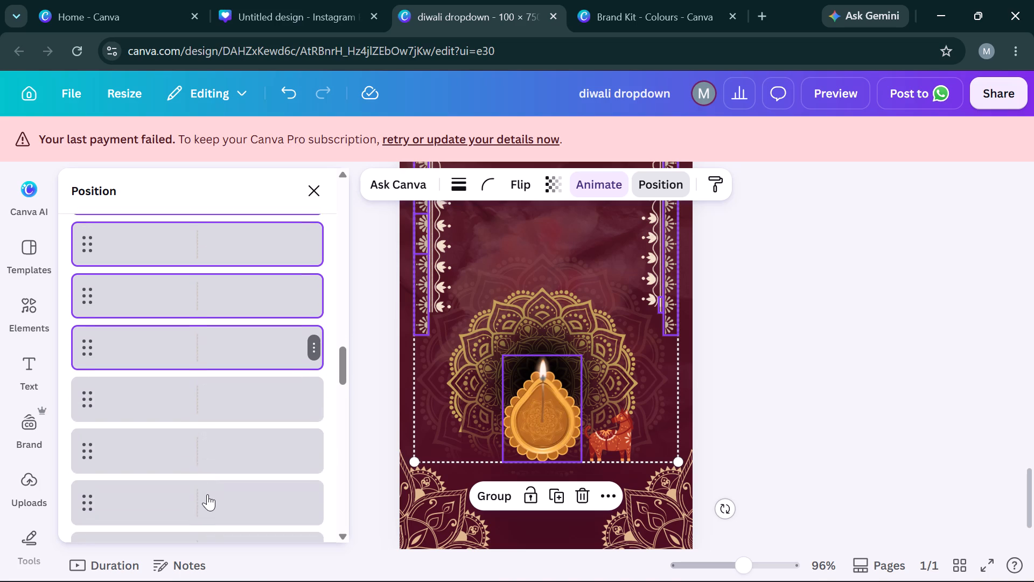
{"action": "scroll", "coordinate": [207, 494], "scroll_direction": "down", "scroll_amount": 1, "text": "ctrl"}
{"action": "left_click", "coordinate": [207, 494], "text": "ctrl"}
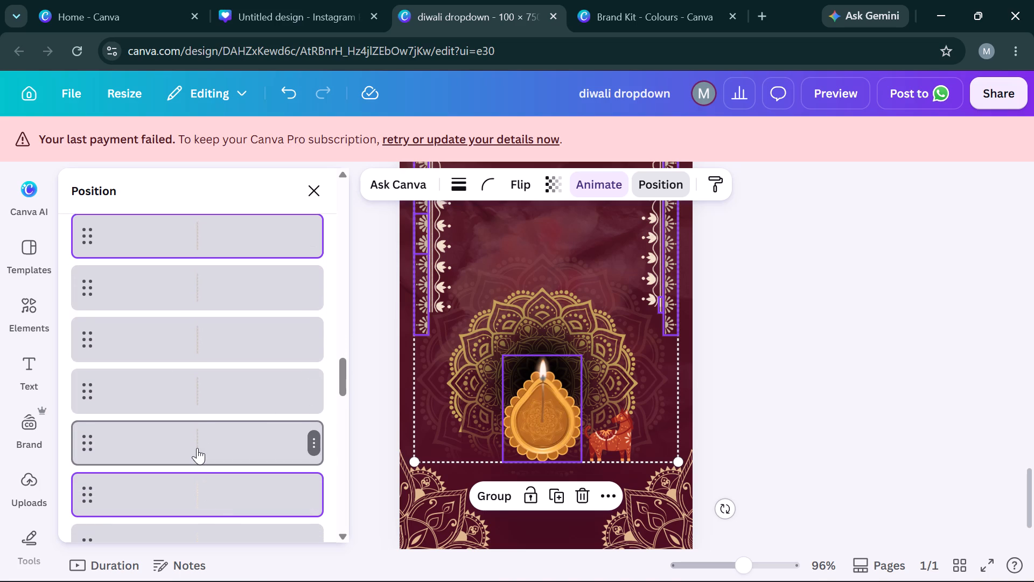
{"action": "left_click", "coordinate": [197, 448], "text": "ctrl"}
{"action": "left_click", "coordinate": [208, 390], "text": "ctrl"}
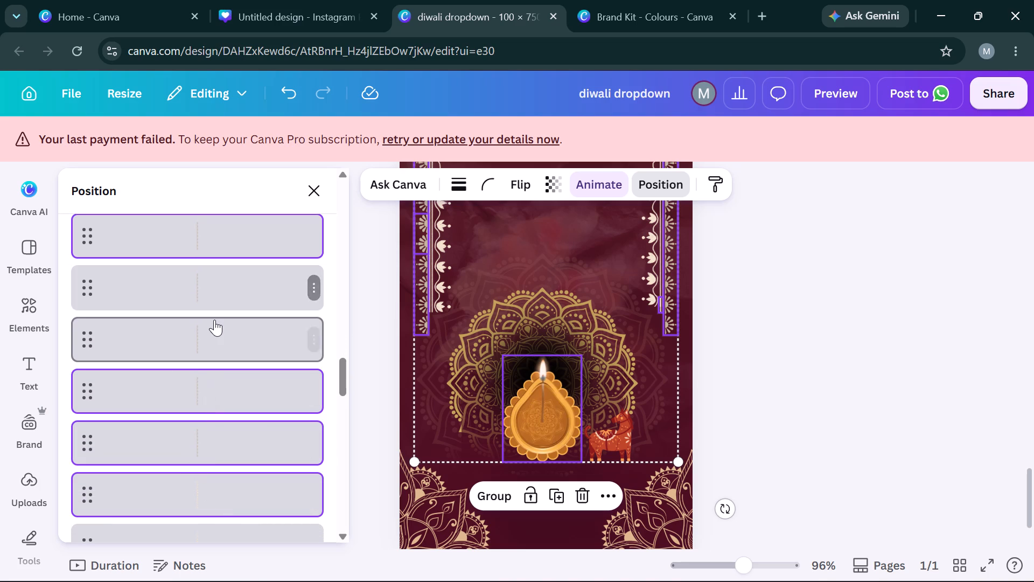
{"action": "left_click", "coordinate": [214, 320], "text": "ctrl"}
{"action": "left_click", "coordinate": [212, 293], "text": "ctrl"}
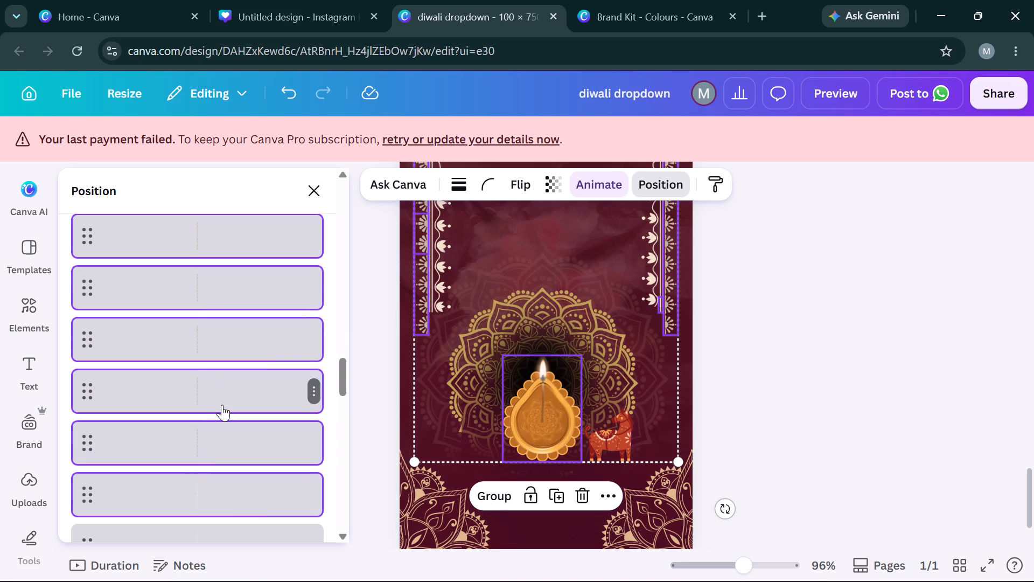
{"action": "scroll", "coordinate": [222, 405], "scroll_direction": "down", "scroll_amount": 3, "text": "ctrl"}
{"action": "left_click", "coordinate": [222, 405], "text": "ctrl"}
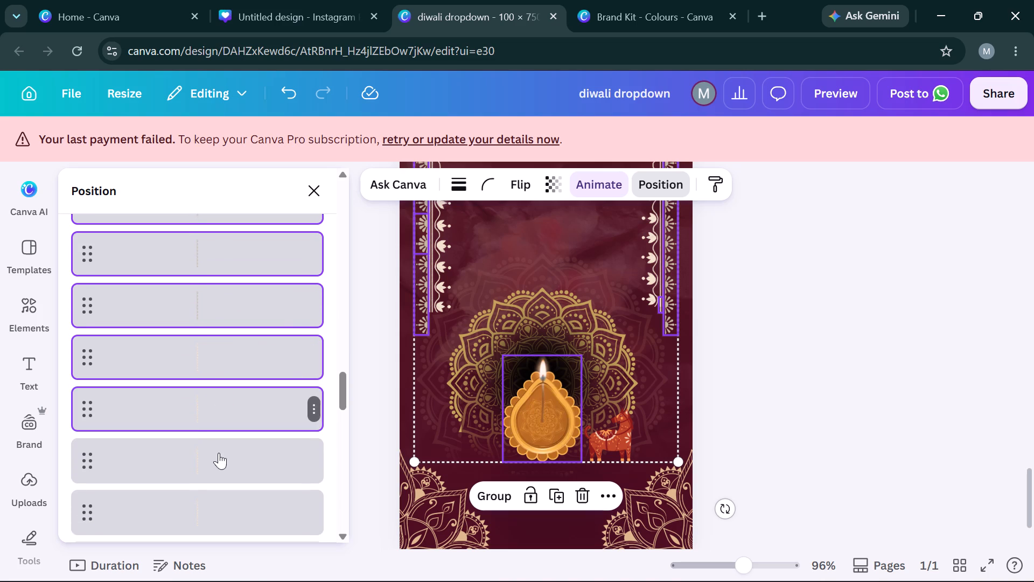
{"action": "left_click", "coordinate": [220, 463], "text": "ctrl"}
{"action": "left_click", "coordinate": [223, 516], "text": "ctrl"}
{"action": "scroll", "coordinate": [223, 516], "scroll_direction": "down", "scroll_amount": 2, "text": "ctrl"}
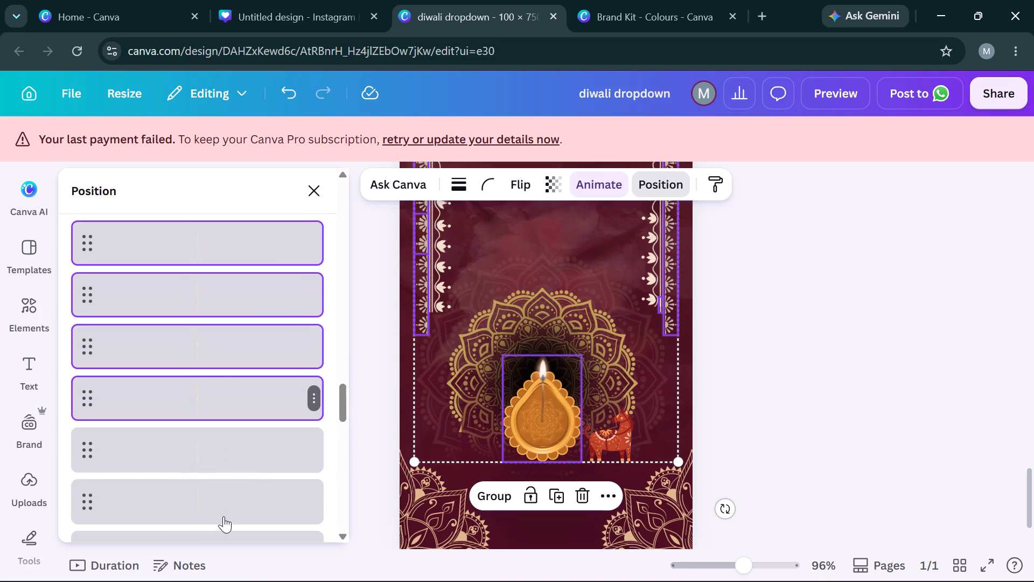
{"action": "scroll", "coordinate": [223, 516], "scroll_direction": "down", "scroll_amount": 2, "text": "ctrl"}
{"action": "left_click", "coordinate": [202, 276], "text": "ctrl"}
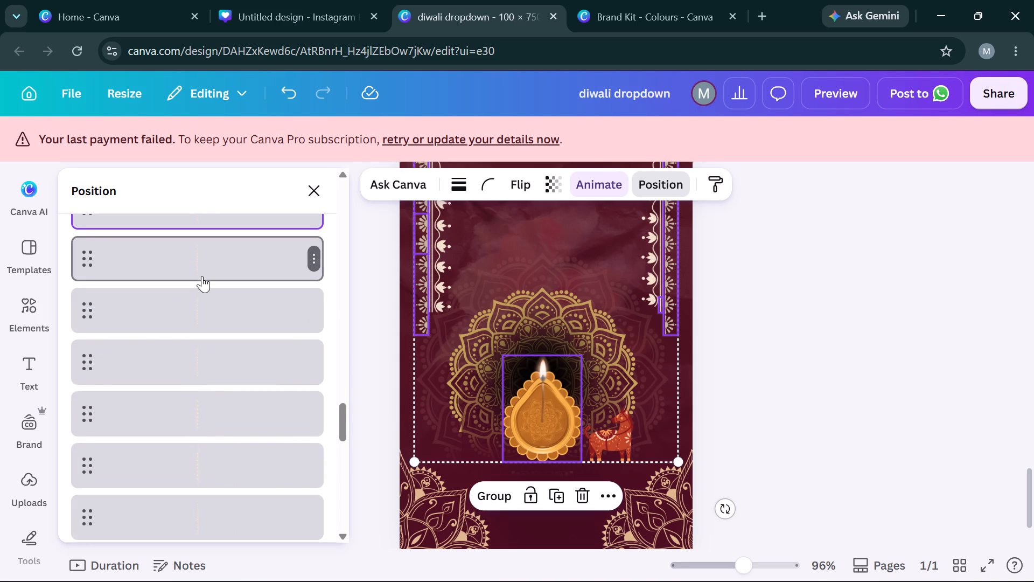
{"action": "left_click", "coordinate": [202, 301], "text": "ctrl"}
{"action": "left_click", "coordinate": [205, 364], "text": "ctrl"}
{"action": "left_click", "coordinate": [206, 398], "text": "ctrl"}
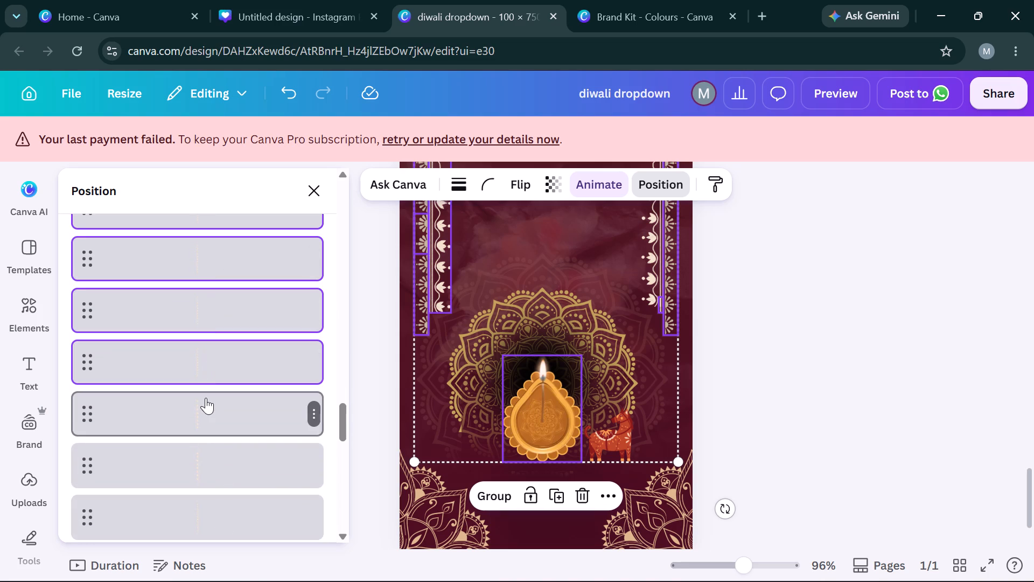
{"action": "left_click", "coordinate": [206, 452], "text": "ctrl"}
{"action": "left_click", "coordinate": [205, 526], "text": "ctrl"}
{"action": "scroll", "coordinate": [205, 526], "scroll_direction": "down", "scroll_amount": 2, "text": "ctrl"}
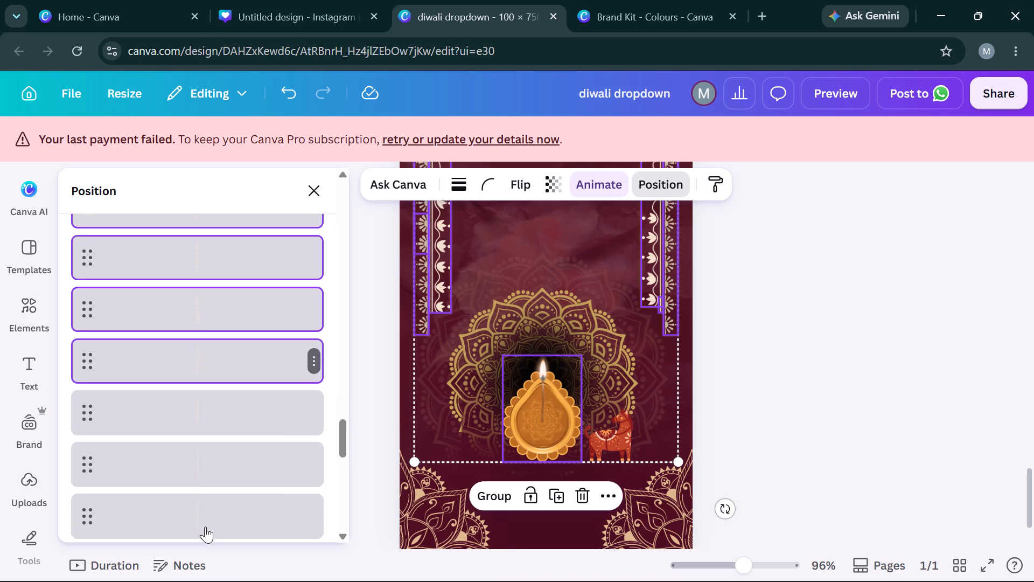
{"action": "scroll", "coordinate": [205, 526], "scroll_direction": "down", "scroll_amount": 1, "text": "ctrl"}
{"action": "left_click", "coordinate": [200, 266], "text": "ctrl"}
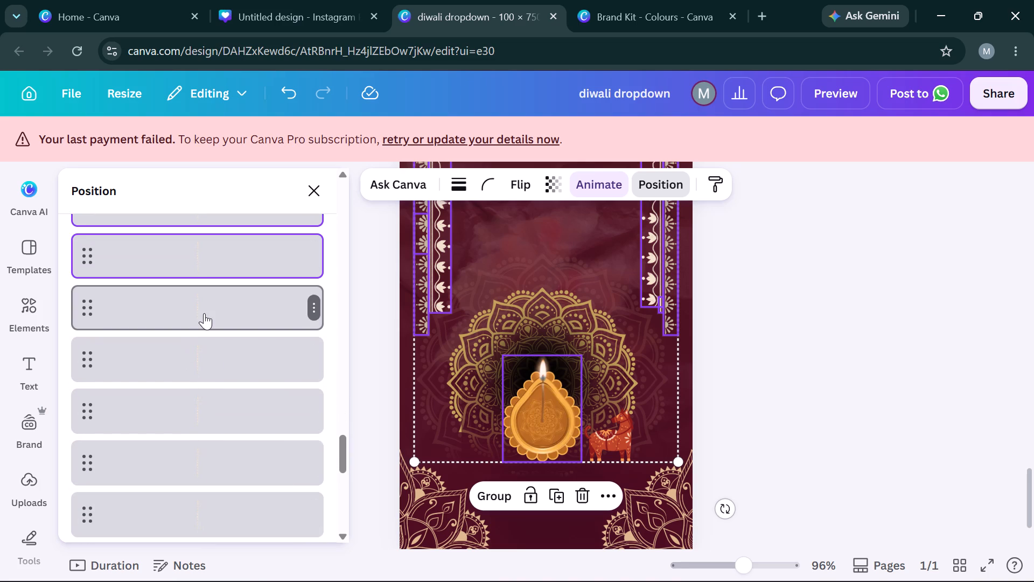
{"action": "left_click", "coordinate": [204, 313], "text": "ctrl"}
{"action": "left_click", "coordinate": [208, 342], "text": "ctrl"}
{"action": "left_click", "coordinate": [215, 401], "text": "ctrl"}
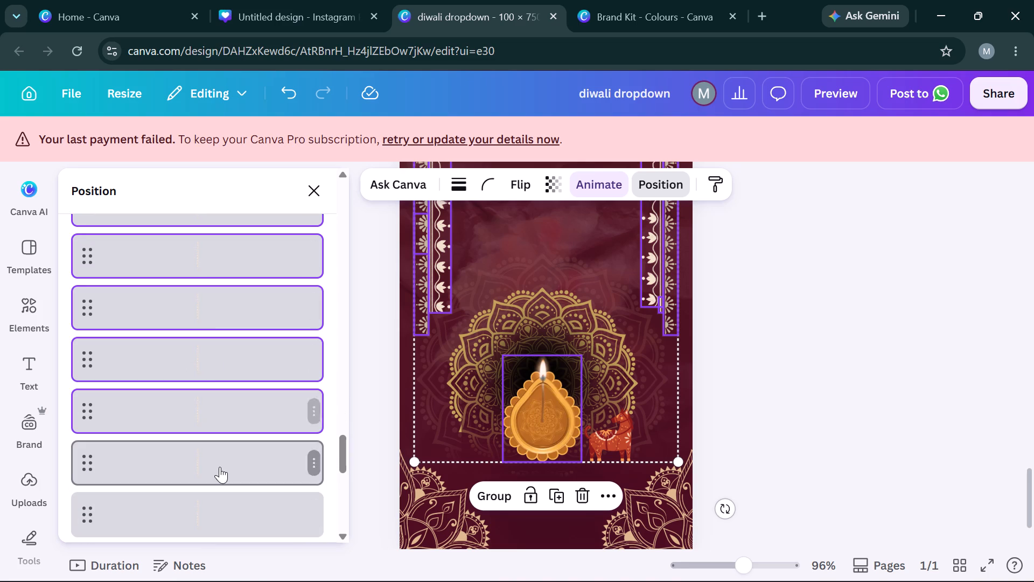
{"action": "left_click", "coordinate": [220, 467], "text": "ctrl"}
{"action": "left_click", "coordinate": [227, 529], "text": "ctrl"}
{"action": "scroll", "coordinate": [227, 529], "scroll_direction": "down", "scroll_amount": 2, "text": "ctrl"}
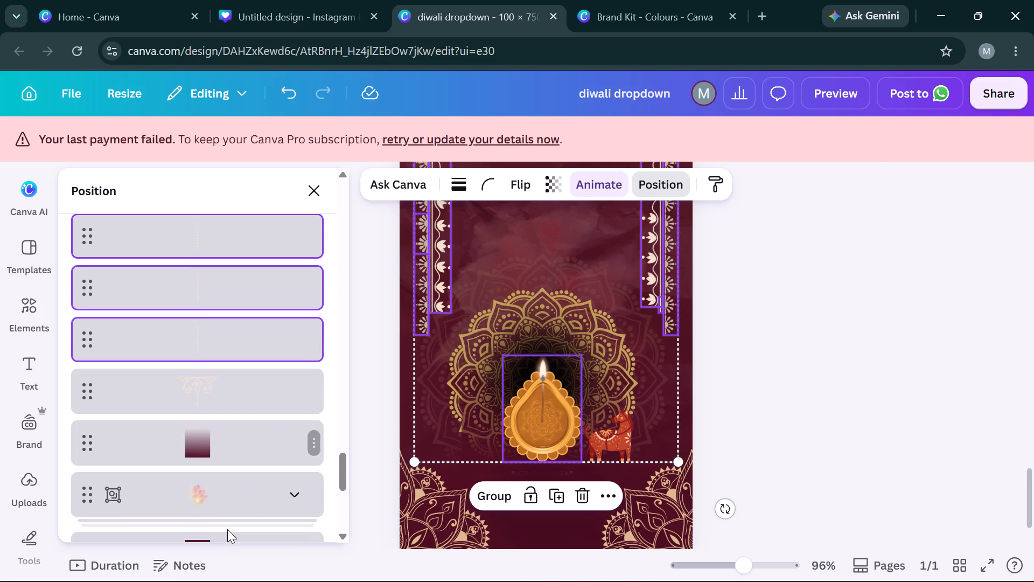
{"action": "key", "text": "ctrl+g"}
{"action": "left_click", "coordinate": [851, 294]}
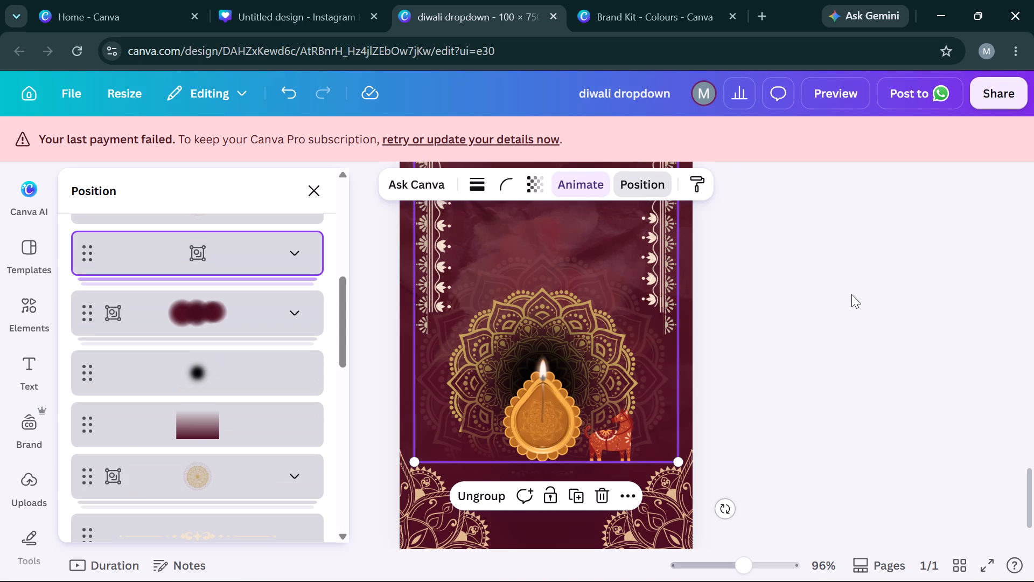
{"action": "left_click", "coordinate": [851, 294]}
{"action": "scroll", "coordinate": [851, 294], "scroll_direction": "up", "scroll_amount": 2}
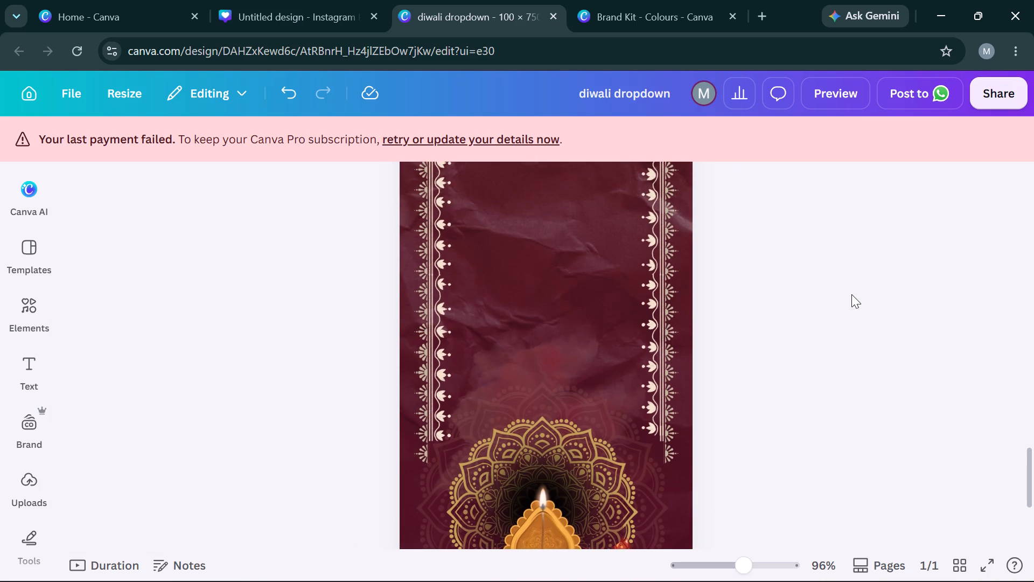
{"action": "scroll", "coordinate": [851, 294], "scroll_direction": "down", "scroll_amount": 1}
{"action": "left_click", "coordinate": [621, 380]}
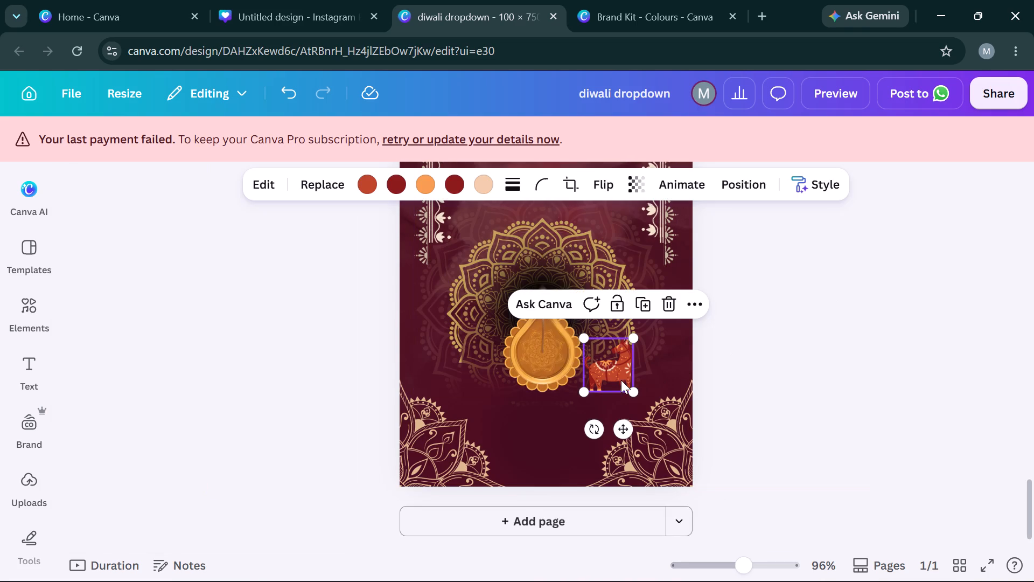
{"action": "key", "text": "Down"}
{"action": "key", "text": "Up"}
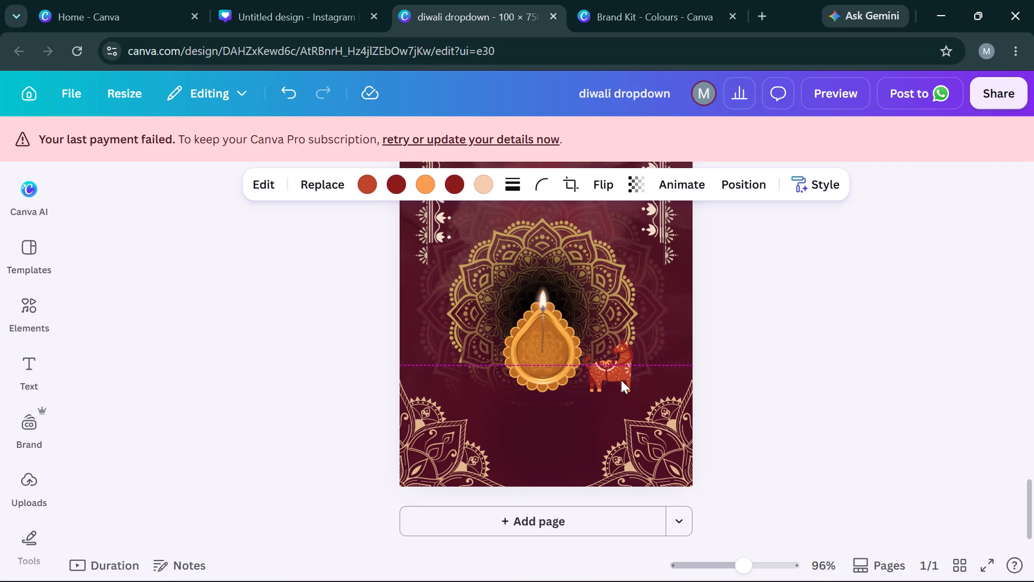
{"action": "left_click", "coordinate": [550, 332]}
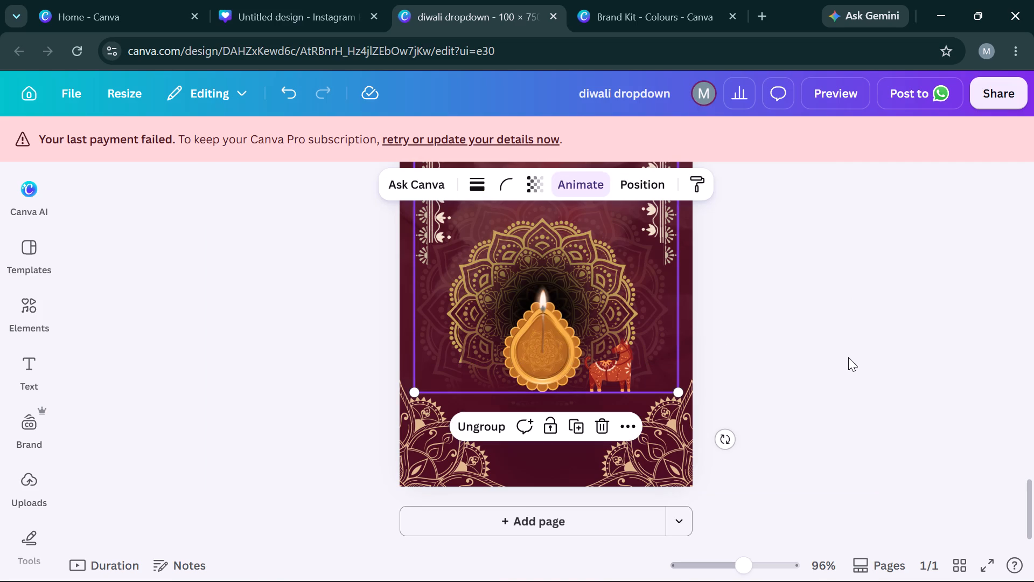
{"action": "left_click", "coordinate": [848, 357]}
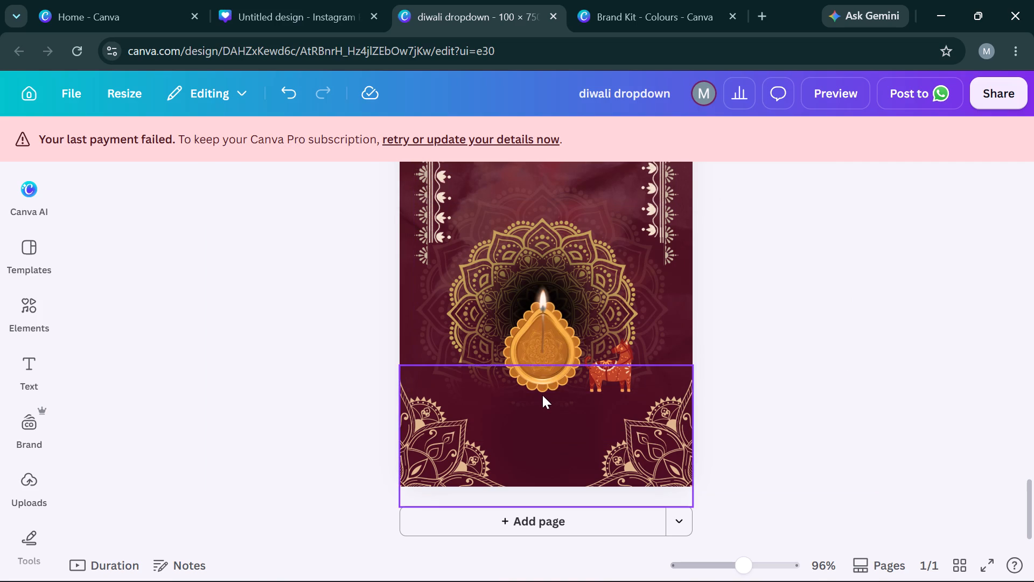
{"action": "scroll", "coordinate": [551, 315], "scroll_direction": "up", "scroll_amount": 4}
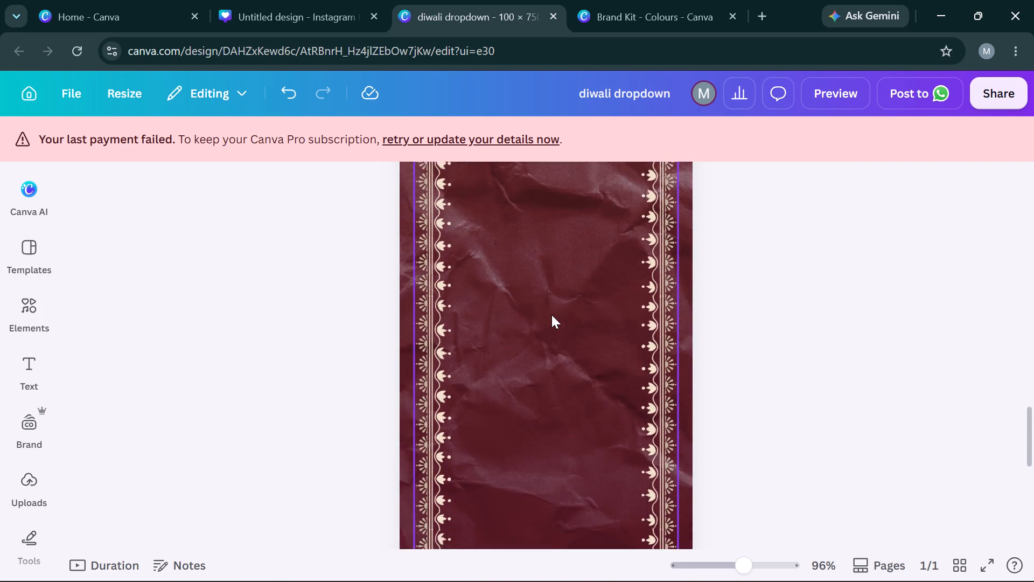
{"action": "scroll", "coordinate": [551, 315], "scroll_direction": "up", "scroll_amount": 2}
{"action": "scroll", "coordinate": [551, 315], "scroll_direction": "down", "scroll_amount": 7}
Extend the maroon gradient rectangle around the lit diya downward so its bottom edge sits further below the diya's base.
{"action": "left_click", "coordinate": [597, 426]}
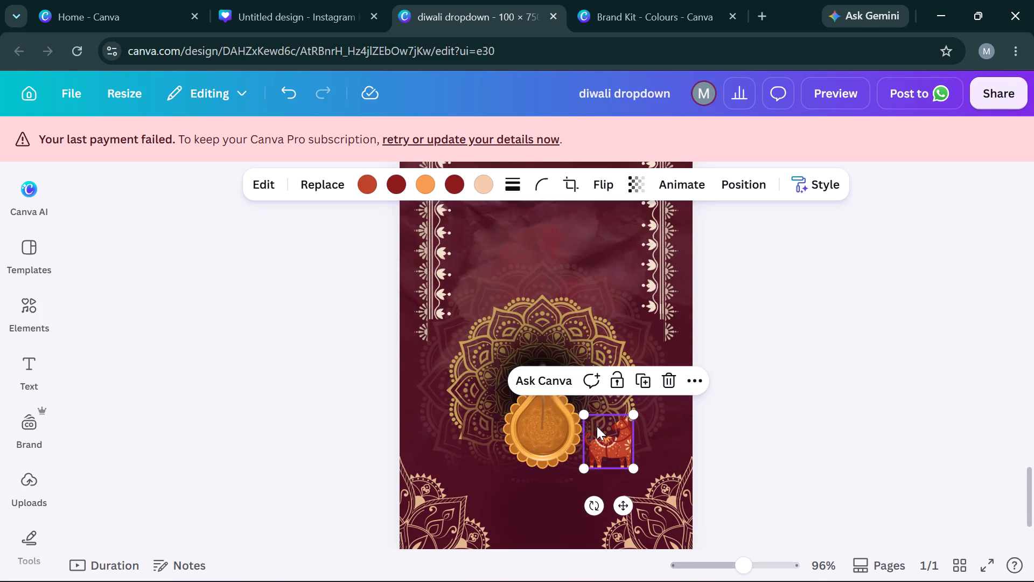
{"action": "left_click", "coordinate": [734, 189]}
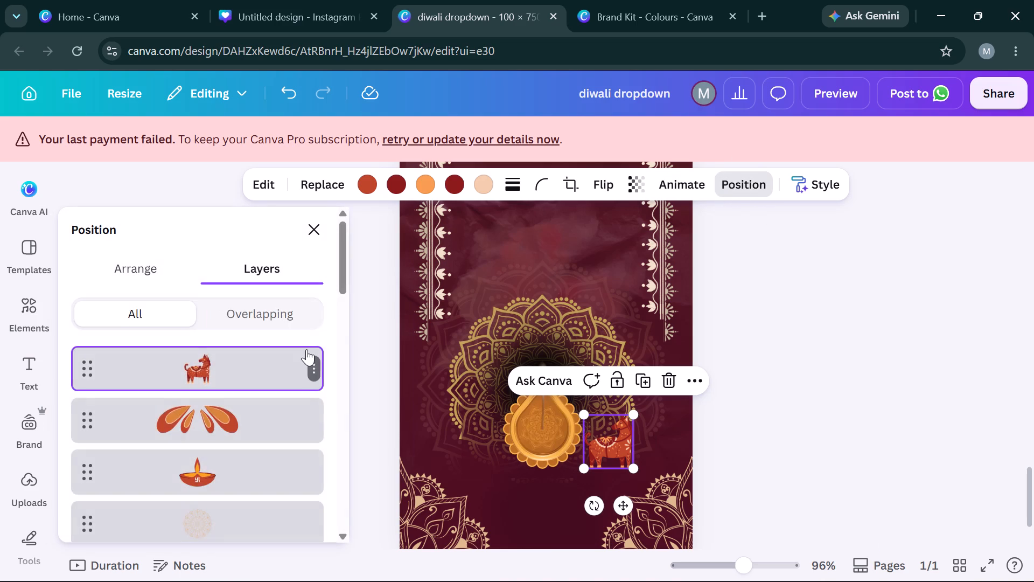
{"action": "scroll", "coordinate": [306, 349], "scroll_direction": "down", "scroll_amount": 8}
{"action": "scroll", "coordinate": [306, 349], "scroll_direction": "up", "scroll_amount": 2}
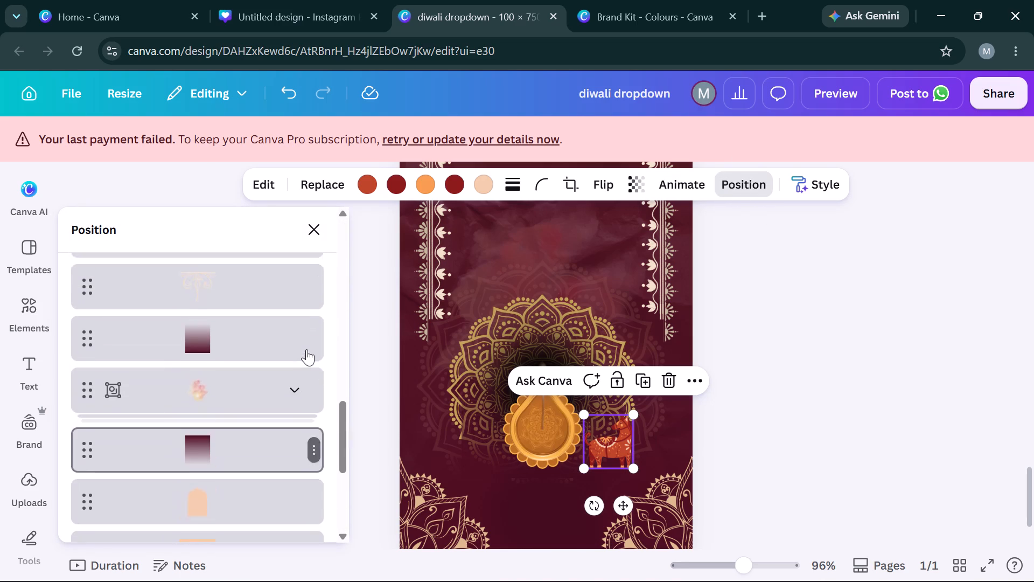
{"action": "scroll", "coordinate": [306, 349], "scroll_direction": "up", "scroll_amount": 1}
{"action": "scroll", "coordinate": [306, 349], "scroll_direction": "down", "scroll_amount": 2}
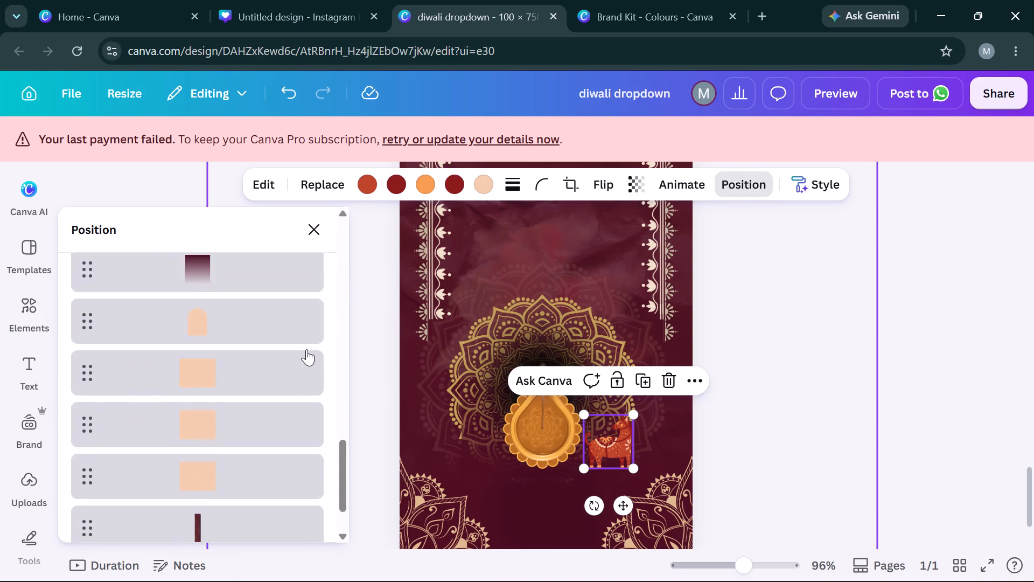
{"action": "scroll", "coordinate": [306, 349], "scroll_direction": "up", "scroll_amount": 1}
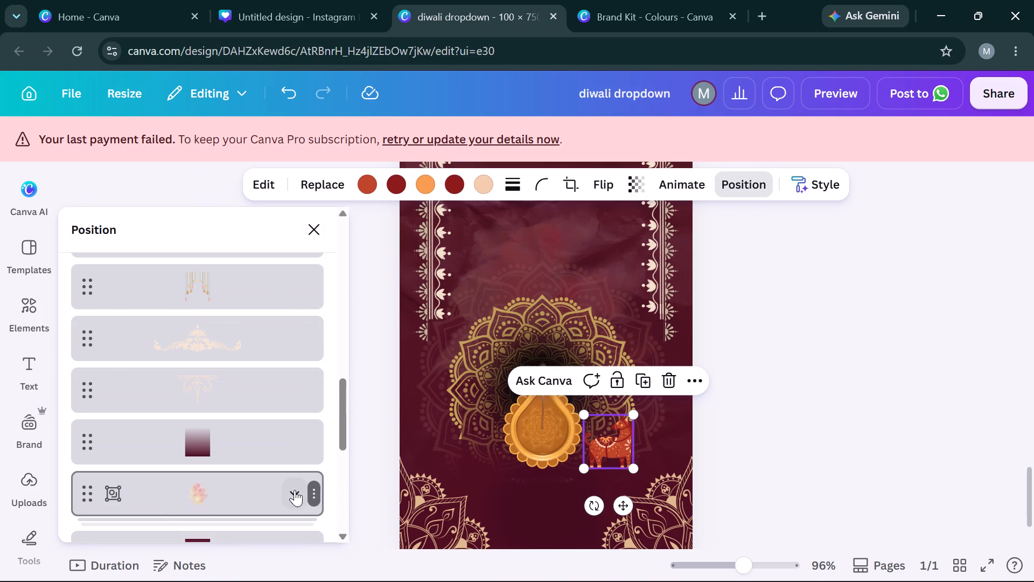
{"action": "left_click", "coordinate": [295, 490]}
{"action": "scroll", "coordinate": [295, 490], "scroll_direction": "down", "scroll_amount": 5}
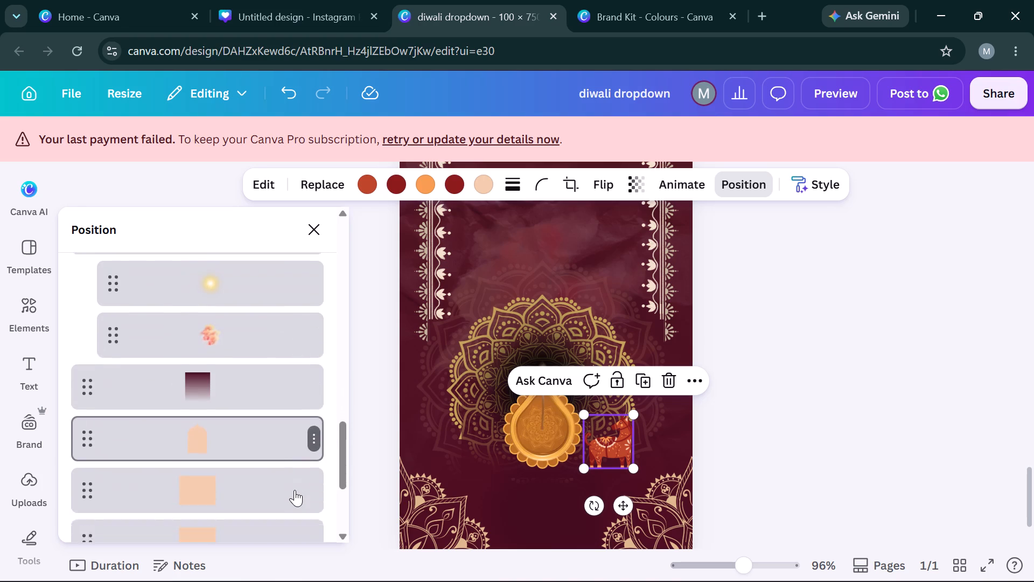
{"action": "scroll", "coordinate": [295, 490], "scroll_direction": "down", "scroll_amount": 1}
{"action": "scroll", "coordinate": [282, 393], "scroll_direction": "up", "scroll_amount": 4}
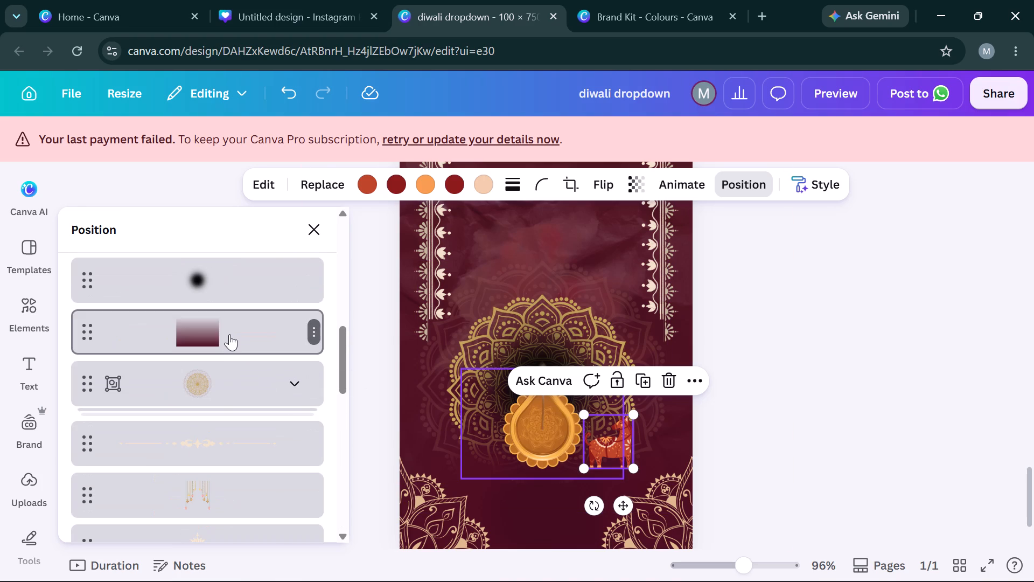
{"action": "left_click", "coordinate": [229, 334]}
{"action": "key", "text": "Down"}
{"action": "key", "text": "Down"}
{"action": "key", "text": "Down"}
{"action": "key", "text": "Down"}
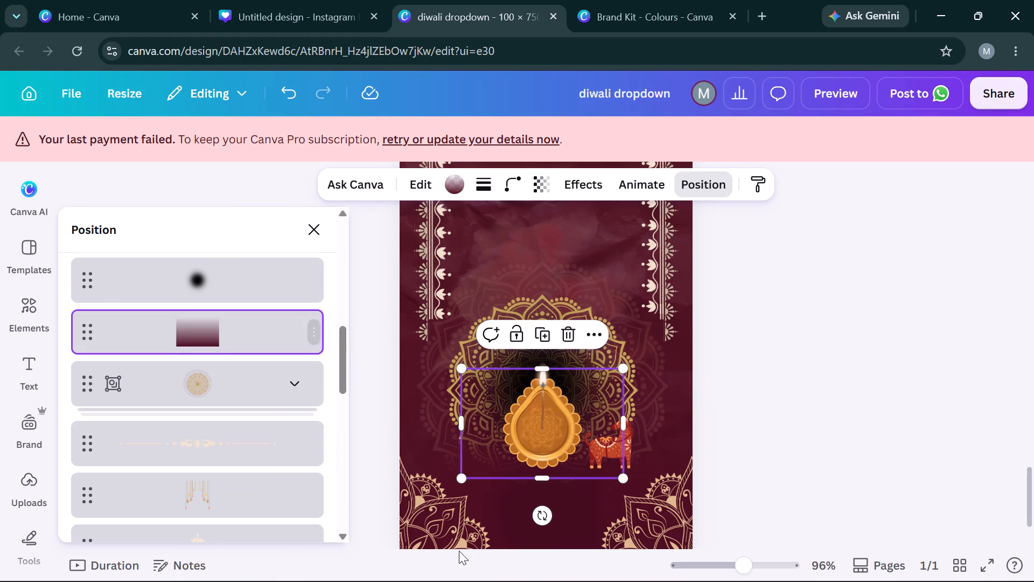
{"action": "left_click_drag", "start_coordinate": [540, 477], "coordinate": [542, 495]}
{"action": "left_click", "coordinate": [898, 405]}
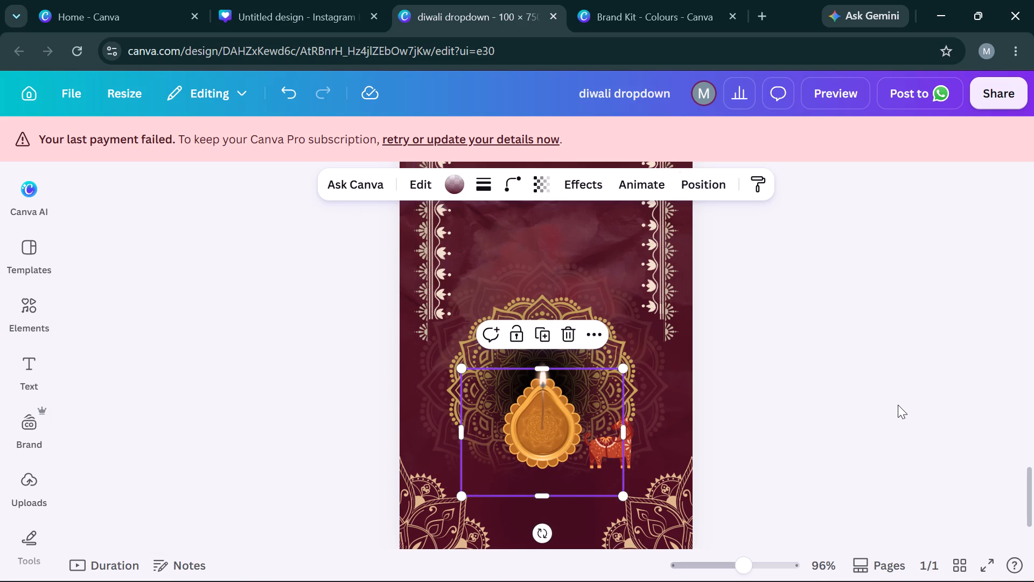
{"action": "left_click", "coordinate": [898, 405]}
Duplicate the red cow beside the lit diya and raise the copy until its bottom edge aligns with the original's.
{"action": "left_click", "coordinate": [620, 445]}
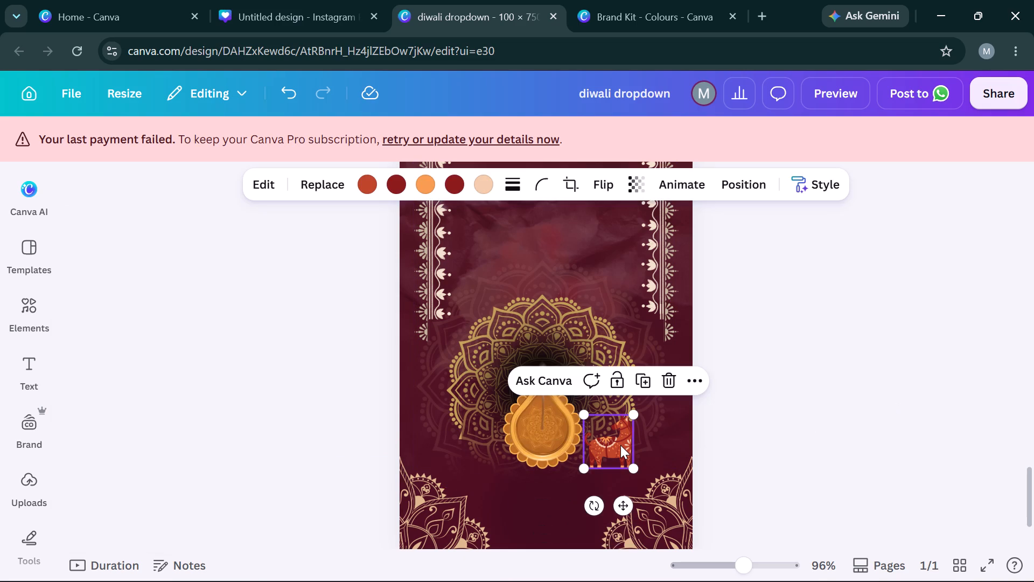
{"action": "key", "text": "ctrl+c"}
{"action": "key", "text": "ctrl+v"}
{"action": "key", "text": "Up"}
{"action": "key", "text": "Up"}
{"action": "key", "text": "Up"}
{"action": "key", "text": "Up"}
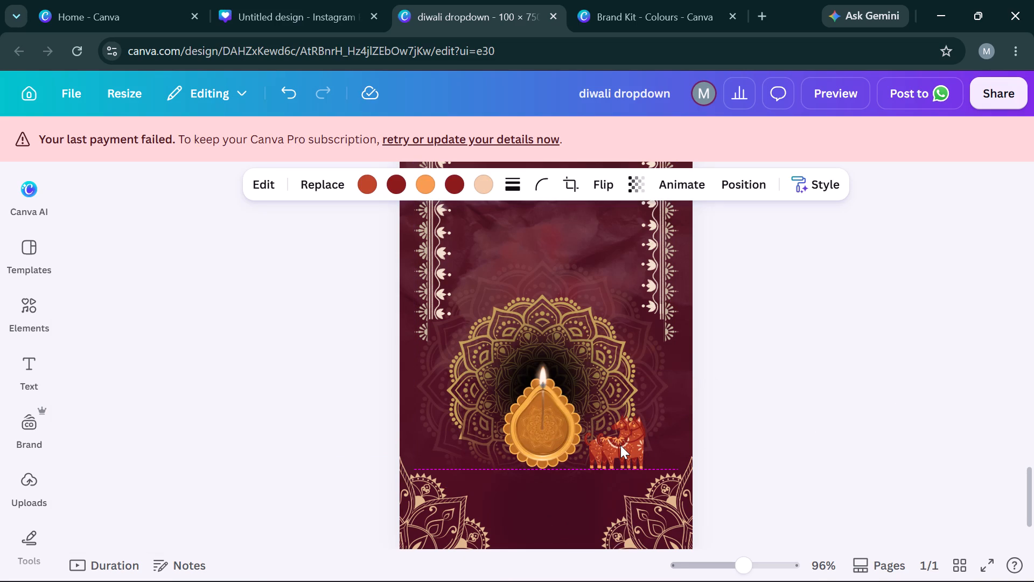
Move the cow copy horizontally to the left side of the diya, mirroring the original cow's placement.
{"action": "key", "text": "Left"}
{"action": "key", "text": "Left"}
{"action": "key", "text": "Left"}
{"action": "key", "text": "Left"}
{"action": "key", "text": "Left"}
{"action": "key", "text": "Left"}
{"action": "key", "text": "Left"}
{"action": "key", "text": "Left"}
{"action": "key", "text": "Left"}
{"action": "key", "text": "Left"}
{"action": "key", "text": "Left"}
{"action": "key", "text": "Left"}
{"action": "key", "text": "Left"}
{"action": "key", "text": "Left"}
{"action": "key", "text": "Left"}
{"action": "key", "text": "Left"}
{"action": "key", "text": "Left"}
{"action": "key", "text": "Left"}
{"action": "key", "text": "Left"}
{"action": "key", "text": "Left"}
{"action": "key", "text": "Left"}
{"action": "key", "text": "Left"}
{"action": "key", "text": "Left"}
{"action": "key", "text": "Left"}
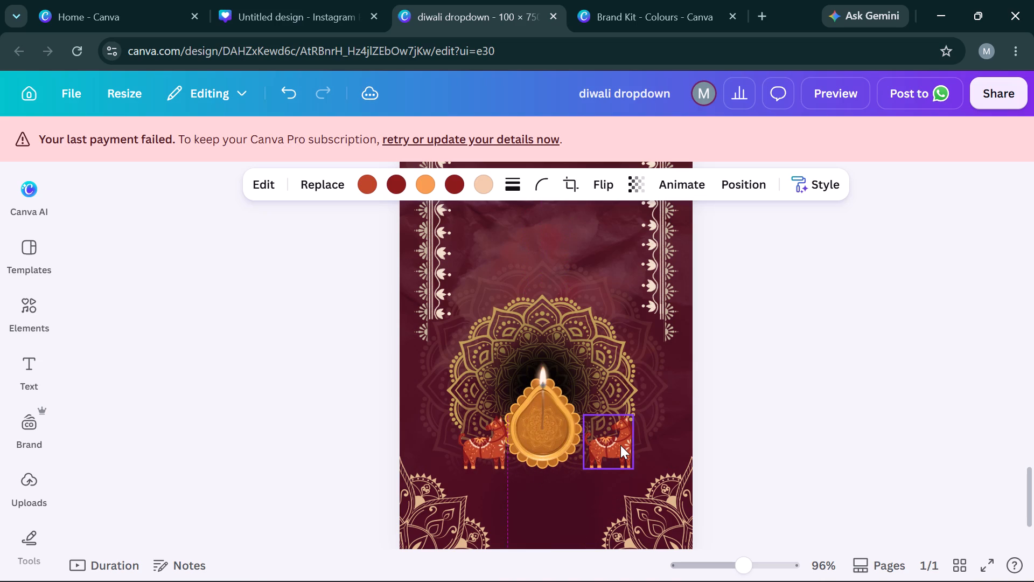
{"action": "key", "text": "Left"}
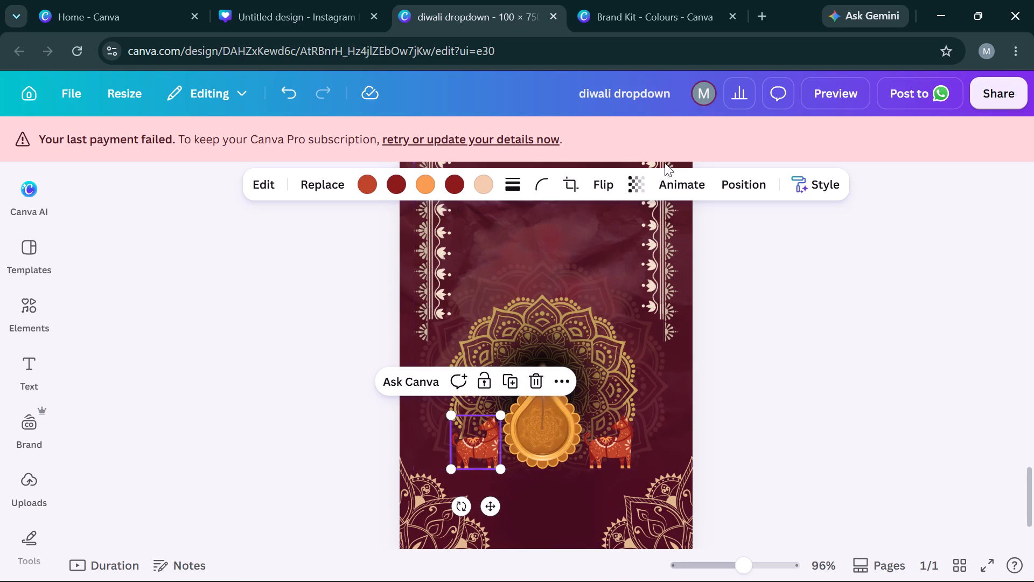
Flip the cow copy on the diya's left side horizontally.
{"action": "left_click", "coordinate": [603, 182]}
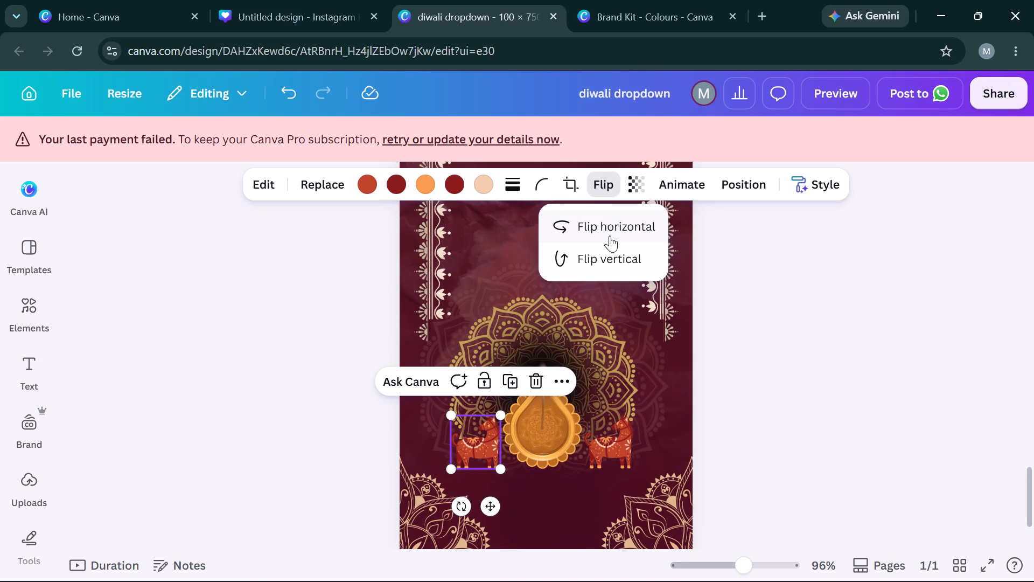
{"action": "left_click", "coordinate": [610, 235]}
{"action": "key", "text": "Right"}
{"action": "left_click", "coordinate": [983, 364]}
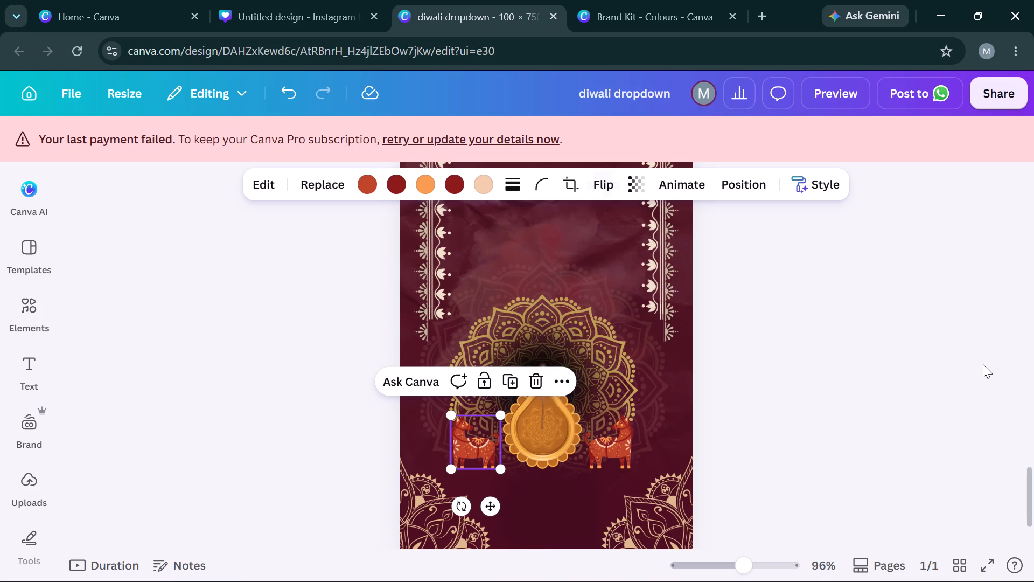
{"action": "left_click", "coordinate": [983, 364]}
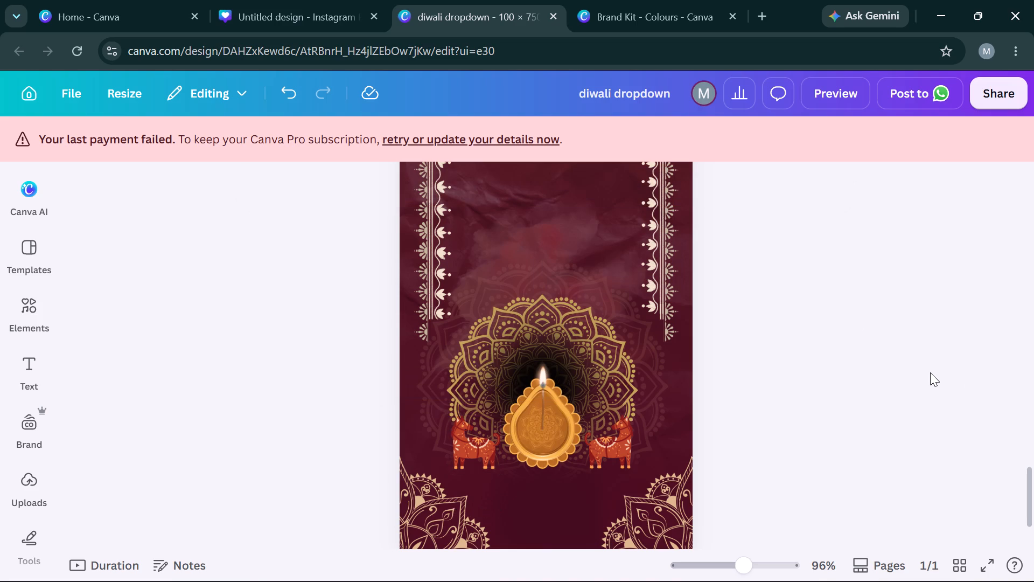
{"action": "left_click", "coordinate": [930, 372]}
Switch to the Instagram post design and copy the orange leafy branch on the right side of the Shubh Deepavali page.
{"action": "scroll", "coordinate": [930, 372], "scroll_direction": "up", "scroll_amount": 1}
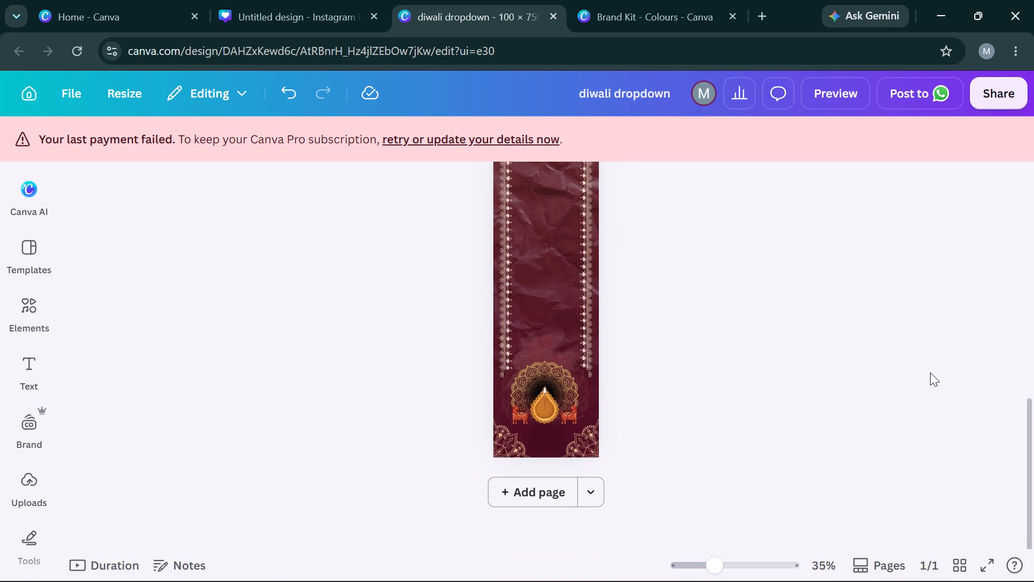
{"action": "scroll", "coordinate": [930, 372], "scroll_direction": "up", "scroll_amount": 8}
{"action": "scroll", "coordinate": [930, 372], "scroll_direction": "down", "scroll_amount": 1}
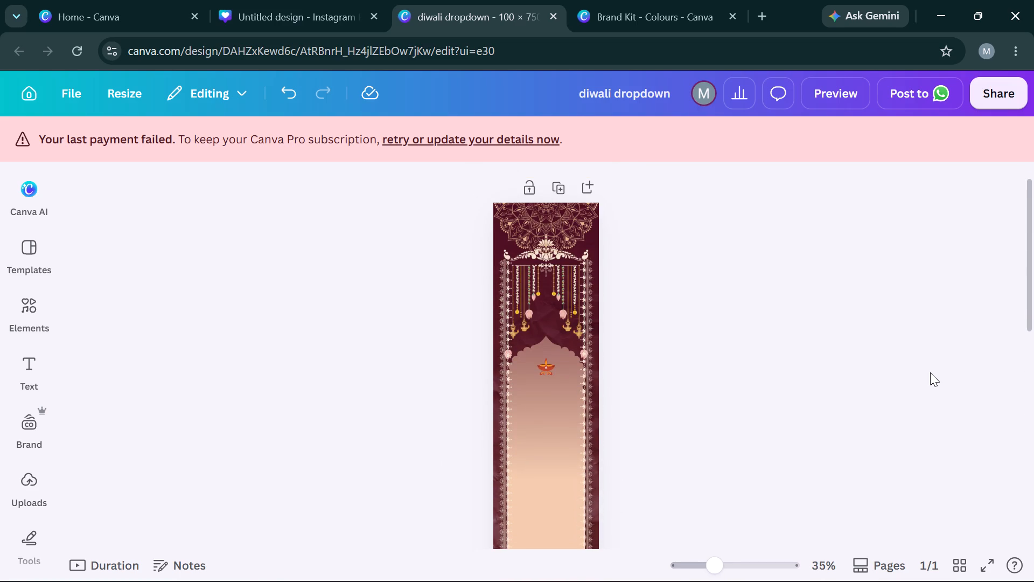
{"action": "scroll", "coordinate": [930, 372], "scroll_direction": "down", "scroll_amount": 1}
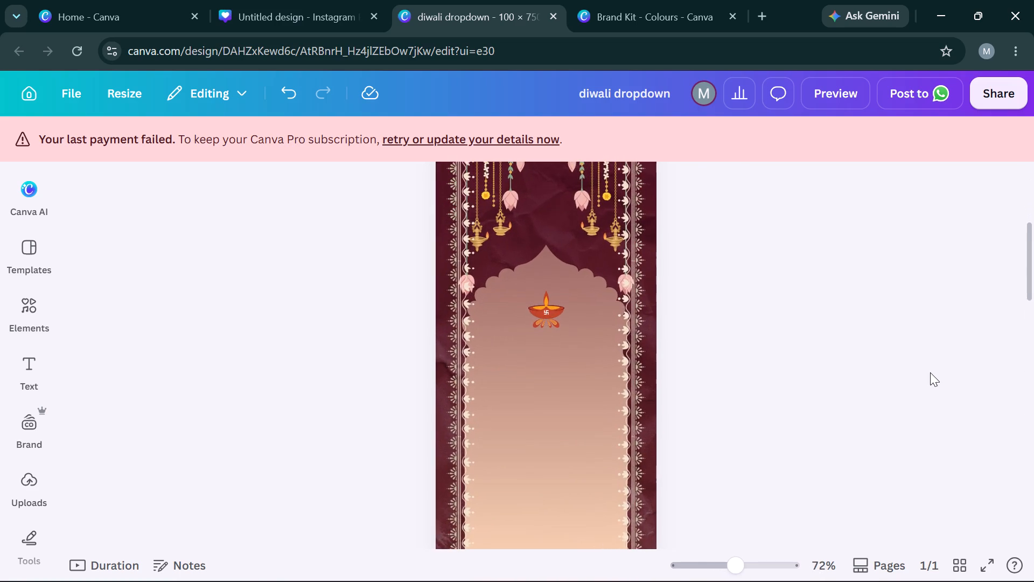
{"action": "scroll", "coordinate": [930, 372], "scroll_direction": "down", "scroll_amount": 1}
{"action": "left_click", "coordinate": [619, 3]}
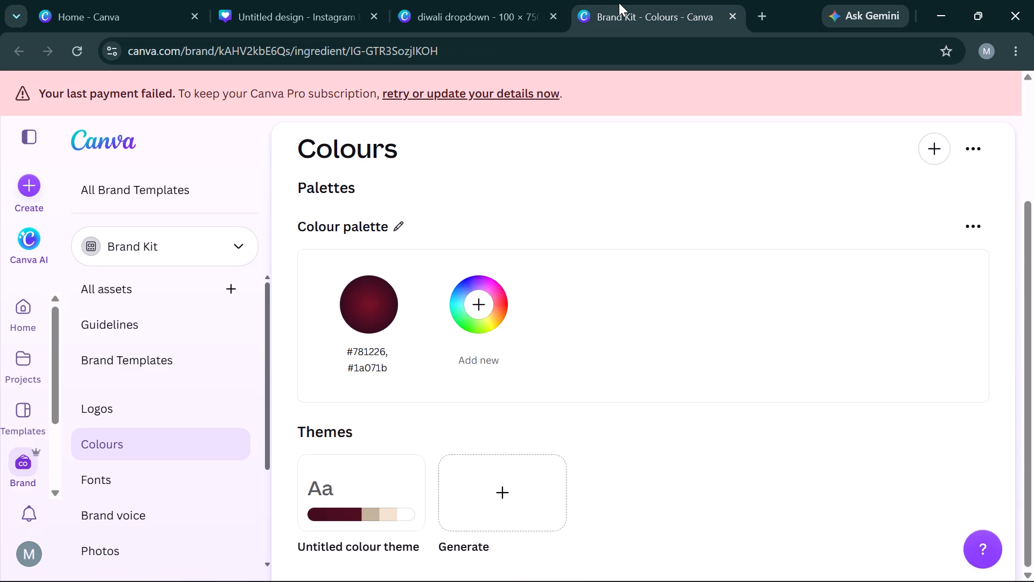
{"action": "left_click", "coordinate": [371, 0]}
{"action": "scroll", "coordinate": [939, 322], "scroll_direction": "down", "scroll_amount": 1}
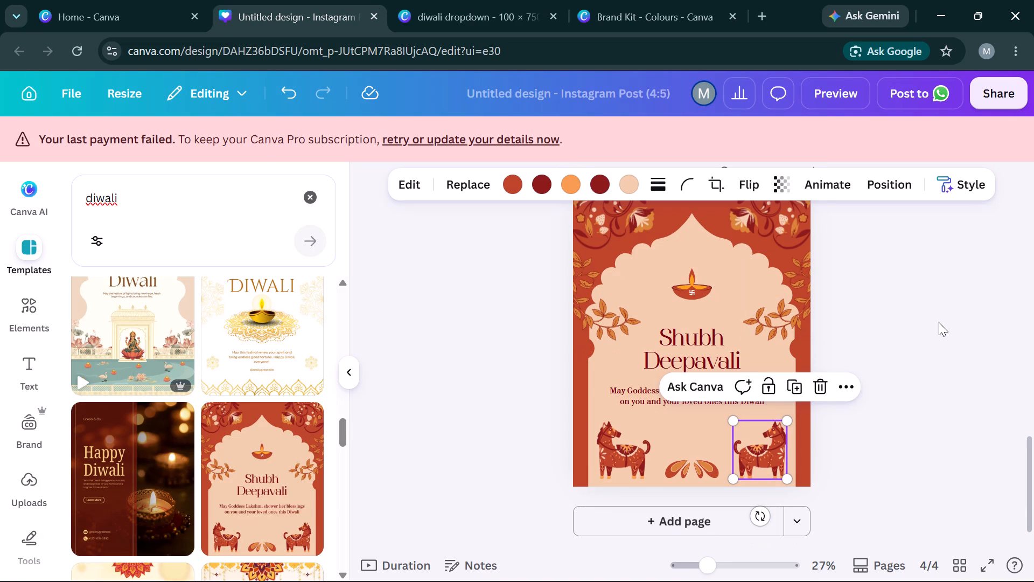
{"action": "scroll", "coordinate": [939, 322], "scroll_direction": "down", "scroll_amount": 1}
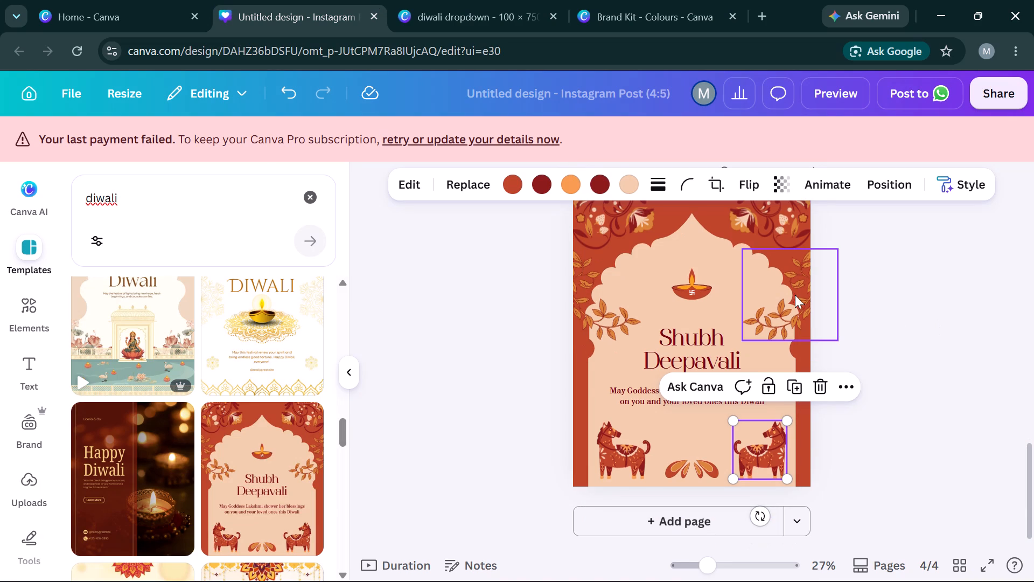
{"action": "left_click", "coordinate": [800, 293]}
{"action": "key", "text": "ctrl+c"}
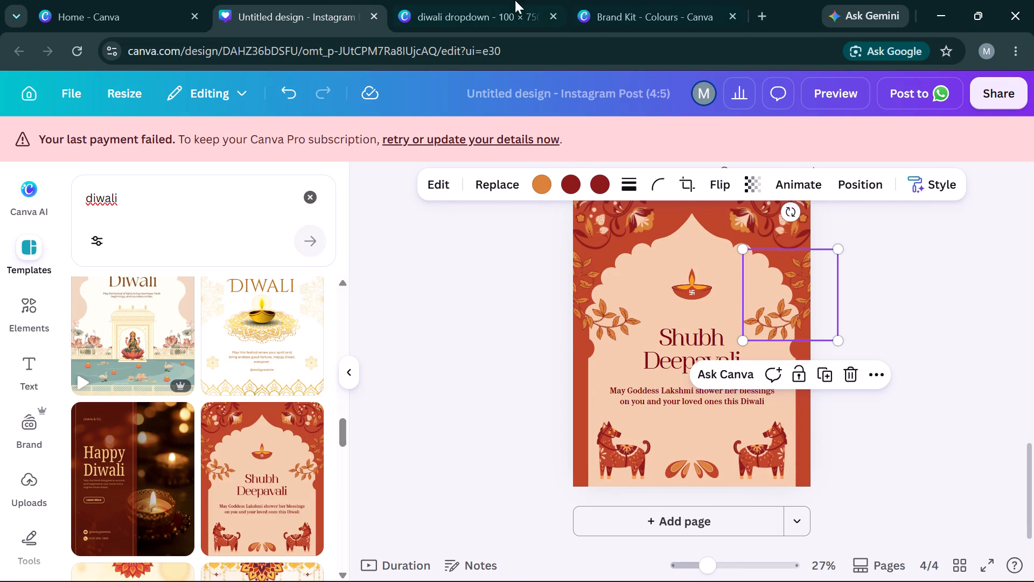
In the diwali dropdown banner, send the small diya's bowl and base each to the back, then bring each forward two levels.
{"action": "left_click", "coordinate": [490, 0]}
{"action": "scroll", "coordinate": [695, 277], "scroll_direction": "up", "scroll_amount": 1}
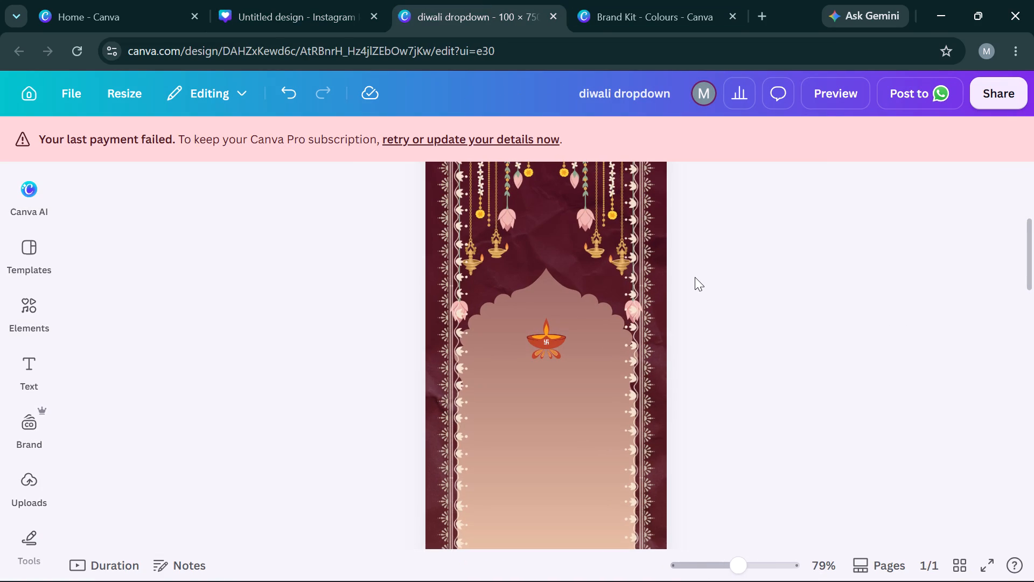
{"action": "left_click", "coordinate": [552, 337]}
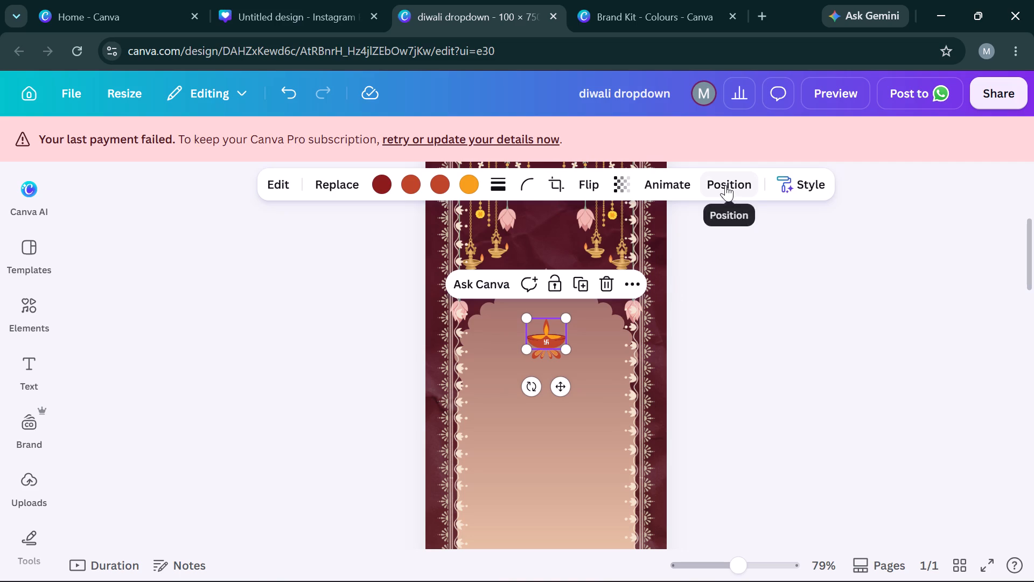
{"action": "left_click", "coordinate": [725, 185]}
{"action": "left_click", "coordinate": [157, 261]}
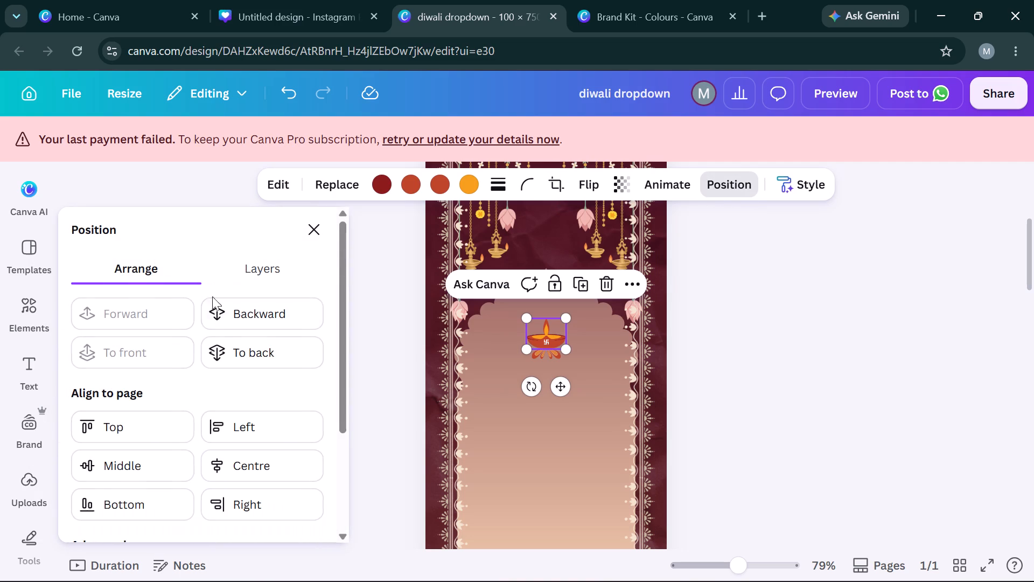
{"action": "left_click", "coordinate": [233, 338]}
{"action": "double_click", "coordinate": [173, 317]}
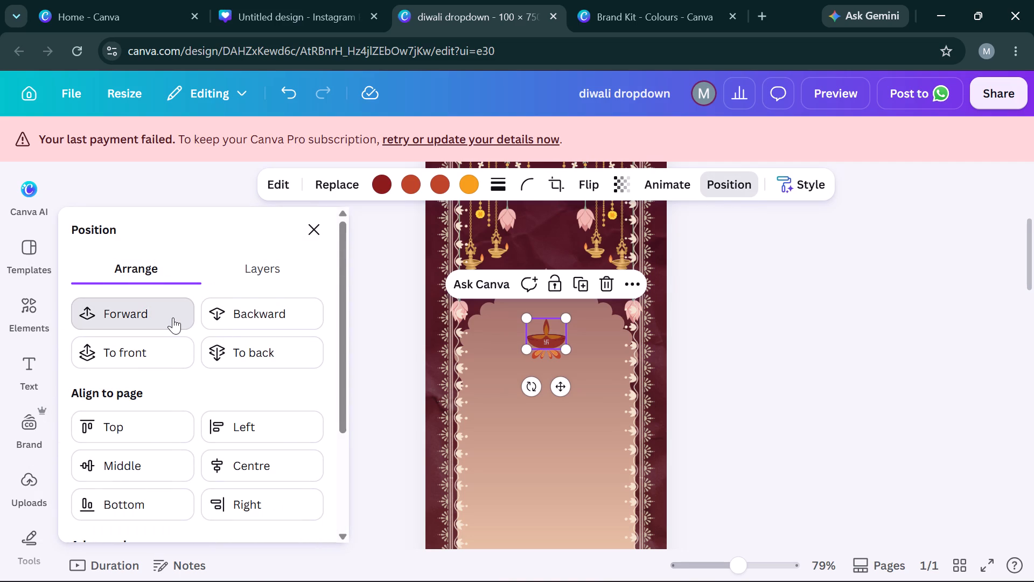
{"action": "left_click", "coordinate": [555, 355]}
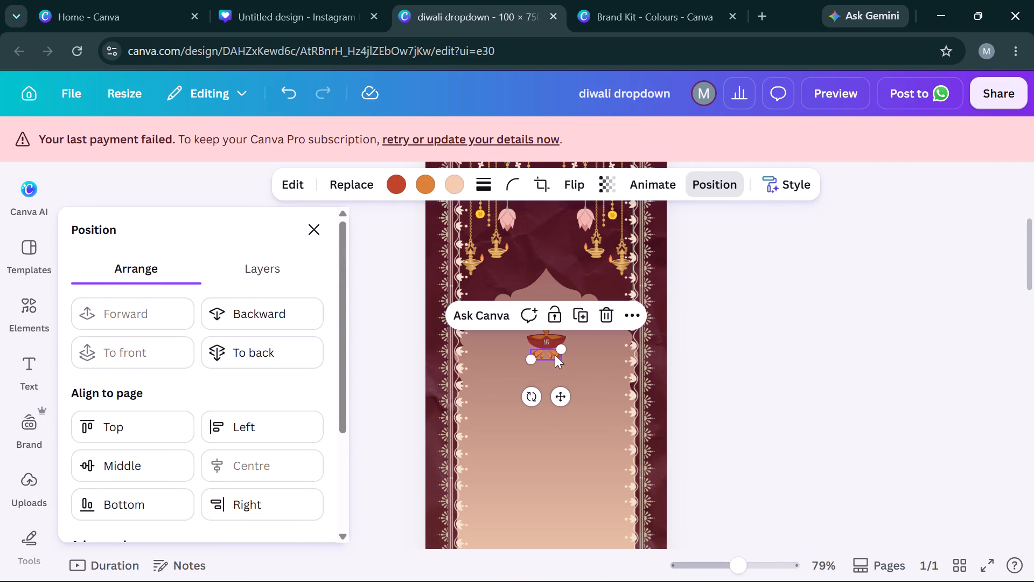
{"action": "left_click", "coordinate": [279, 346]}
{"action": "double_click", "coordinate": [123, 310]}
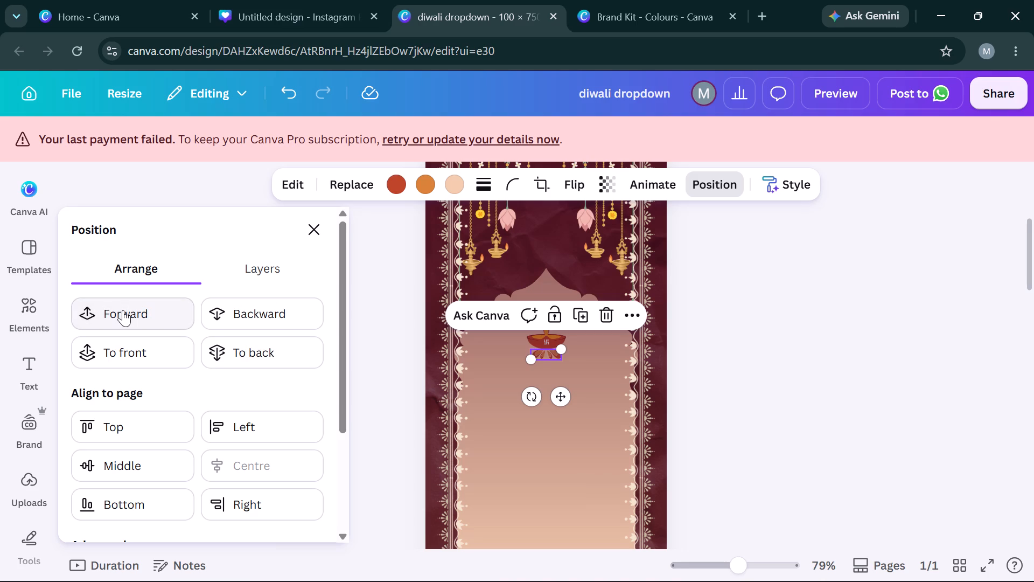
{"action": "left_click", "coordinate": [736, 361]}
Paste the orange leafy branch onto the banner and shrink it to about half the banner's width.
{"action": "scroll", "coordinate": [736, 361], "scroll_direction": "down", "scroll_amount": 1}
{"action": "left_click", "coordinate": [736, 361]}
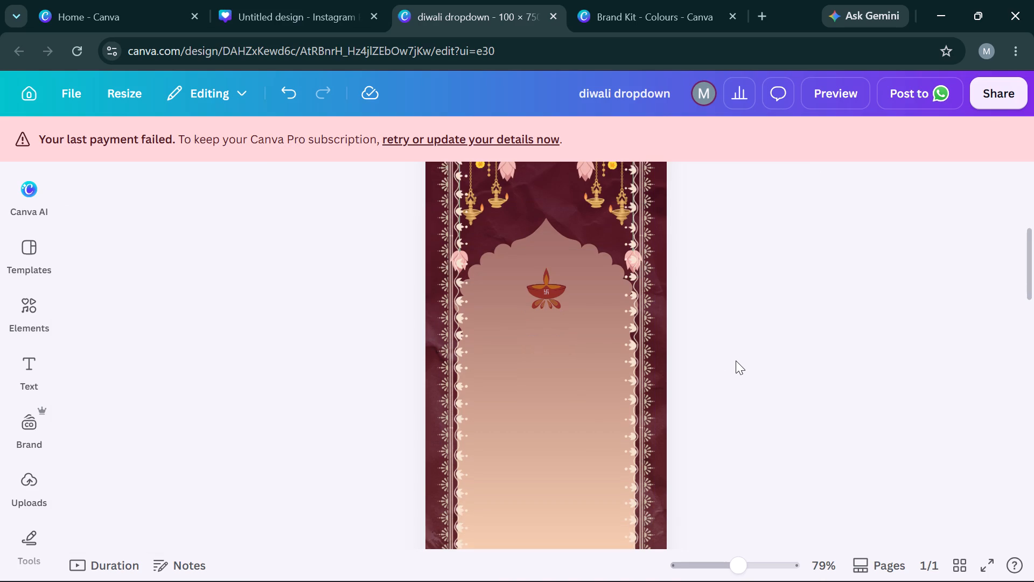
{"action": "key", "text": "ctrl+v"}
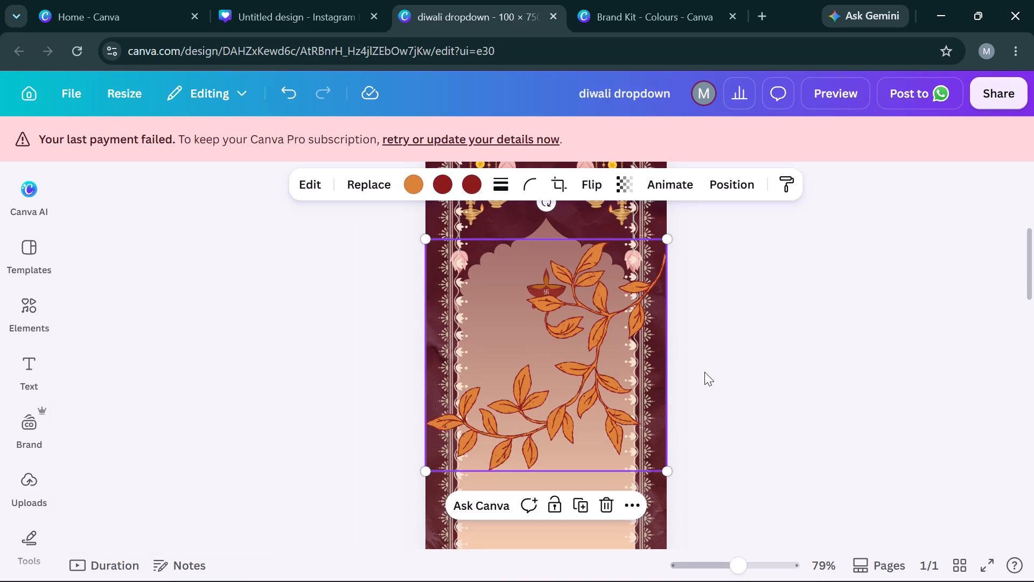
{"action": "left_click_drag", "start_coordinate": [668, 239], "coordinate": [563, 373]}
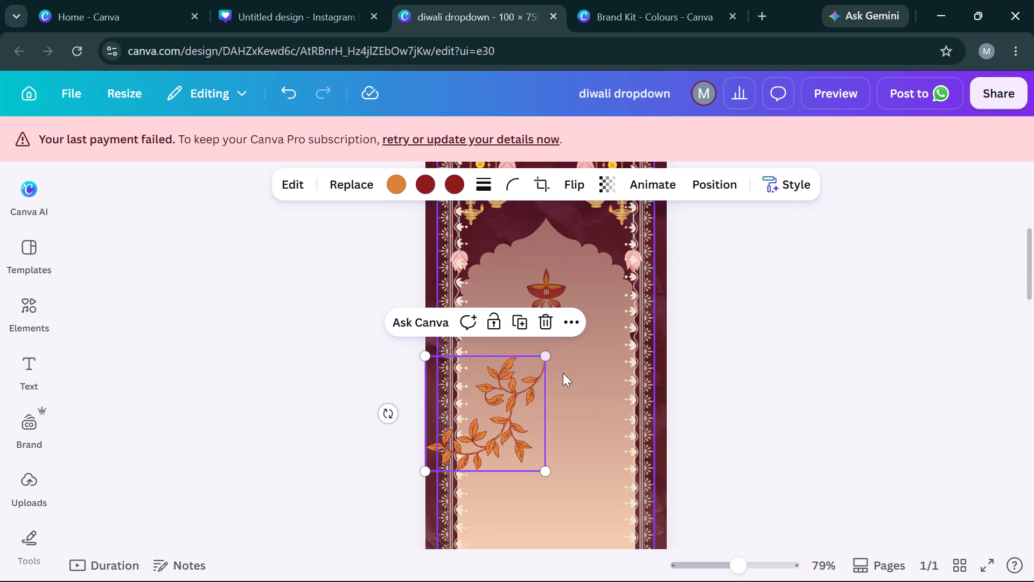
Move the leafy branch against the right edge of the peach arch panel, just below the small diya.
{"action": "left_click_drag", "start_coordinate": [502, 448], "coordinate": [591, 421]}
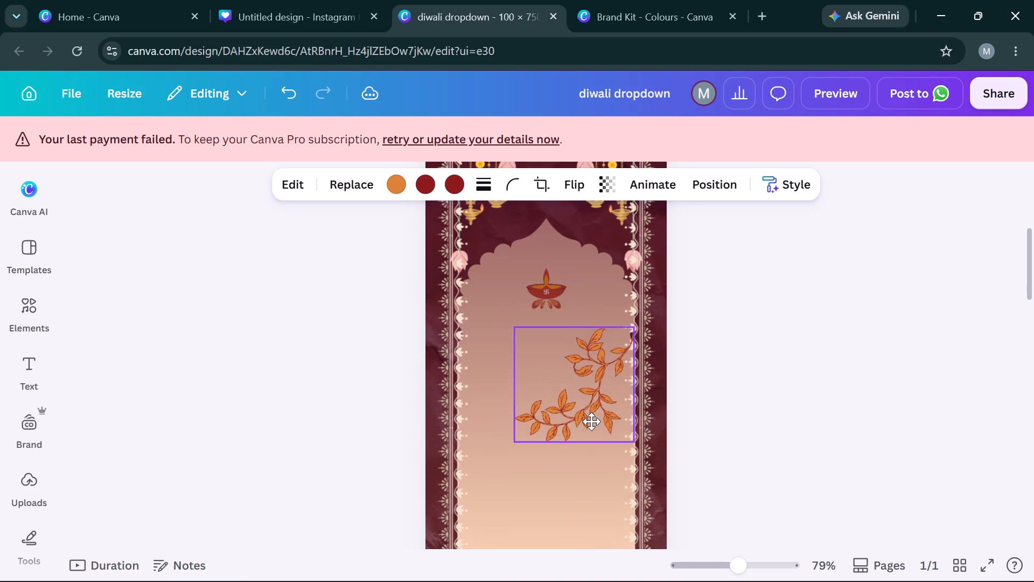
{"action": "left_click_drag", "start_coordinate": [591, 421], "coordinate": [593, 398]}
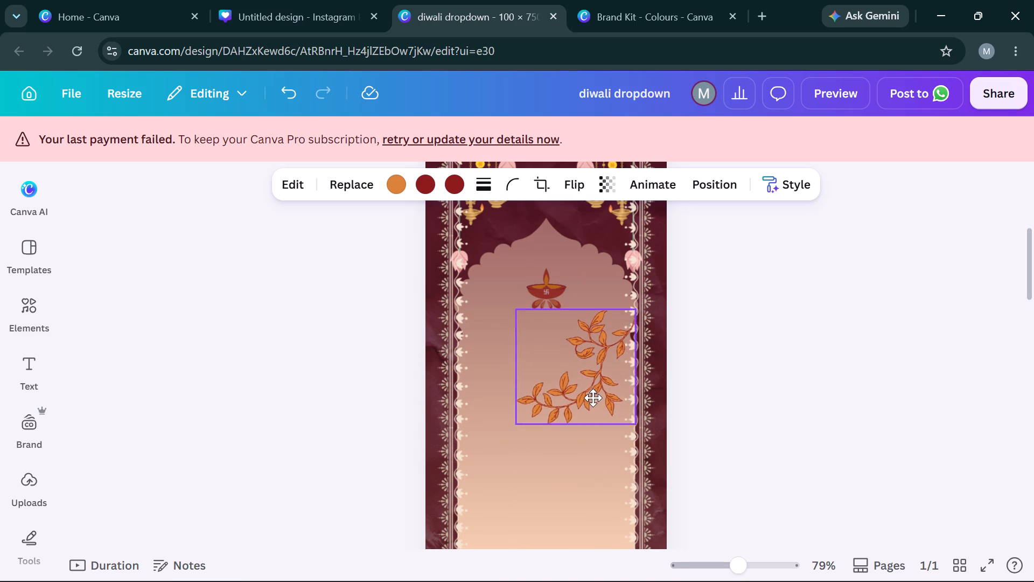
{"action": "left_click_drag", "start_coordinate": [593, 398], "coordinate": [595, 392]}
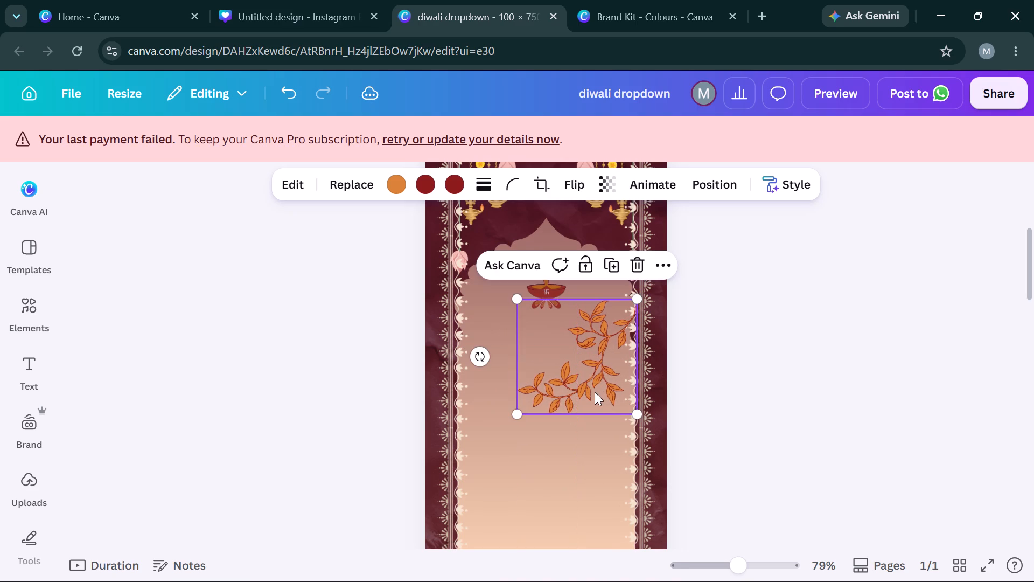
Restack the leaf branch by sending it to the back and bringing it forward two levels, above the peach arch but beneath the gradient.
{"action": "left_click", "coordinate": [703, 183]}
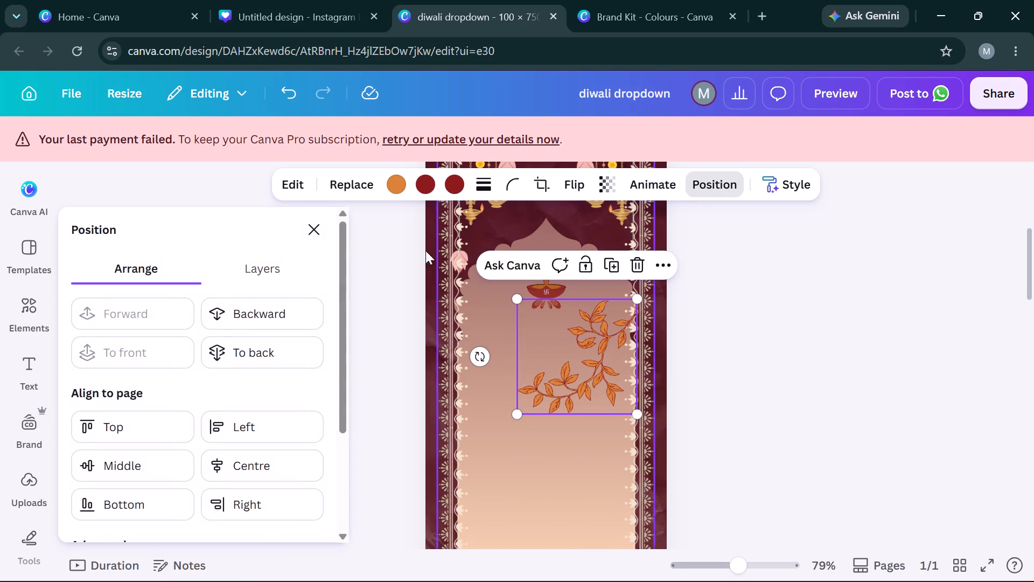
{"action": "left_click", "coordinate": [246, 341]}
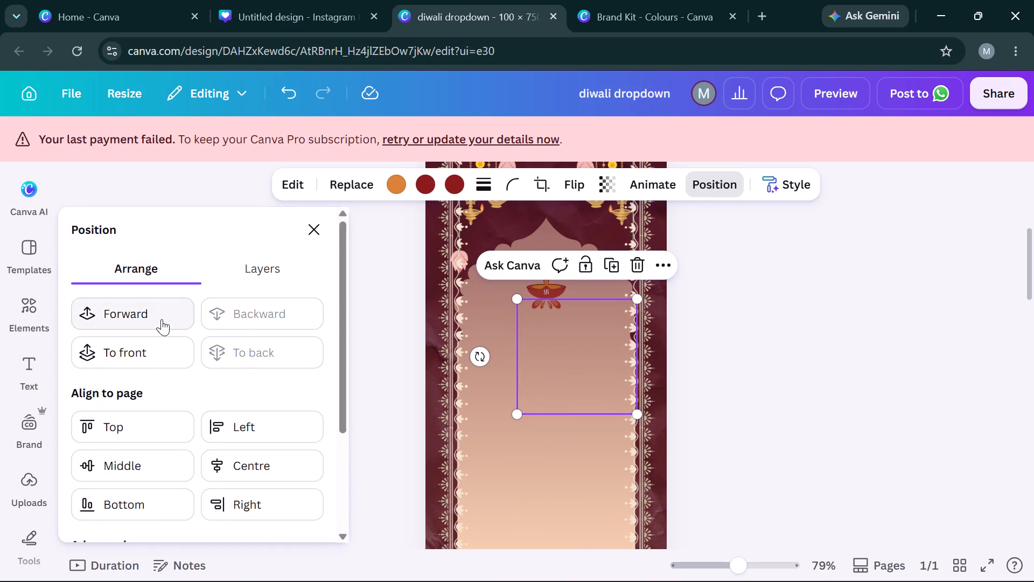
{"action": "double_click", "coordinate": [162, 319]}
{"action": "left_click", "coordinate": [758, 387]}
{"action": "scroll", "coordinate": [758, 387], "scroll_direction": "down", "scroll_amount": 1}
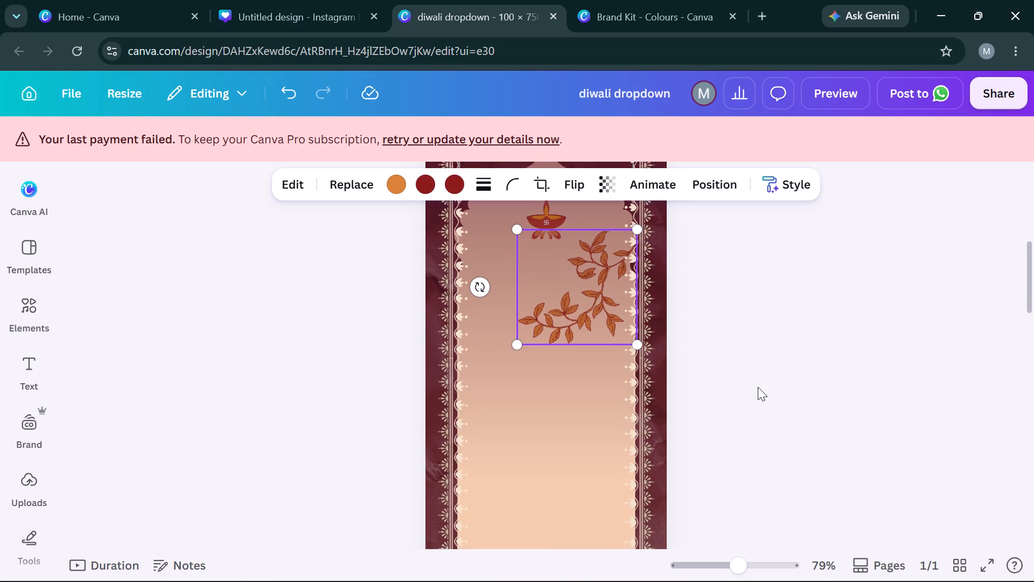
{"action": "left_click", "coordinate": [758, 387]}
Duplicate the lowest peach rectangle of the arch panel and line the copy up with the panel's left and right edges.
{"action": "scroll", "coordinate": [758, 387], "scroll_direction": "down", "scroll_amount": 2}
{"action": "scroll", "coordinate": [758, 387], "scroll_direction": "up", "scroll_amount": 1}
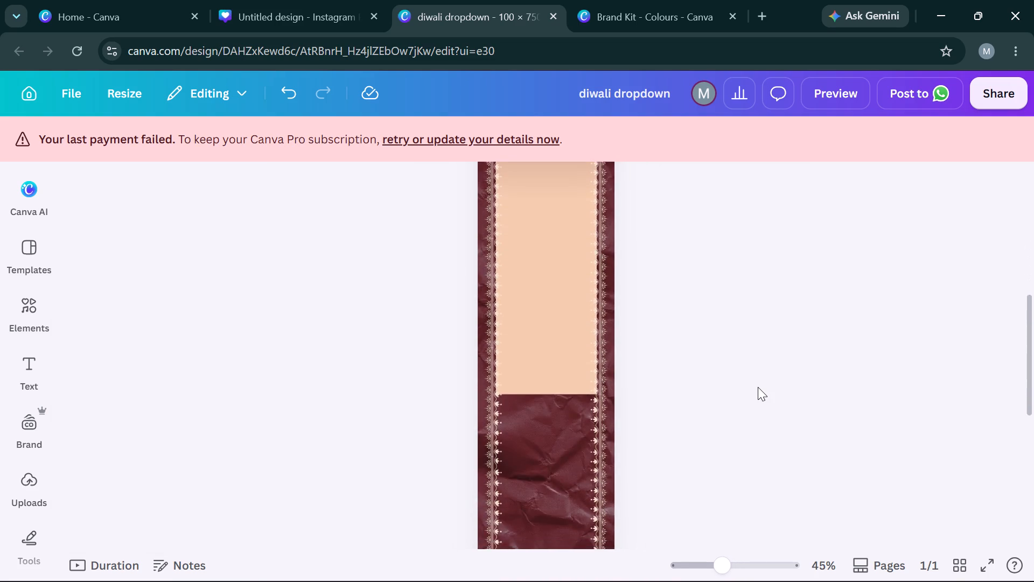
{"action": "scroll", "coordinate": [758, 387], "scroll_direction": "up", "scroll_amount": 1}
{"action": "scroll", "coordinate": [758, 387], "scroll_direction": "down", "scroll_amount": 3}
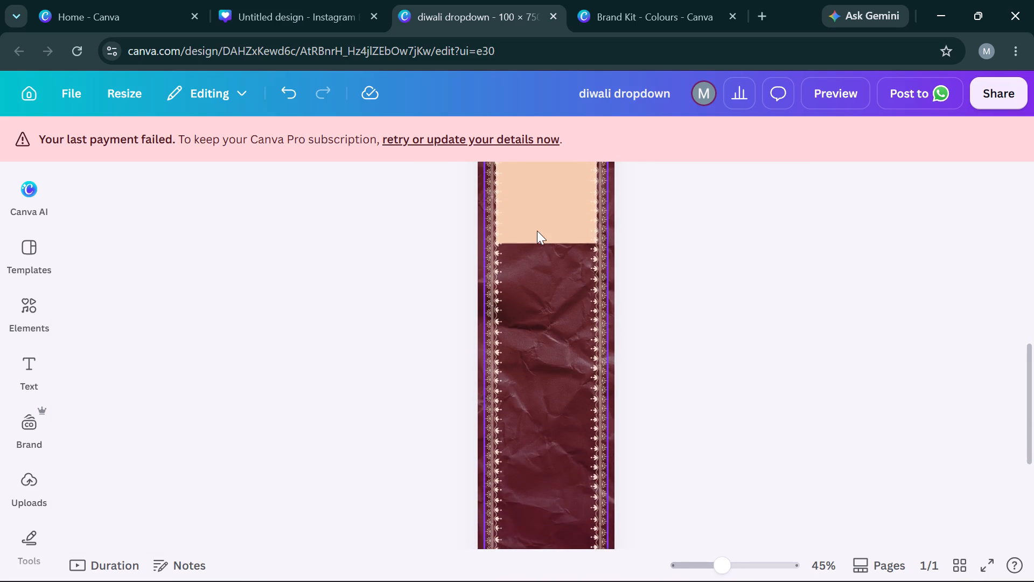
{"action": "scroll", "coordinate": [537, 231], "scroll_direction": "up", "scroll_amount": 1}
{"action": "left_click", "coordinate": [537, 231]}
{"action": "left_click", "coordinate": [651, 176]}
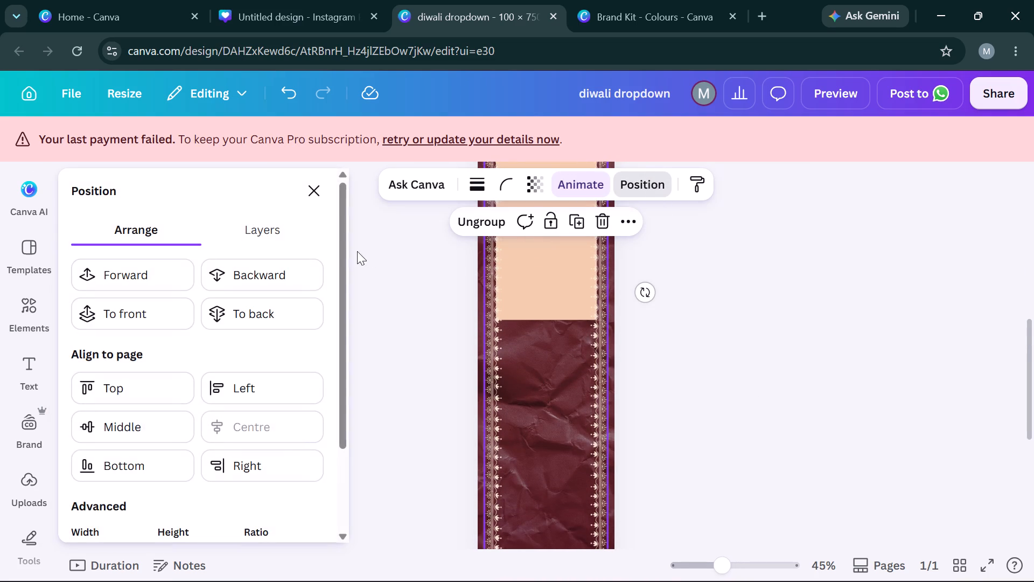
{"action": "left_click", "coordinate": [294, 221]}
{"action": "scroll", "coordinate": [195, 441], "scroll_direction": "down", "scroll_amount": 3}
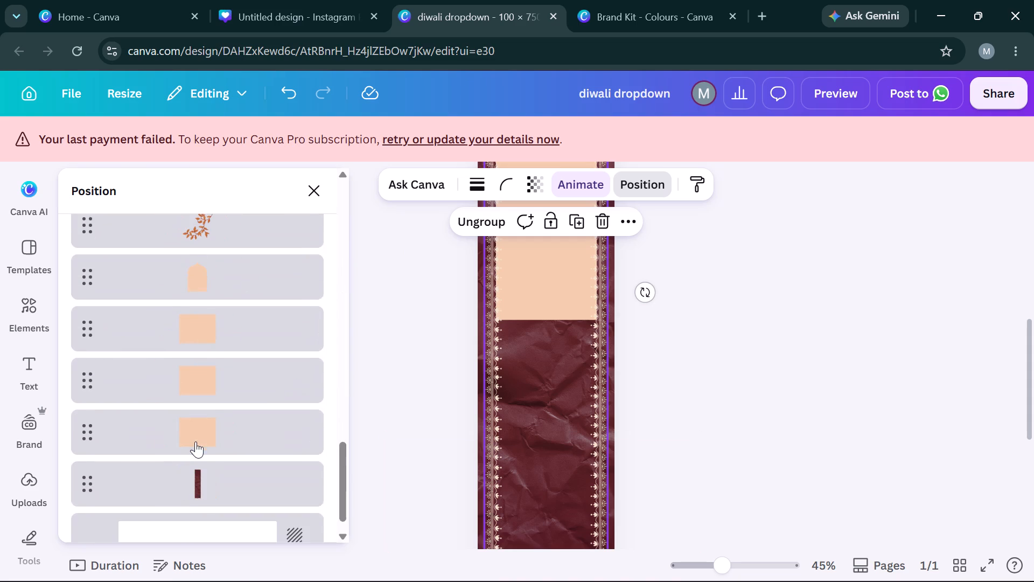
{"action": "left_click", "coordinate": [205, 403]}
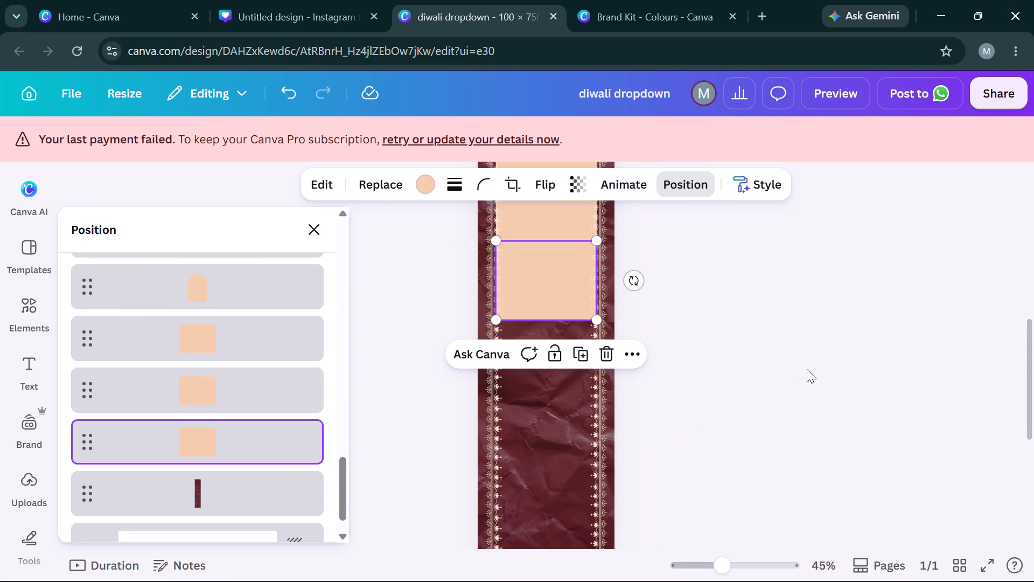
{"action": "key", "text": "ctrl+c"}
{"action": "key", "text": "ctrl+v"}
{"action": "key", "text": "Left"}
{"action": "key", "text": "Left"}
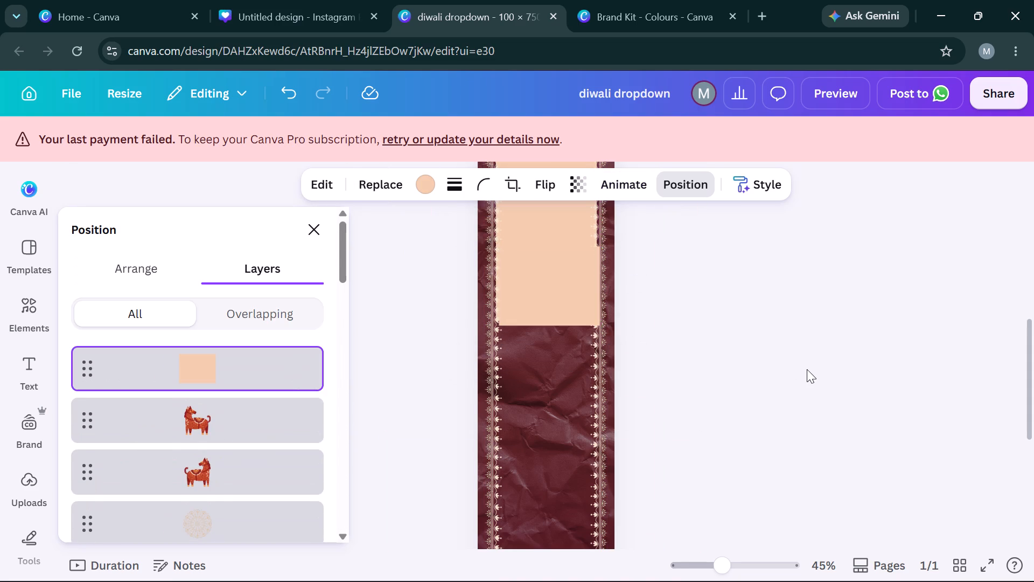
{"action": "key", "text": "Left"}
{"action": "key", "text": "Left"}
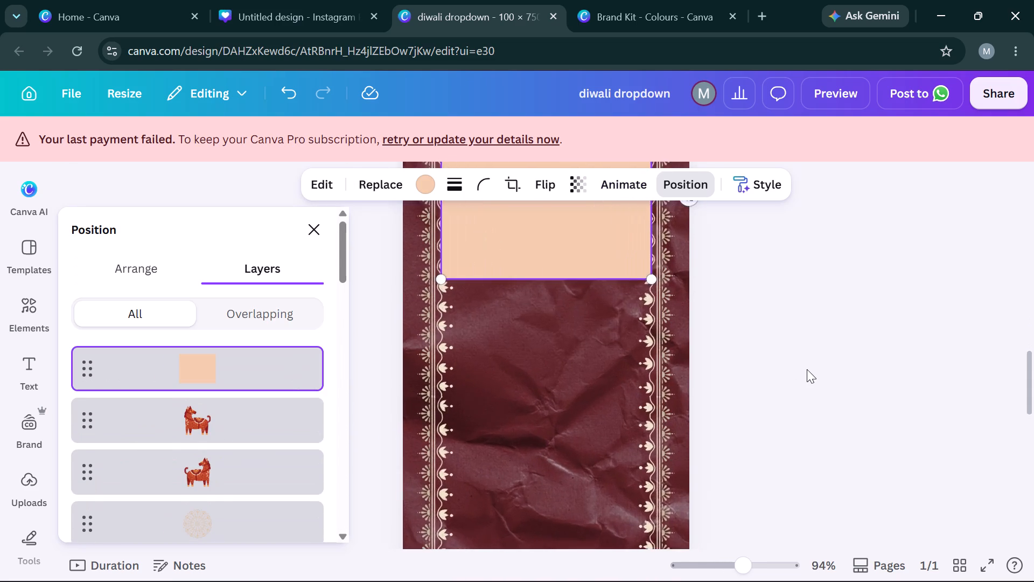
Move the peach rectangle copy down until its top edge slightly overlaps the bottom of the original rectangle, leaving no maroon gap.
{"action": "scroll", "coordinate": [807, 369], "scroll_direction": "up", "scroll_amount": 4}
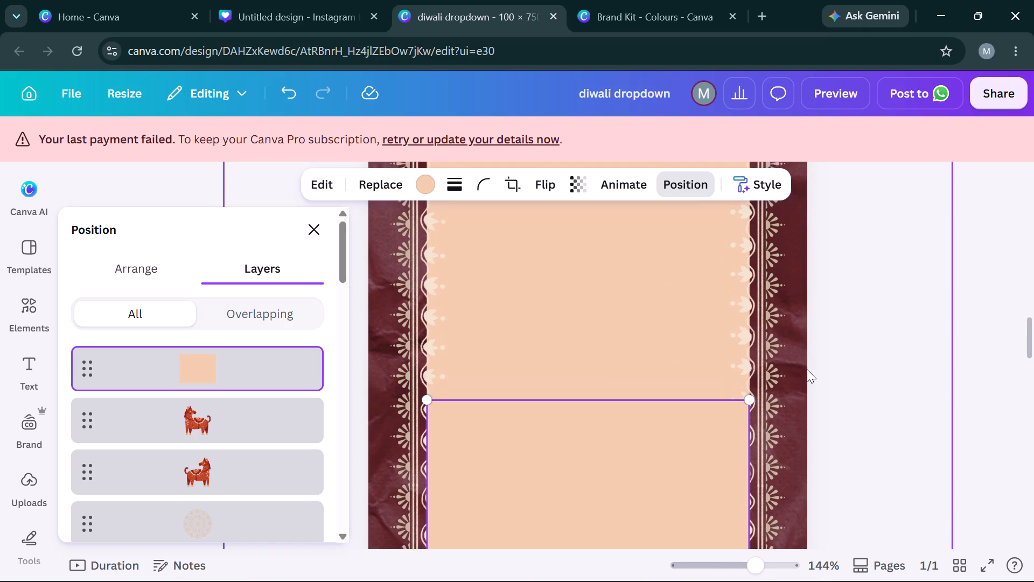
{"action": "key", "text": "Down"}
{"action": "key", "text": "Down"}
{"action": "key", "text": "Down"}
{"action": "key", "text": "Down"}
{"action": "key", "text": "Down"}
{"action": "key", "text": "Down"}
{"action": "key", "text": "Down"}
{"action": "key", "text": "Down"}
{"action": "key", "text": "Down"}
{"action": "key", "text": "Down"}
{"action": "key", "text": "Down"}
{"action": "key", "text": "Down"}
{"action": "key", "text": "Down"}
{"action": "key", "text": "Down"}
{"action": "key", "text": "Down"}
{"action": "key", "text": "Down"}
{"action": "key", "text": "Down"}
{"action": "key", "text": "Down"}
{"action": "key", "text": "Down"}
{"action": "key", "text": "Down"}
{"action": "key", "text": "Down"}
{"action": "key", "text": "Down"}
{"action": "key", "text": "Down"}
{"action": "key", "text": "Down"}
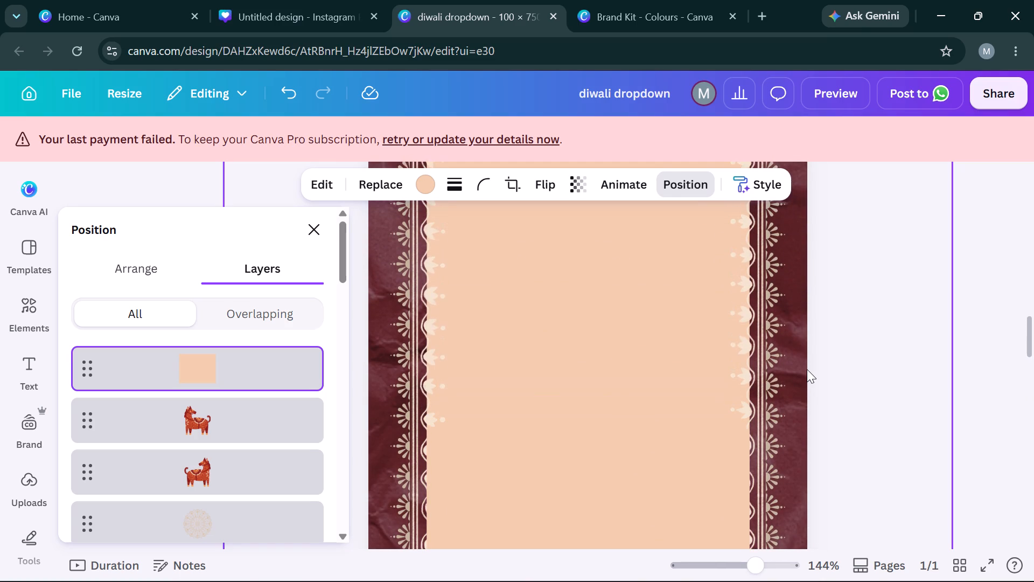
{"action": "scroll", "coordinate": [807, 369], "scroll_direction": "down", "scroll_amount": 4}
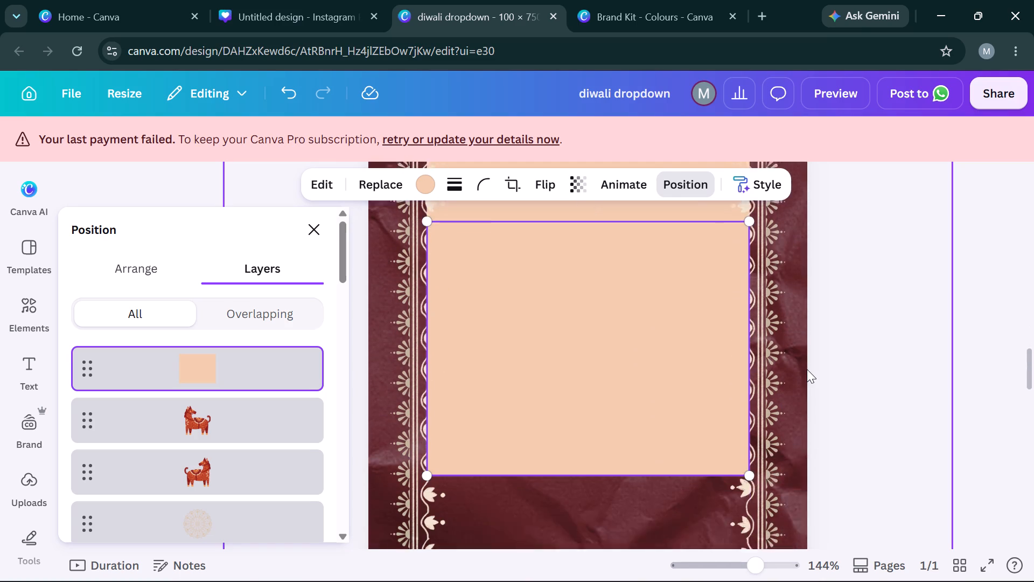
{"action": "scroll", "coordinate": [807, 369], "scroll_direction": "down", "scroll_amount": 1}
{"action": "key", "text": "Down"}
{"action": "key", "text": "Down"}
{"action": "key", "text": "Down"}
{"action": "key", "text": "Down"}
{"action": "key", "text": "Down"}
{"action": "key", "text": "Down"}
{"action": "key", "text": "Down"}
{"action": "key", "text": "Down"}
{"action": "key", "text": "Down"}
{"action": "key", "text": "Down"}
{"action": "key", "text": "Down"}
{"action": "key", "text": "Down"}
{"action": "key", "text": "Down"}
{"action": "key", "text": "Down"}
{"action": "key", "text": "Down"}
{"action": "key", "text": "Down"}
{"action": "key", "text": "Down"}
{"action": "key", "text": "Down"}
{"action": "key", "text": "Down"}
{"action": "key", "text": "Down"}
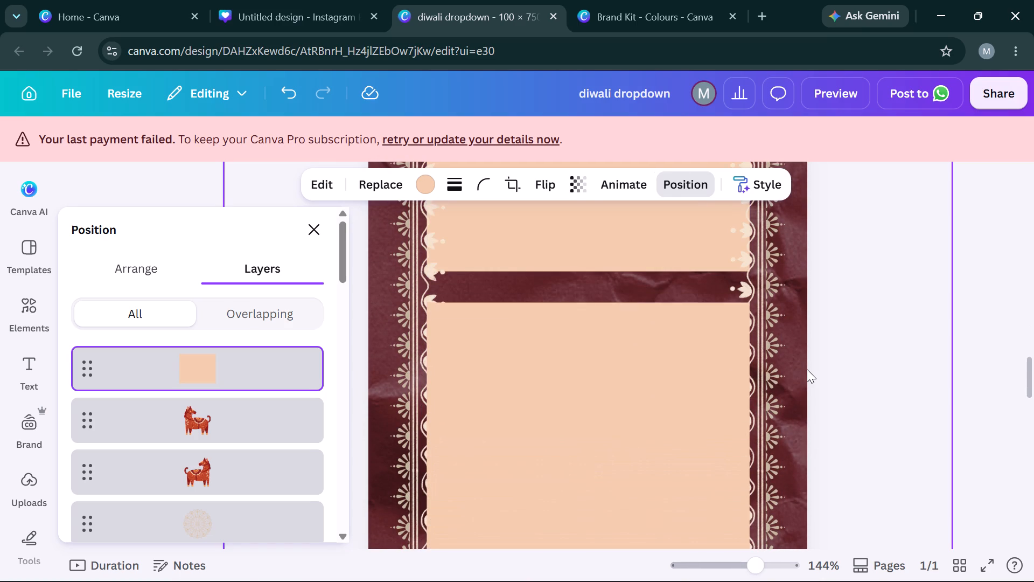
{"action": "key", "text": "Up"}
{"action": "key", "text": "Up"}
{"action": "key", "text": "Up"}
{"action": "key", "text": "Up"}
{"action": "key", "text": "Up"}
{"action": "key", "text": "Up"}
{"action": "key", "text": "Up"}
{"action": "key", "text": "Up"}
{"action": "key", "text": "Up"}
{"action": "key", "text": "Up"}
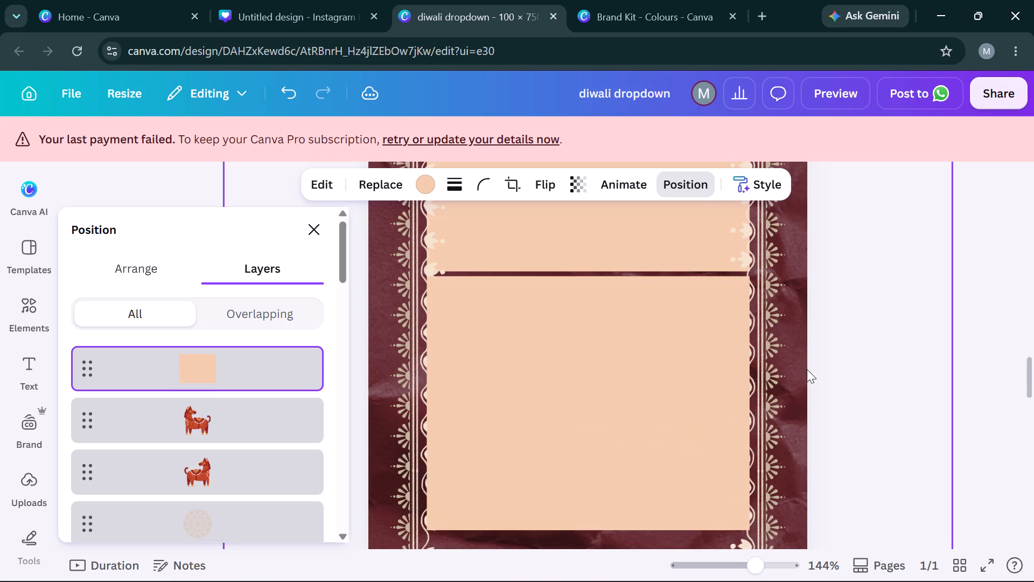
{"action": "key", "text": "Up"}
{"action": "key", "text": "Up"}
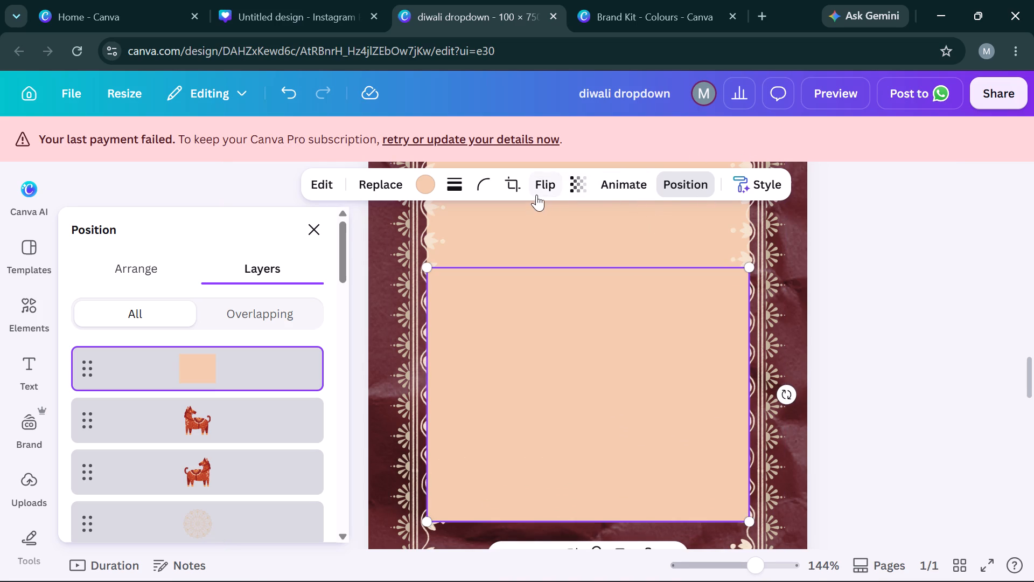
Restack the peach rectangle copy by sending it to the back and bringing it forward one level, above the maroon paper background.
{"action": "left_click", "coordinate": [177, 258]}
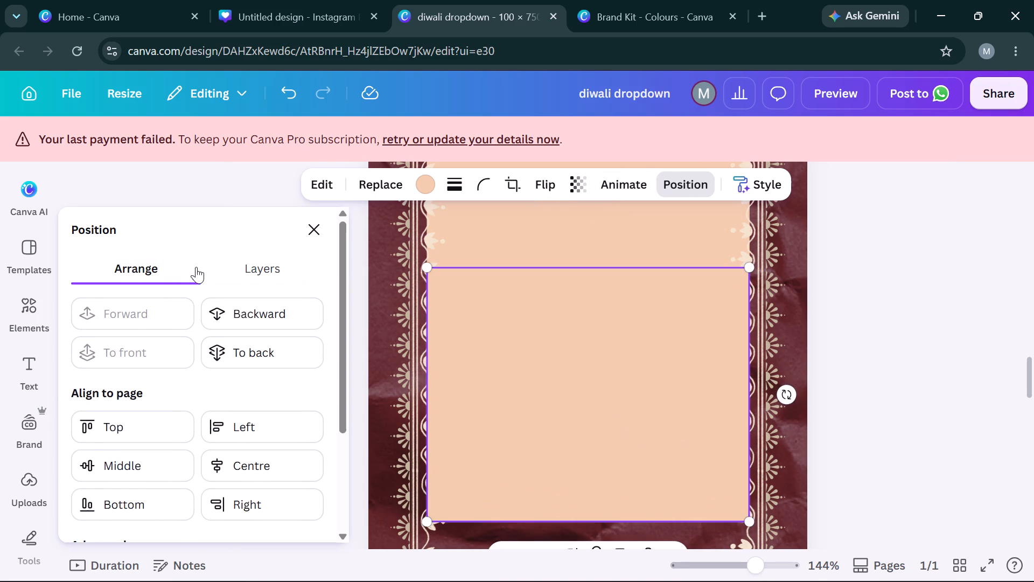
{"action": "left_click", "coordinate": [269, 361]}
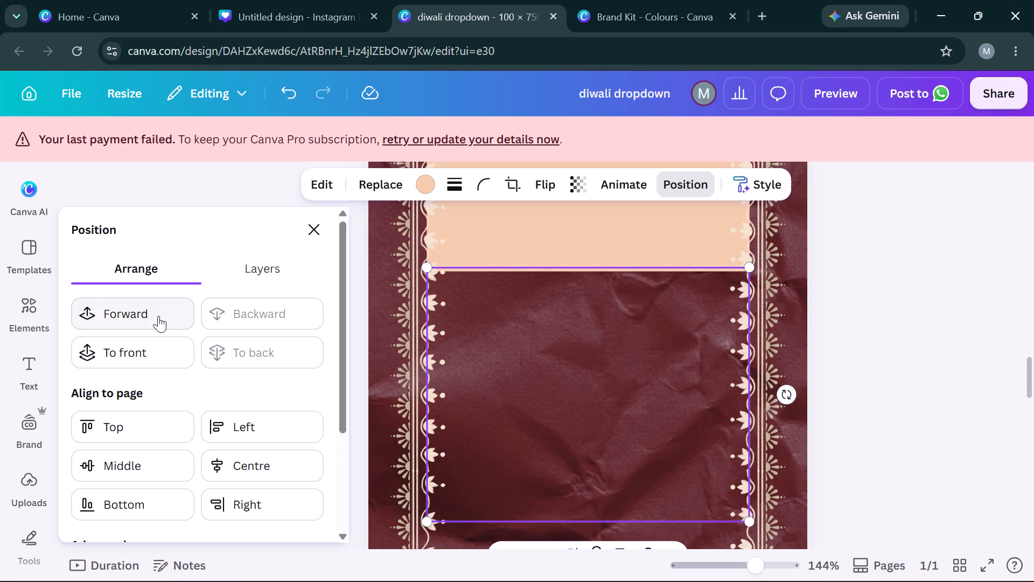
{"action": "left_click", "coordinate": [158, 316]}
Duplicate the newly added bottom peach rectangle and line the copy up with the panel's left and right edges.
{"action": "scroll", "coordinate": [922, 301], "scroll_direction": "down", "scroll_amount": 4}
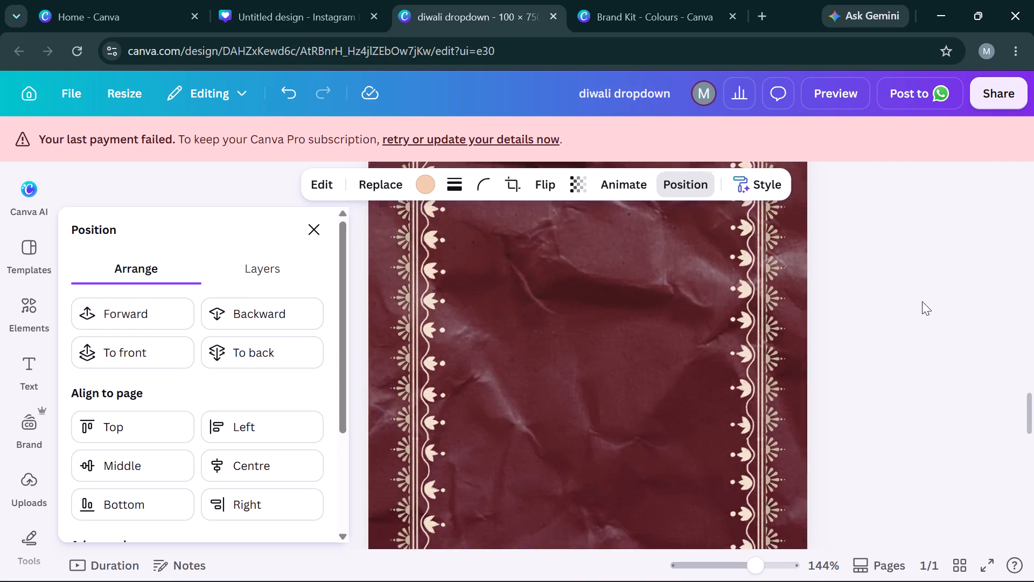
{"action": "scroll", "coordinate": [922, 301], "scroll_direction": "down", "scroll_amount": 1}
{"action": "scroll", "coordinate": [922, 301], "scroll_direction": "up", "scroll_amount": 4}
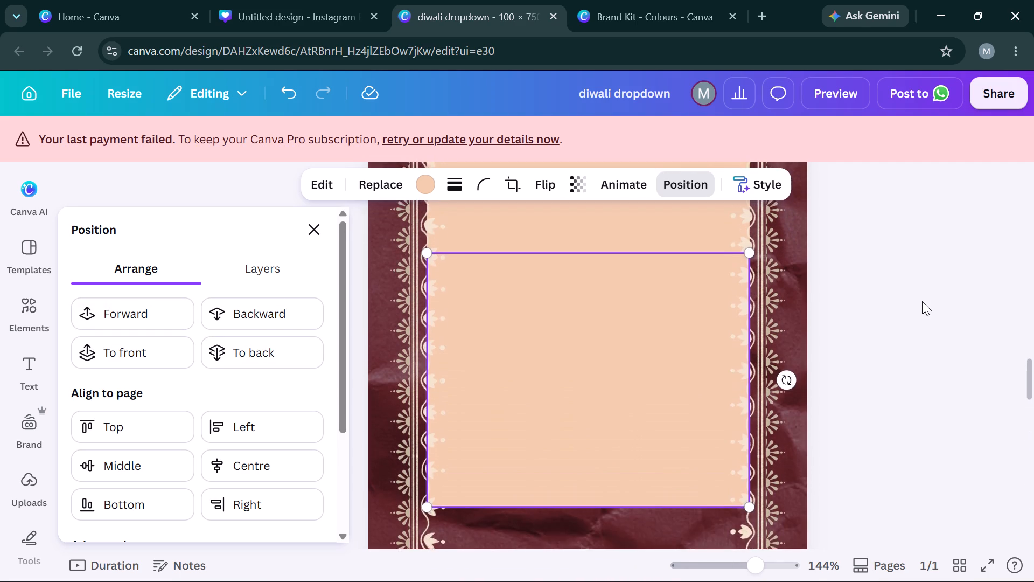
{"action": "key", "text": "ctrl+c"}
{"action": "key", "text": "ctrl+v"}
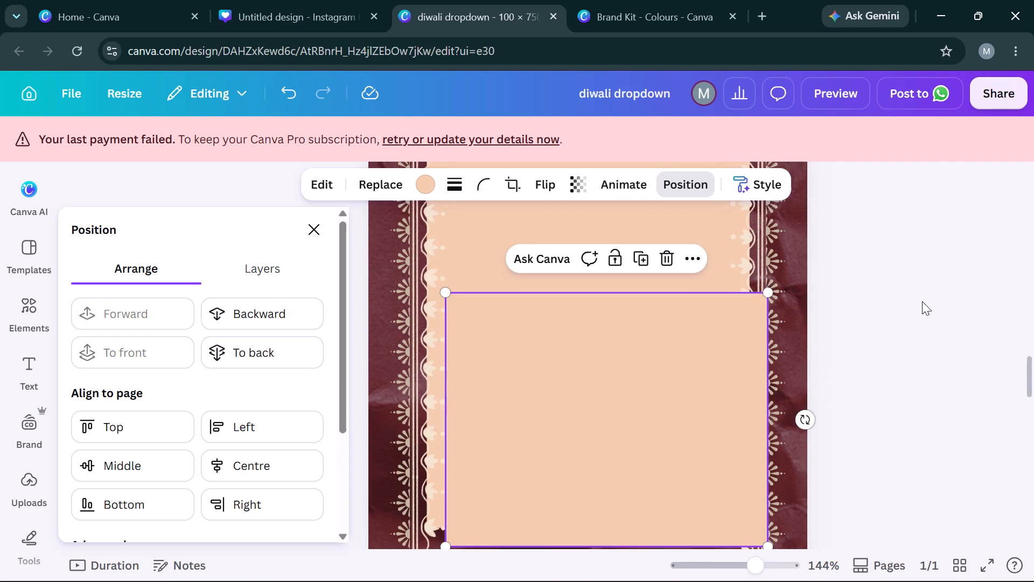
{"action": "key", "text": "Left"}
{"action": "key", "text": "Left"}
{"action": "key", "text": "Left"}
{"action": "key", "text": "Left"}
Move the second peach rectangle copy down so its top edge slightly overlaps the bottom of the panel without a gap.
{"action": "key", "text": "Down"}
{"action": "key", "text": "Down"}
{"action": "key", "text": "Down"}
{"action": "key", "text": "Down"}
{"action": "key", "text": "Down"}
{"action": "key", "text": "Down"}
{"action": "key", "text": "Down"}
{"action": "key", "text": "Down"}
{"action": "key", "text": "Down"}
{"action": "key", "text": "Down"}
{"action": "key", "text": "Down"}
{"action": "key", "text": "Down"}
{"action": "key", "text": "Down"}
{"action": "key", "text": "Down"}
{"action": "key", "text": "Down"}
{"action": "key", "text": "Down"}
{"action": "key", "text": "Down"}
{"action": "key", "text": "Down"}
{"action": "key", "text": "Down"}
{"action": "key", "text": "Down"}
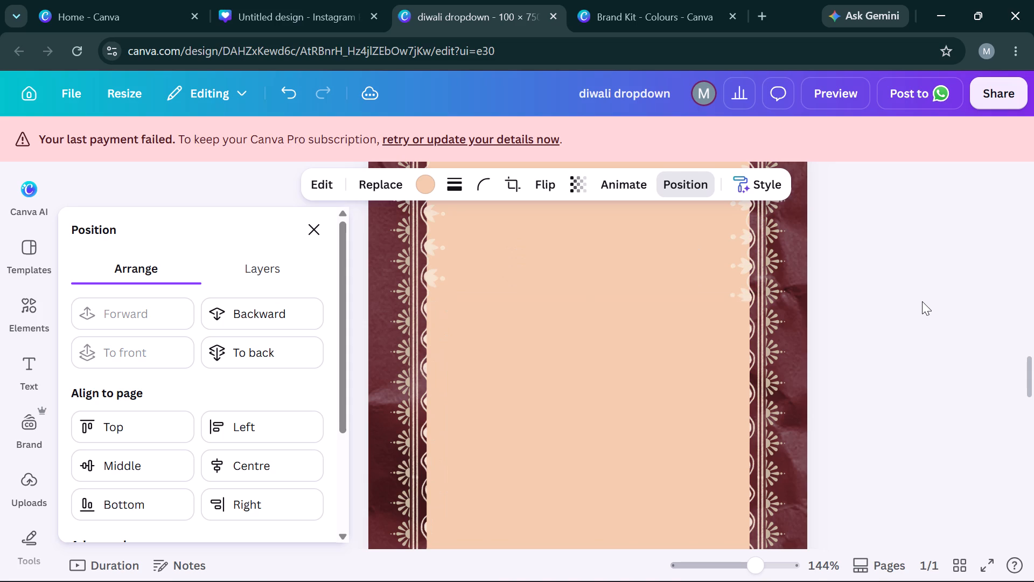
{"action": "key", "text": "Down"}
{"action": "key", "text": "Down"}
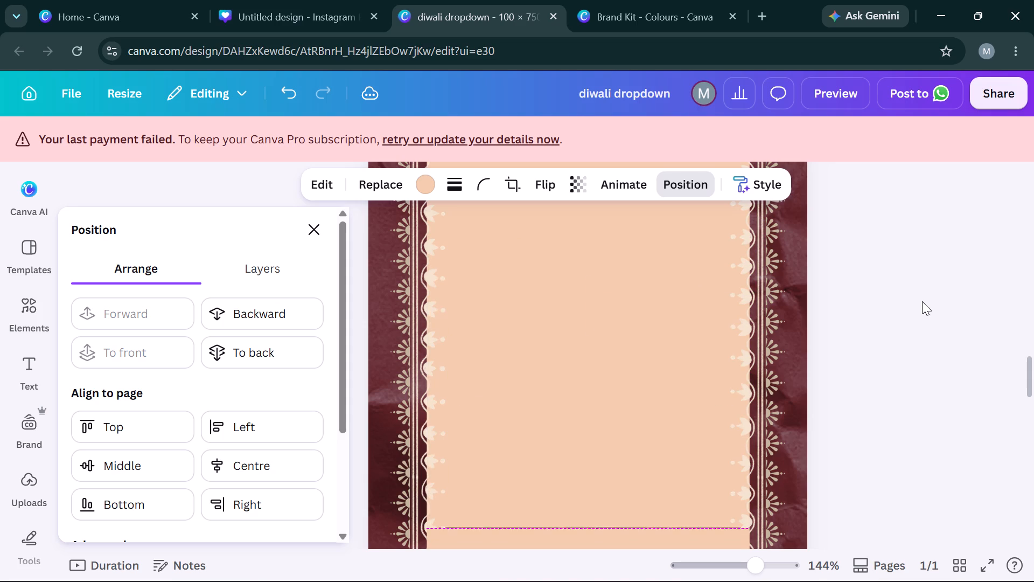
{"action": "key", "text": "Down"}
{"action": "key", "text": "Up"}
{"action": "key", "text": "Up"}
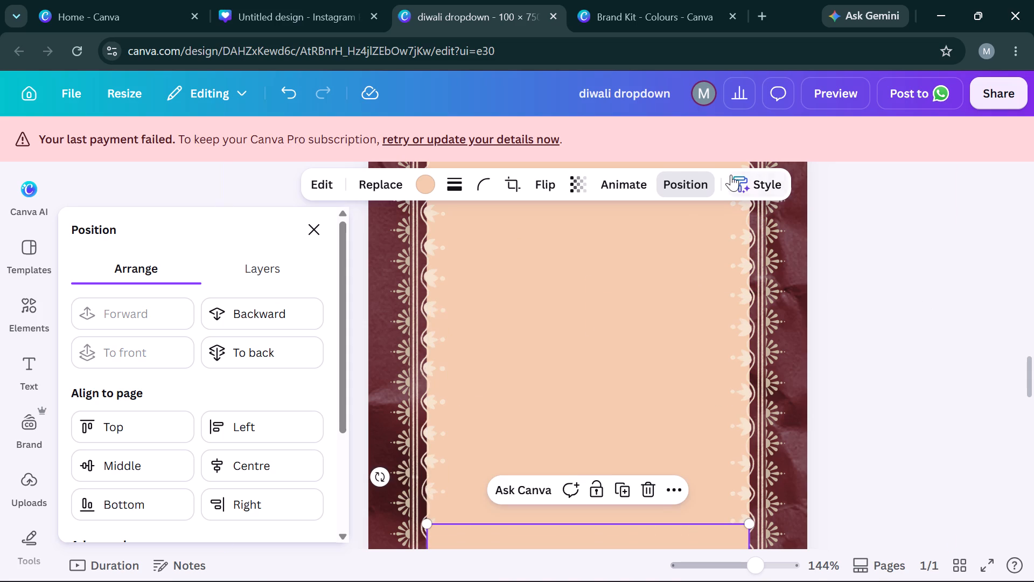
Restack the second peach rectangle copy by sending it to the back and bringing it forward one level, above the maroon background.
{"action": "left_click", "coordinate": [247, 338]}
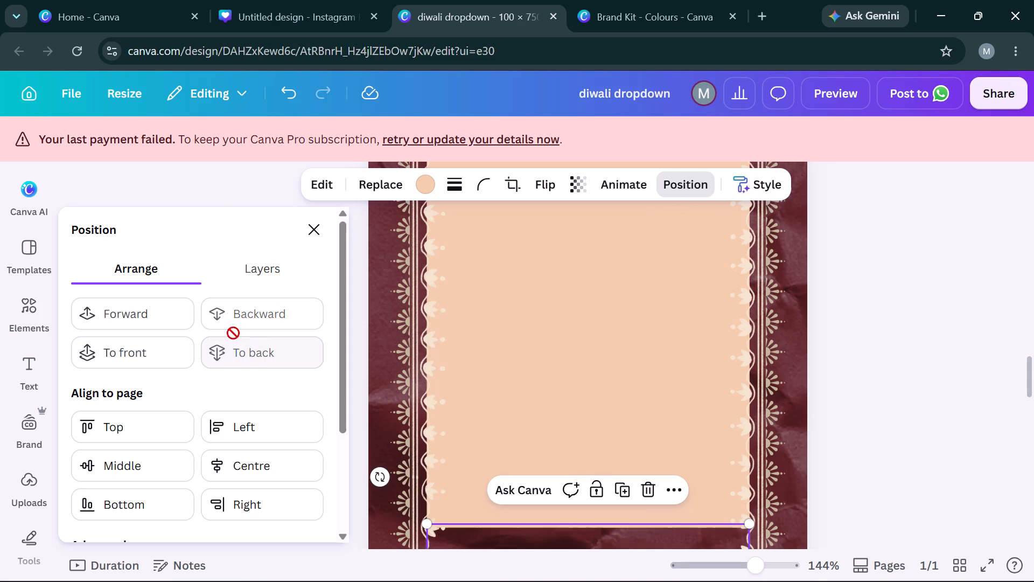
{"action": "left_click", "coordinate": [134, 311]}
Look over the extended peach panel, from the leaf branch down to the uncovered maroon area below the lowest rectangle.
{"action": "scroll", "coordinate": [794, 344], "scroll_direction": "down", "scroll_amount": 3}
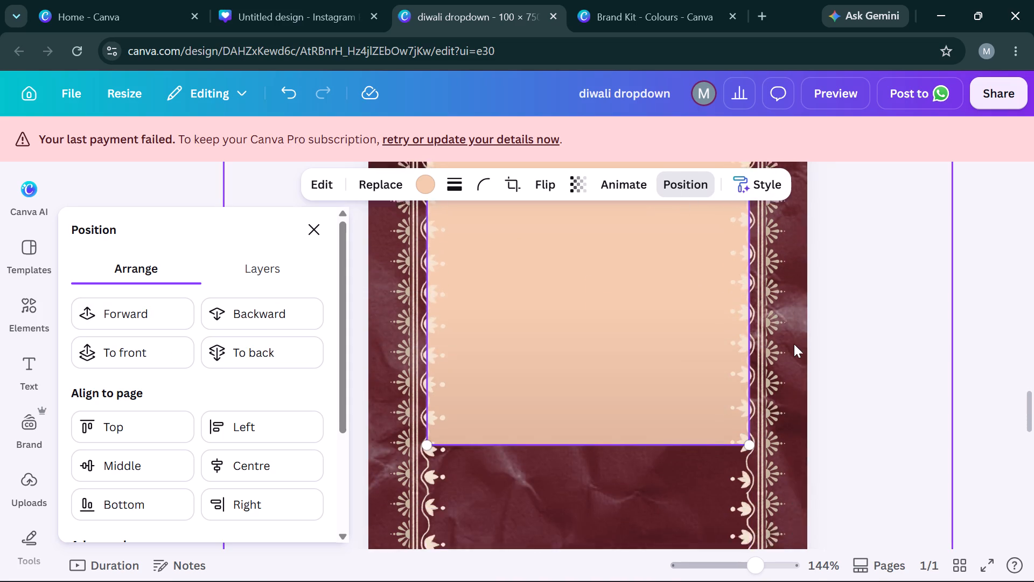
{"action": "scroll", "coordinate": [794, 344], "scroll_direction": "down", "scroll_amount": 5}
{"action": "scroll", "coordinate": [794, 344], "scroll_direction": "up", "scroll_amount": 4}
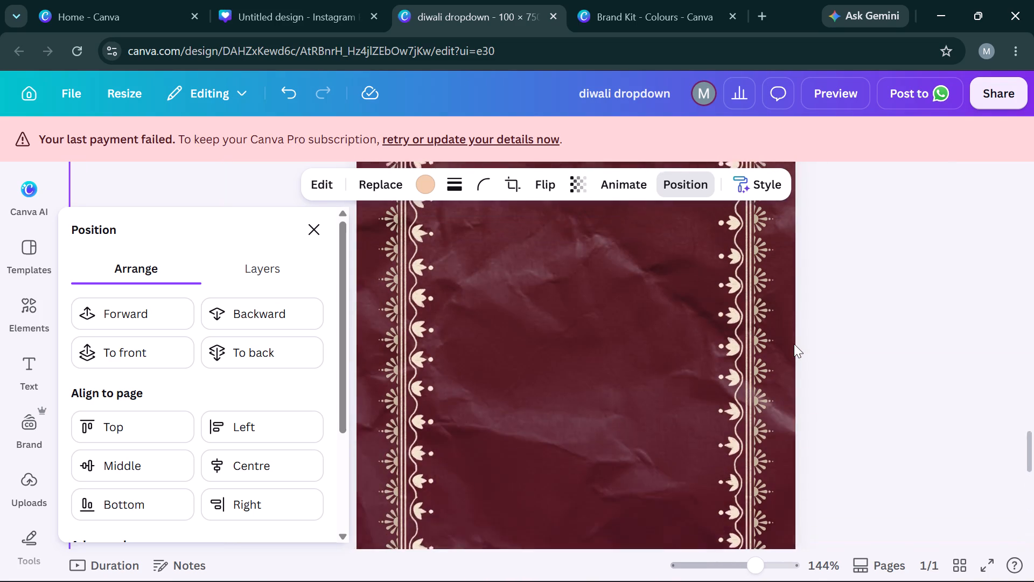
{"action": "scroll", "coordinate": [794, 344], "scroll_direction": "up", "scroll_amount": 6}
{"action": "scroll", "coordinate": [794, 344], "scroll_direction": "down", "scroll_amount": 3}
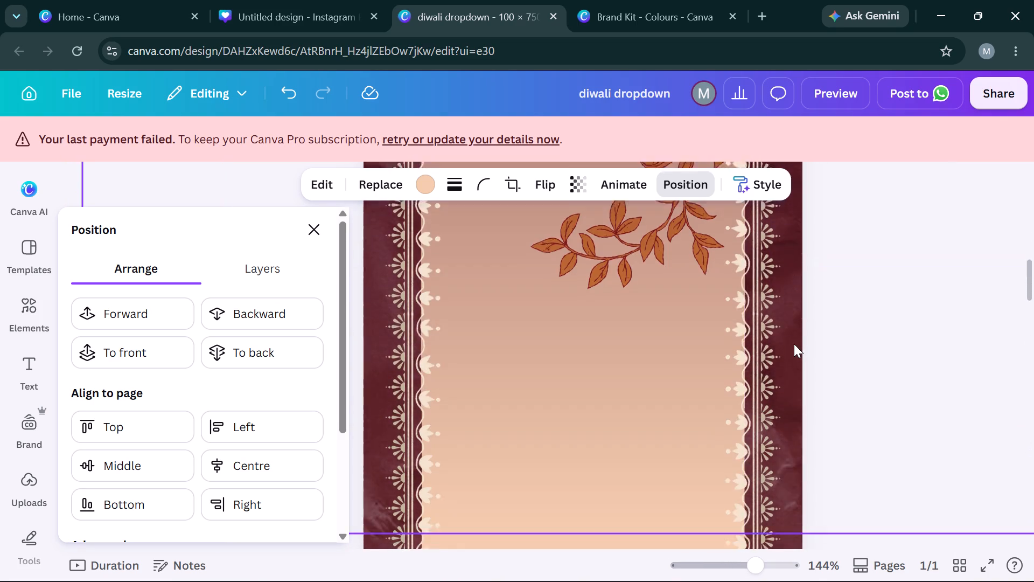
{"action": "scroll", "coordinate": [794, 344], "scroll_direction": "down", "scroll_amount": 3}
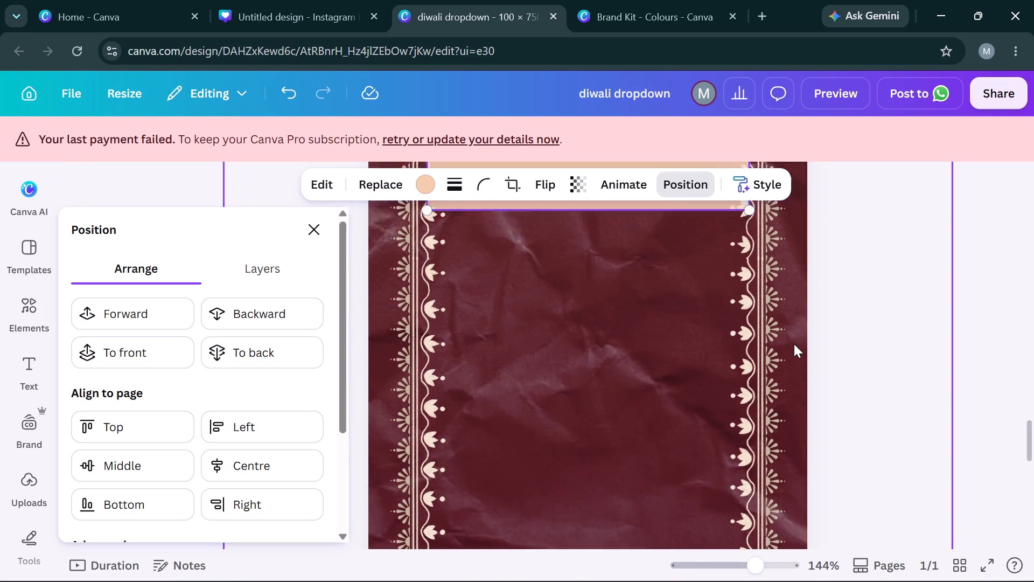
{"action": "scroll", "coordinate": [794, 344], "scroll_direction": "down", "scroll_amount": 5}
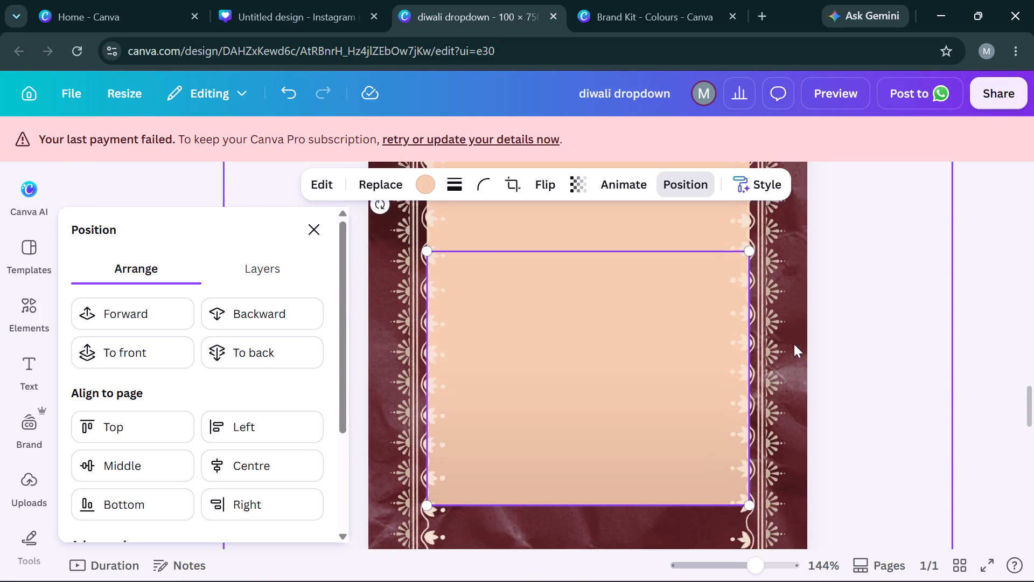
Duplicate the lowest peach rectangle again and line the copy up with the panel's left and right edges.
{"action": "scroll", "coordinate": [794, 344], "scroll_direction": "down", "scroll_amount": 1}
{"action": "key", "text": "ctrl+c"}
{"action": "key", "text": "ctrl+v"}
{"action": "key", "text": "Left"}
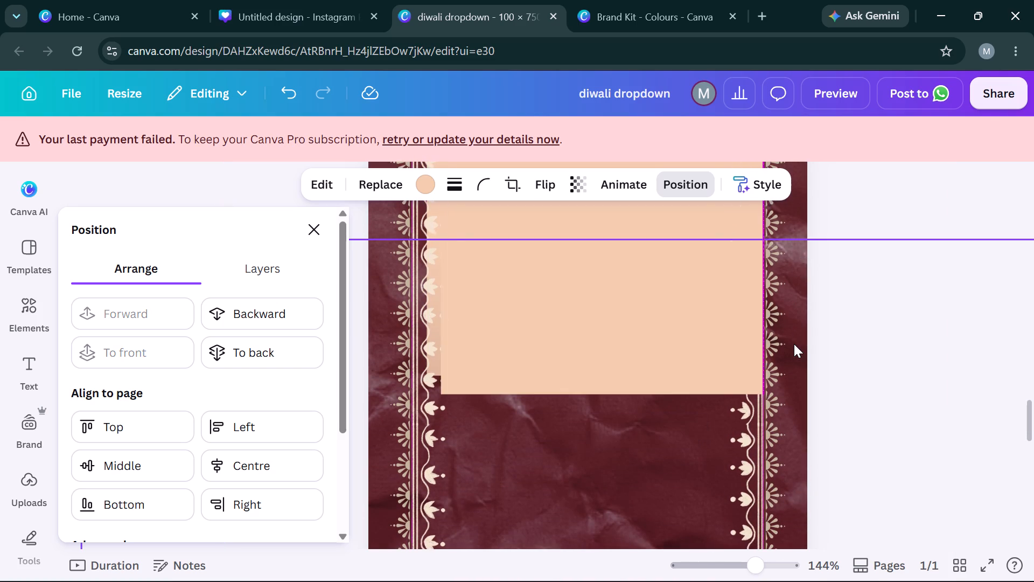
{"action": "key", "text": "Left"}
{"action": "key", "text": "Left"}
{"action": "key", "text": "Left"}
Move the newest peach rectangle copy down so its top edge slightly overlaps the bottom of the peach panel.
{"action": "key", "text": "Down"}
{"action": "key", "text": "Down"}
{"action": "key", "text": "Down"}
{"action": "key", "text": "Down"}
{"action": "key", "text": "Down"}
{"action": "key", "text": "Down"}
{"action": "key", "text": "Down"}
{"action": "key", "text": "Down"}
{"action": "key", "text": "Down"}
{"action": "key", "text": "Down"}
{"action": "key", "text": "Down"}
{"action": "key", "text": "Down"}
{"action": "key", "text": "Down"}
{"action": "key", "text": "Down"}
{"action": "key", "text": "Down"}
{"action": "key", "text": "Down"}
{"action": "key", "text": "Down"}
{"action": "key", "text": "Down"}
{"action": "key", "text": "Down"}
{"action": "key", "text": "Down"}
{"action": "key", "text": "Down"}
{"action": "key", "text": "Down"}
{"action": "key", "text": "Down"}
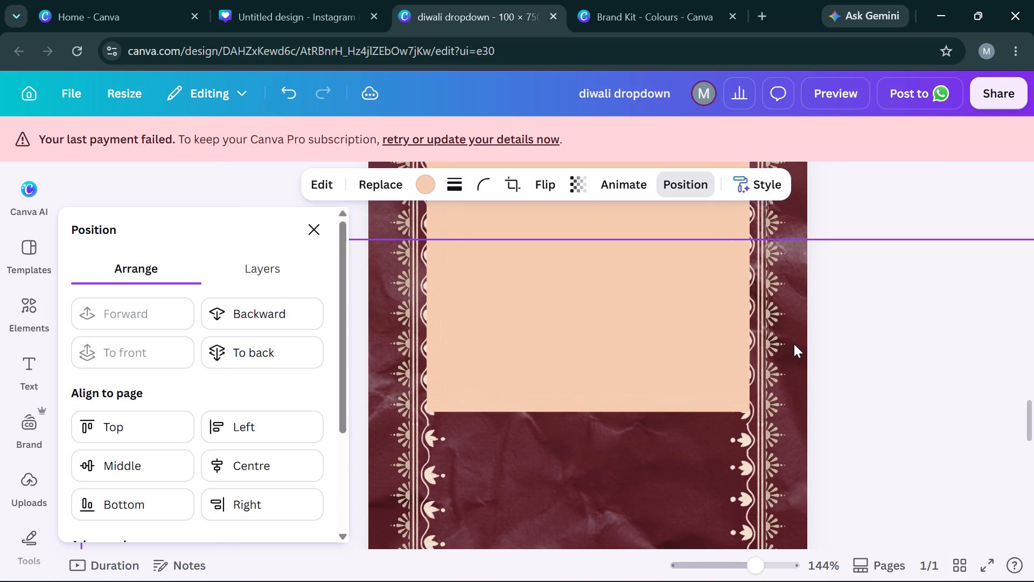
{"action": "key", "text": "Down"}
{"action": "key", "text": "Down"}
{"action": "key", "text": "Down"}
{"action": "key", "text": "Down"}
{"action": "key", "text": "Down"}
{"action": "key", "text": "Down"}
{"action": "key", "text": "Down"}
{"action": "key", "text": "Down"}
{"action": "key", "text": "Down"}
{"action": "key", "text": "Down"}
{"action": "key", "text": "Down"}
{"action": "key", "text": "Down"}
{"action": "key", "text": "Down"}
{"action": "key", "text": "Down"}
{"action": "key", "text": "Down"}
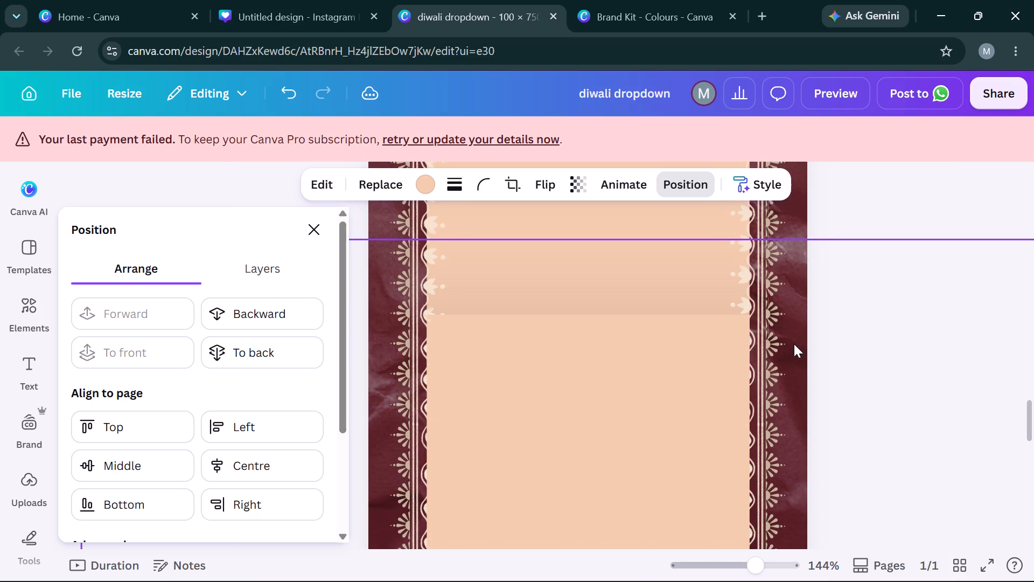
{"action": "key", "text": "Down"}
{"action": "key", "text": "Down"}
{"action": "key", "text": "Down"}
{"action": "key", "text": "Down"}
{"action": "key", "text": "Down"}
{"action": "key", "text": "Down"}
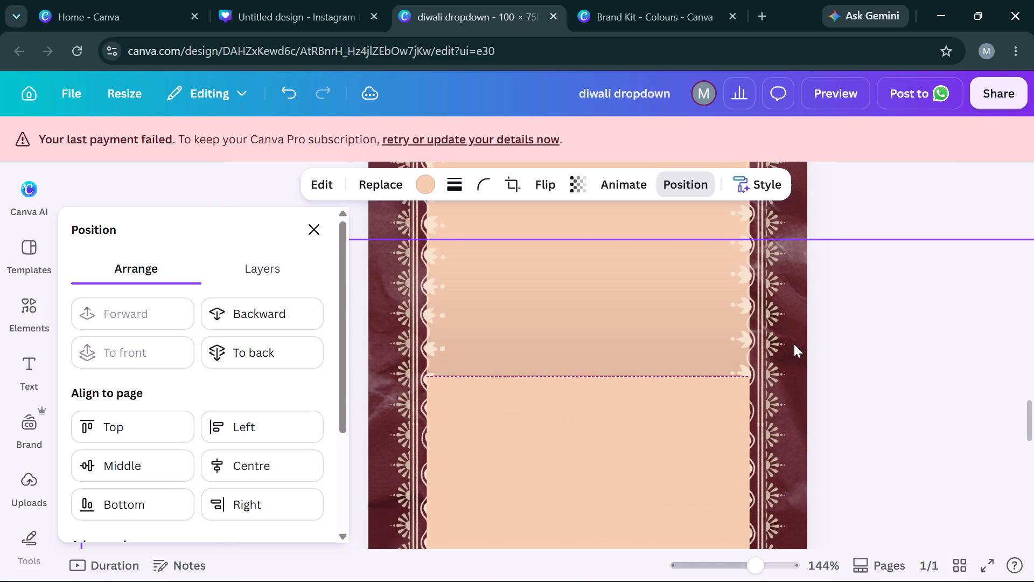
{"action": "key", "text": "Down"}
{"action": "key", "text": "Up"}
{"action": "key", "text": "Up"}
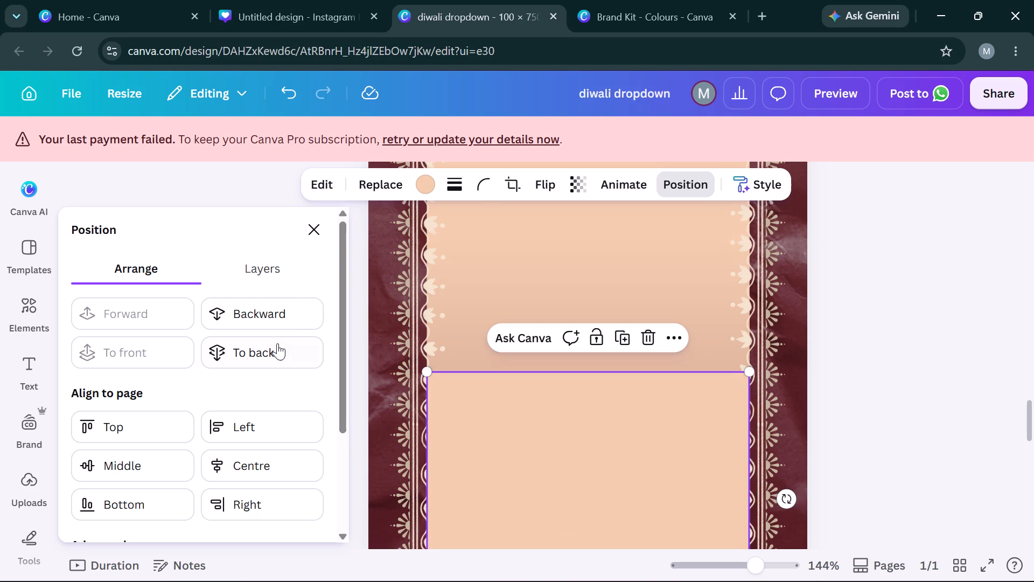
Restack the newest rectangle copy by sending it to the back and bringing it forward one level.
{"action": "left_click", "coordinate": [277, 343]}
{"action": "left_click", "coordinate": [167, 320]}
Copy the peach arch shape, found just below the leaf branch in the layer order, and paste a duplicate of it.
{"action": "scroll", "coordinate": [786, 361], "scroll_direction": "down", "scroll_amount": 1}
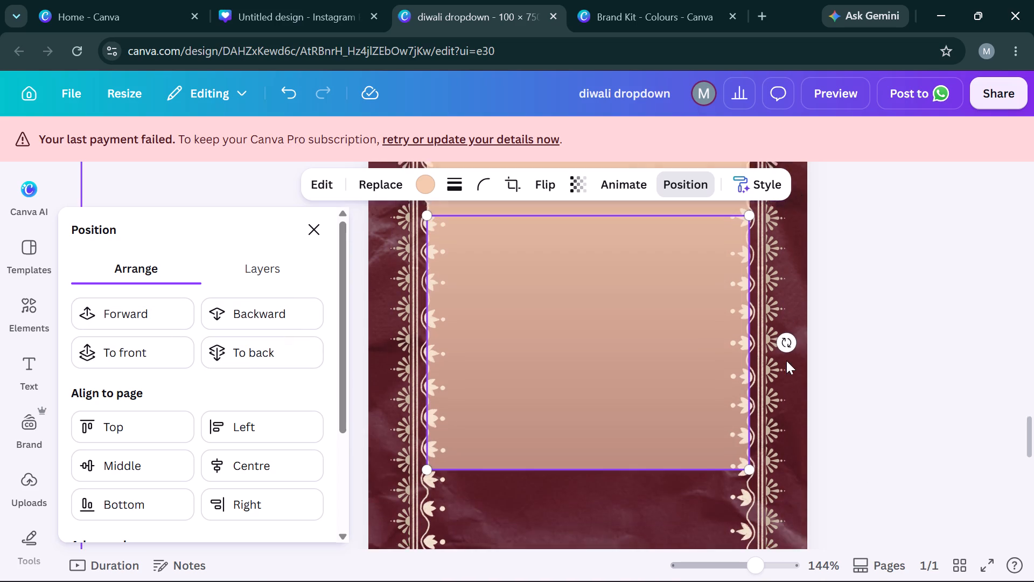
{"action": "scroll", "coordinate": [786, 361], "scroll_direction": "down", "scroll_amount": 3}
{"action": "scroll", "coordinate": [786, 361], "scroll_direction": "up", "scroll_amount": 1}
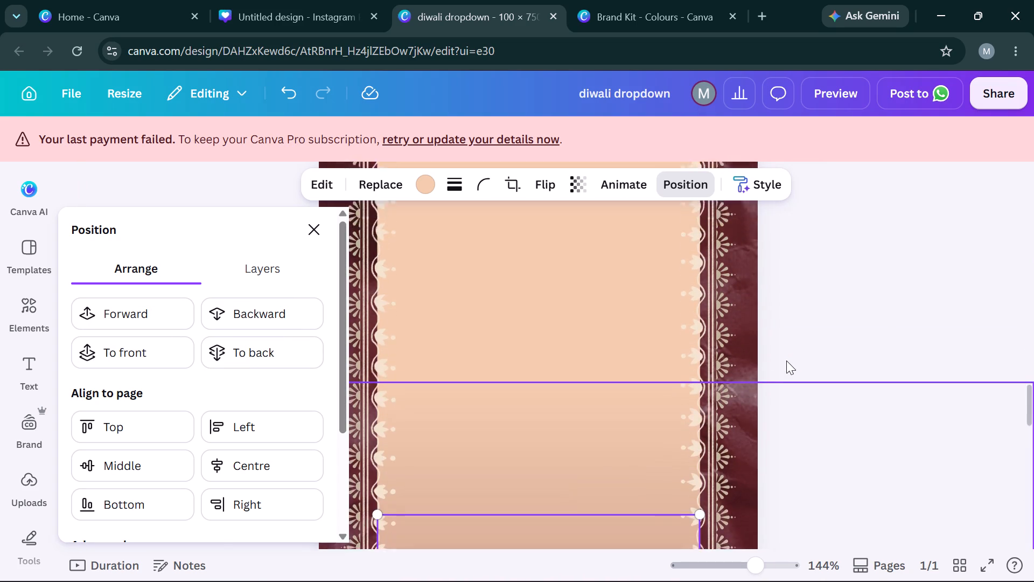
{"action": "scroll", "coordinate": [786, 361], "scroll_direction": "up", "scroll_amount": 2}
{"action": "scroll", "coordinate": [786, 361], "scroll_direction": "down", "scroll_amount": 4}
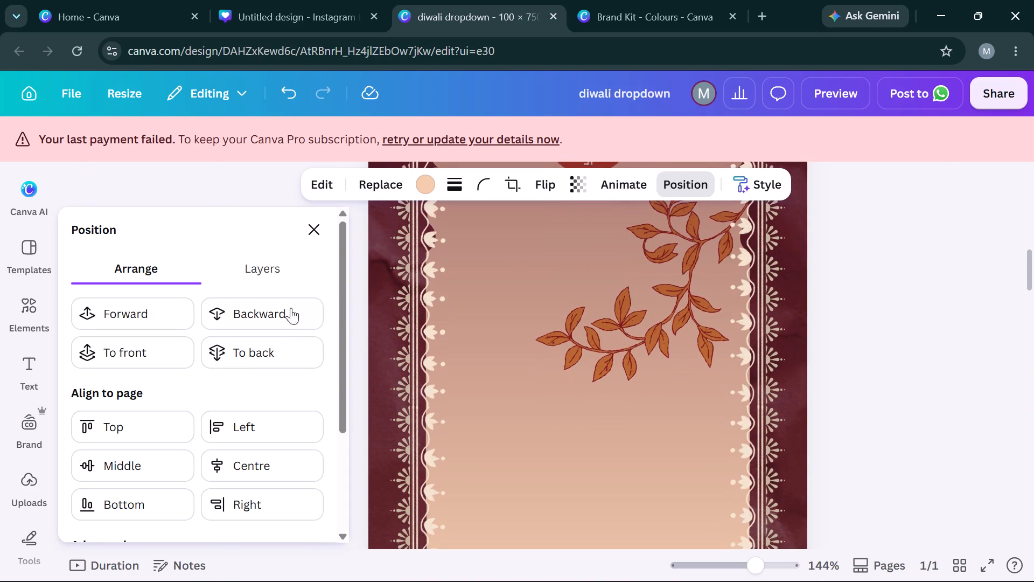
{"action": "left_click", "coordinate": [278, 263]}
{"action": "scroll", "coordinate": [223, 440], "scroll_direction": "down", "scroll_amount": 4}
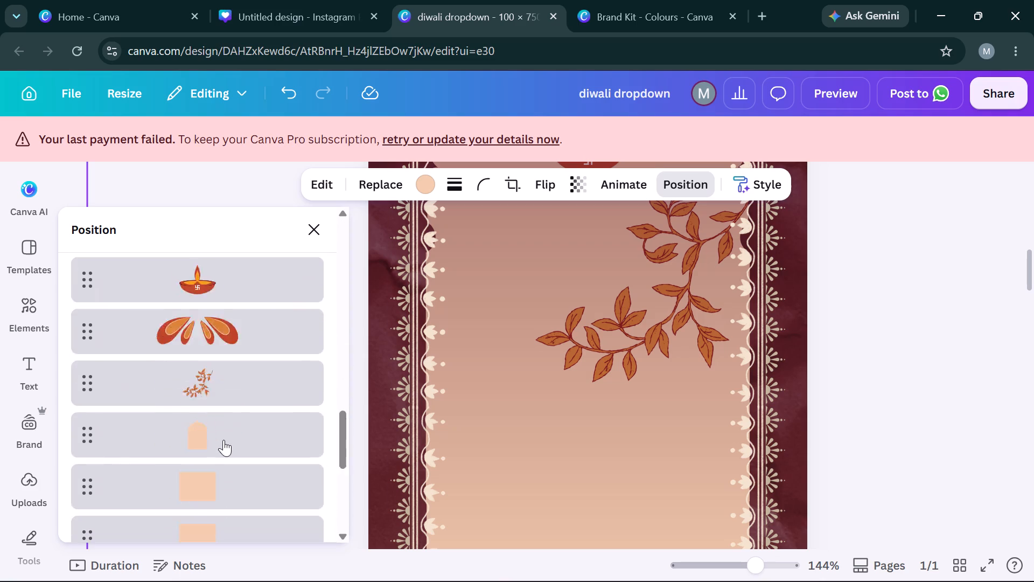
{"action": "scroll", "coordinate": [223, 440], "scroll_direction": "up", "scroll_amount": 2}
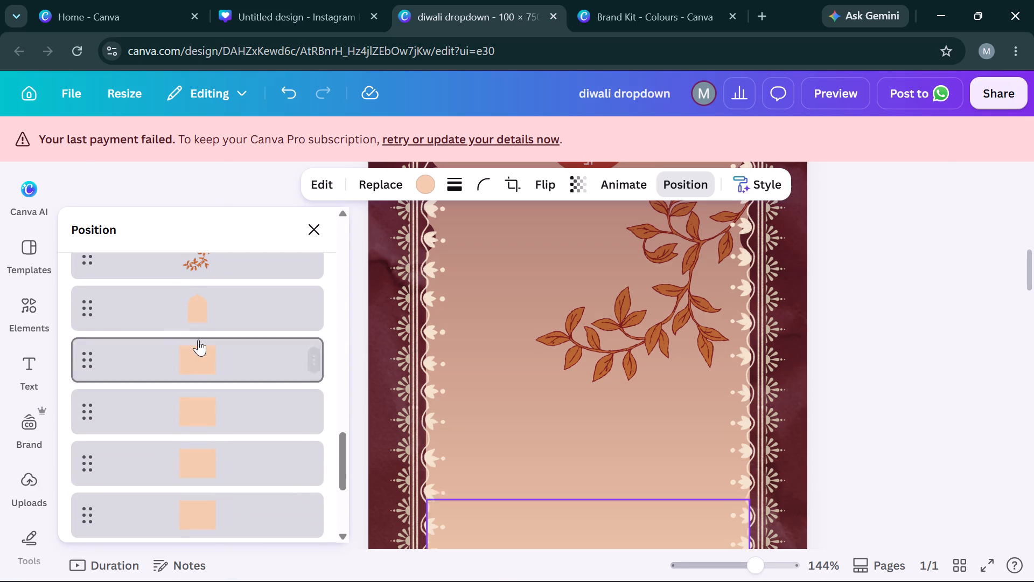
{"action": "left_click", "coordinate": [194, 303]}
{"action": "key", "text": "ctrl+c"}
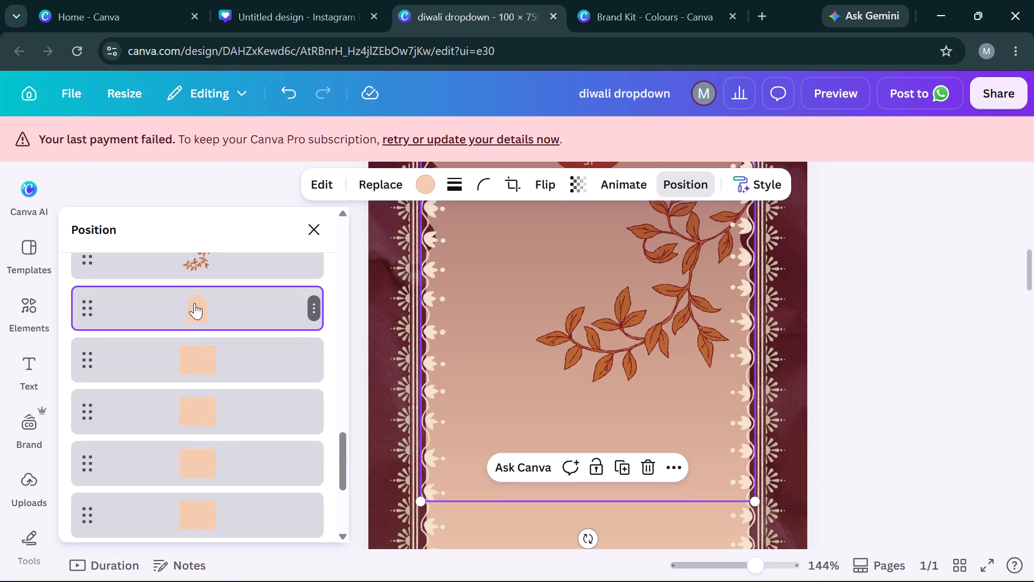
{"action": "scroll", "coordinate": [194, 303], "scroll_direction": "down", "scroll_amount": 5}
{"action": "key", "text": "ctrl+v"}
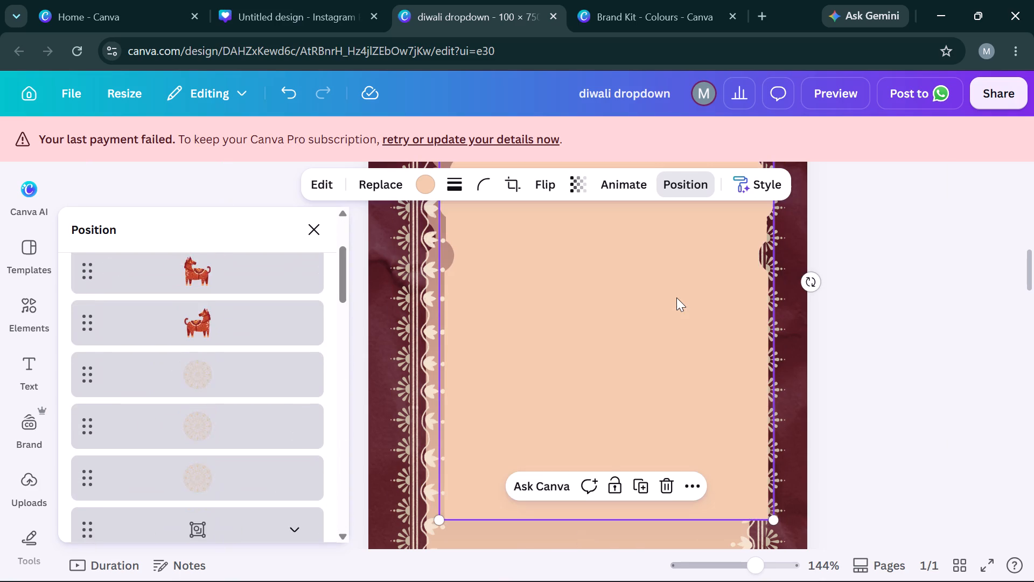
Move the arch copy down over the lowest peach rectangle and line its sides up with the panel's edges.
{"action": "scroll", "coordinate": [676, 297], "scroll_direction": "down", "scroll_amount": 5}
{"action": "key", "text": "Left"}
{"action": "key", "text": "Down"}
{"action": "key", "text": "Down"}
{"action": "key", "text": "Down"}
{"action": "key", "text": "Down"}
{"action": "key", "text": "Down"}
{"action": "key", "text": "Down"}
{"action": "key", "text": "Down"}
{"action": "key", "text": "Down"}
{"action": "key", "text": "Down"}
{"action": "key", "text": "Down"}
{"action": "key", "text": "Down"}
{"action": "key", "text": "Down"}
{"action": "key", "text": "Down"}
{"action": "key", "text": "Down"}
{"action": "key", "text": "Down"}
{"action": "key", "text": "Down"}
{"action": "key", "text": "Down"}
{"action": "key", "text": "Down"}
{"action": "key", "text": "Down"}
{"action": "key", "text": "Down"}
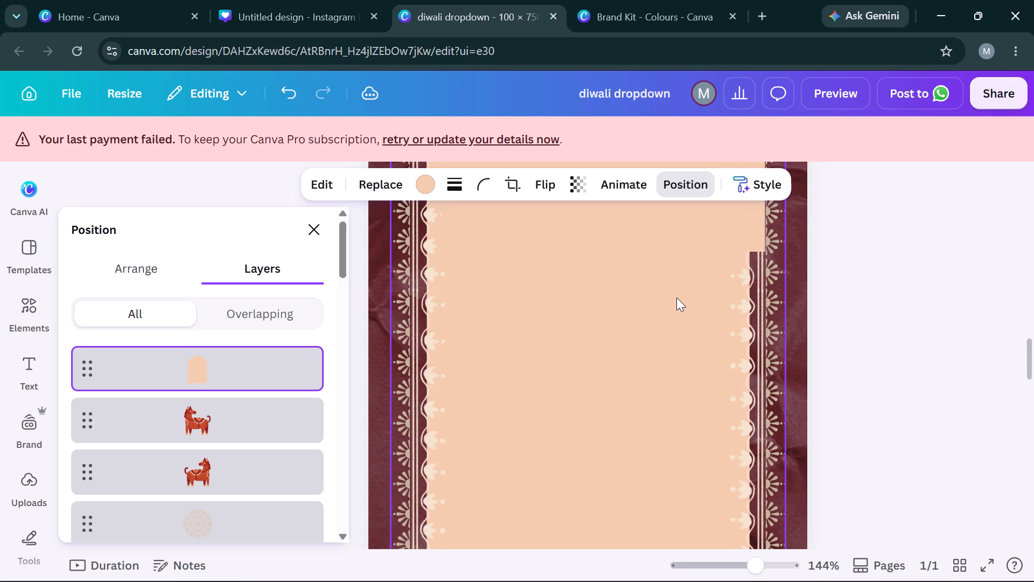
{"action": "key", "text": "Left"}
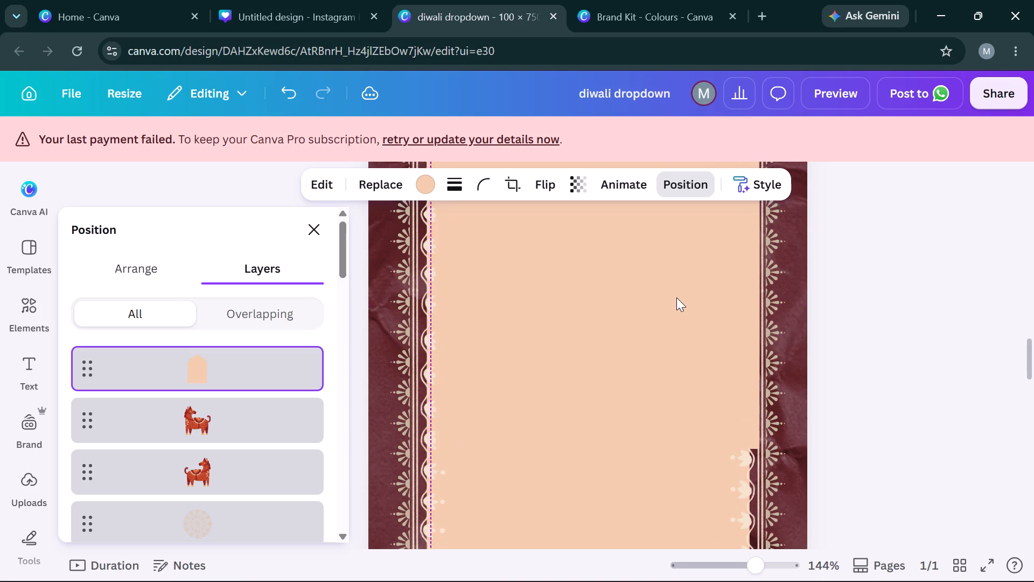
{"action": "key", "text": "Left"}
{"action": "key", "text": "Left"}
{"action": "key", "text": "Down"}
{"action": "key", "text": "Down"}
{"action": "key", "text": "Down"}
{"action": "key", "text": "Down"}
{"action": "key", "text": "Down"}
{"action": "key", "text": "Down"}
{"action": "key", "text": "Down"}
{"action": "key", "text": "Down"}
{"action": "key", "text": "Down"}
{"action": "key", "text": "Down"}
{"action": "key", "text": "Down"}
{"action": "key", "text": "Down"}
{"action": "key", "text": "Down"}
{"action": "key", "text": "Down"}
{"action": "key", "text": "Down"}
{"action": "key", "text": "Down"}
{"action": "key", "text": "Down"}
{"action": "key", "text": "Down"}
{"action": "key", "text": "Down"}
{"action": "key", "text": "Down"}
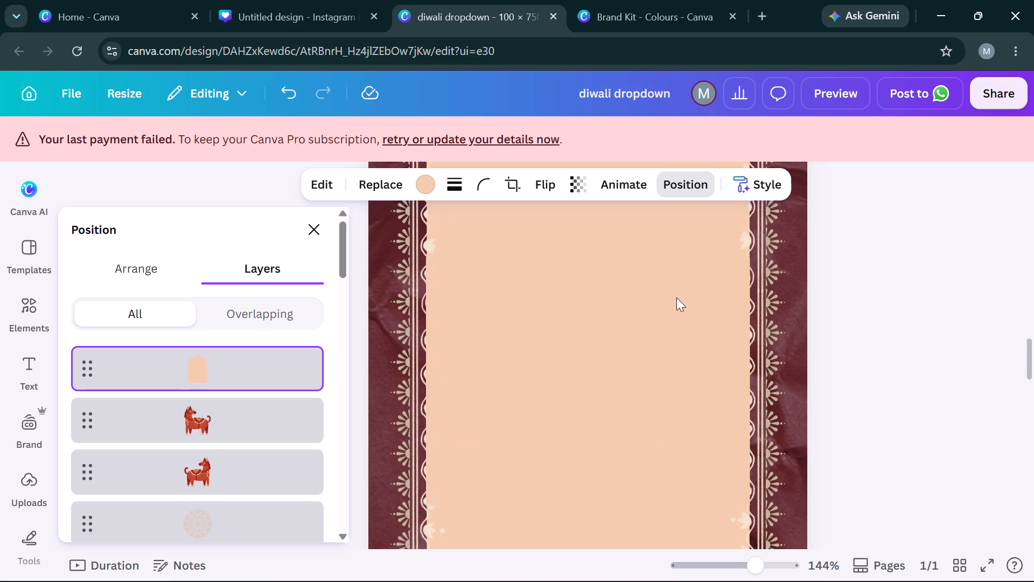
{"action": "scroll", "coordinate": [676, 297], "scroll_direction": "down", "scroll_amount": 14}
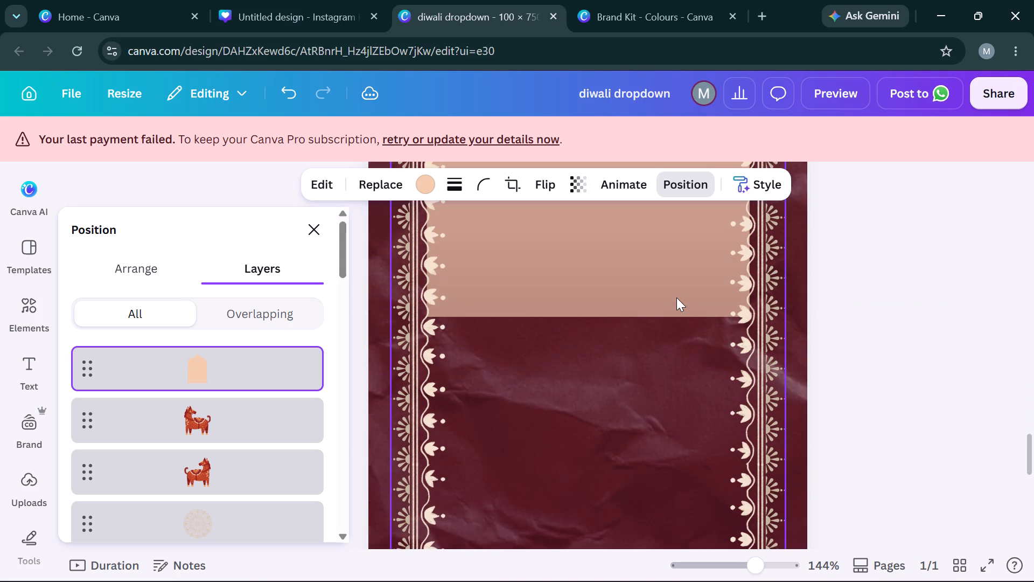
{"action": "scroll", "coordinate": [676, 297], "scroll_direction": "down", "scroll_amount": 5}
{"action": "scroll", "coordinate": [676, 297], "scroll_direction": "up", "scroll_amount": 1}
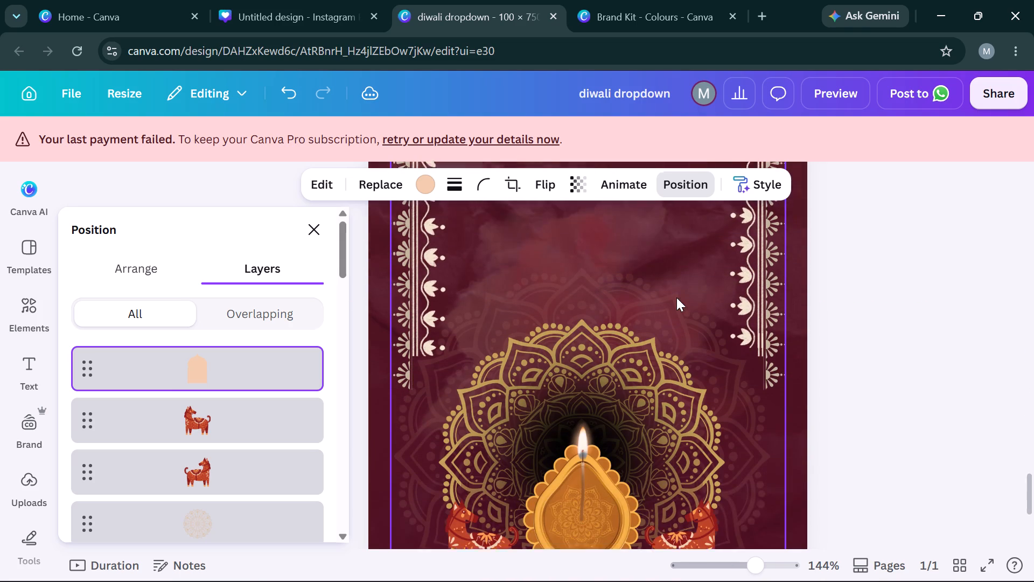
{"action": "scroll", "coordinate": [676, 297], "scroll_direction": "up", "scroll_amount": 6}
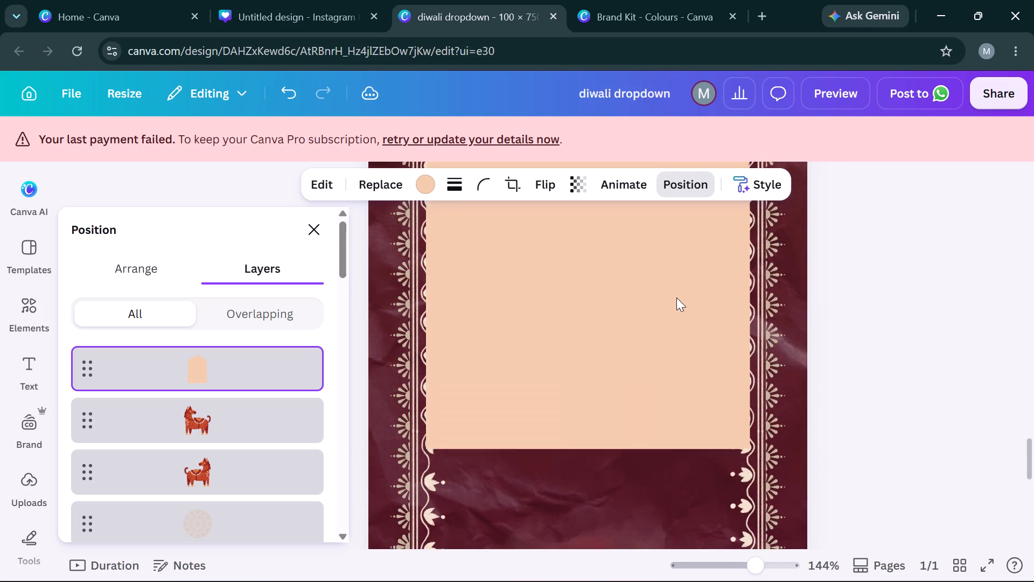
Flip the arch copy vertically so its scalloped point faces downward.
{"action": "right_click", "coordinate": [676, 297]}
{"action": "scroll", "coordinate": [676, 297], "scroll_direction": "up", "scroll_amount": 1}
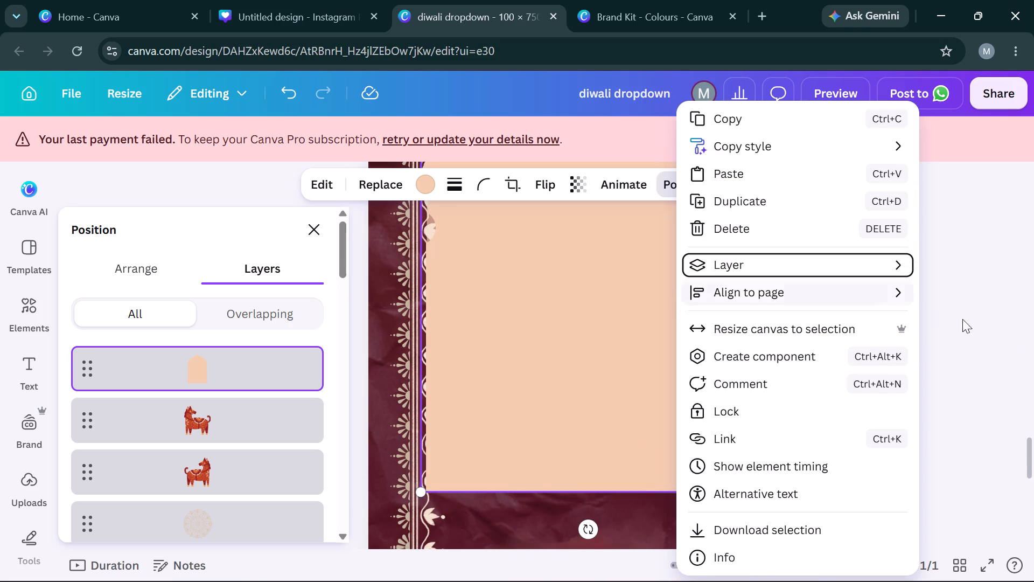
{"action": "left_click", "coordinate": [560, 189]}
{"action": "left_click", "coordinate": [550, 189]}
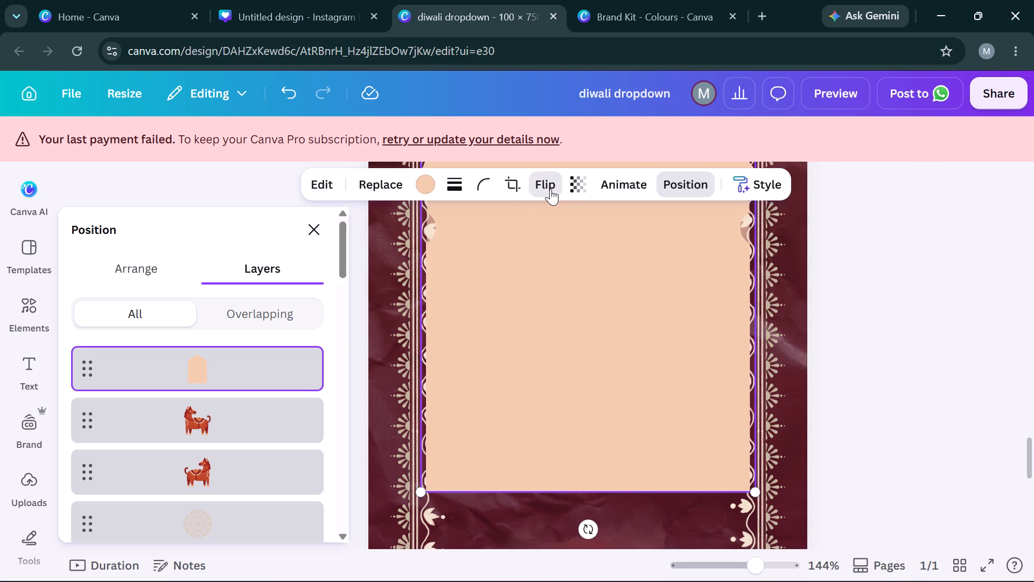
{"action": "left_click", "coordinate": [555, 269]}
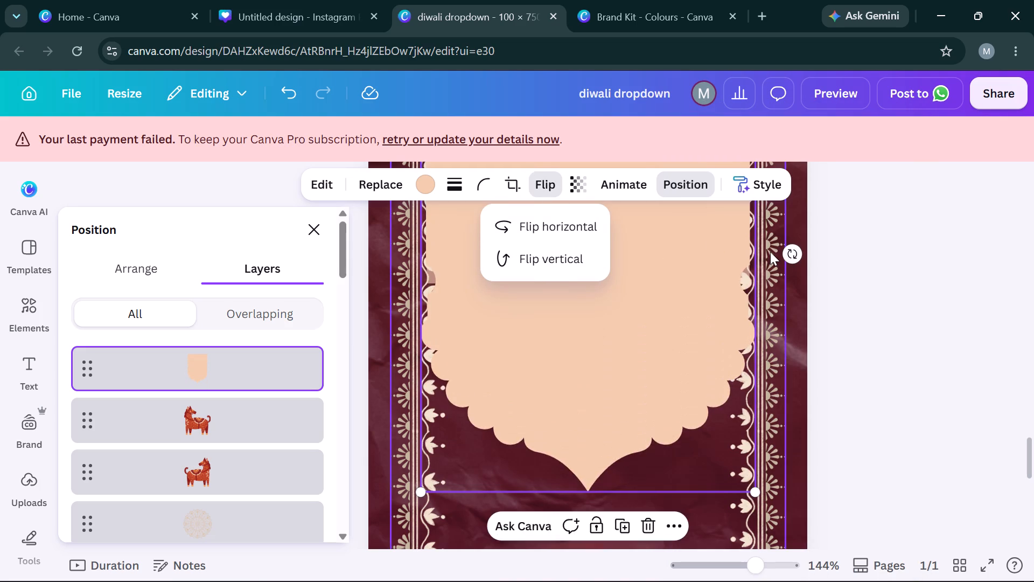
Move the flipped arch down, centred between the borders, until its point reaches the top of the gold mandala.
{"action": "scroll", "coordinate": [770, 252], "scroll_direction": "up", "scroll_amount": 1}
{"action": "key", "text": "Down"}
{"action": "key", "text": "Down"}
{"action": "key", "text": "Down"}
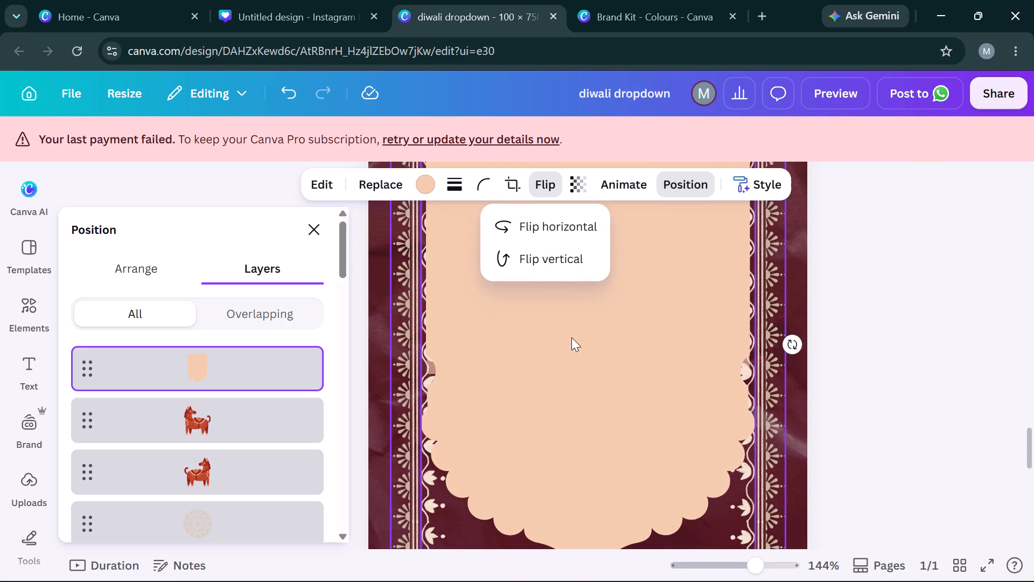
{"action": "left_click", "coordinate": [571, 337]}
{"action": "left_click", "coordinate": [840, 316]}
{"action": "left_click", "coordinate": [581, 322]}
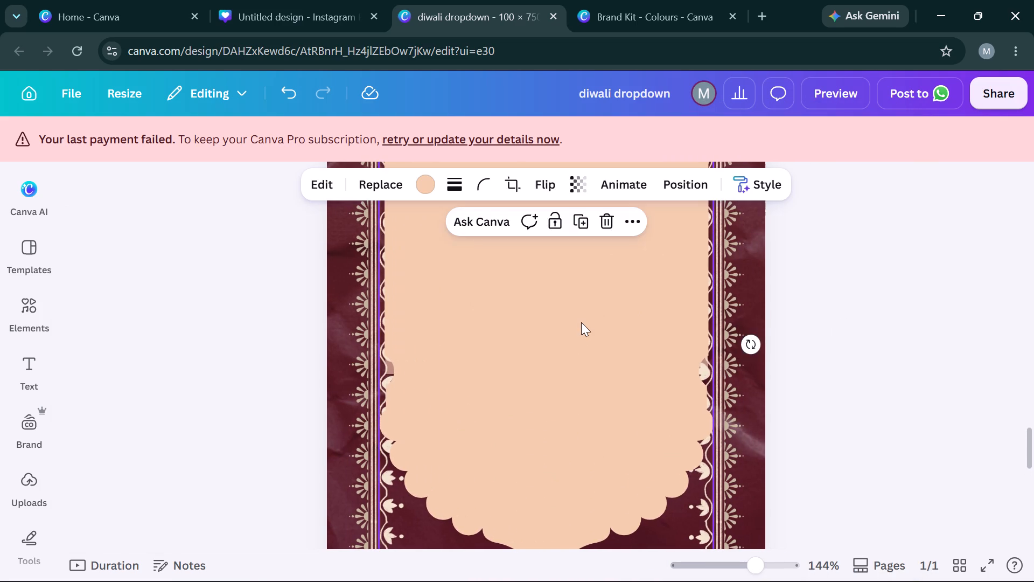
{"action": "key", "text": "Down"}
{"action": "key", "text": "Down"}
{"action": "key", "text": "Down"}
{"action": "key", "text": "Down"}
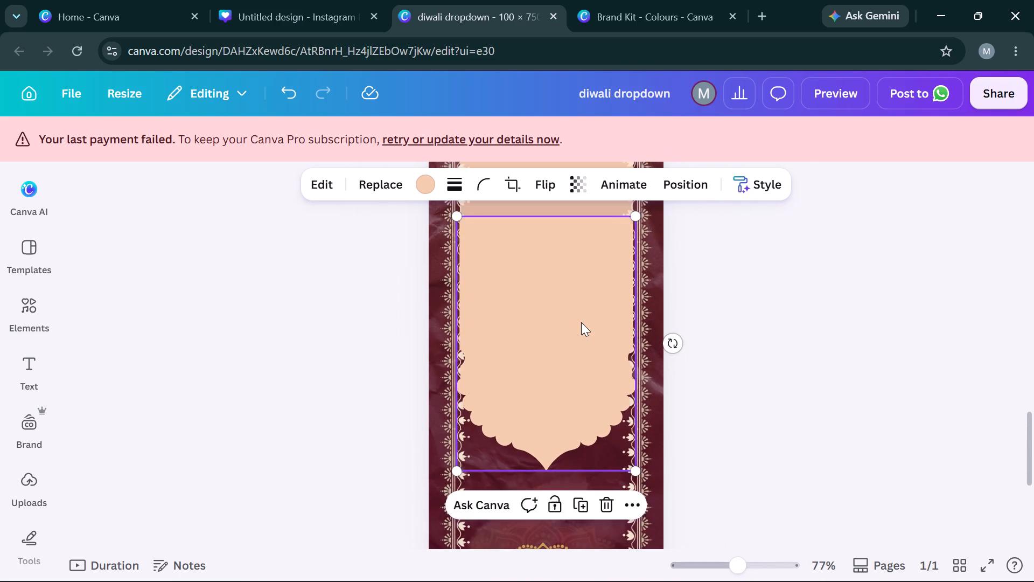
{"action": "key", "text": "Down"}
{"action": "key", "text": "Down"}
{"action": "key", "text": "Down"}
{"action": "key", "text": "Down"}
{"action": "key", "text": "Down"}
{"action": "key", "text": "Down"}
{"action": "key", "text": "Down"}
{"action": "key", "text": "Down"}
{"action": "key", "text": "Down"}
{"action": "key", "text": "Down"}
{"action": "key", "text": "Down"}
{"action": "key", "text": "Down"}
{"action": "key", "text": "Down"}
{"action": "key", "text": "Down"}
{"action": "key", "text": "Down"}
{"action": "key", "text": "Down"}
{"action": "key", "text": "Down"}
{"action": "key", "text": "Down"}
{"action": "key", "text": "Down"}
{"action": "key", "text": "Down"}
{"action": "key", "text": "Down"}
{"action": "key", "text": "Down"}
{"action": "key", "text": "Down"}
{"action": "key", "text": "Down"}
{"action": "key", "text": "Down"}
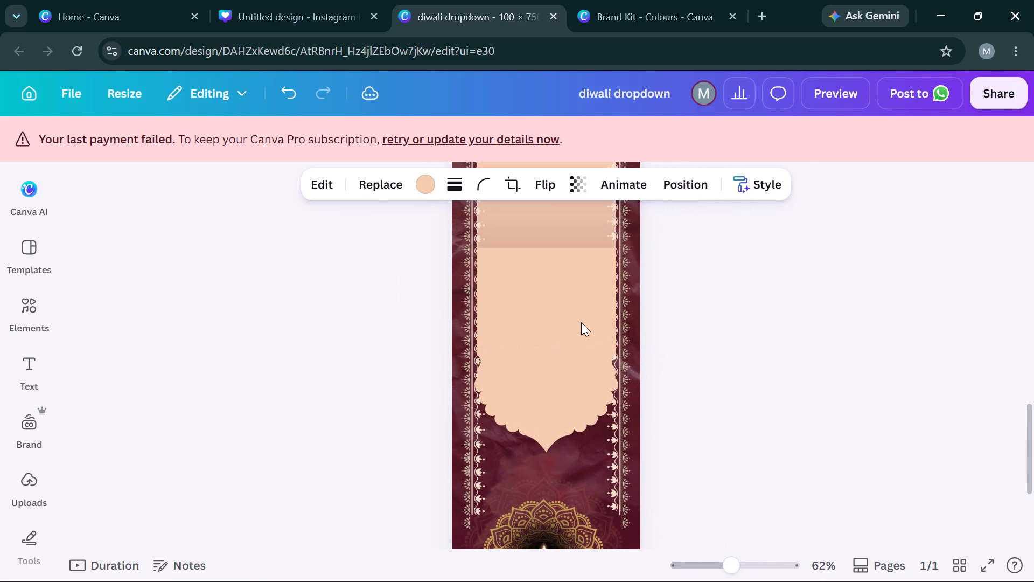
{"action": "key", "text": "Down"}
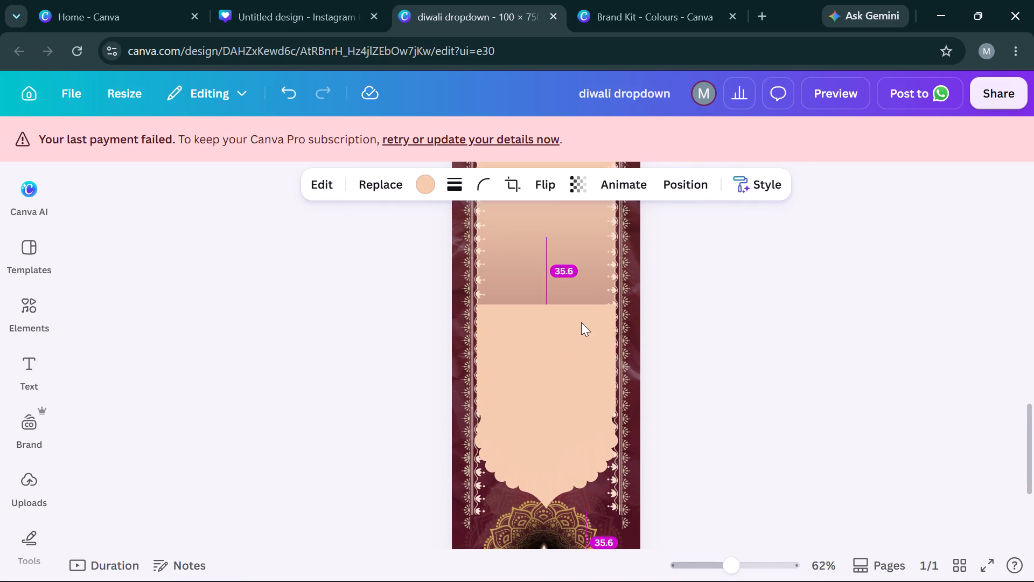
{"action": "key", "text": "Left"}
{"action": "key", "text": "Right"}
{"action": "key", "text": "Down"}
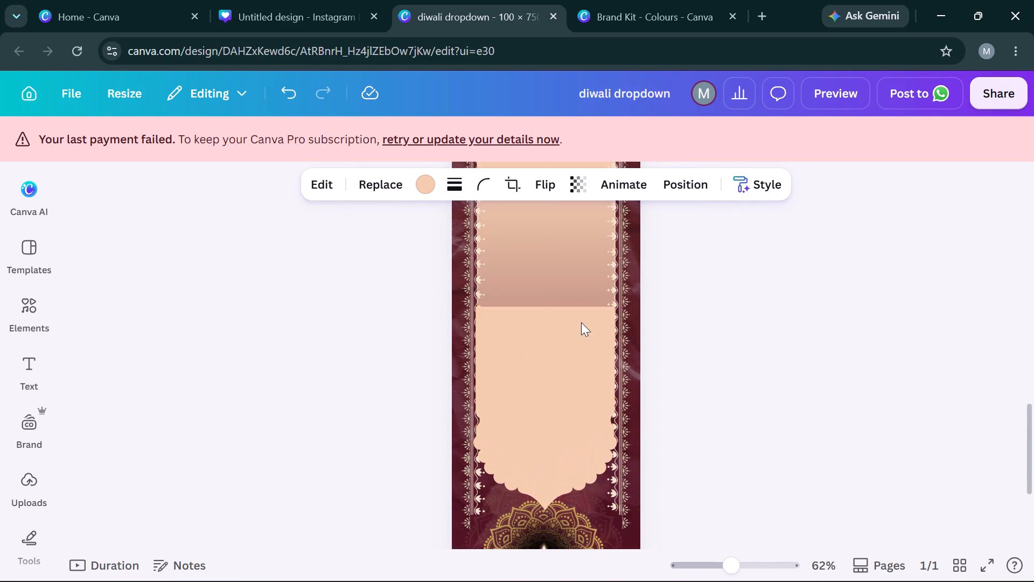
Nudge the flipped peach arch up slightly above the gold mandala, keeping it centred between the borders.
{"action": "key", "text": "Up"}
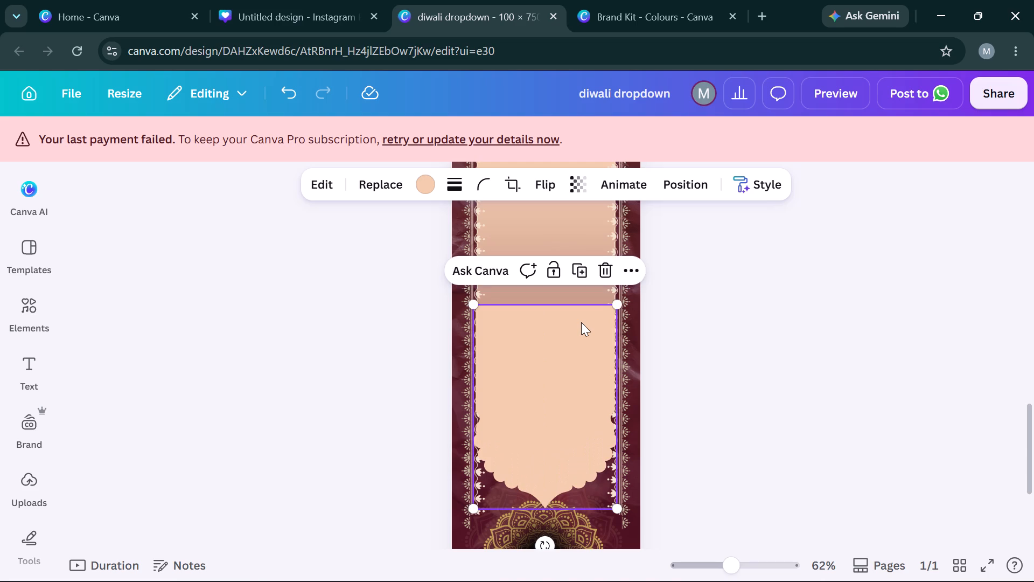
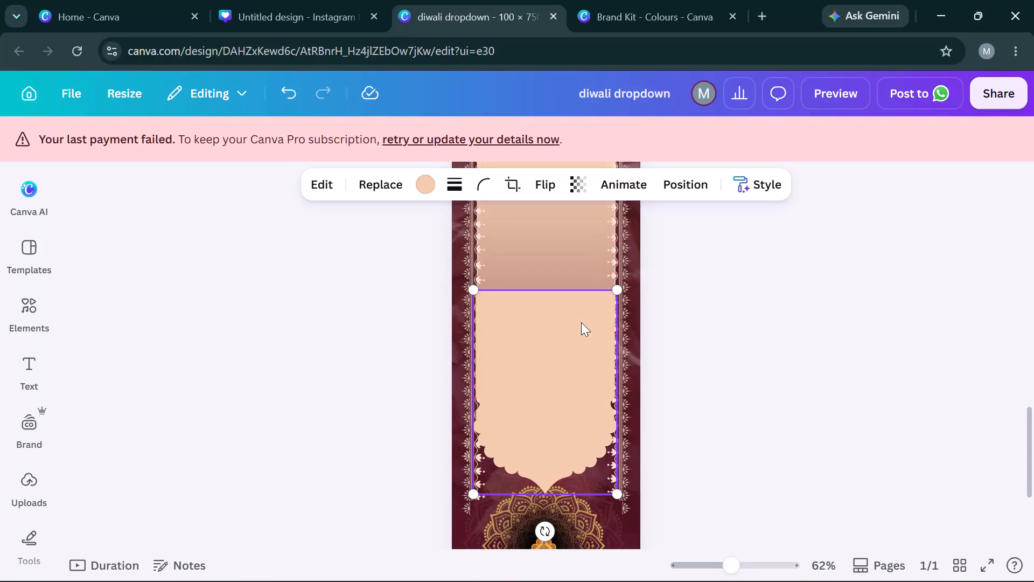
Nudge the flipped peach arch up a little further so its point clears the top of the gold mandala.
{"action": "scroll", "coordinate": [581, 322], "scroll_direction": "up", "scroll_amount": 1}
{"action": "key", "text": "Up"}
{"action": "key", "text": "Up"}
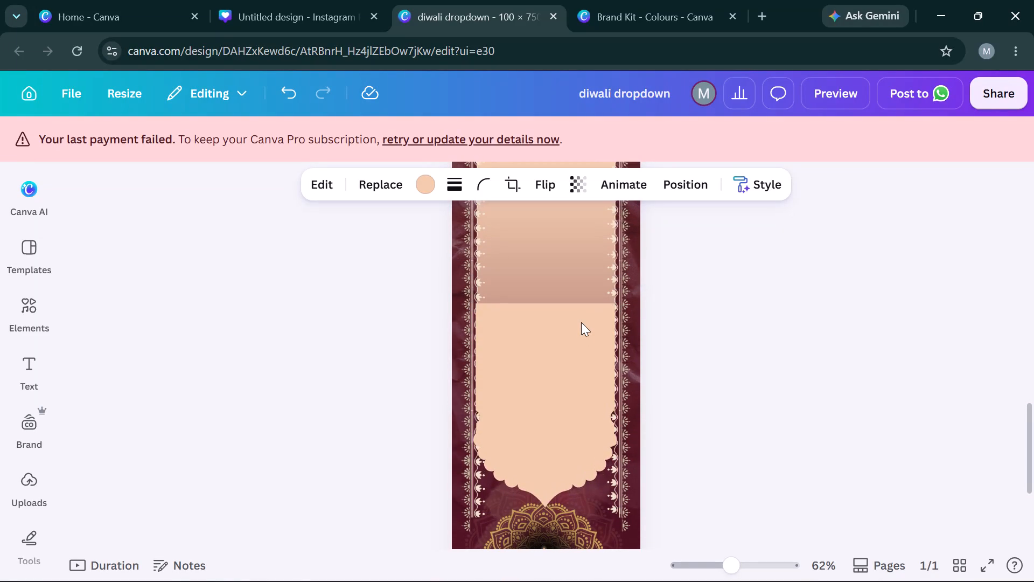
{"action": "key", "text": "Up"}
{"action": "key", "text": "Up"}
{"action": "key", "text": "Up"}
{"action": "key", "text": "Up"}
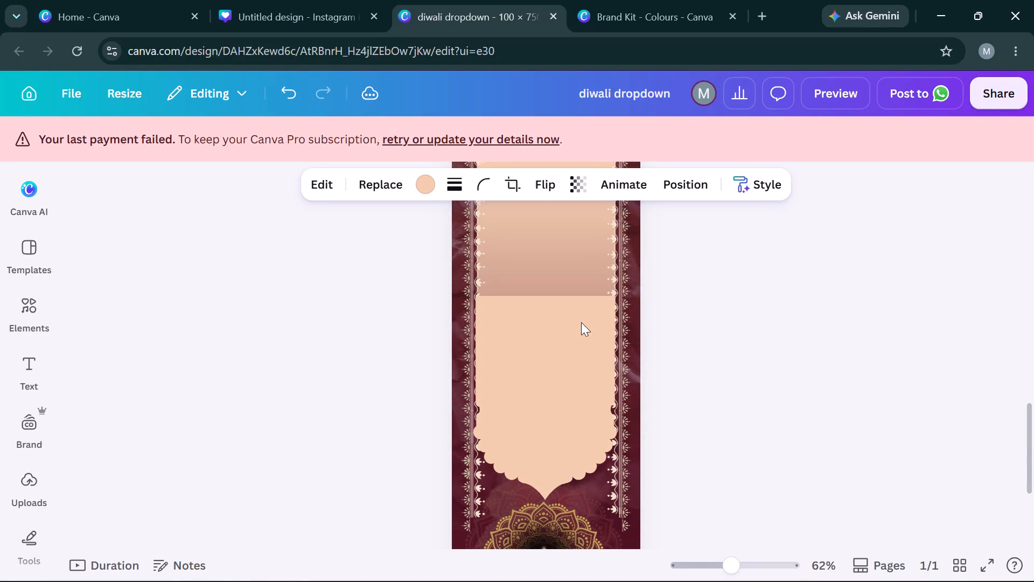
Send the flipped arch to the back and bring it forward so it sits beneath the maroon gradient but above the background.
{"action": "left_click", "coordinate": [681, 186]}
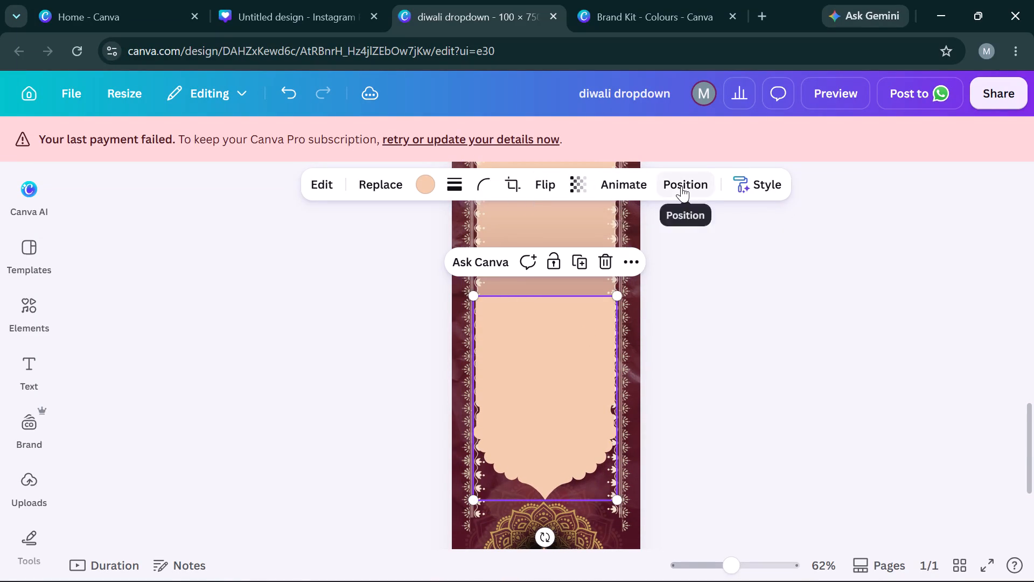
{"action": "left_click", "coordinate": [162, 276]}
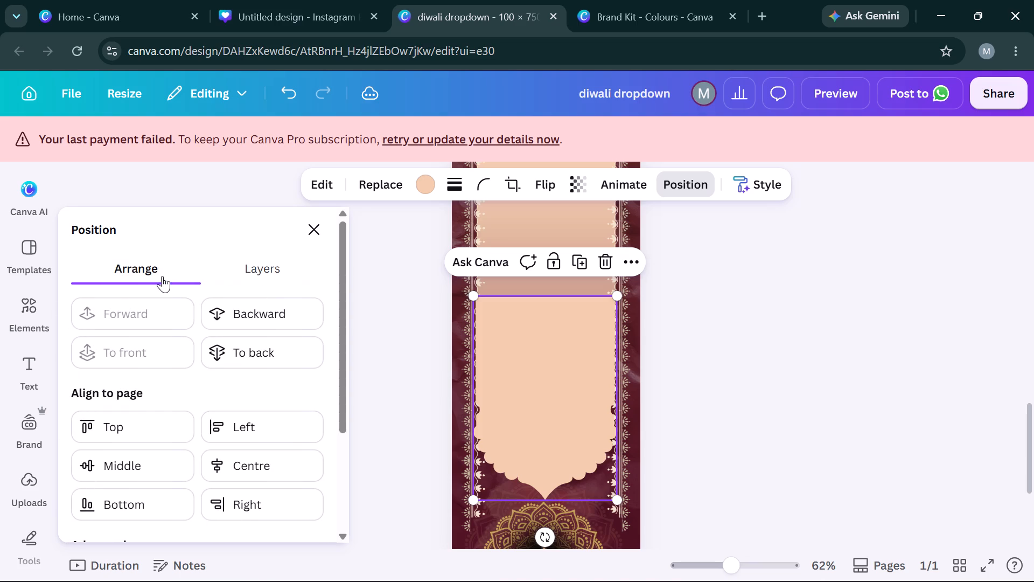
{"action": "left_click", "coordinate": [235, 351]}
{"action": "left_click", "coordinate": [164, 318]}
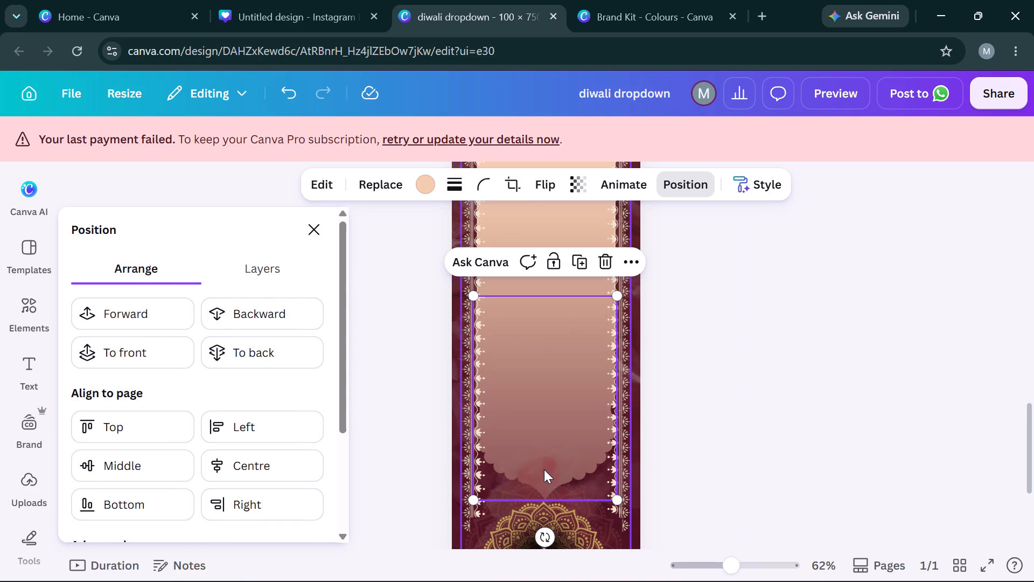
Find the group of pink flowers and yellow glow around the arch's point in the layer list and delete it.
{"action": "left_click", "coordinate": [275, 267]}
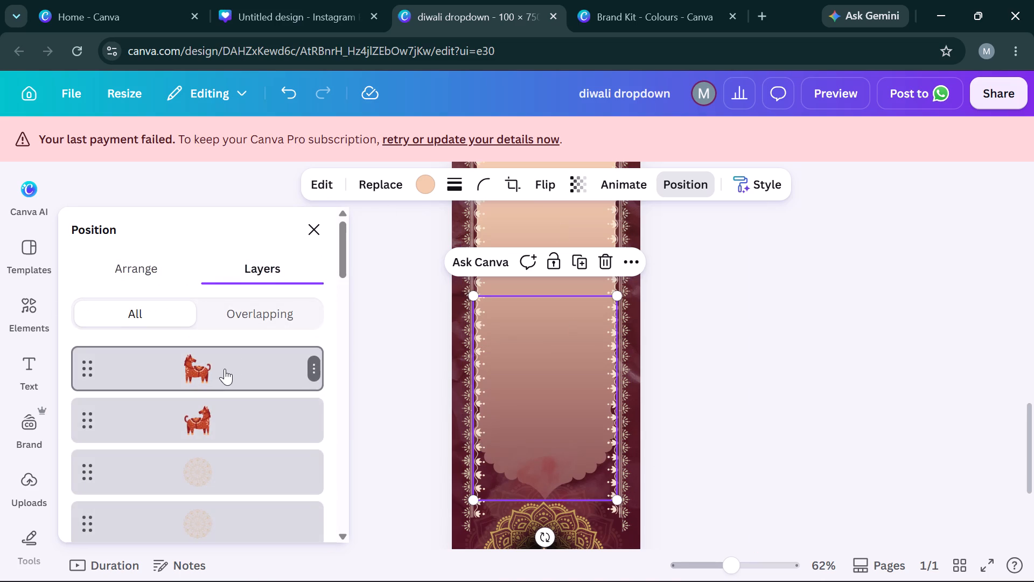
{"action": "scroll", "coordinate": [225, 369], "scroll_direction": "down", "scroll_amount": 10}
{"action": "scroll", "coordinate": [225, 369], "scroll_direction": "up", "scroll_amount": 4}
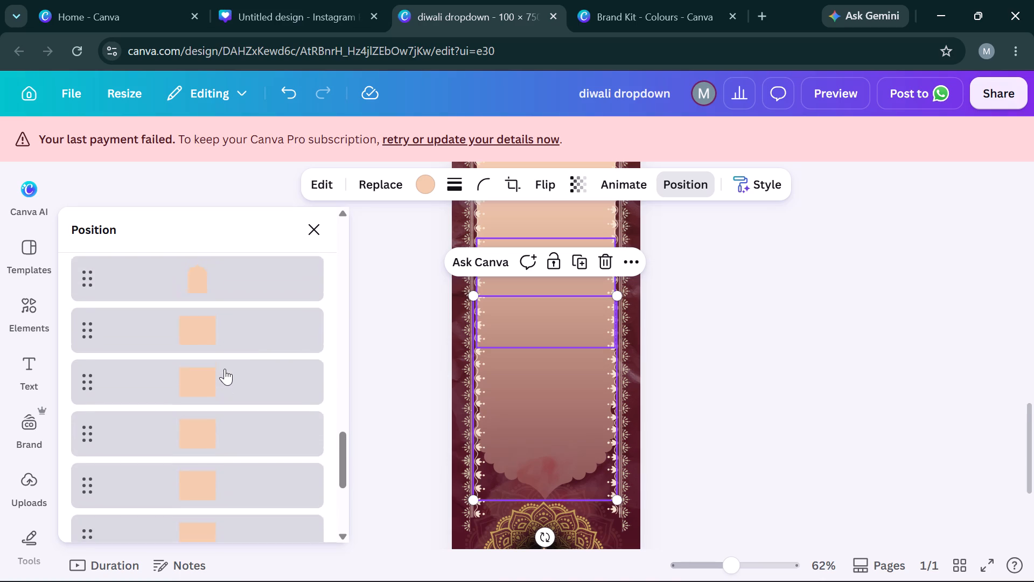
{"action": "scroll", "coordinate": [225, 369], "scroll_direction": "up", "scroll_amount": 3}
{"action": "left_click", "coordinate": [225, 369]}
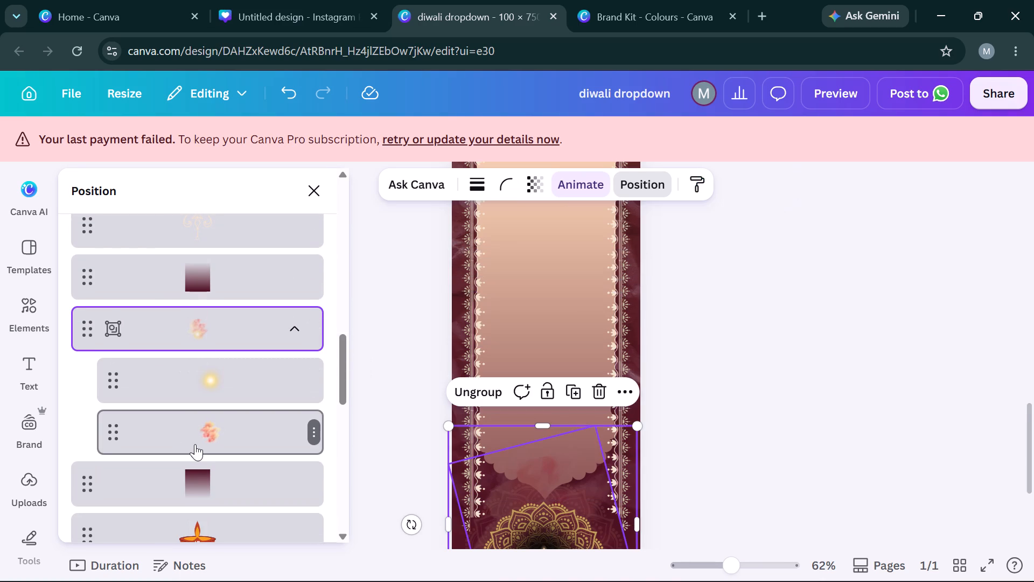
{"action": "key", "text": "Delete"}
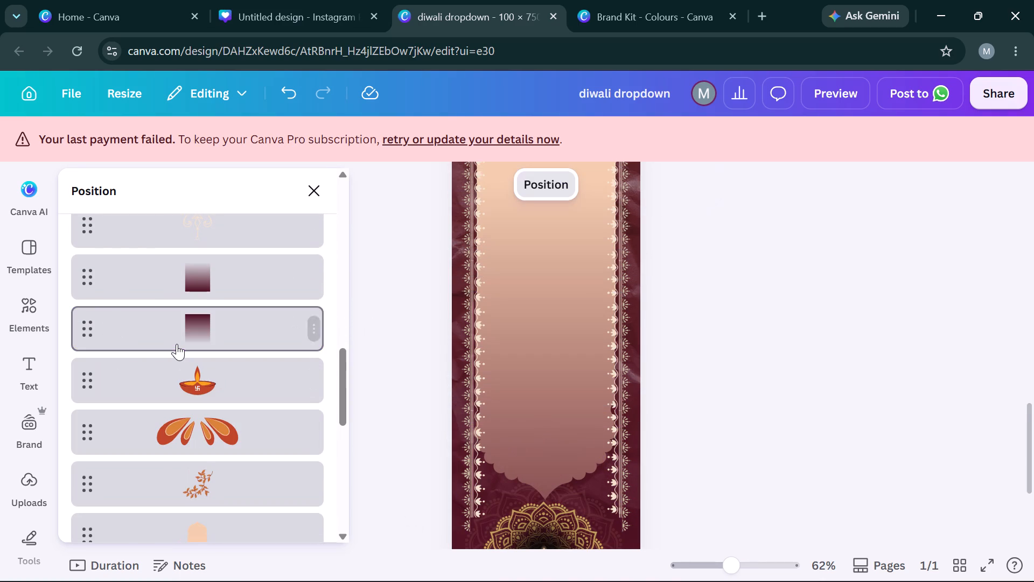
Look through the layers for the mandala group behind the bottom diya and inspect the gold mandala inside it.
{"action": "scroll", "coordinate": [721, 332], "scroll_direction": "down", "scroll_amount": 1}
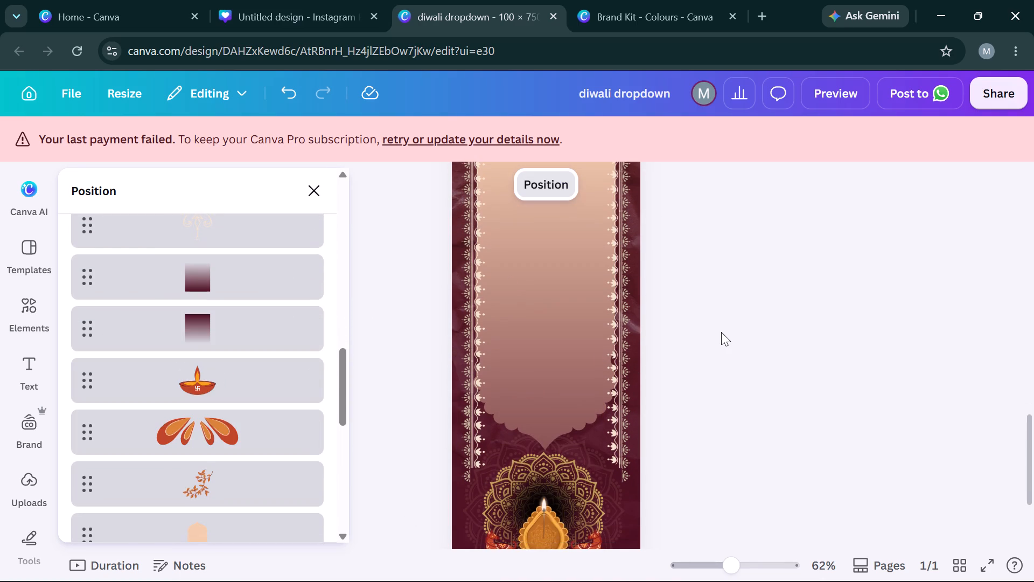
{"action": "scroll", "coordinate": [721, 332], "scroll_direction": "down", "scroll_amount": 1}
{"action": "left_click", "coordinate": [161, 419]}
{"action": "scroll", "coordinate": [161, 419], "scroll_direction": "right", "scroll_amount": 1}
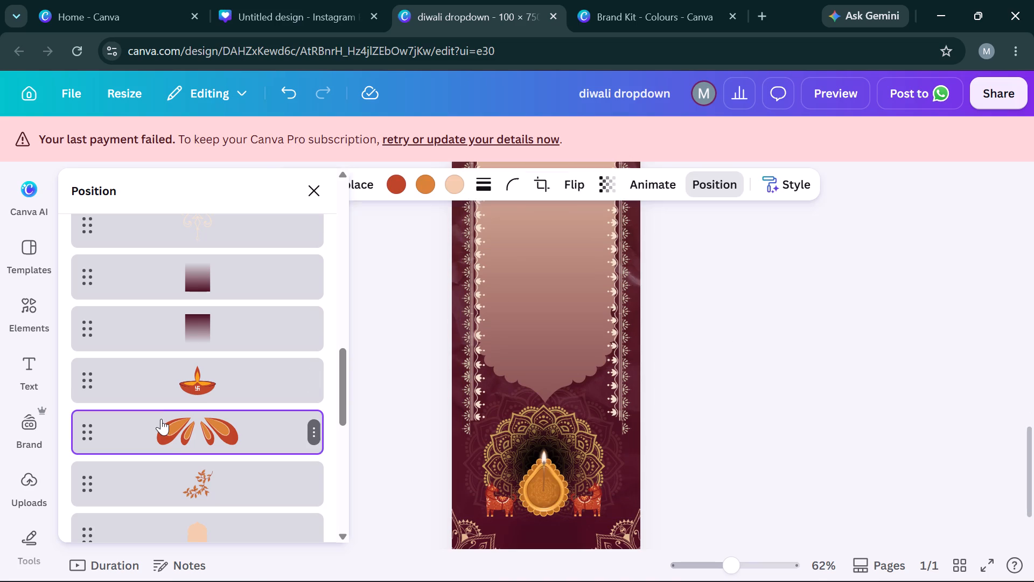
{"action": "scroll", "coordinate": [161, 419], "scroll_direction": "right", "scroll_amount": 1}
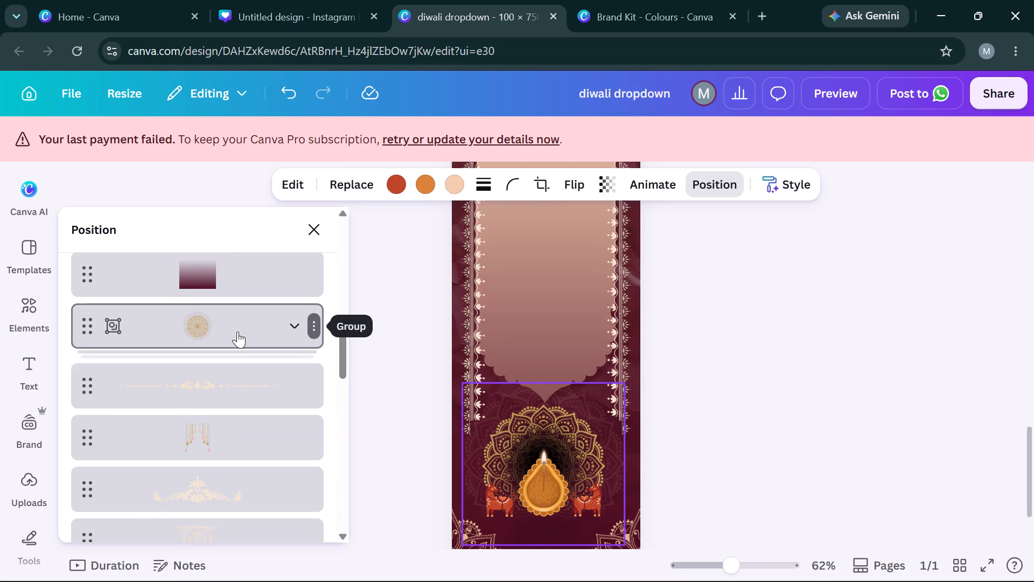
{"action": "left_click", "coordinate": [237, 331]}
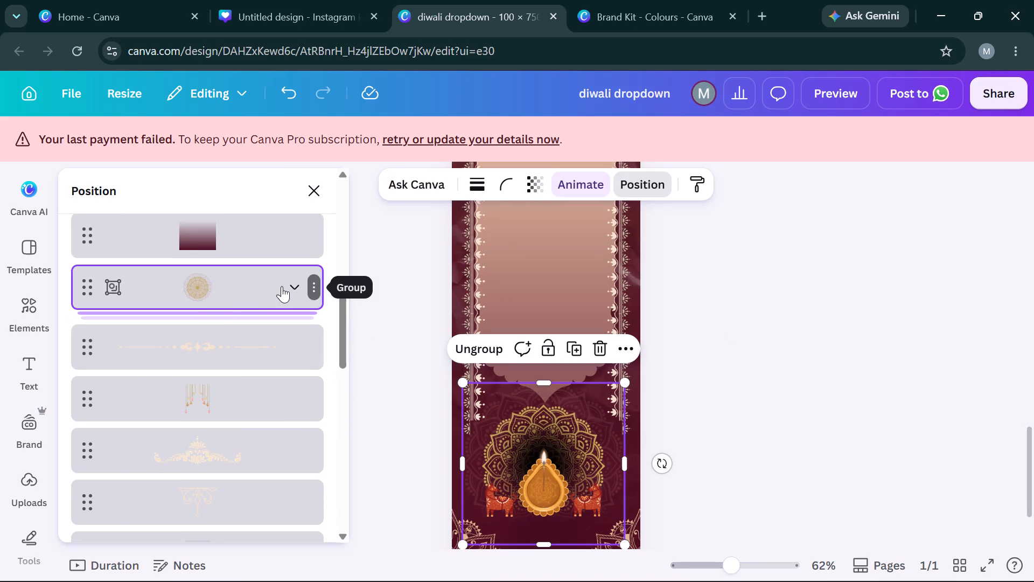
{"action": "left_click", "coordinate": [289, 287]}
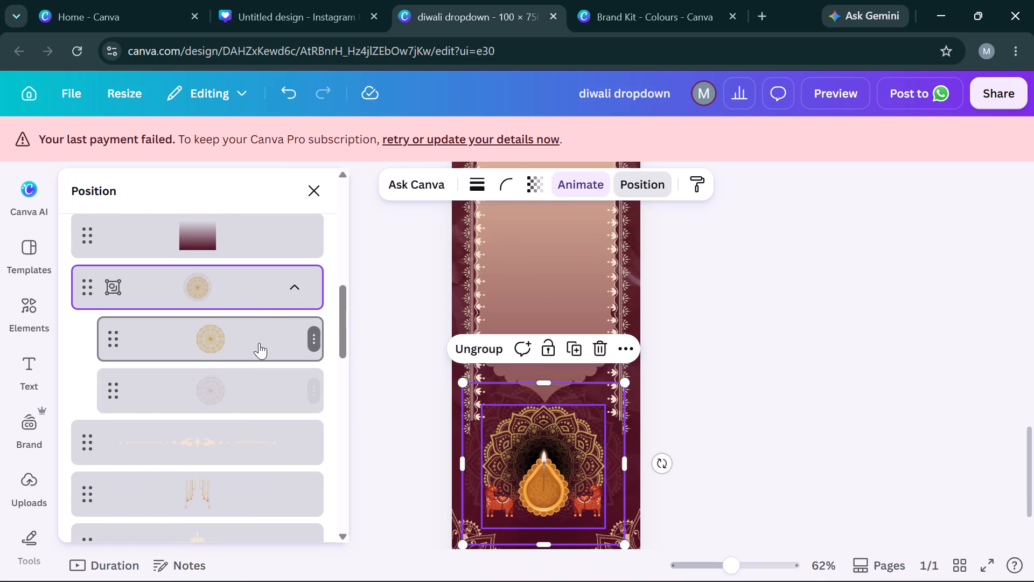
{"action": "left_click", "coordinate": [259, 343]}
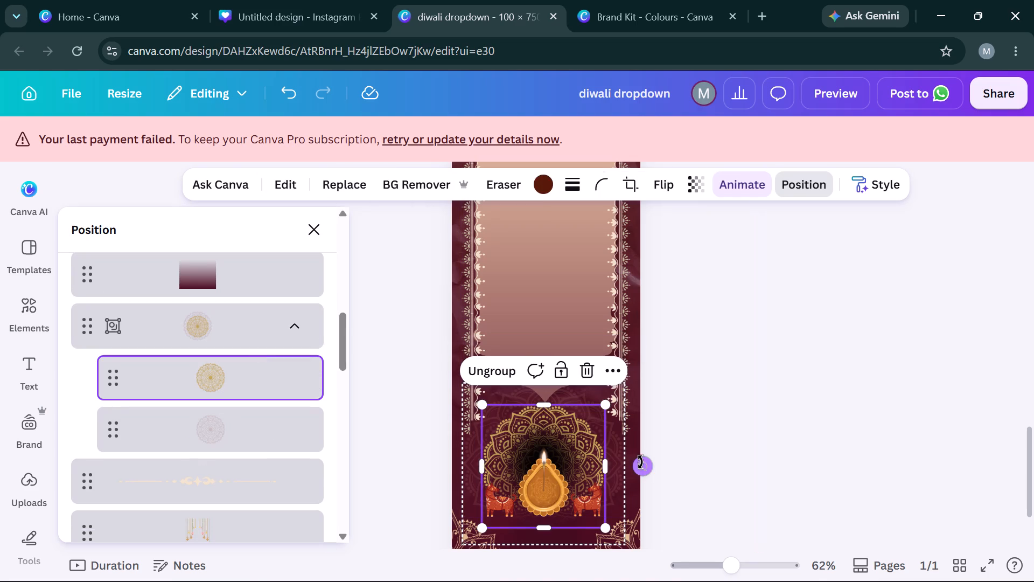
{"action": "left_click", "coordinate": [640, 462]}
{"action": "left_click", "coordinate": [772, 387]}
{"action": "left_click", "coordinate": [772, 387]}
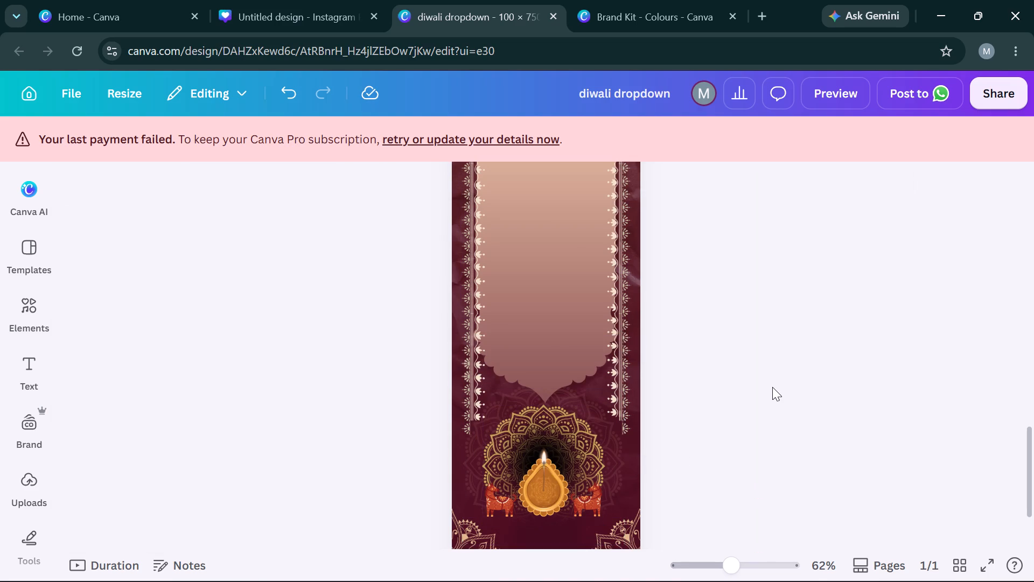
Nudge the gold mandala behind the bottom diya slightly to the right and ungroup it from the faint mandala.
{"action": "left_click", "coordinate": [549, 437]}
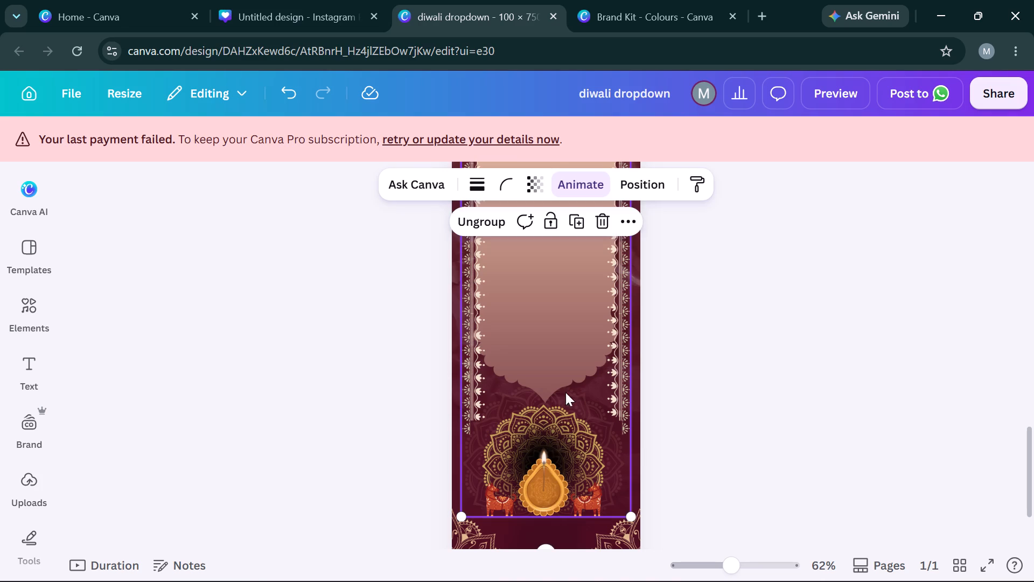
{"action": "left_click", "coordinate": [735, 479]}
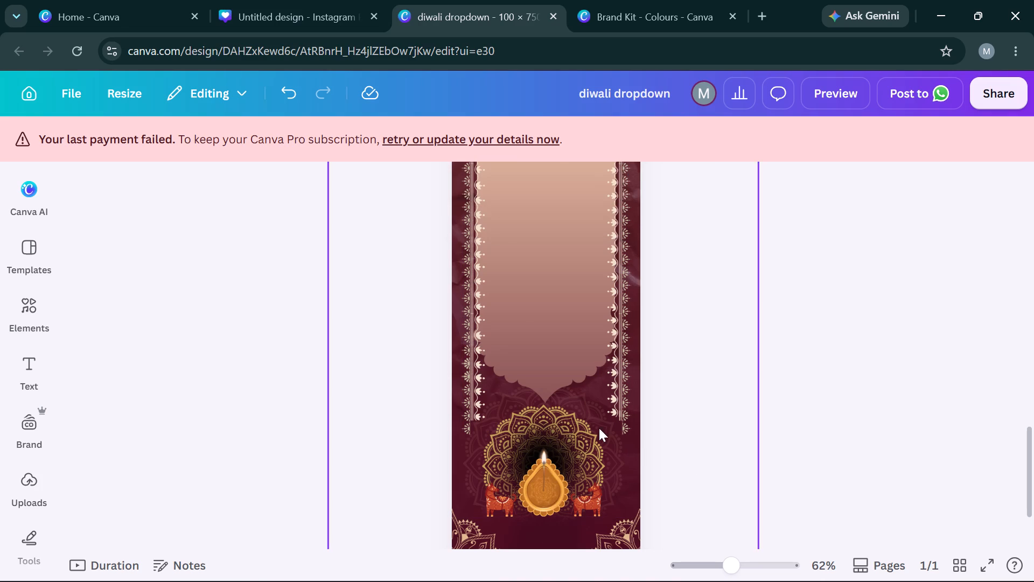
{"action": "left_click", "coordinate": [547, 431]}
{"action": "left_click", "coordinate": [634, 189]}
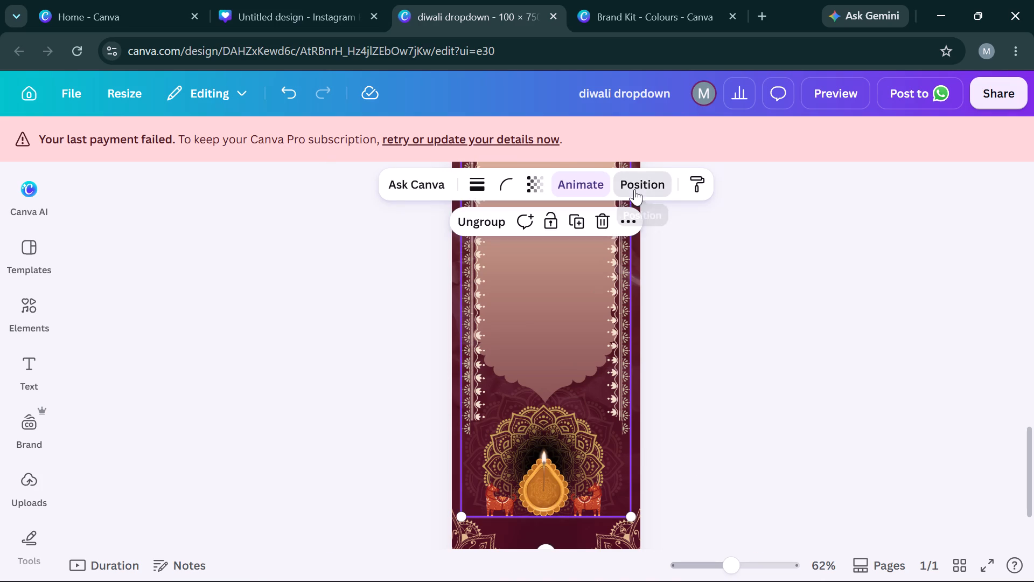
{"action": "scroll", "coordinate": [209, 340], "scroll_direction": "down", "scroll_amount": 7}
{"action": "scroll", "coordinate": [209, 340], "scroll_direction": "up", "scroll_amount": 5}
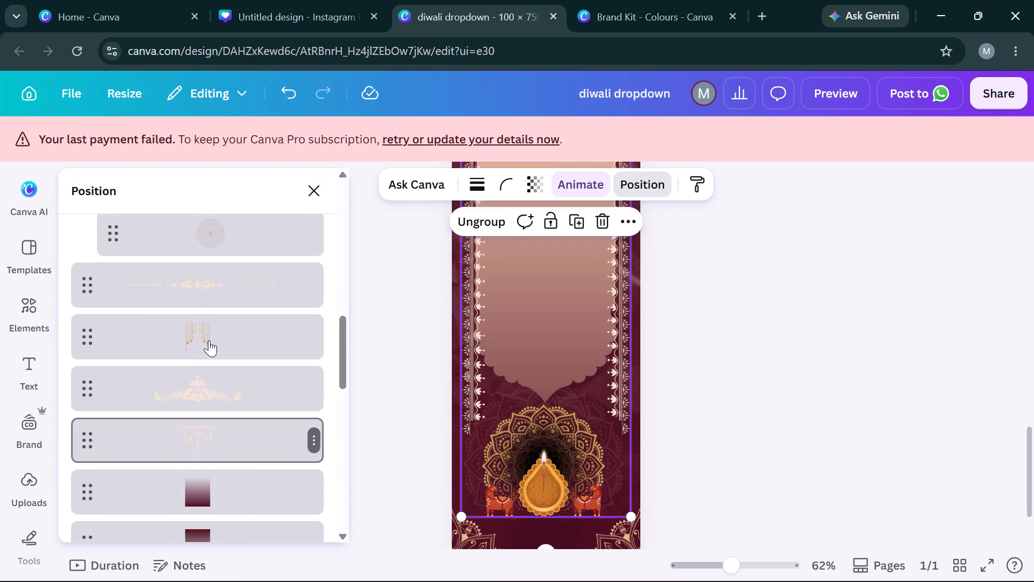
{"action": "scroll", "coordinate": [209, 340], "scroll_direction": "up", "scroll_amount": 1}
{"action": "left_click", "coordinate": [218, 317]}
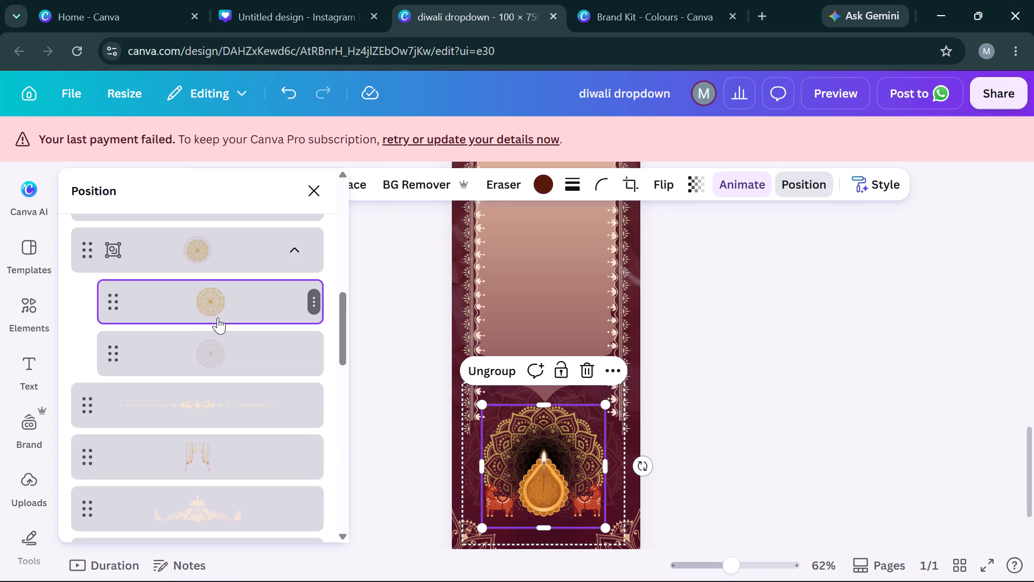
{"action": "key", "text": "Right"}
{"action": "key", "text": "Right"}
{"action": "key", "text": "Right"}
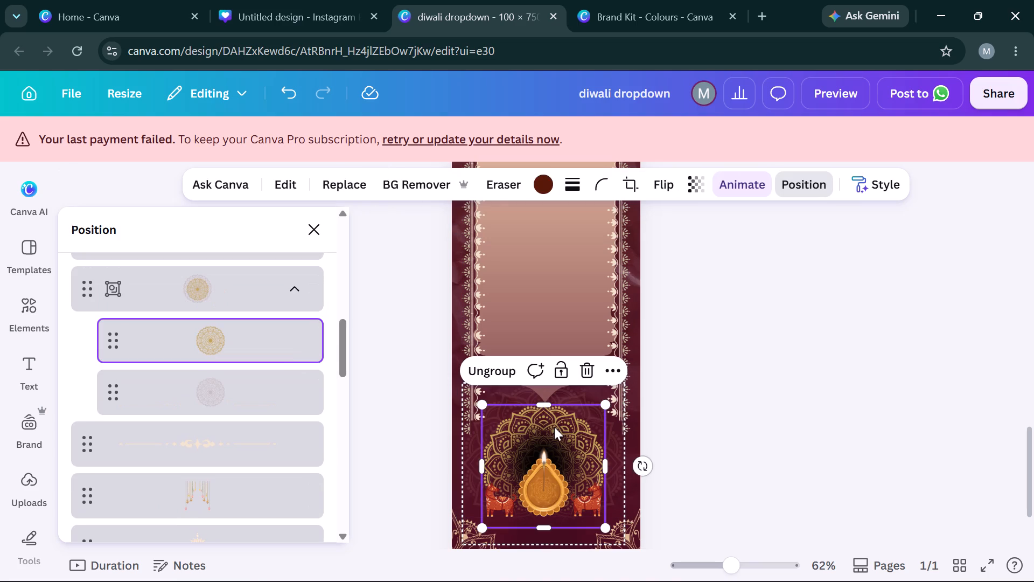
{"action": "left_click", "coordinate": [469, 365]}
{"action": "key", "text": "Right"}
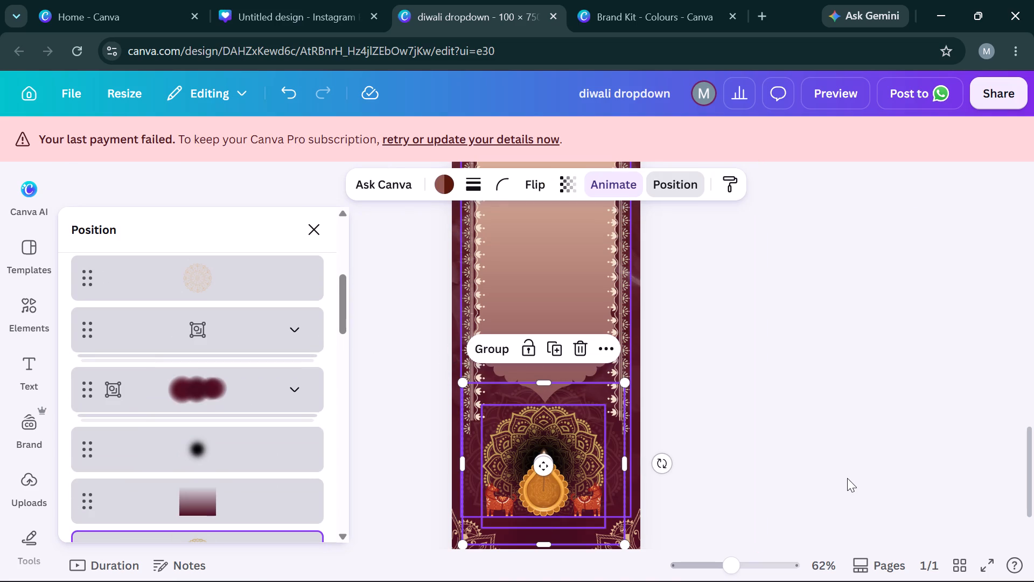
{"action": "left_click", "coordinate": [847, 478]}
Examine the long peach panel, its side borders and the flipped arch above the gold mandala.
{"action": "left_click", "coordinate": [575, 424]}
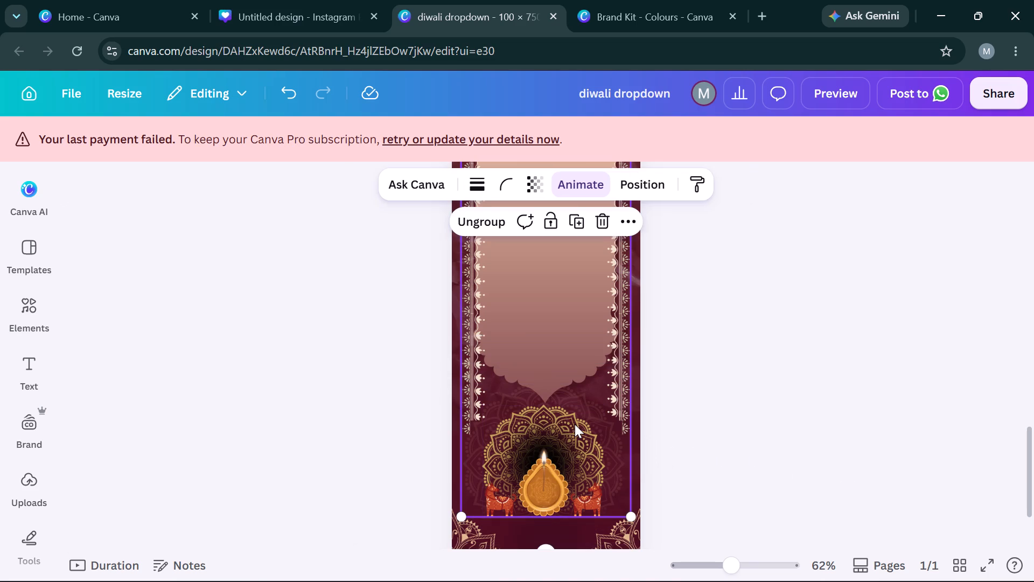
{"action": "left_click", "coordinate": [637, 174]}
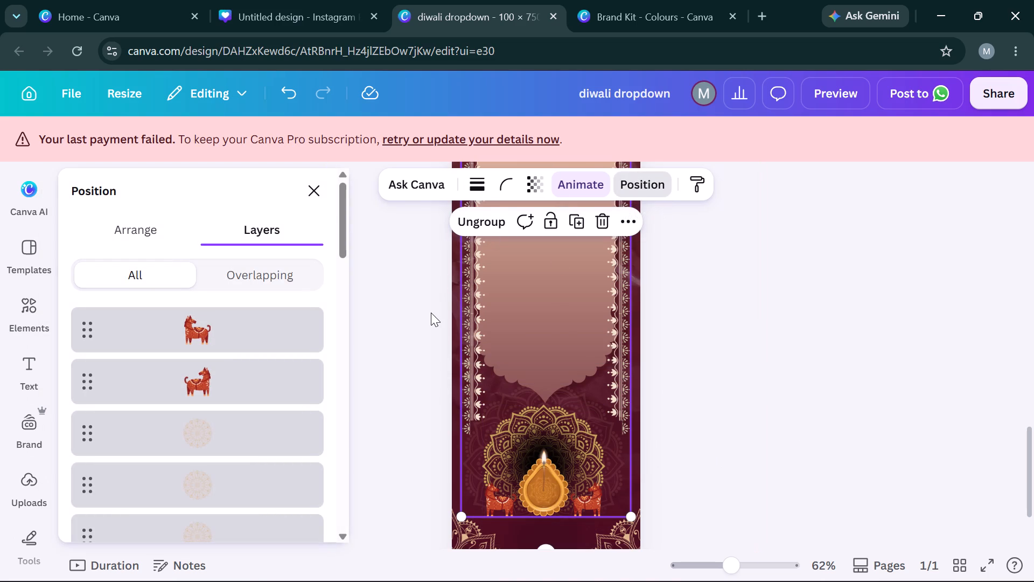
{"action": "scroll", "coordinate": [668, 351], "scroll_direction": "up", "scroll_amount": 1}
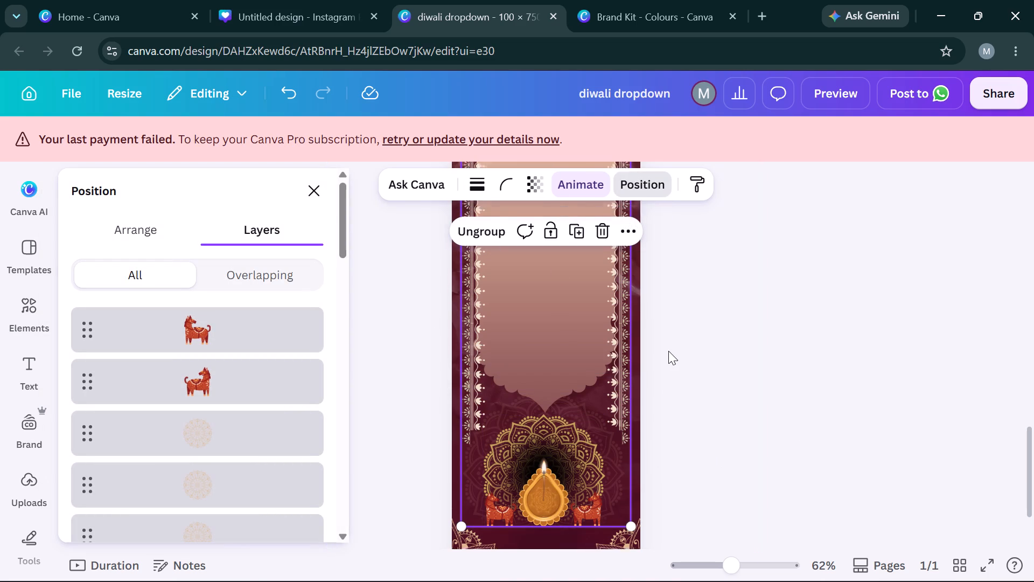
{"action": "scroll", "coordinate": [668, 351], "scroll_direction": "up", "scroll_amount": 4}
{"action": "scroll", "coordinate": [668, 351], "scroll_direction": "right", "scroll_amount": 1}
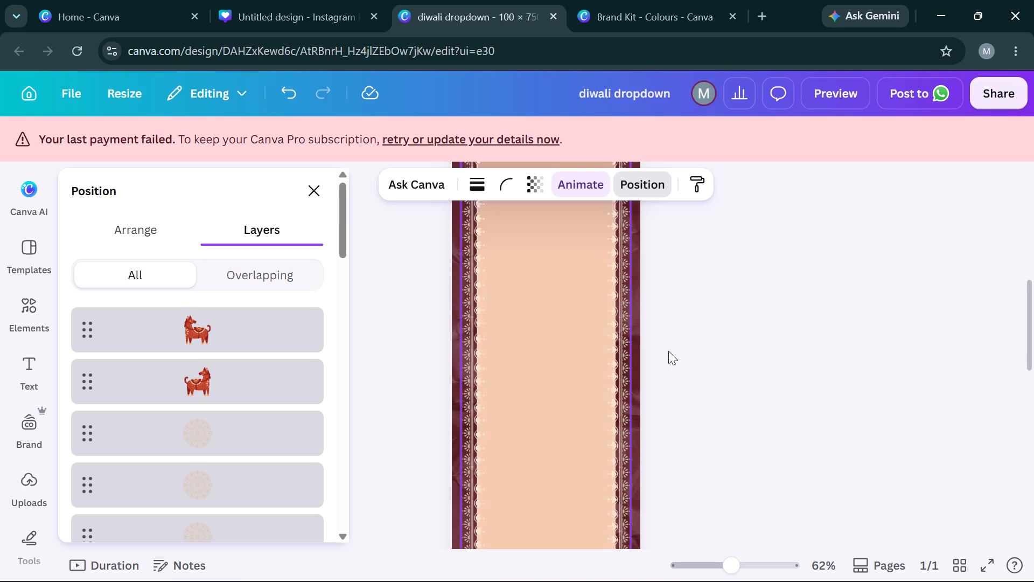
{"action": "scroll", "coordinate": [668, 351], "scroll_direction": "right", "scroll_amount": 2}
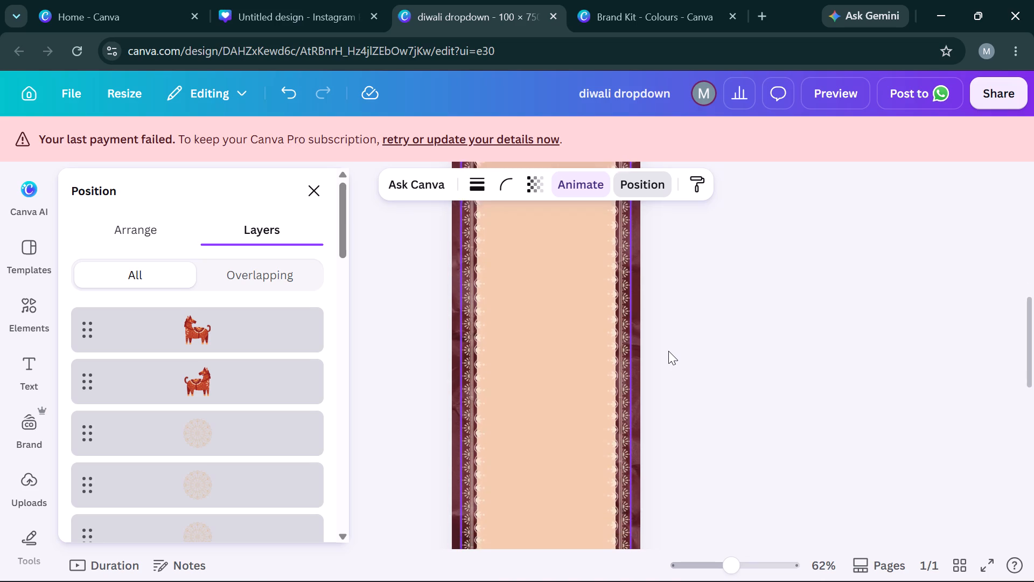
{"action": "scroll", "coordinate": [668, 351], "scroll_direction": "right", "scroll_amount": 1}
{"action": "scroll", "coordinate": [668, 351], "scroll_direction": "down", "scroll_amount": 1}
{"action": "scroll", "coordinate": [668, 351], "scroll_direction": "up", "scroll_amount": 1}
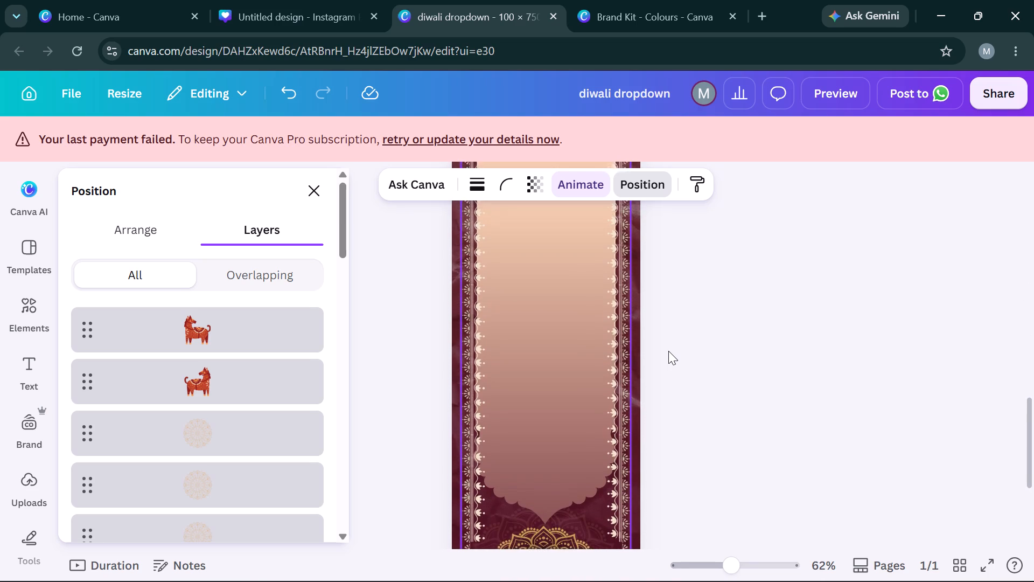
{"action": "scroll", "coordinate": [668, 351], "scroll_direction": "up", "scroll_amount": 1}
{"action": "scroll", "coordinate": [668, 351], "scroll_direction": "down", "scroll_amount": 1}
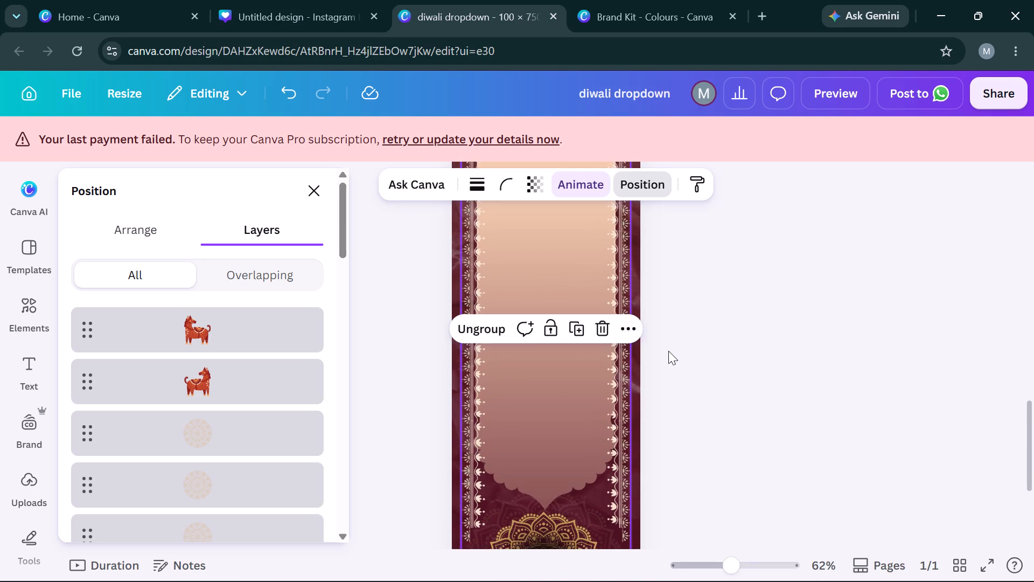
{"action": "scroll", "coordinate": [668, 351], "scroll_direction": "down", "scroll_amount": 1}
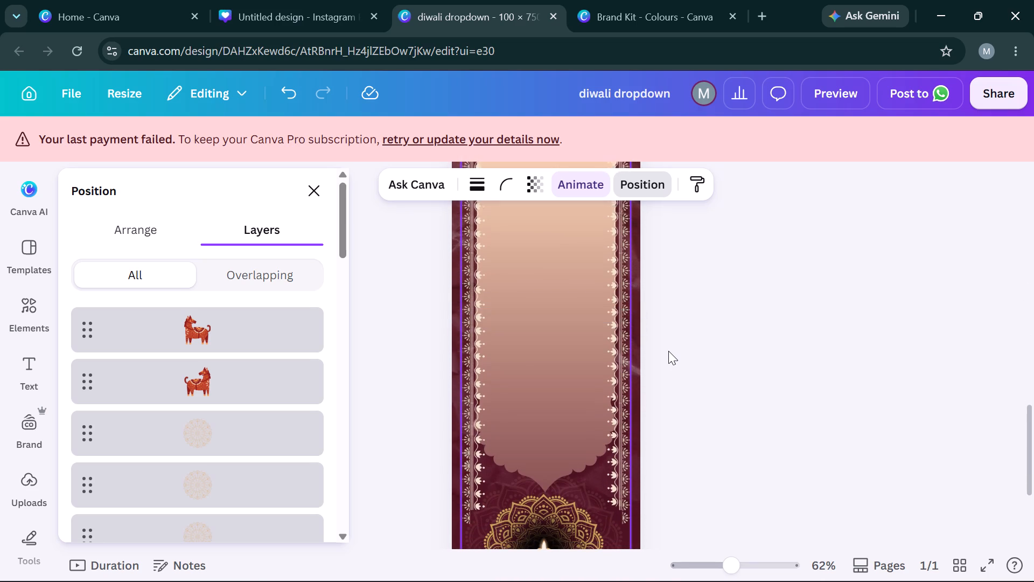
{"action": "scroll", "coordinate": [668, 351], "scroll_direction": "down", "scroll_amount": 1}
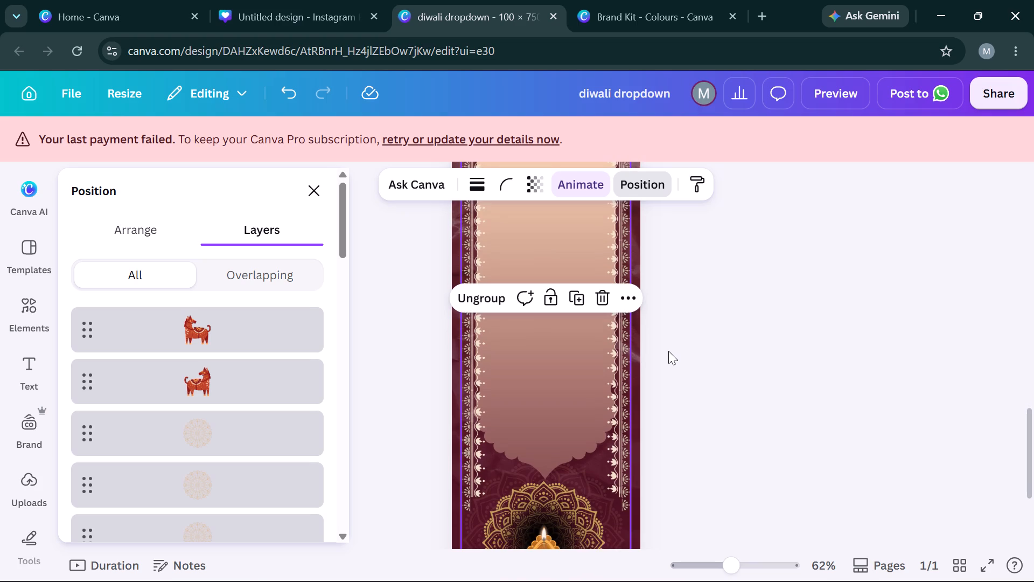
{"action": "scroll", "coordinate": [668, 351], "scroll_direction": "up", "scroll_amount": 3}
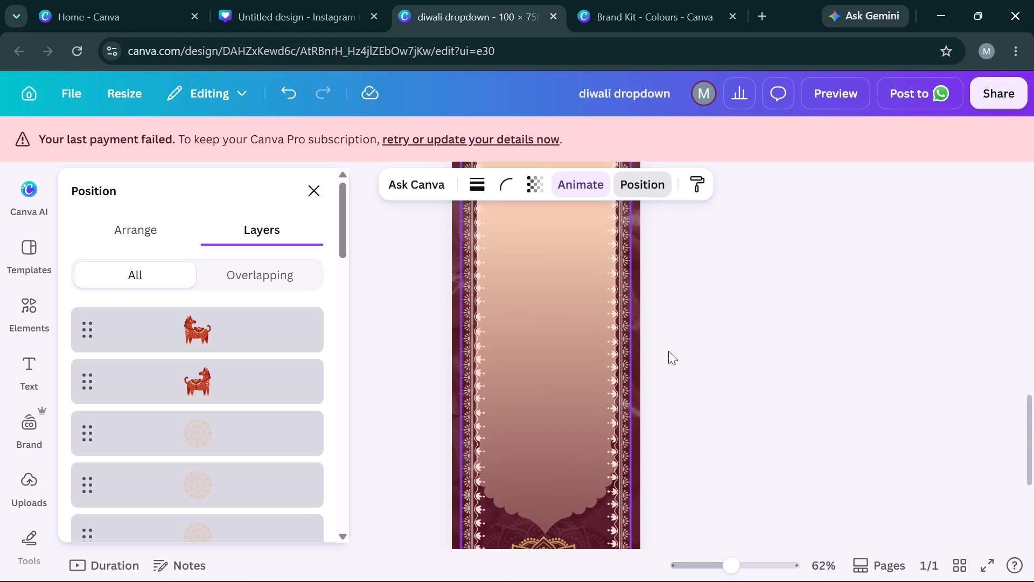
Examine the long peach panel, its side borders and the fade into the flipped arch above the gold mandala.
{"action": "scroll", "coordinate": [668, 351], "scroll_direction": "up", "scroll_amount": 2}
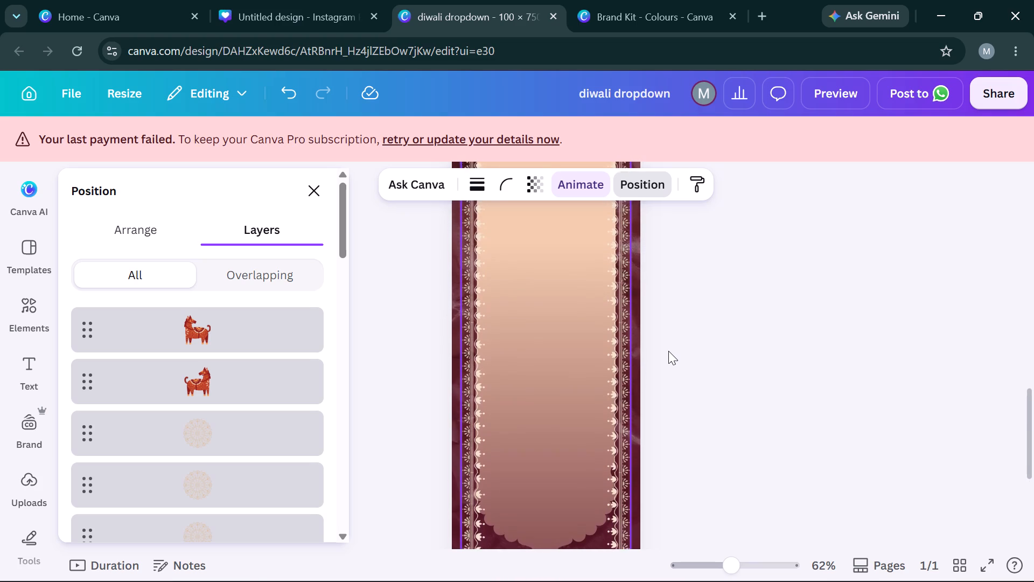
{"action": "scroll", "coordinate": [668, 351], "scroll_direction": "up", "scroll_amount": 1}
{"action": "scroll", "coordinate": [668, 351], "scroll_direction": "down", "scroll_amount": 1}
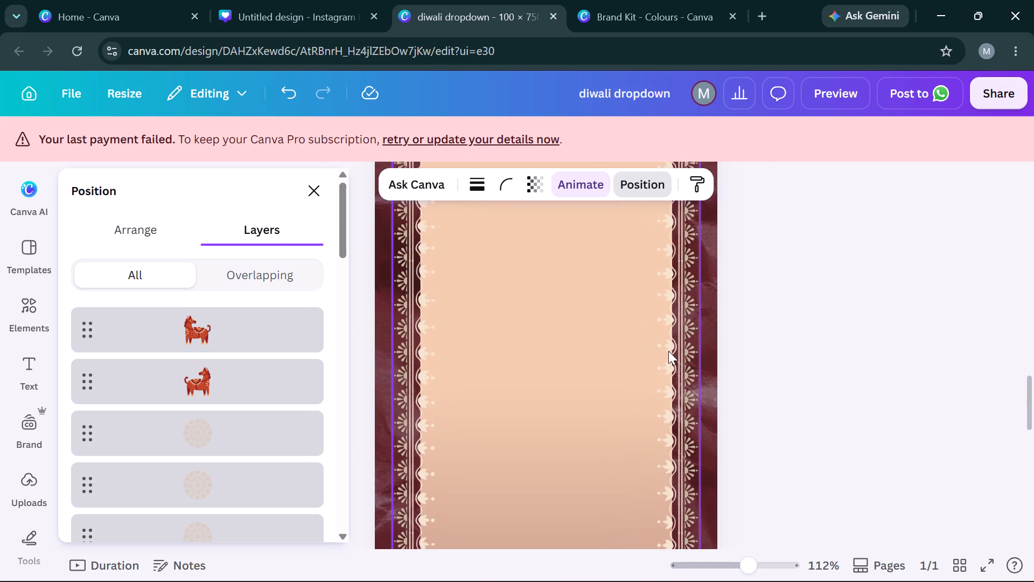
{"action": "scroll", "coordinate": [668, 351], "scroll_direction": "down", "scroll_amount": 1}
{"action": "scroll", "coordinate": [668, 351], "scroll_direction": "right", "scroll_amount": 1}
{"action": "scroll", "coordinate": [668, 351], "scroll_direction": "up", "scroll_amount": 1}
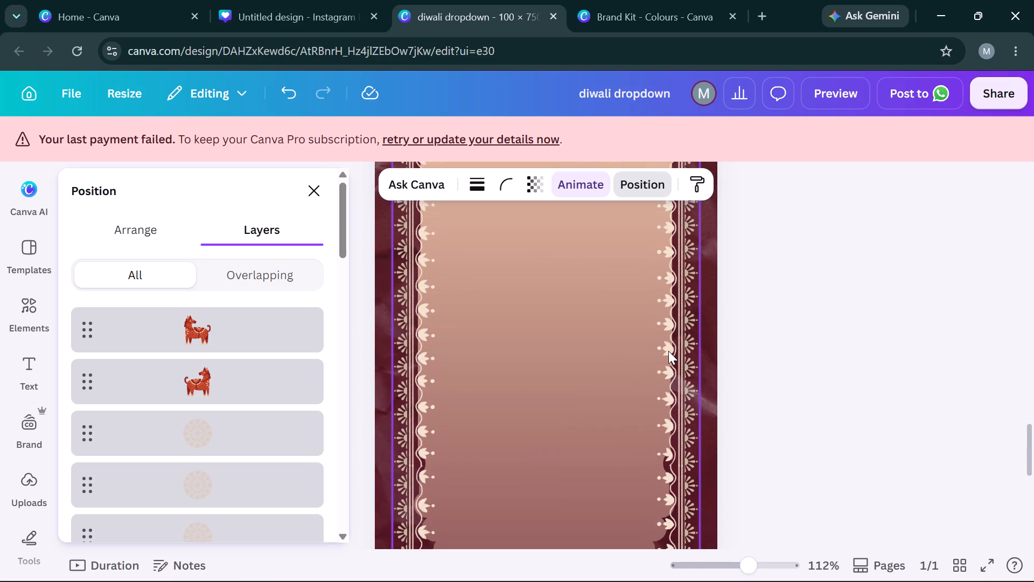
{"action": "scroll", "coordinate": [668, 351], "scroll_direction": "up", "scroll_amount": 2}
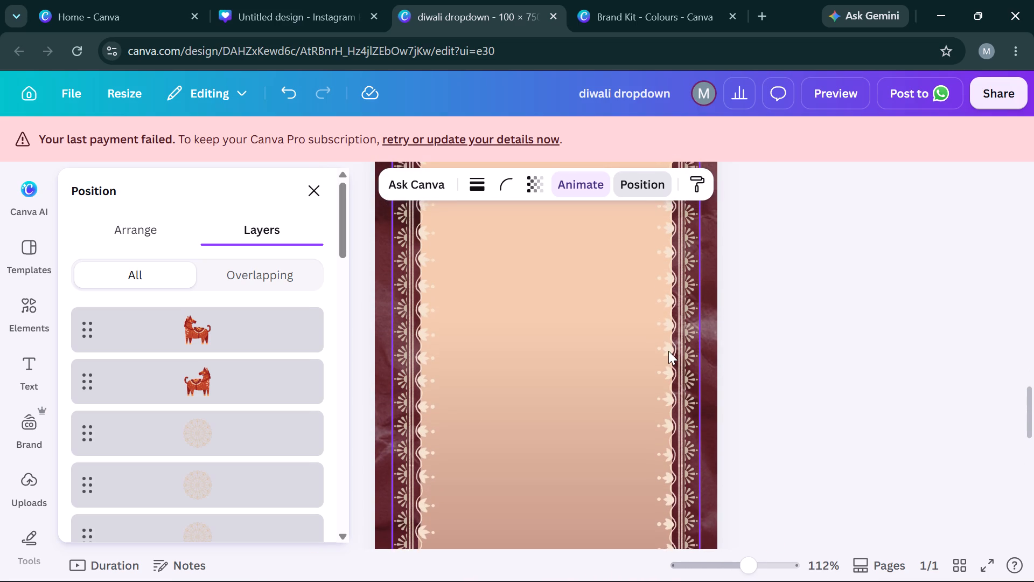
{"action": "scroll", "coordinate": [668, 351], "scroll_direction": "up", "scroll_amount": 2}
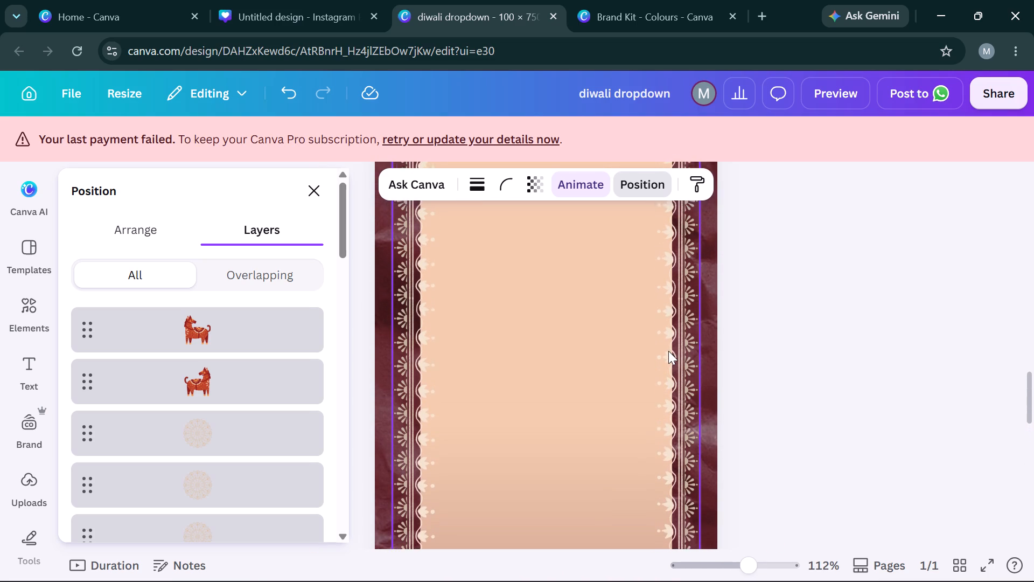
{"action": "scroll", "coordinate": [668, 351], "scroll_direction": "up", "scroll_amount": 1}
{"action": "scroll", "coordinate": [668, 351], "scroll_direction": "down", "scroll_amount": 1}
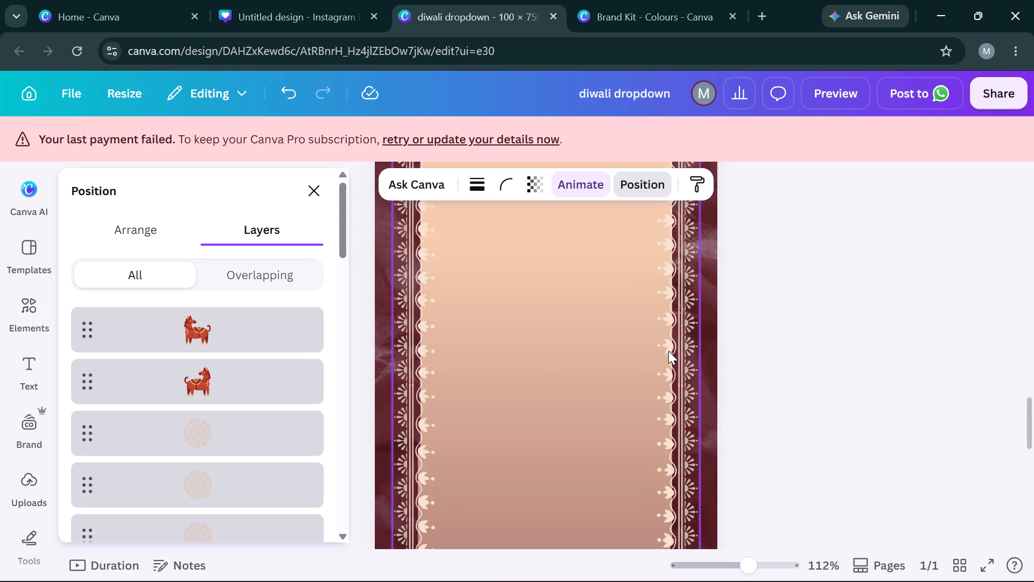
{"action": "scroll", "coordinate": [668, 351], "scroll_direction": "down", "scroll_amount": 1}
{"action": "scroll", "coordinate": [668, 351], "scroll_direction": "right", "scroll_amount": 1}
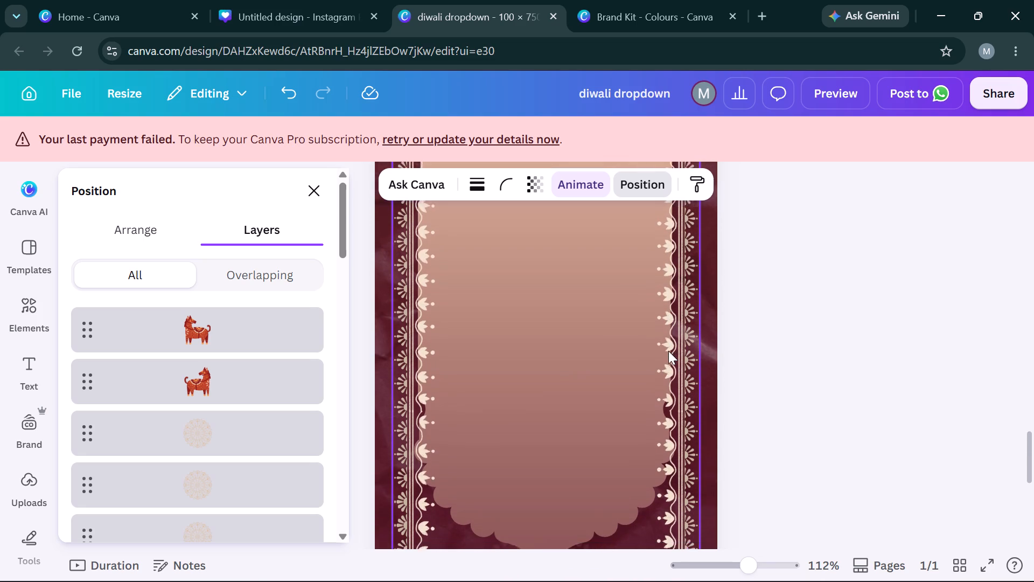
{"action": "scroll", "coordinate": [668, 351], "scroll_direction": "right", "scroll_amount": 1}
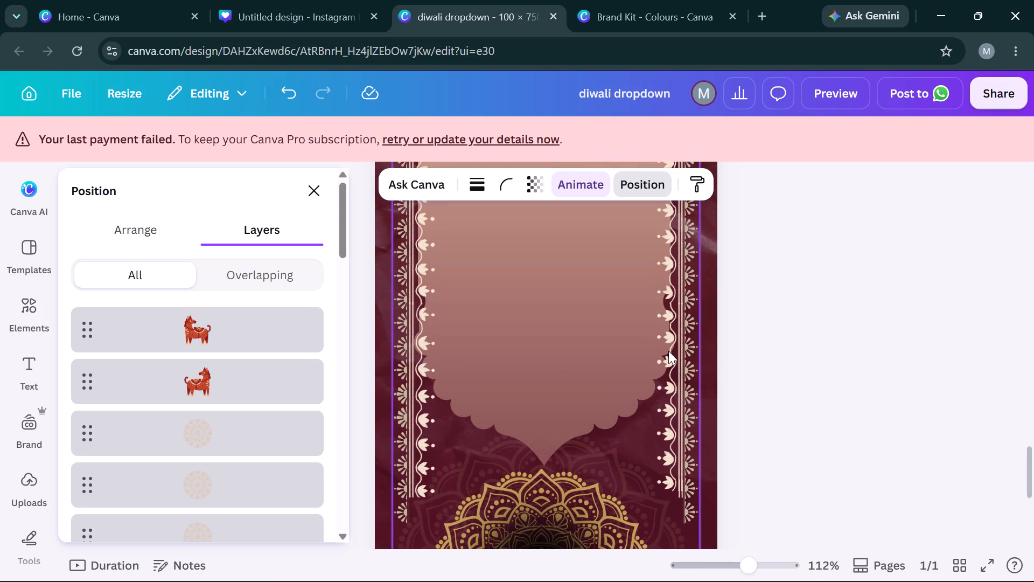
{"action": "scroll", "coordinate": [668, 351], "scroll_direction": "right", "scroll_amount": 1}
Find the gold mandala behind the bottom diya in the layer list and nudge it several small increments to the right.
{"action": "left_click", "coordinate": [799, 347]}
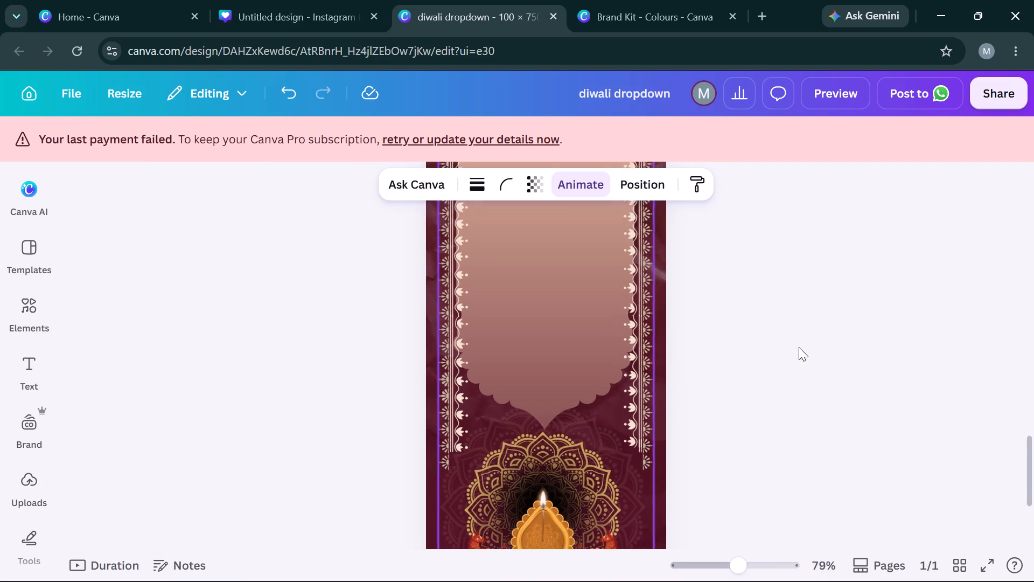
{"action": "left_click", "coordinate": [570, 416]}
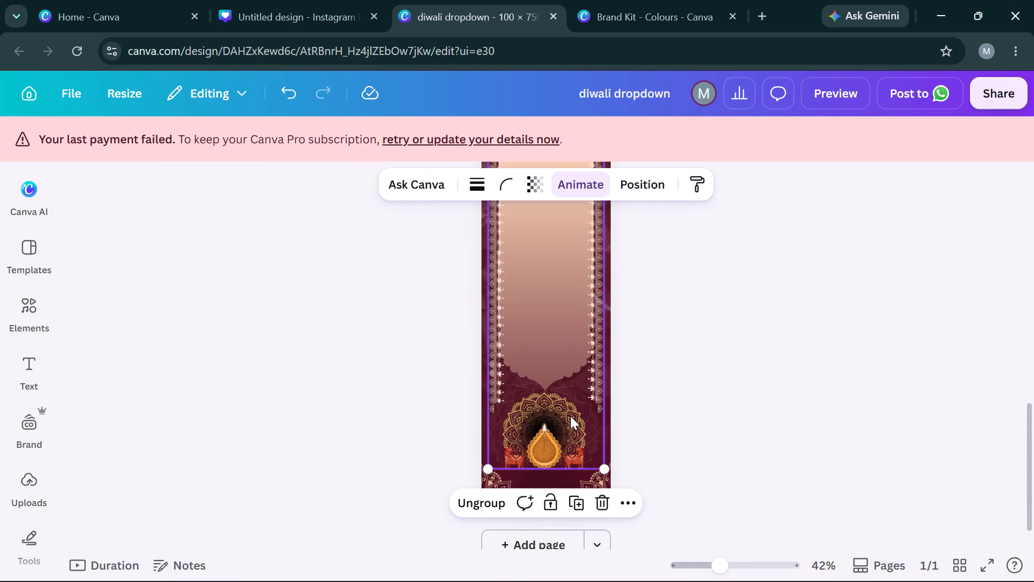
{"action": "left_click", "coordinate": [560, 395]}
{"action": "left_click", "coordinate": [631, 194]}
{"action": "scroll", "coordinate": [218, 533], "scroll_direction": "down", "scroll_amount": 1}
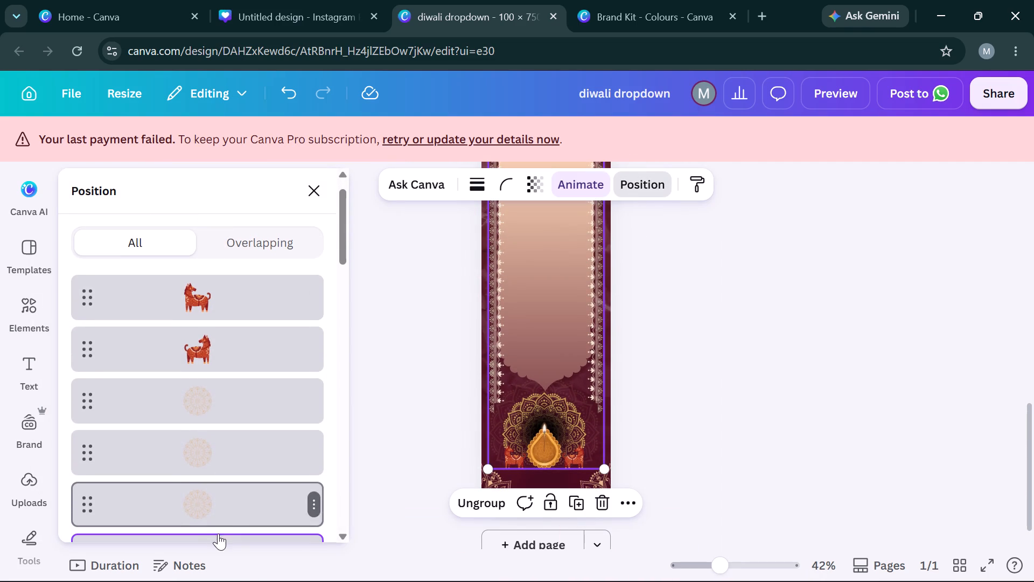
{"action": "scroll", "coordinate": [218, 533], "scroll_direction": "down", "scroll_amount": 1}
{"action": "scroll", "coordinate": [244, 480], "scroll_direction": "down", "scroll_amount": 2}
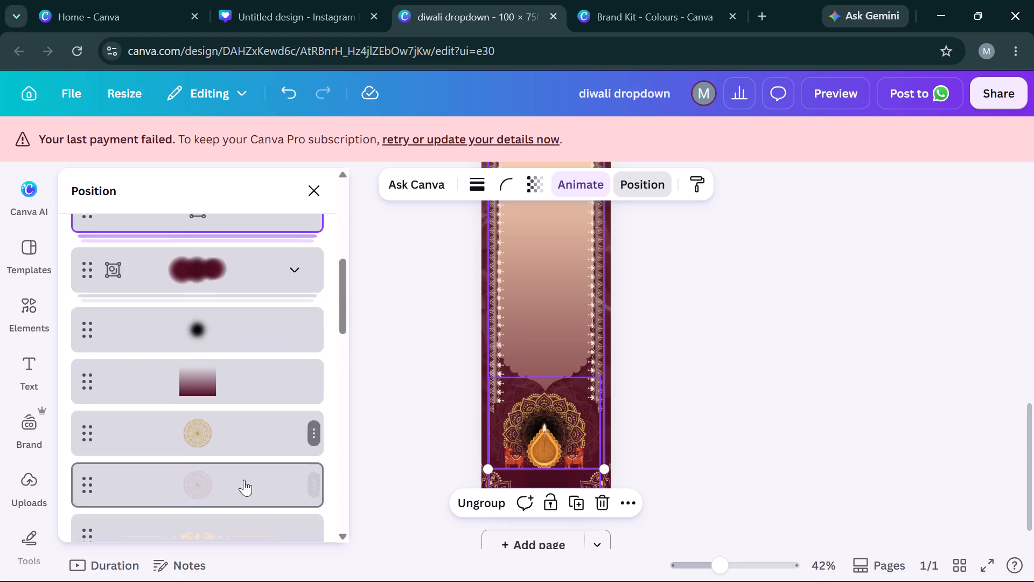
{"action": "left_click", "coordinate": [187, 398]}
{"action": "key", "text": "Right"}
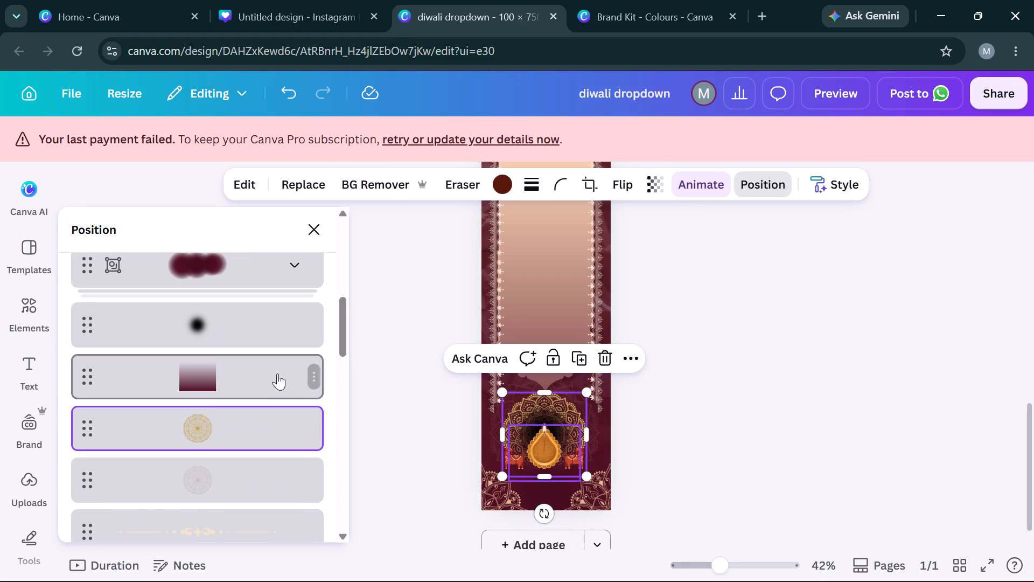
{"action": "left_click", "coordinate": [231, 427]}
{"action": "key", "text": "Right"}
{"action": "key", "text": "Right"}
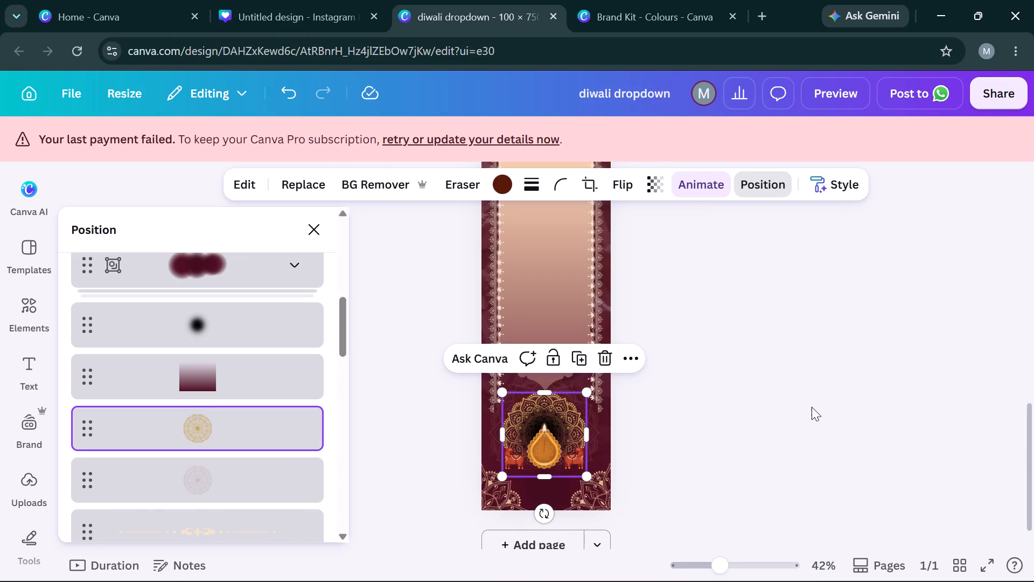
{"action": "key", "text": "Right"}
{"action": "key", "text": "Right"}
{"action": "key", "text": "Right"}
{"action": "key", "text": "Right"}
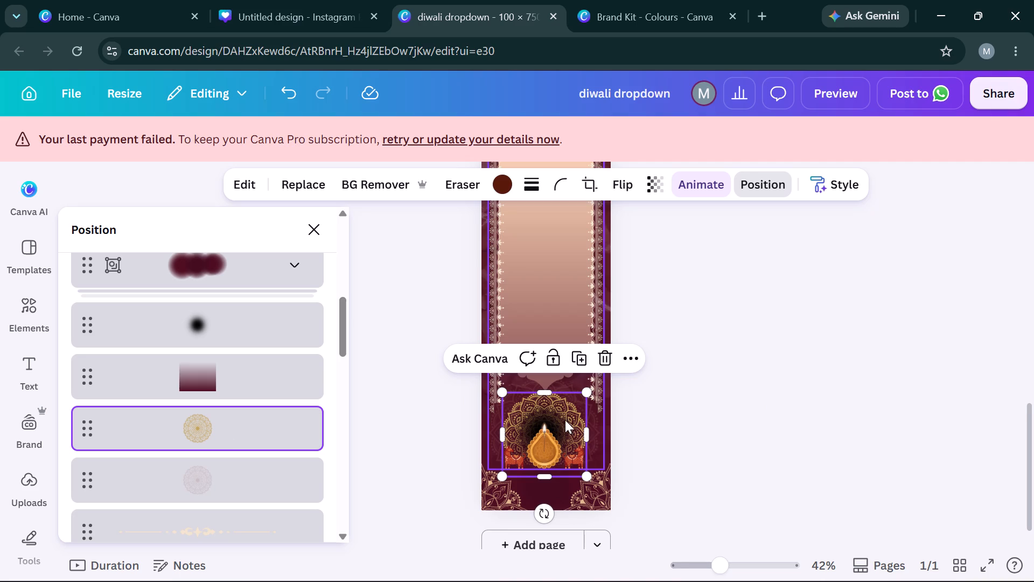
Enlarge the gold mandala behind the bottom diya slightly to about 66.4 by 66.4.
{"action": "left_click", "coordinate": [587, 477]}
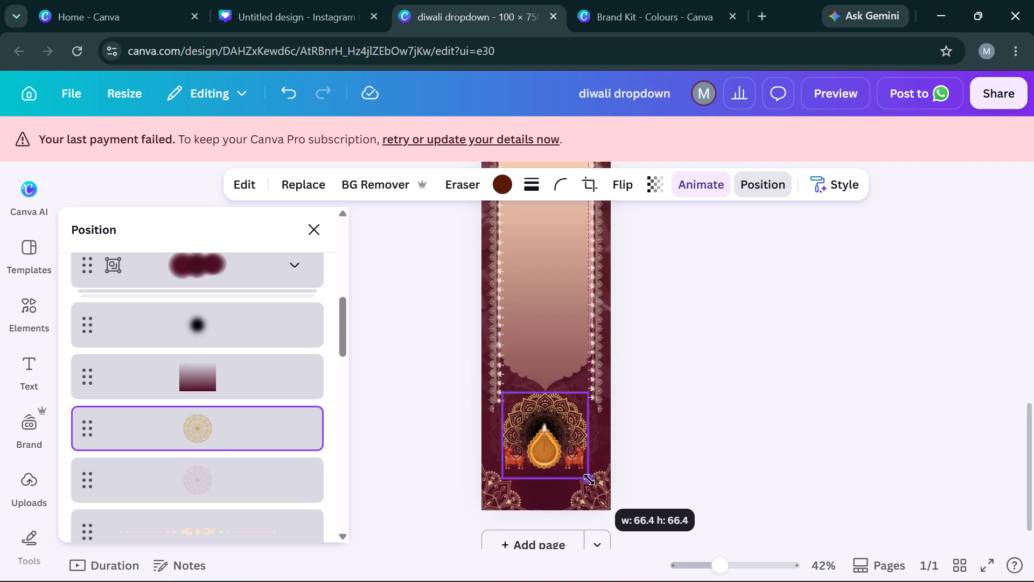
{"action": "left_click", "coordinate": [807, 394]}
{"action": "left_click", "coordinate": [807, 394]}
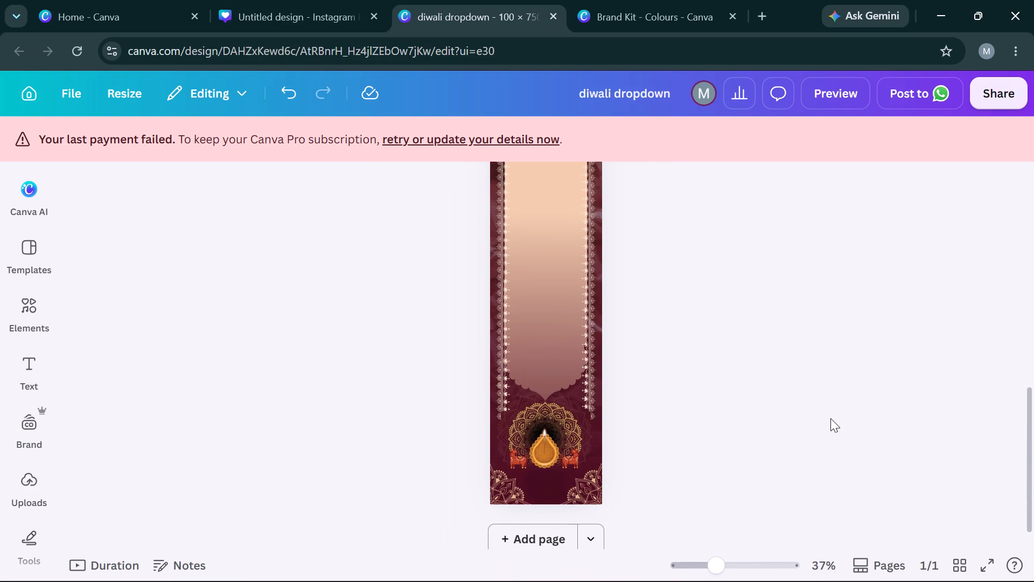
Copy the leafy branch on the left side of the Shubh Deepavali Instagram post and paste it into the diwali dropdown design.
{"action": "scroll", "coordinate": [830, 418], "scroll_direction": "up", "scroll_amount": 2}
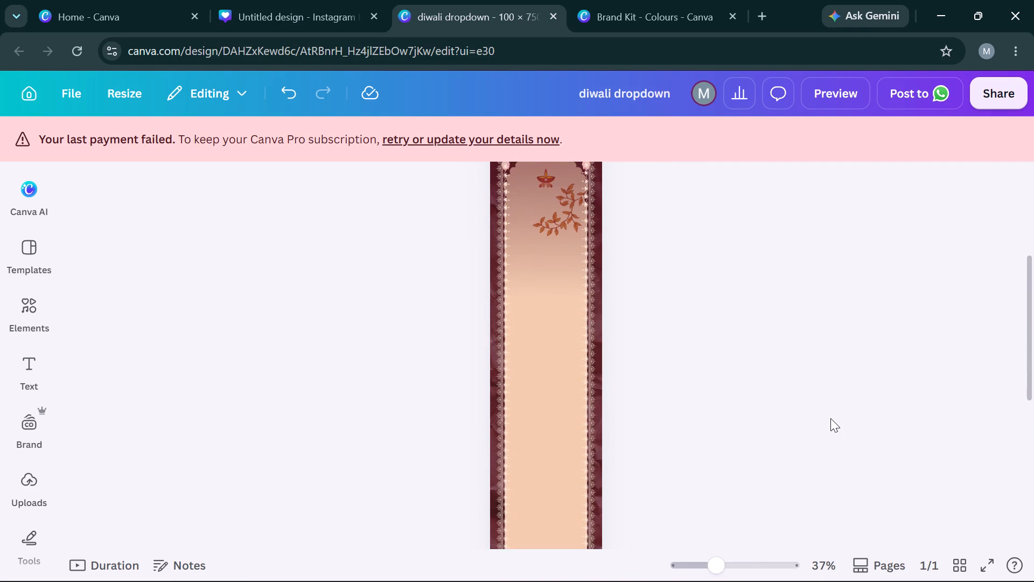
{"action": "scroll", "coordinate": [830, 418], "scroll_direction": "up", "scroll_amount": 2}
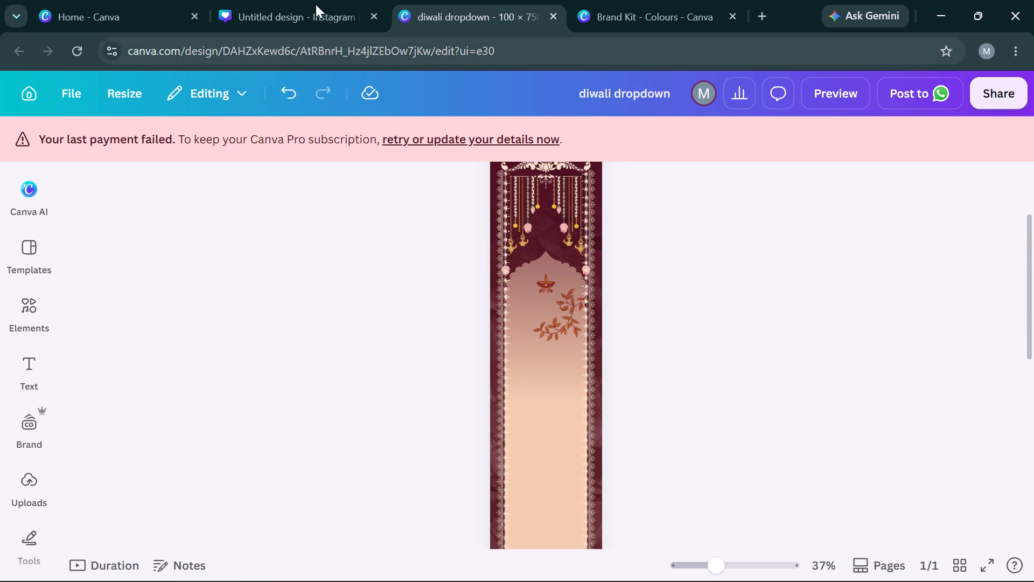
{"action": "left_click", "coordinate": [330, 0]}
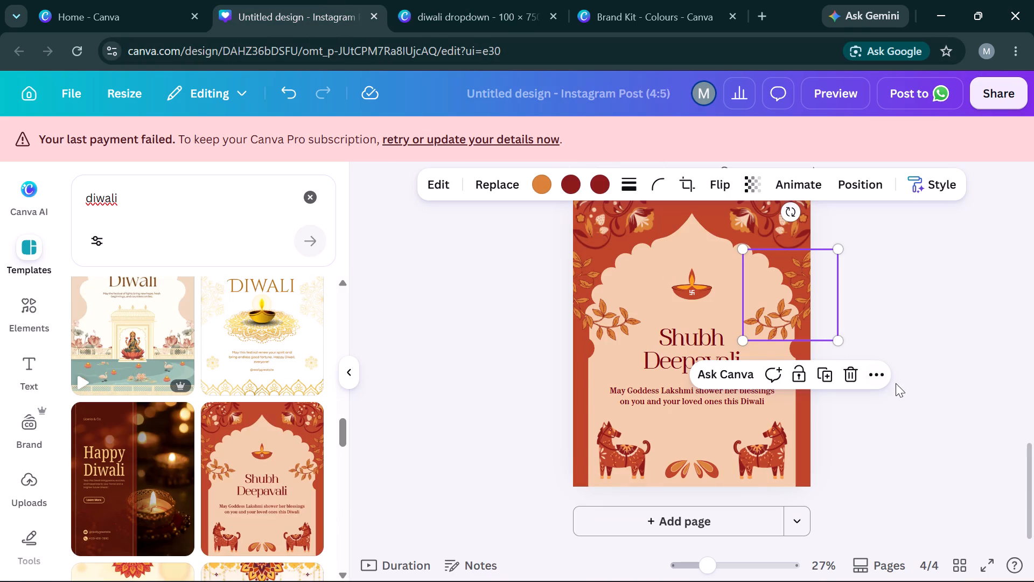
{"action": "left_click", "coordinate": [602, 310]}
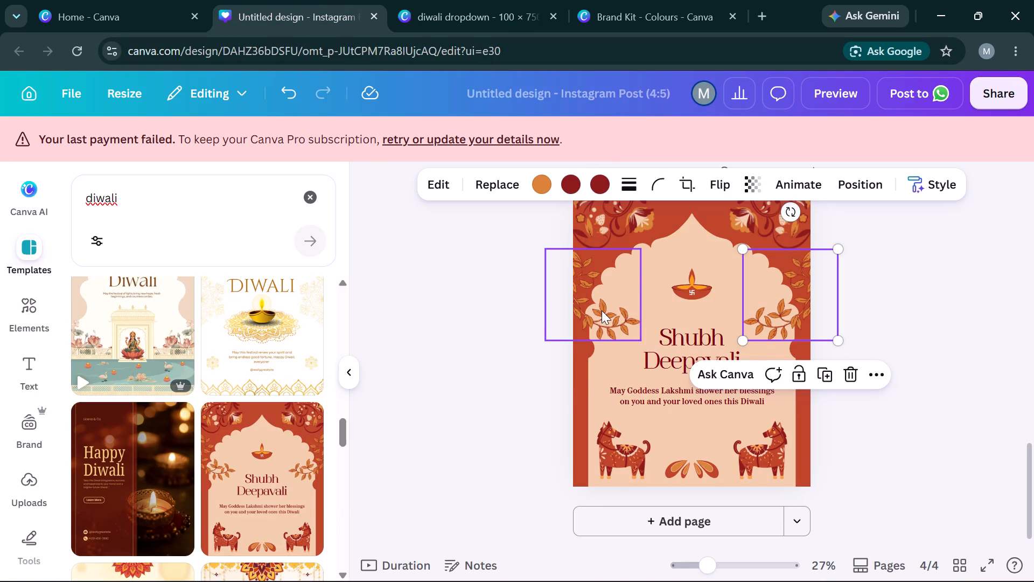
{"action": "key", "text": "ctrl+c"}
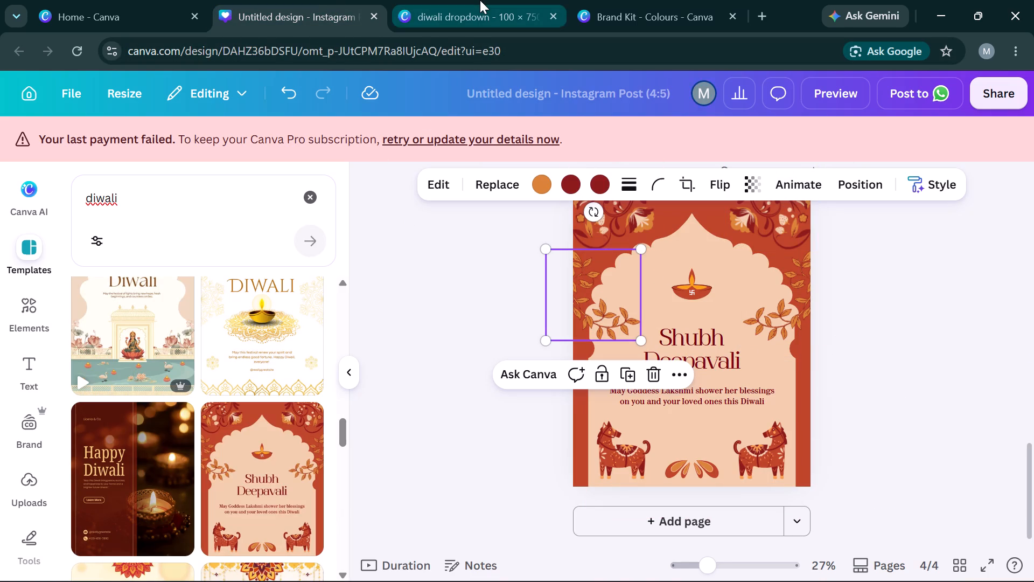
{"action": "left_click", "coordinate": [480, 0]}
{"action": "scroll", "coordinate": [667, 410], "scroll_direction": "down", "scroll_amount": 1}
{"action": "key", "text": "ctrl+v"}
Shrink the pasted leafy branch to roughly half size and place it along the peach panel's left border, just below the existing branch.
{"action": "scroll", "coordinate": [667, 410], "scroll_direction": "down", "scroll_amount": 1}
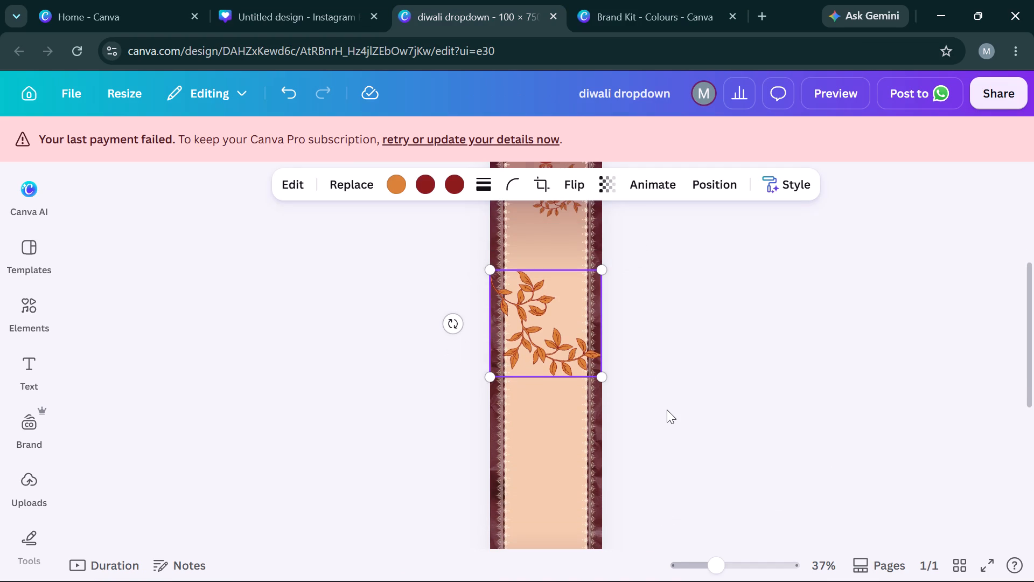
{"action": "scroll", "coordinate": [667, 410], "scroll_direction": "down", "scroll_amount": 1}
{"action": "left_click_drag", "start_coordinate": [598, 377], "coordinate": [535, 325]}
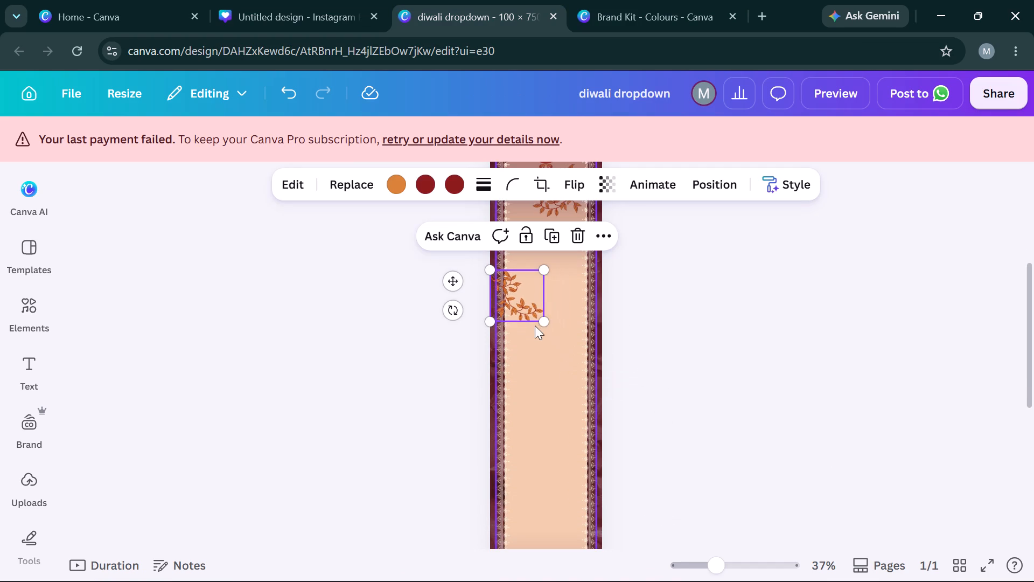
{"action": "left_click_drag", "start_coordinate": [542, 322], "coordinate": [550, 327]}
{"action": "left_click_drag", "start_coordinate": [542, 306], "coordinate": [556, 293]}
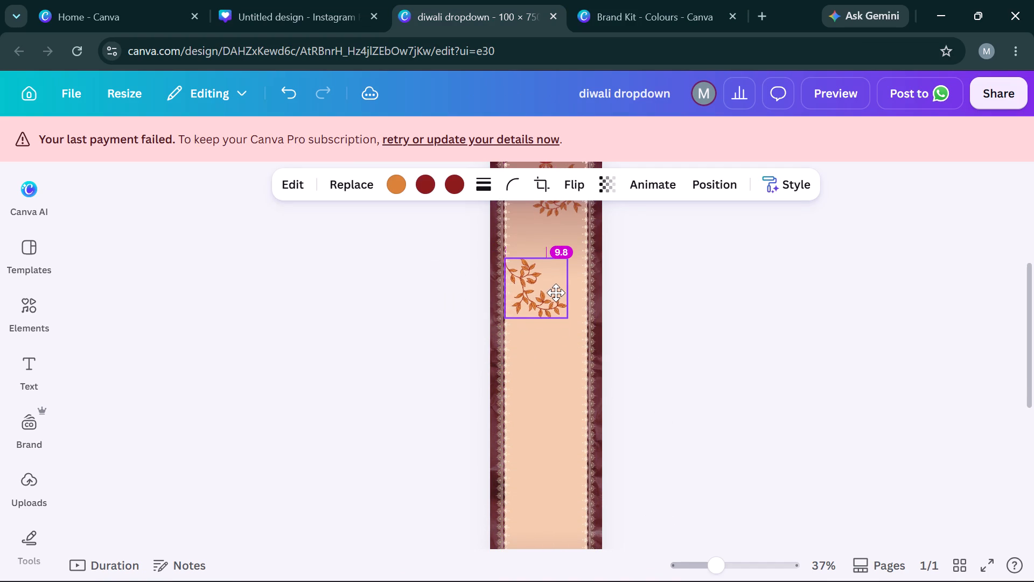
{"action": "left_click_drag", "start_coordinate": [556, 293], "coordinate": [555, 293]}
{"action": "left_click_drag", "start_coordinate": [555, 293], "coordinate": [555, 252]}
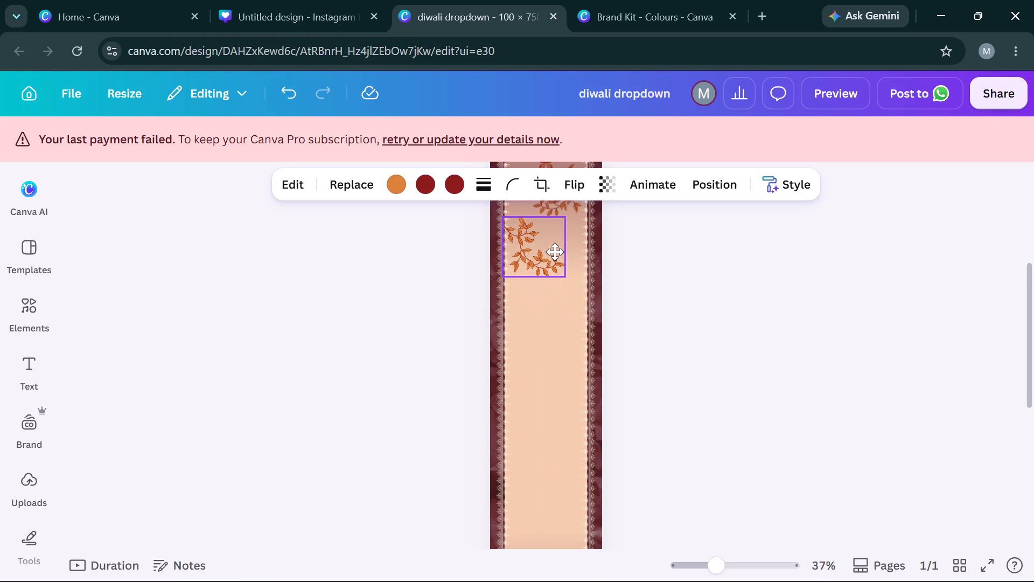
{"action": "left_click_drag", "start_coordinate": [555, 252], "coordinate": [556, 253]}
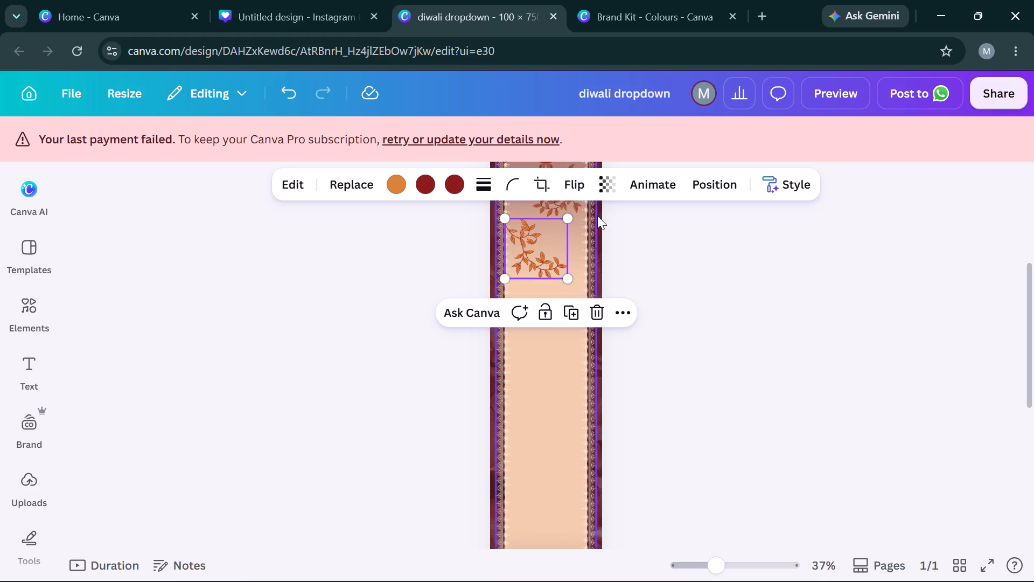
Open the position and layer settings for the newly pasted leafy branch.
{"action": "left_click", "coordinate": [704, 192]}
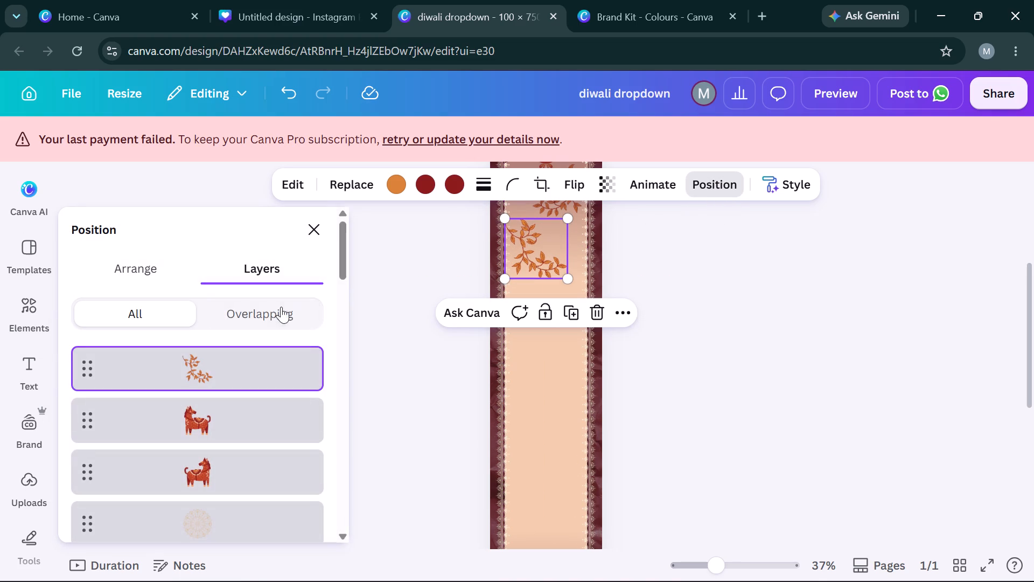
Send the orange leafy branch on the upper peach panel to the back, and bring it forward until it sits just above the panel pieces.
{"action": "left_click", "coordinate": [179, 258]}
{"action": "left_click", "coordinate": [249, 364]}
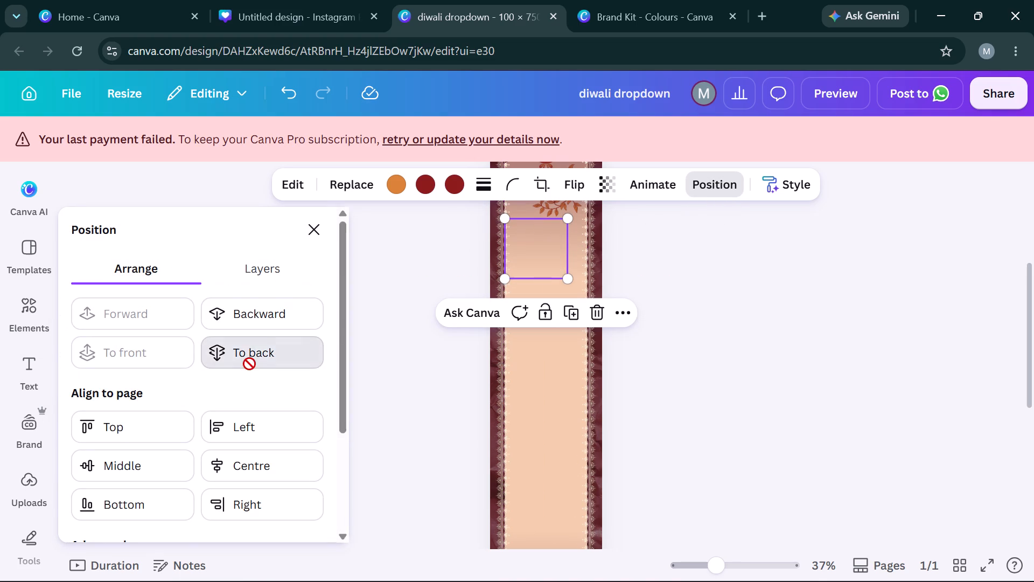
{"action": "left_click", "coordinate": [166, 315]}
{"action": "left_click", "coordinate": [166, 315]}
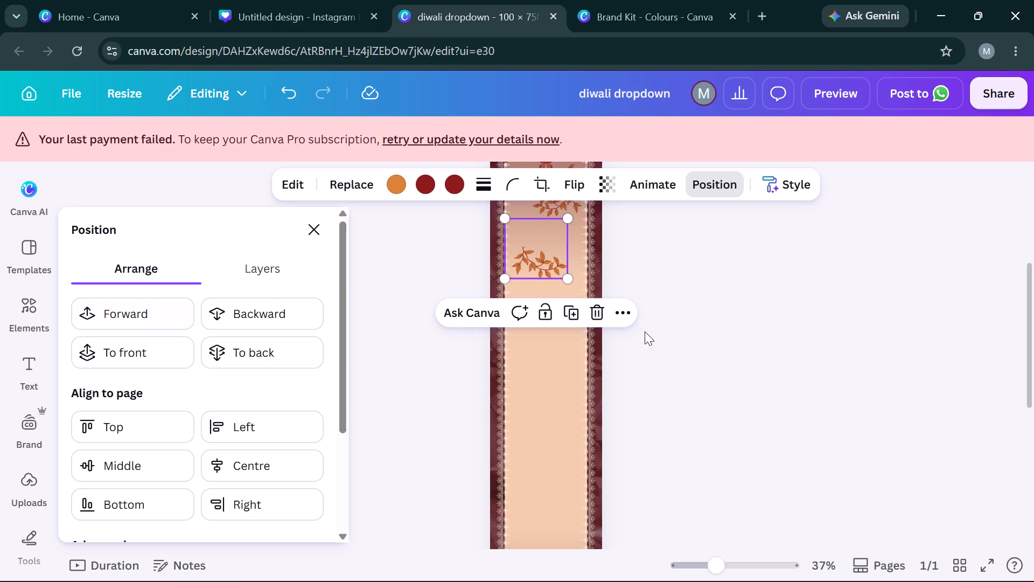
{"action": "left_click", "coordinate": [134, 317]}
{"action": "left_click", "coordinate": [757, 314]}
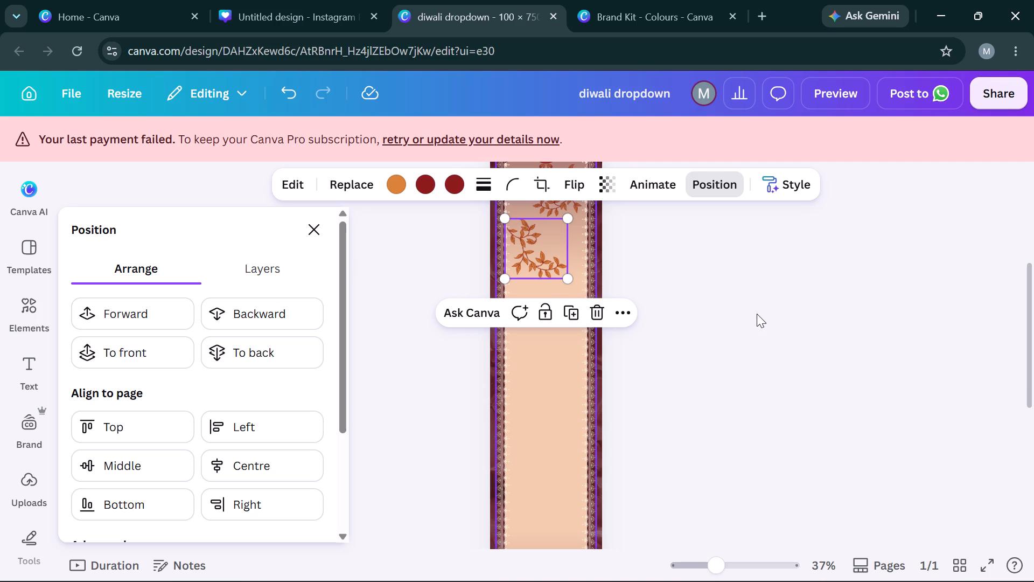
Select the peach panel's pieces together in the layer list: the top arch, the stacked rectangles and the flipped bottom arch.
{"action": "scroll", "coordinate": [757, 314], "scroll_direction": "up", "scroll_amount": 1}
{"action": "left_click", "coordinate": [716, 180]}
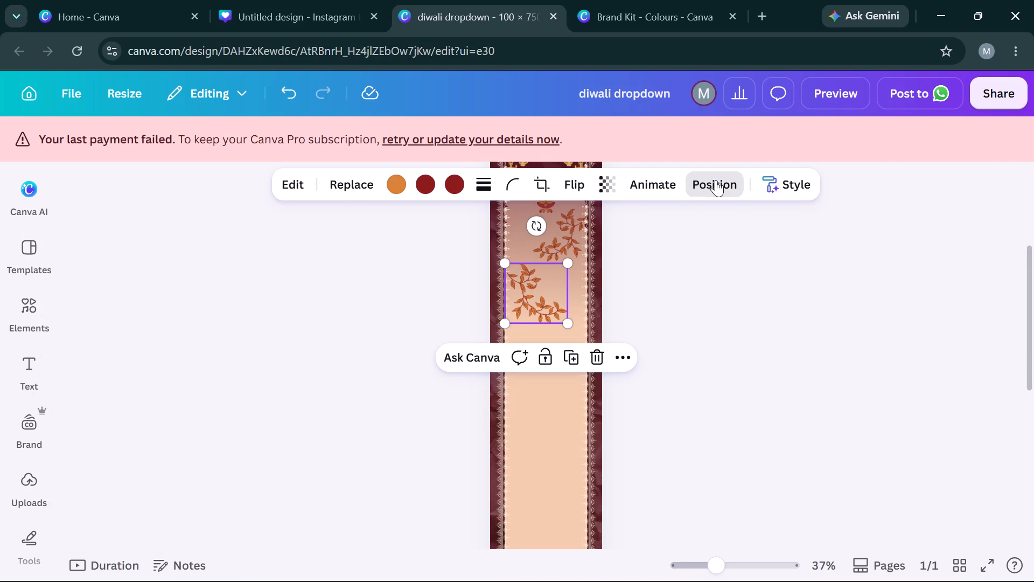
{"action": "left_click", "coordinate": [266, 278]}
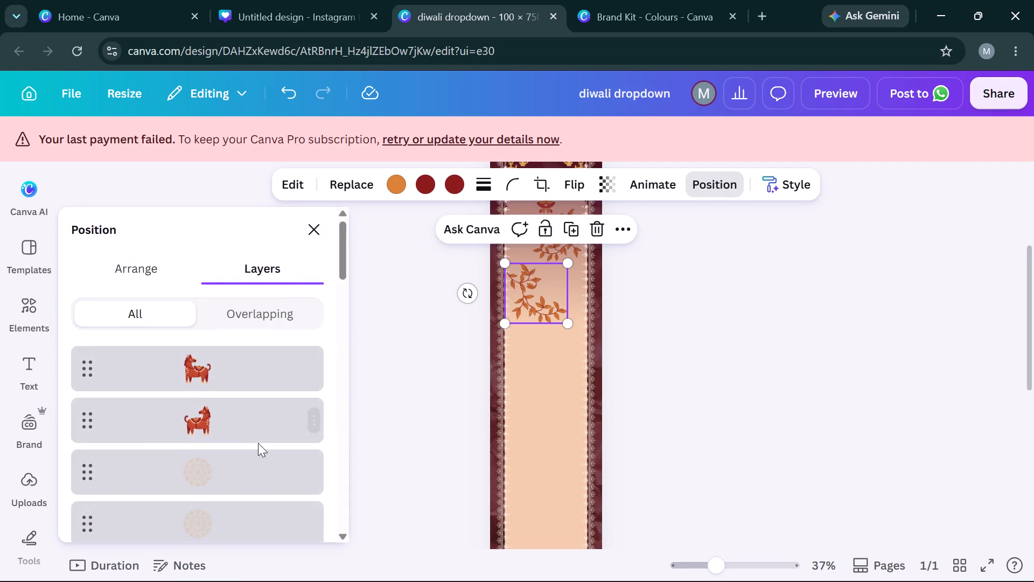
{"action": "scroll", "coordinate": [258, 443], "scroll_direction": "down", "scroll_amount": 8}
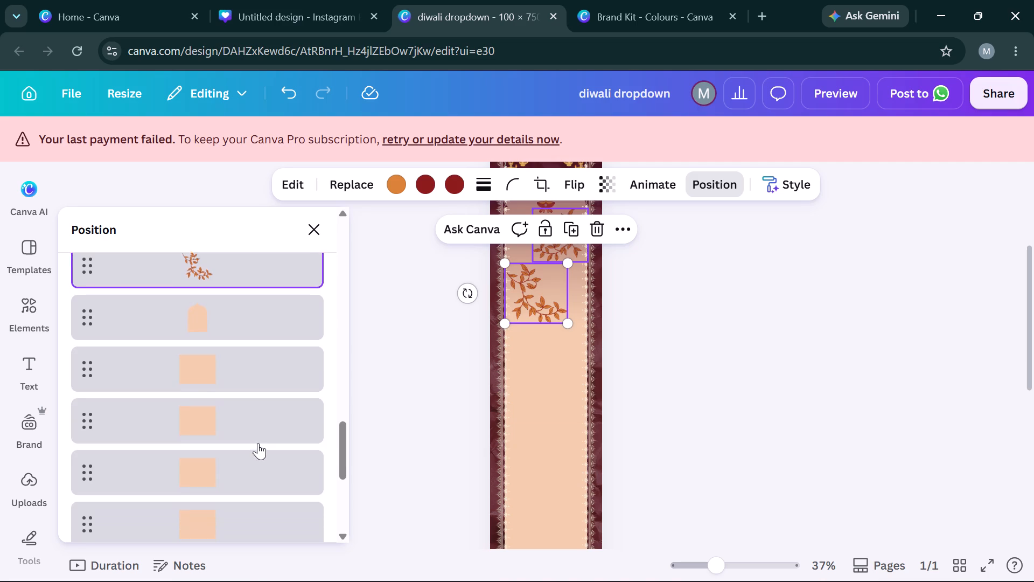
{"action": "scroll", "coordinate": [258, 443], "scroll_direction": "down", "scroll_amount": 1}
{"action": "left_click", "coordinate": [195, 283]}
{"action": "left_click", "coordinate": [212, 345], "text": "ctrl"}
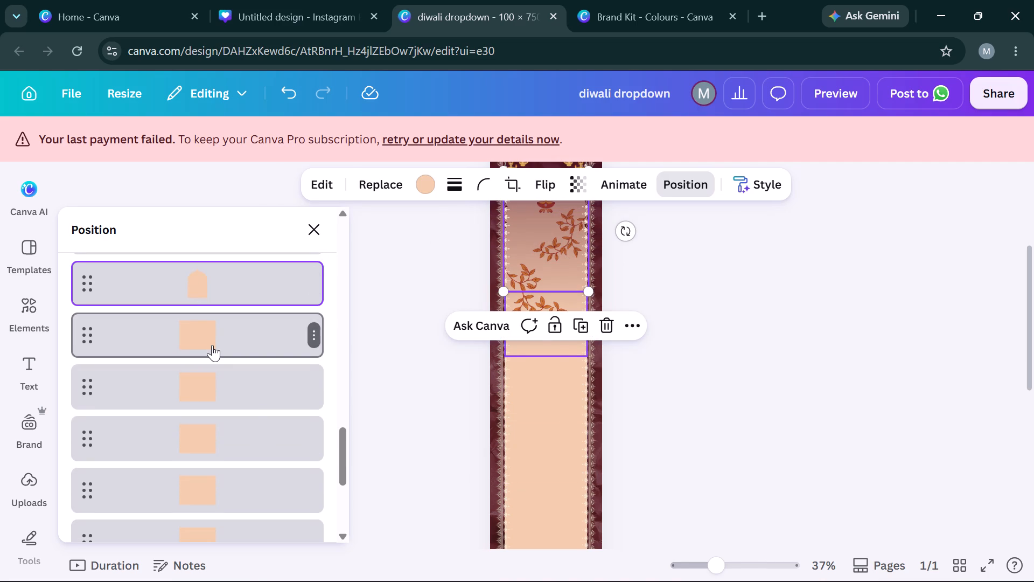
{"action": "left_click", "coordinate": [218, 393], "text": "ctrl"}
{"action": "scroll", "coordinate": [218, 393], "scroll_direction": "down", "scroll_amount": 4, "text": "ctrl"}
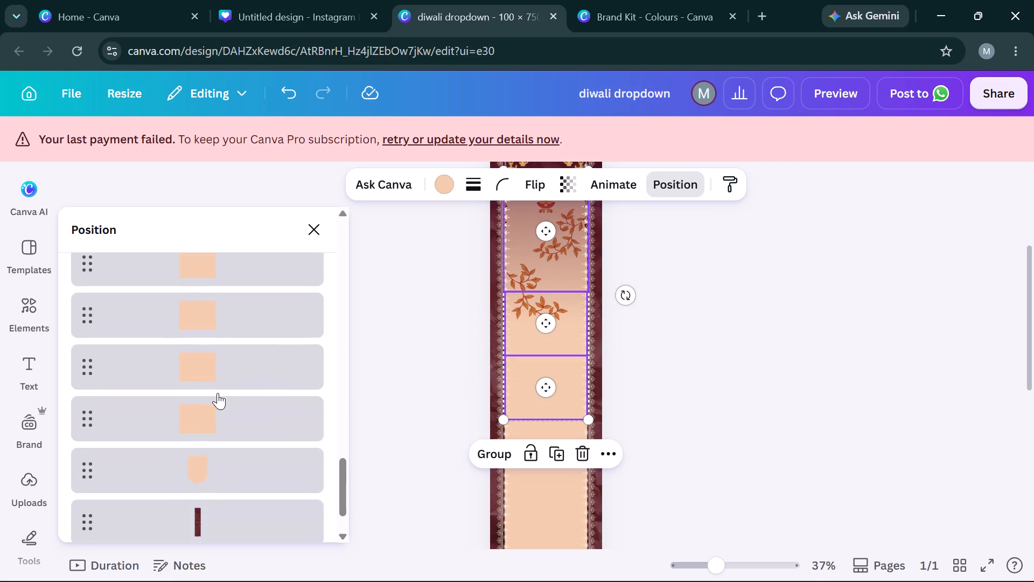
{"action": "left_click", "coordinate": [220, 479], "text": "ctrl"}
{"action": "left_click", "coordinate": [232, 424], "text": "ctrl"}
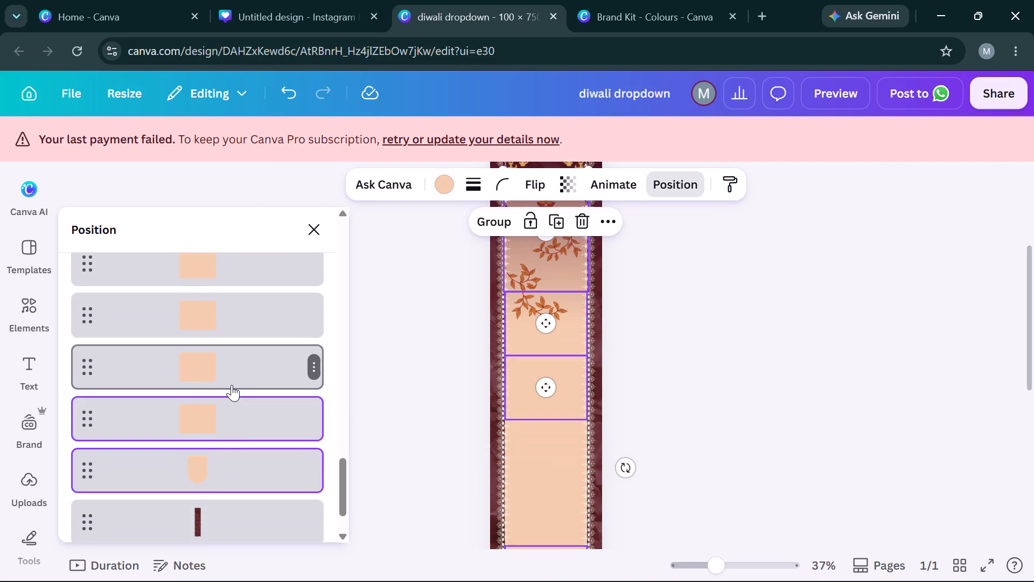
{"action": "left_click", "coordinate": [232, 385], "text": "ctrl"}
{"action": "left_click", "coordinate": [230, 316], "text": "ctrl"}
{"action": "scroll", "coordinate": [230, 316], "scroll_direction": "up", "scroll_amount": 1, "text": "ctrl"}
{"action": "left_click", "coordinate": [230, 316], "text": "ctrl"}
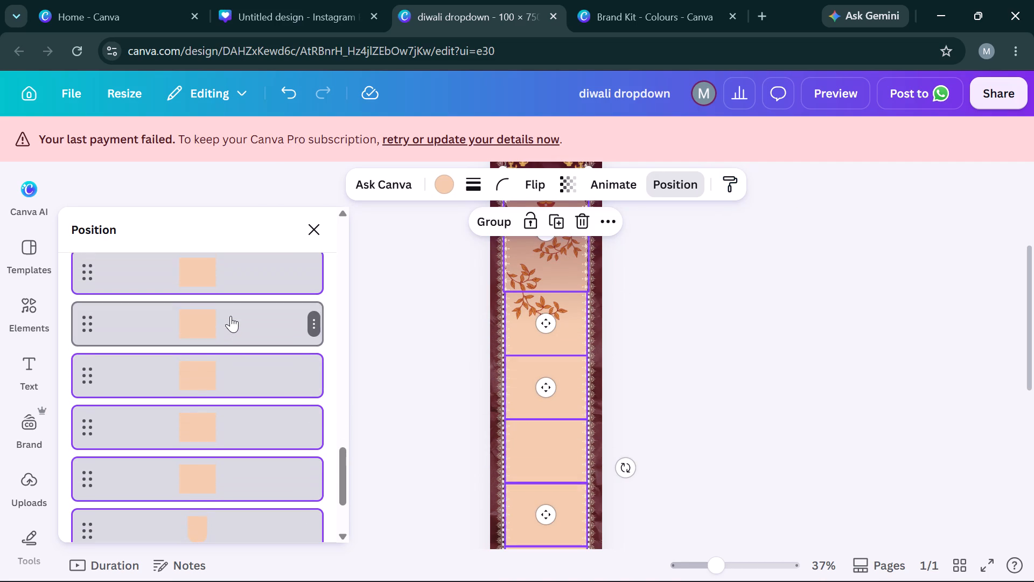
Group the selected arch and rectangle pieces of the peach panel into one object and deselect it.
{"action": "scroll", "coordinate": [230, 316], "scroll_direction": "up", "scroll_amount": 2, "text": "ctrl"}
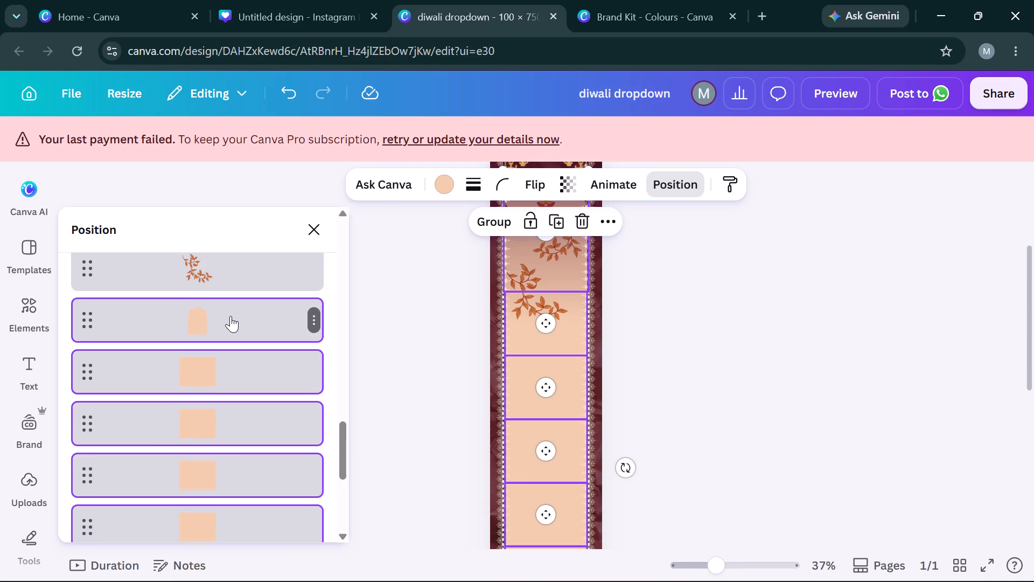
{"action": "key", "text": "ctrl+g"}
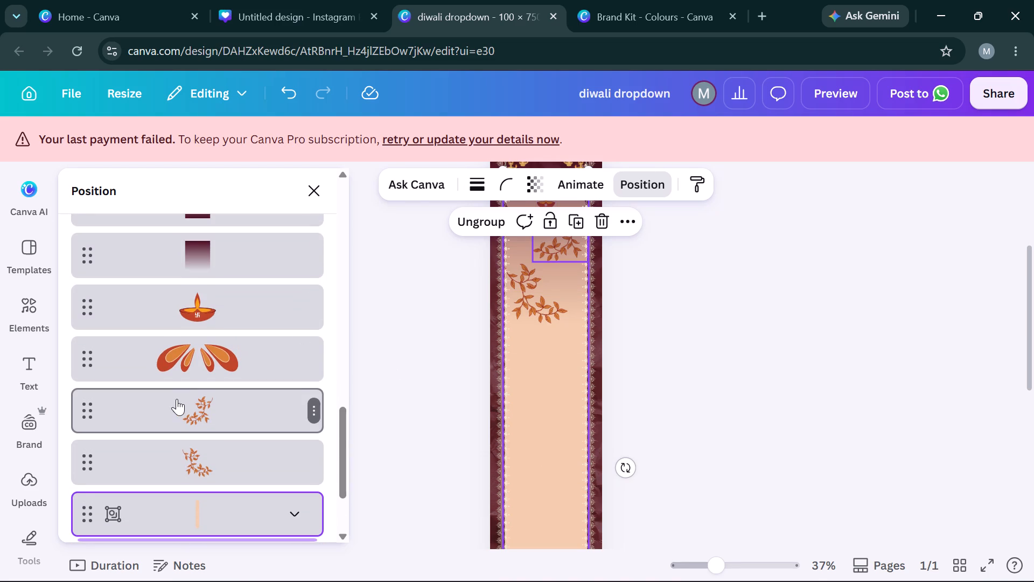
{"action": "scroll", "coordinate": [177, 399], "scroll_direction": "down", "scroll_amount": 2}
{"action": "left_click", "coordinate": [716, 336]}
{"action": "left_click", "coordinate": [716, 336]}
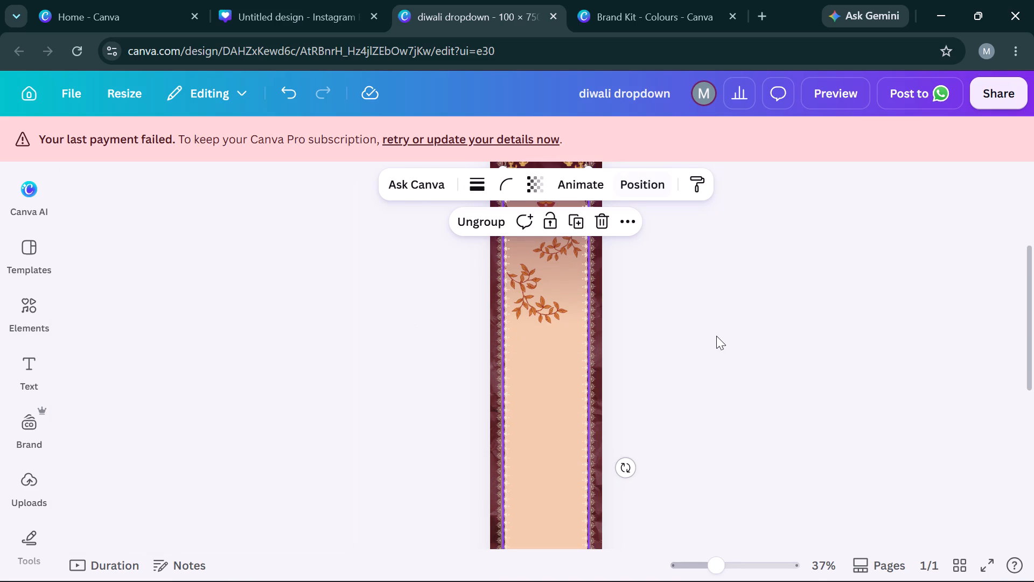
Review the whole banner from the top mandala to the bottom diya, checking the peach panel and leafy branches.
{"action": "scroll", "coordinate": [716, 336], "scroll_direction": "down", "scroll_amount": 2}
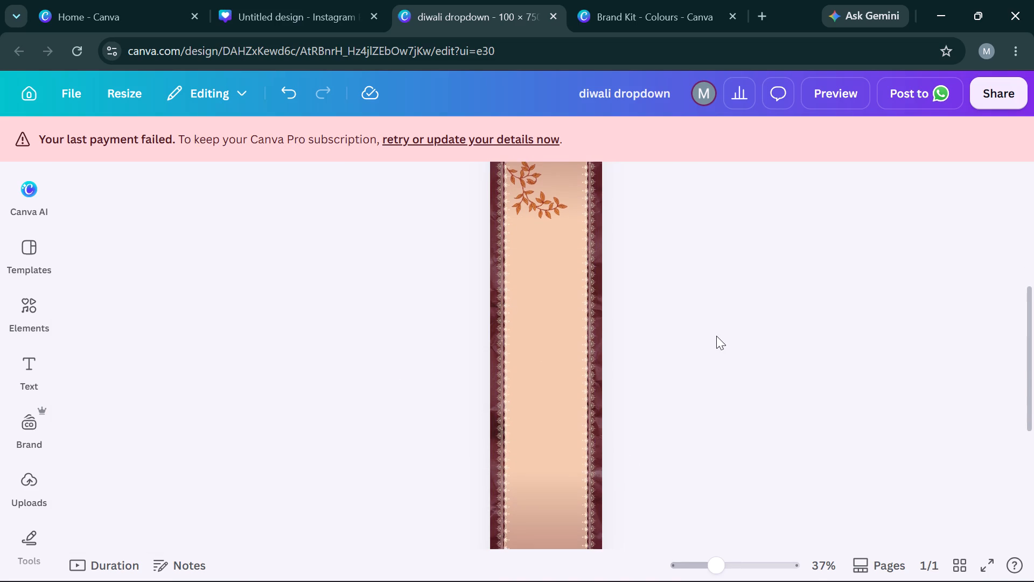
{"action": "scroll", "coordinate": [716, 336], "scroll_direction": "down", "scroll_amount": 1}
{"action": "scroll", "coordinate": [716, 336], "scroll_direction": "up", "scroll_amount": 4}
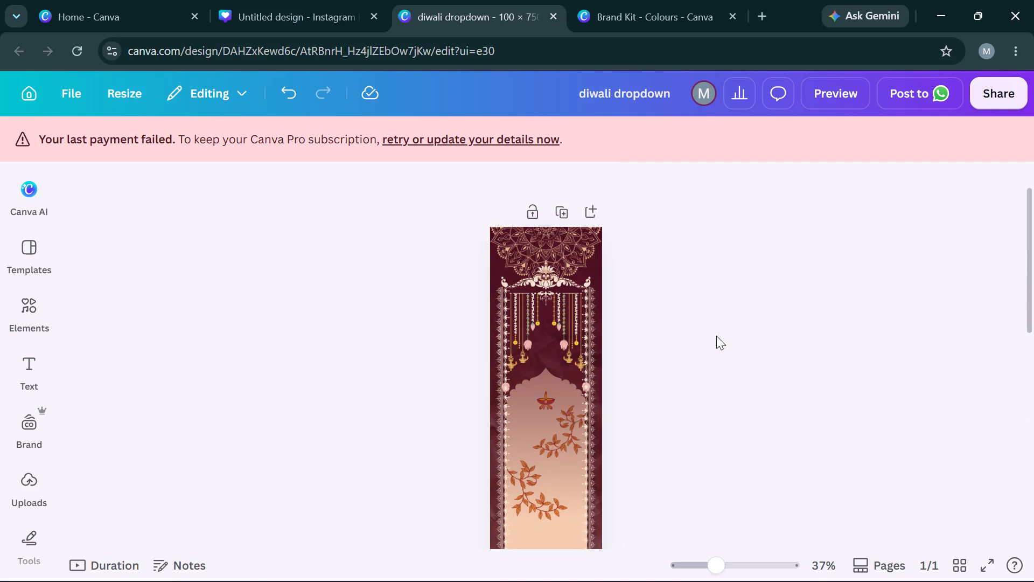
{"action": "scroll", "coordinate": [716, 336], "scroll_direction": "up", "scroll_amount": 1}
{"action": "scroll", "coordinate": [716, 336], "scroll_direction": "down", "scroll_amount": 1}
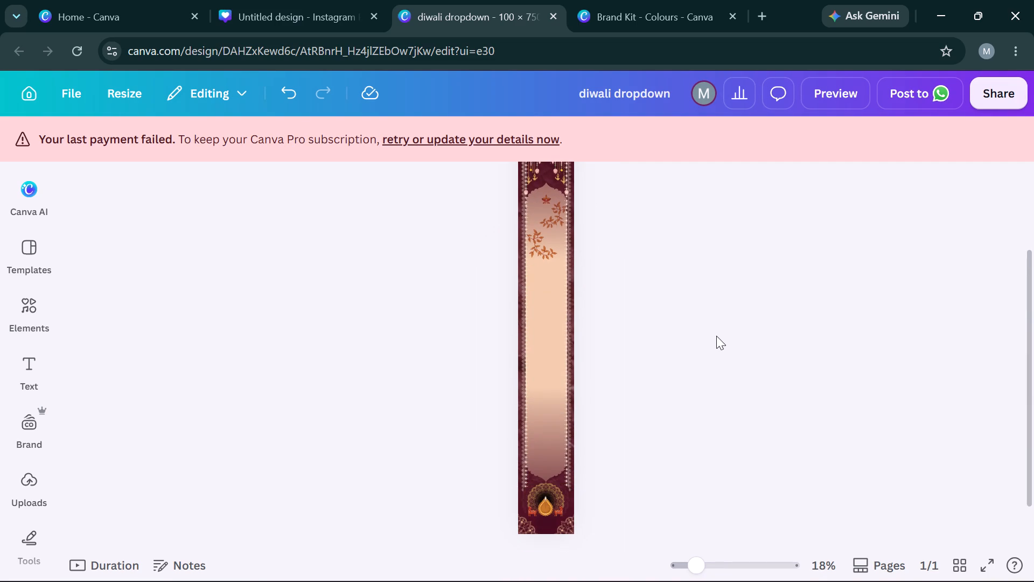
{"action": "scroll", "coordinate": [716, 336], "scroll_direction": "down", "scroll_amount": 1}
{"action": "scroll", "coordinate": [716, 336], "scroll_direction": "up", "scroll_amount": 1}
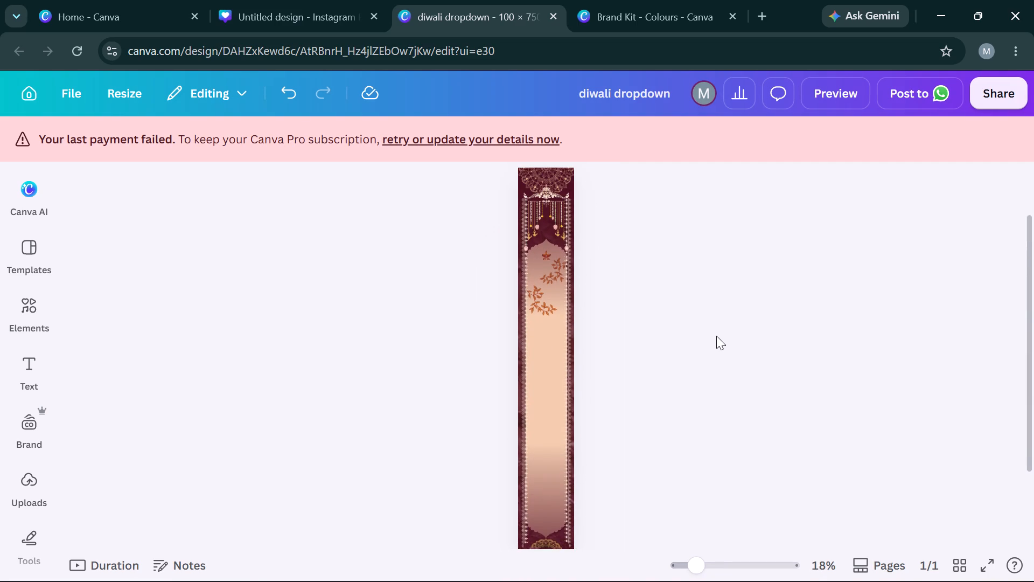
{"action": "scroll", "coordinate": [716, 336], "scroll_direction": "up", "scroll_amount": 2}
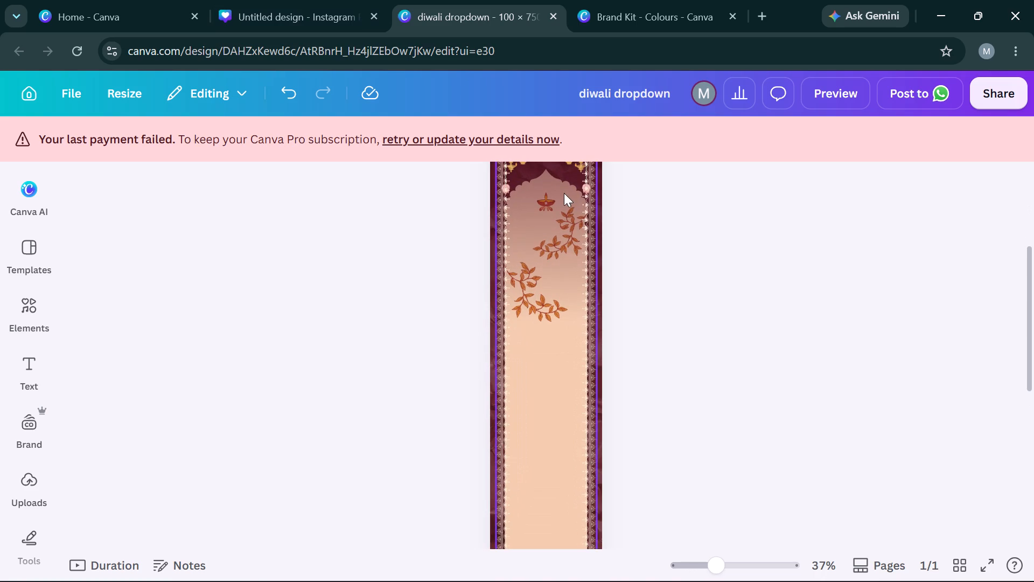
Copy the upper-right corner floral ornament from page 4 of the Instagram post design and paste it into the diwali dropdown banner.
{"action": "left_click", "coordinate": [297, 0]}
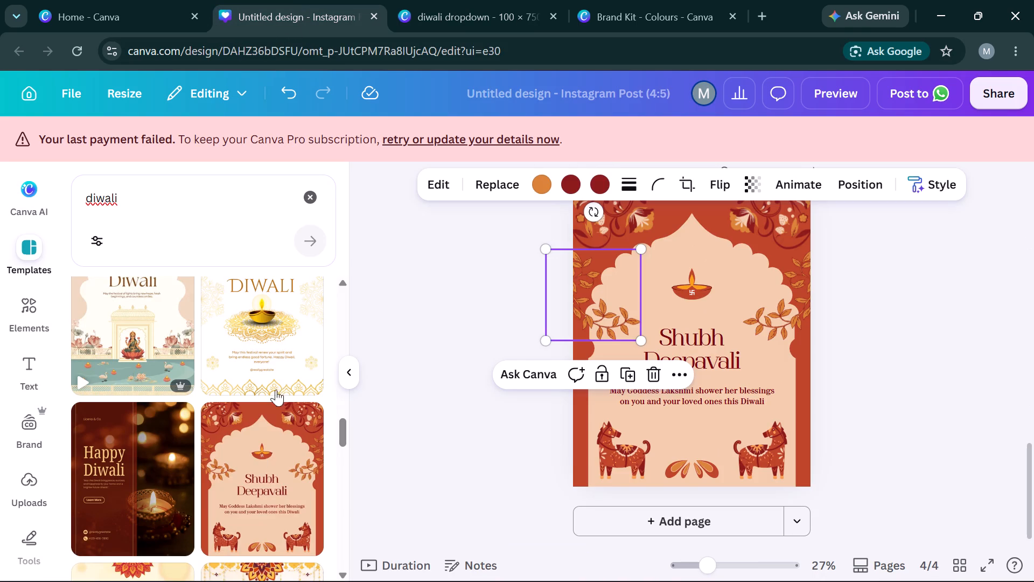
{"action": "scroll", "coordinate": [258, 467], "scroll_direction": "down", "scroll_amount": 1}
{"action": "scroll", "coordinate": [800, 283], "scroll_direction": "up", "scroll_amount": 1}
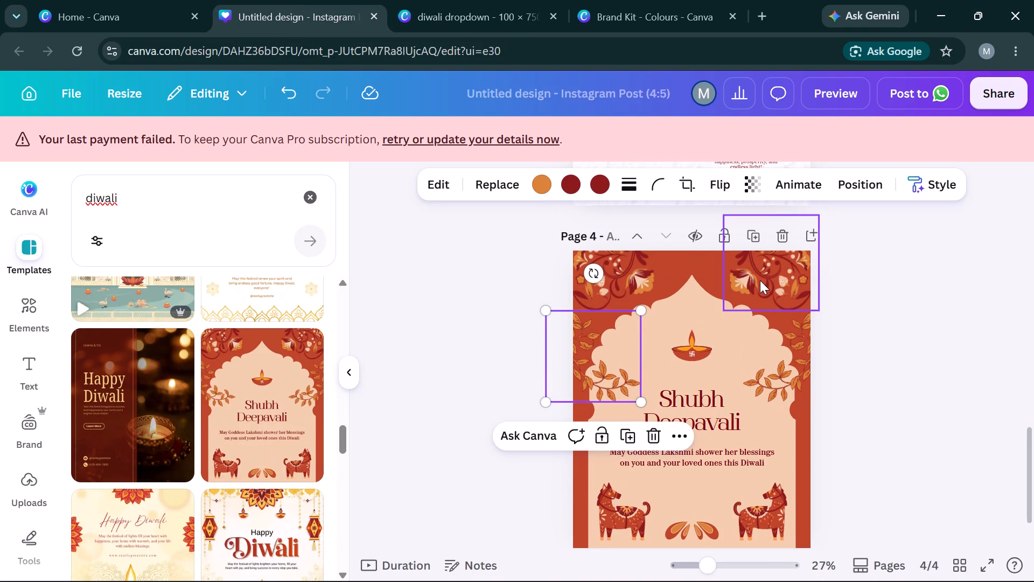
{"action": "left_click", "coordinate": [760, 280]}
{"action": "key", "text": "ctrl+c"}
{"action": "left_click", "coordinate": [445, 0]}
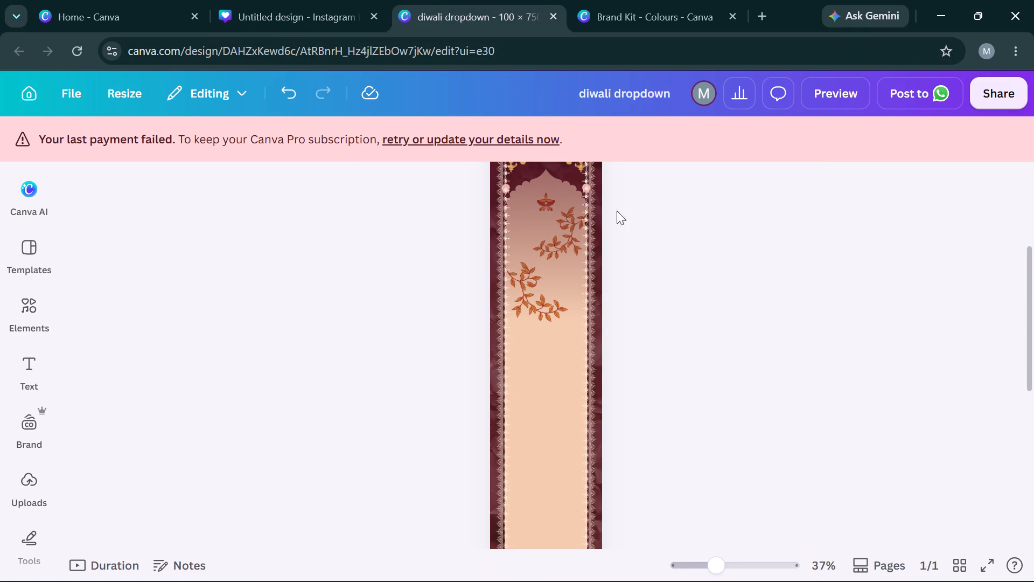
{"action": "key", "text": "ctrl+v"}
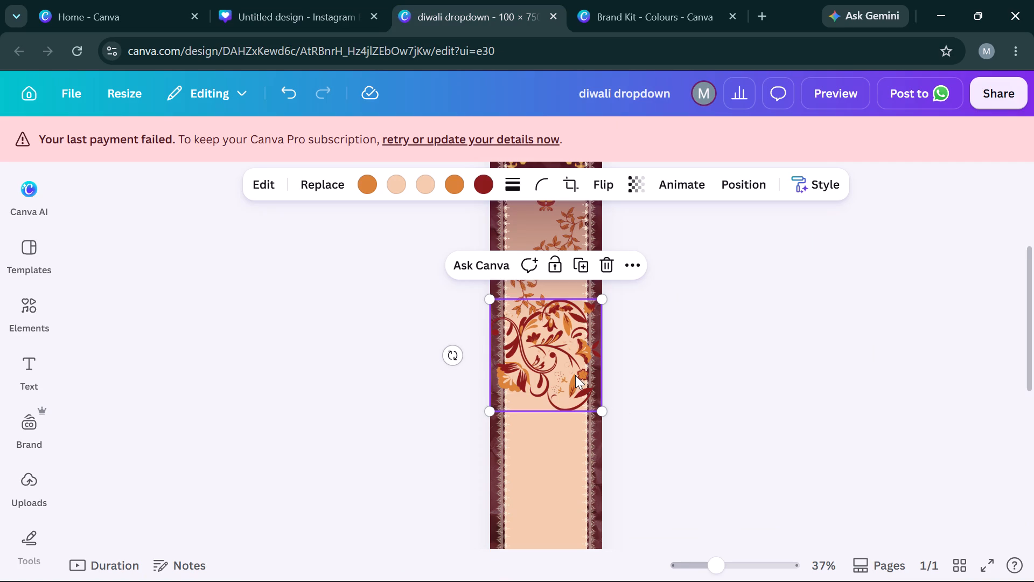
Move the pasted floral ornament down the peach panel towards its lower end, overlapping the banner's right border.
{"action": "left_click_drag", "start_coordinate": [575, 375], "coordinate": [595, 386]}
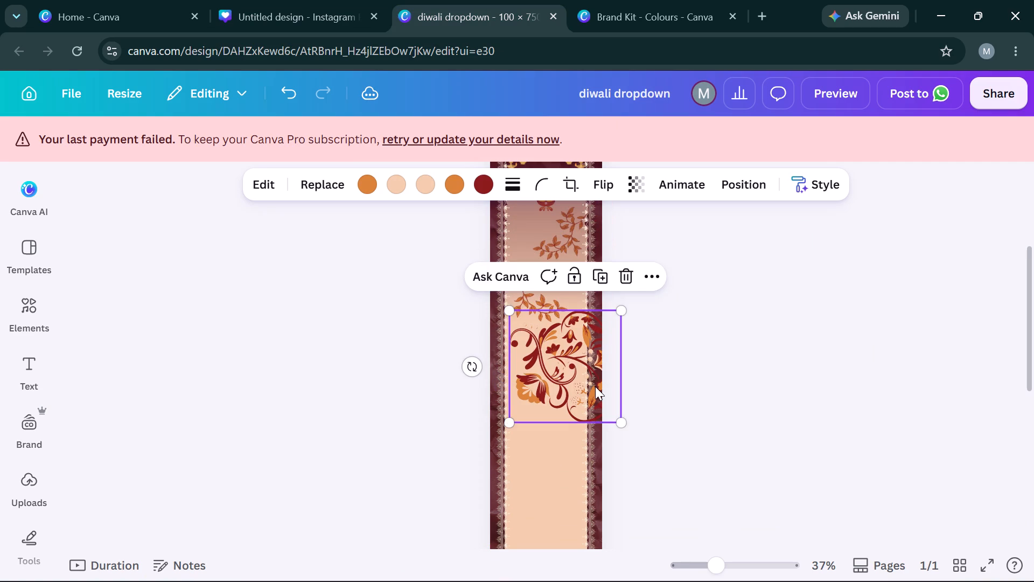
{"action": "scroll", "coordinate": [595, 386], "scroll_direction": "down", "scroll_amount": 1}
{"action": "left_click_drag", "start_coordinate": [589, 319], "coordinate": [590, 481]}
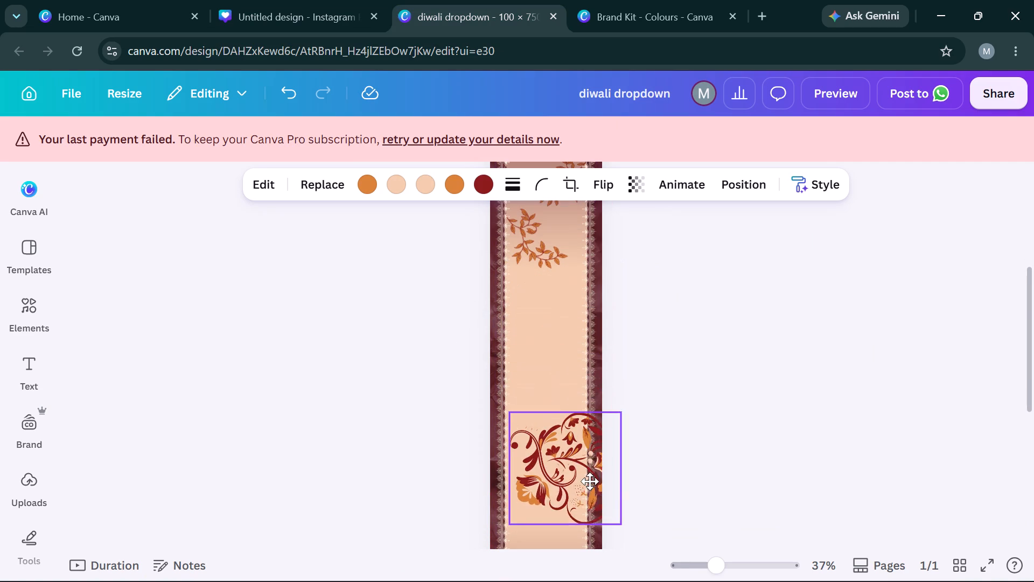
{"action": "left_click_drag", "start_coordinate": [590, 481], "coordinate": [591, 487]}
{"action": "scroll", "coordinate": [591, 487], "scroll_direction": "down", "scroll_amount": 3}
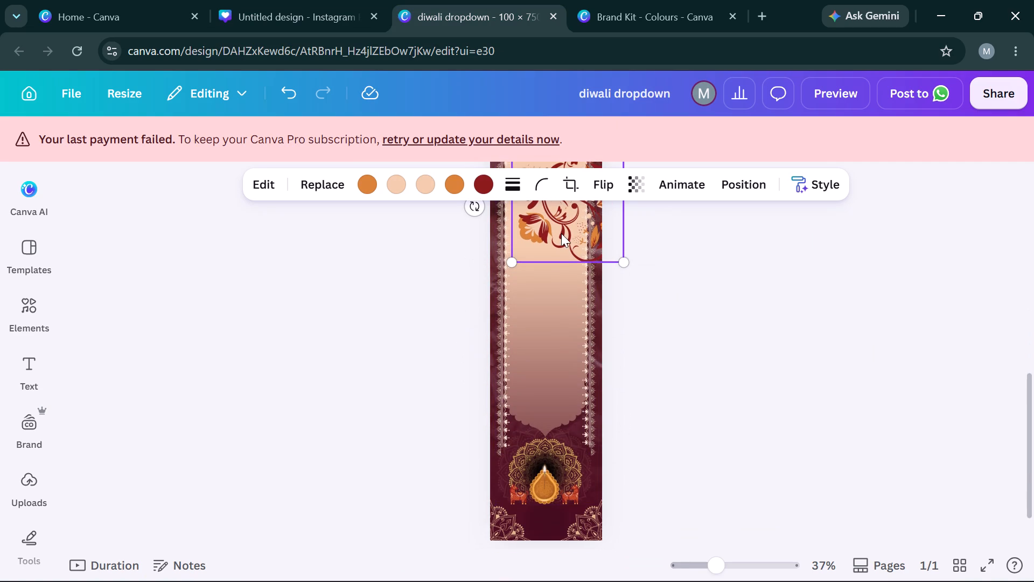
Shrink the paisley floral ornament and place it against the left border of the peach panel, just above the flipped arch.
{"action": "left_click_drag", "start_coordinate": [561, 233], "coordinate": [546, 292]}
{"action": "left_click_drag", "start_coordinate": [496, 319], "coordinate": [544, 233]}
{"action": "left_click_drag", "start_coordinate": [585, 228], "coordinate": [557, 405]}
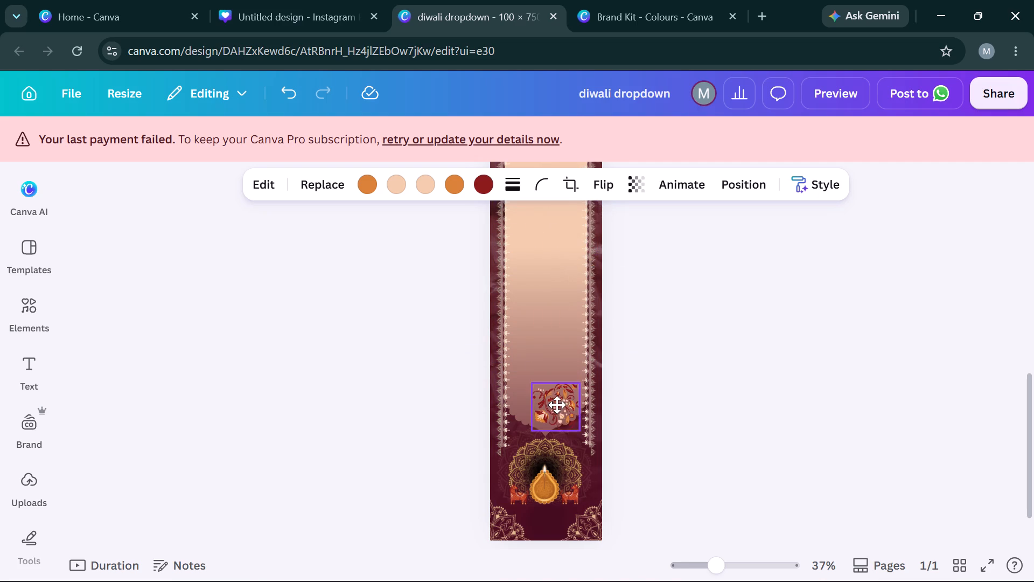
{"action": "left_click_drag", "start_coordinate": [557, 405], "coordinate": [536, 403]}
{"action": "left_click_drag", "start_coordinate": [536, 403], "coordinate": [523, 366]}
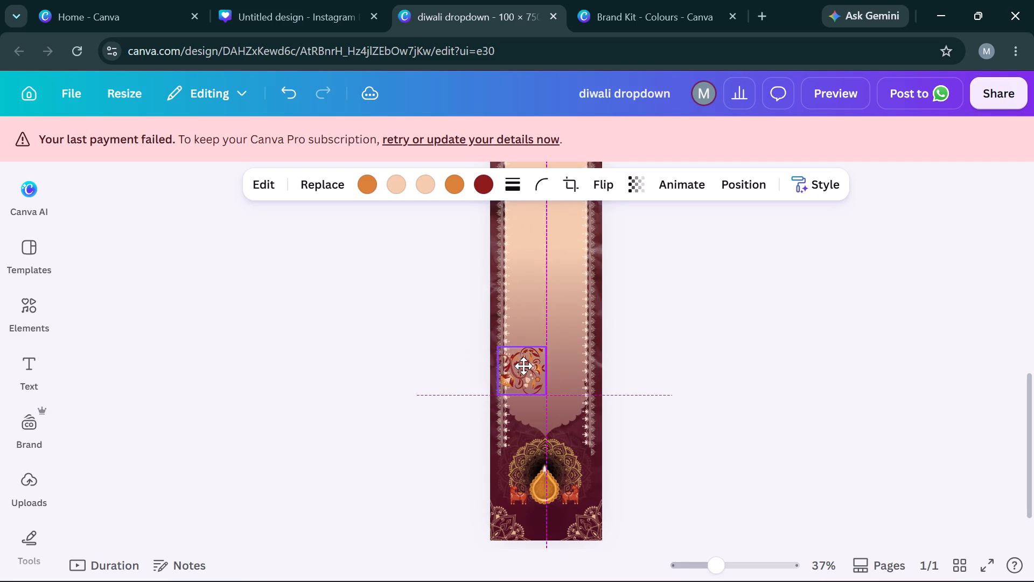
{"action": "left_click_drag", "start_coordinate": [523, 366], "coordinate": [514, 368]}
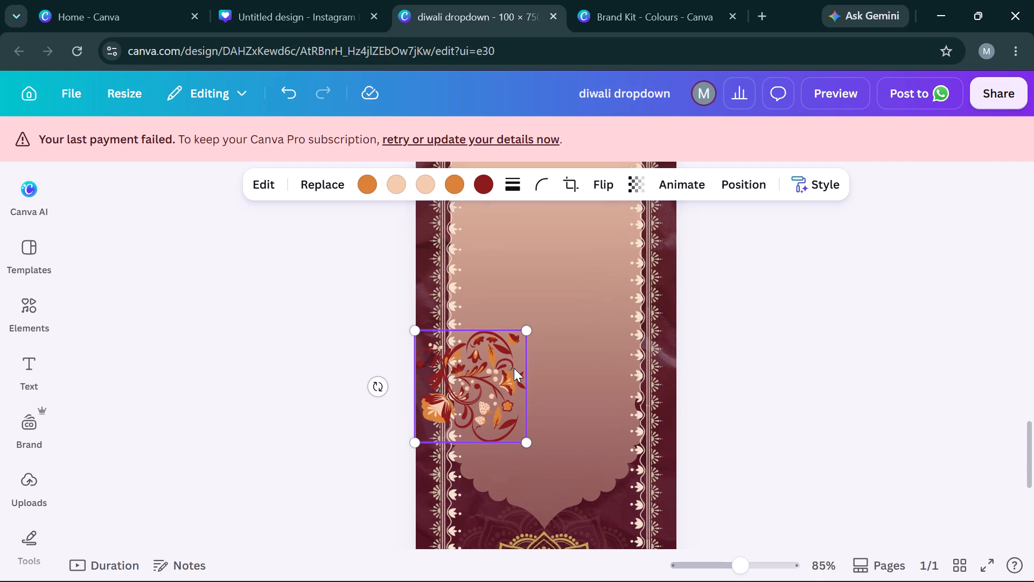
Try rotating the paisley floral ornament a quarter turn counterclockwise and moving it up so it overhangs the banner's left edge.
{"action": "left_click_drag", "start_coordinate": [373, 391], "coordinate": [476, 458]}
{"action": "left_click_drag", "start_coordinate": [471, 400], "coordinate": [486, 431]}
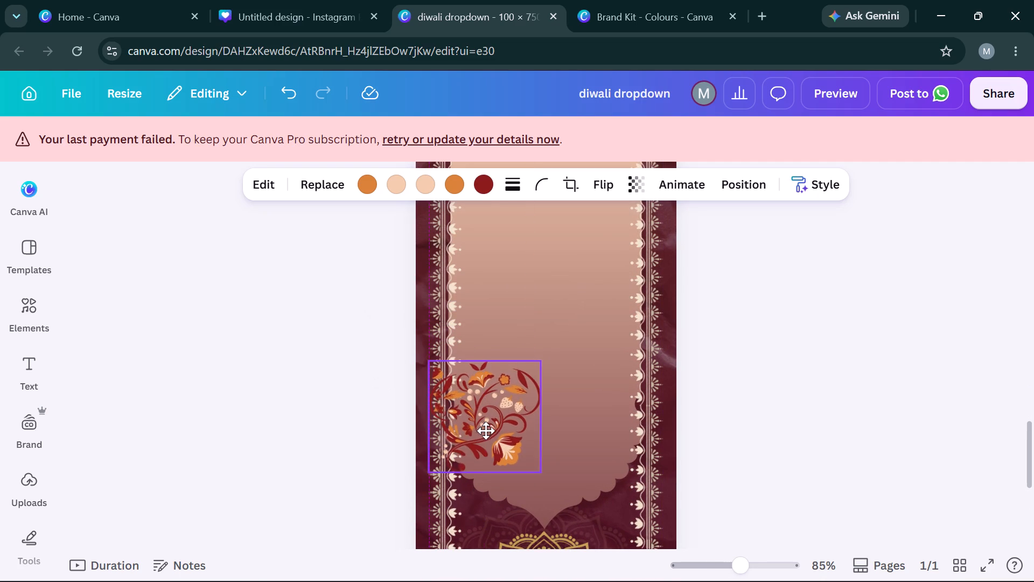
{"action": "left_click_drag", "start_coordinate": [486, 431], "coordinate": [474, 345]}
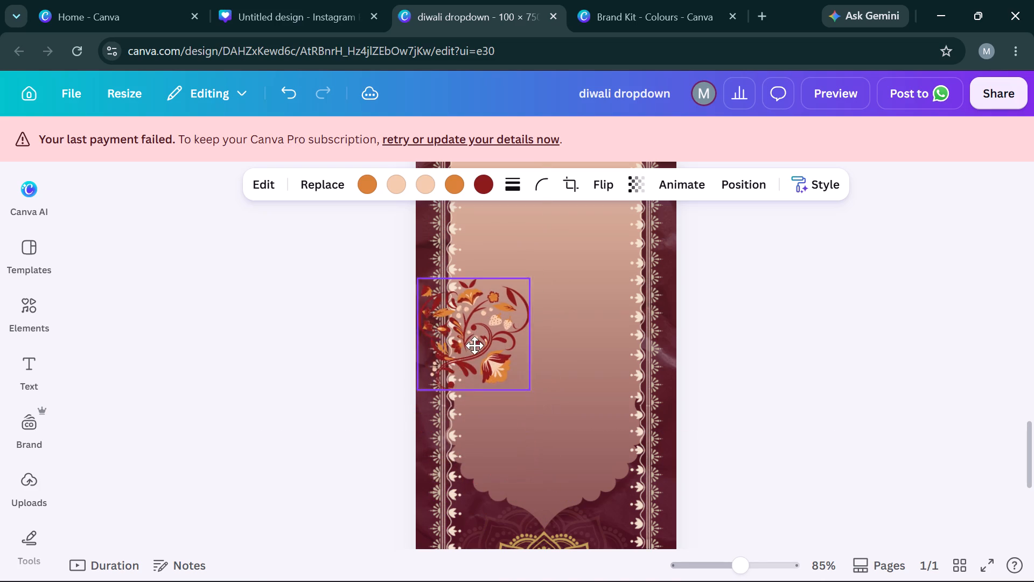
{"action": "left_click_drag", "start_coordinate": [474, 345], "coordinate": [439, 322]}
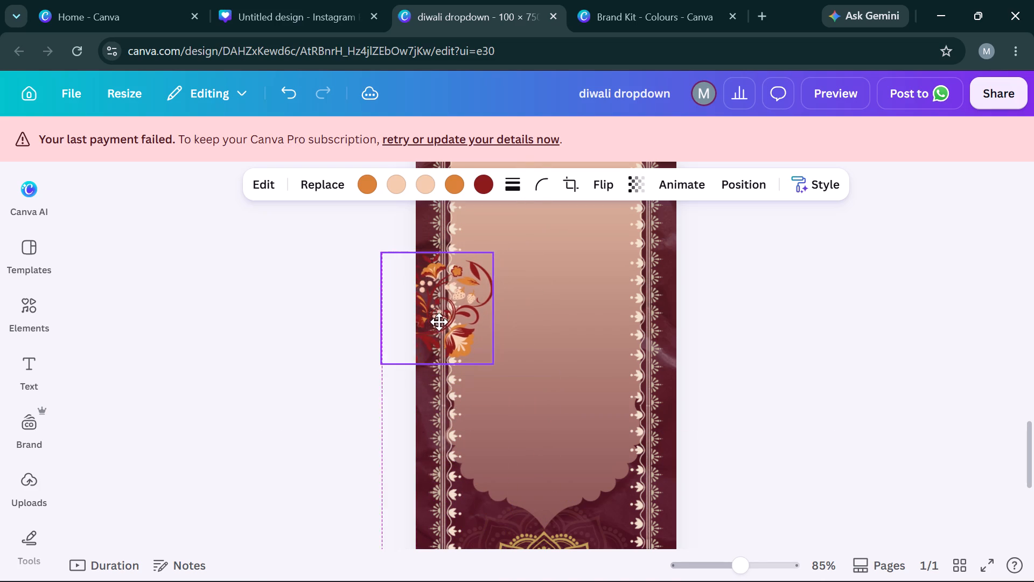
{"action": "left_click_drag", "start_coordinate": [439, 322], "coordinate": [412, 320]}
Delete the paisley floral ornament from the left border of the peach panel.
{"action": "key", "text": "Delete"}
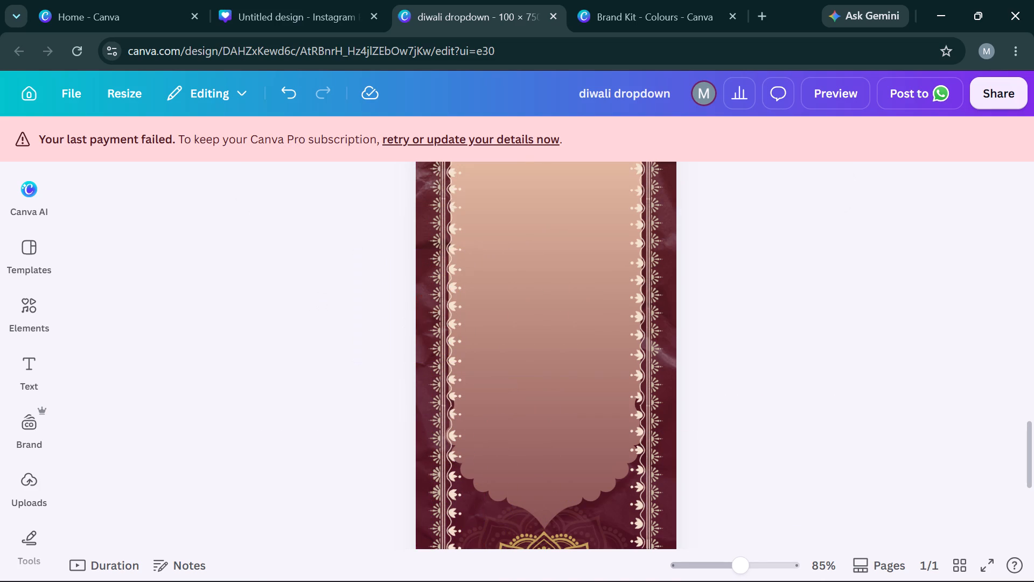
Switch to the untitled Instagram post design and add a new page after the Shubh Deepavali page.
{"action": "left_click", "coordinate": [351, 0]}
{"action": "scroll", "coordinate": [953, 329], "scroll_direction": "down", "scroll_amount": 1}
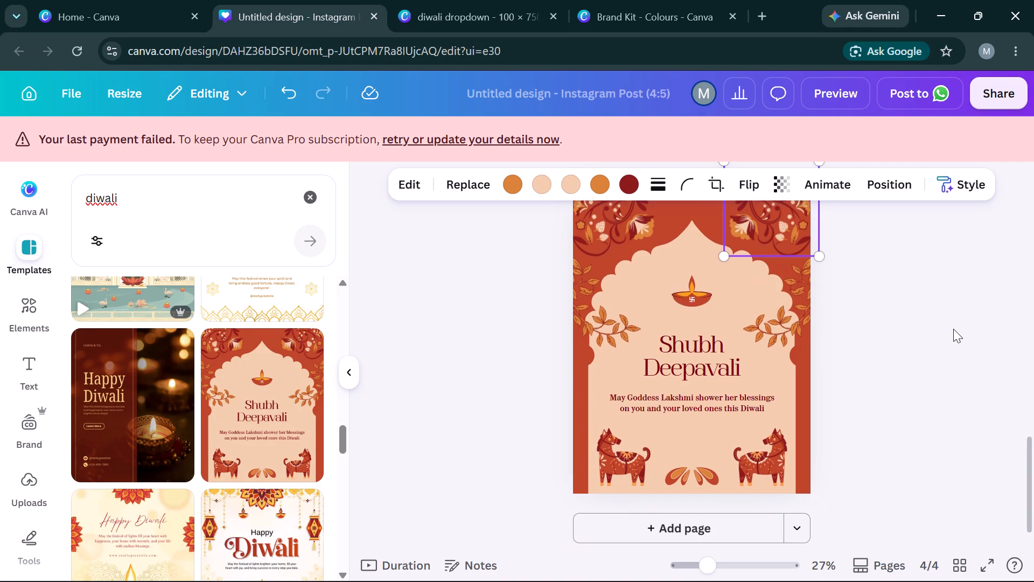
{"action": "scroll", "coordinate": [953, 329], "scroll_direction": "right", "scroll_amount": 1}
{"action": "scroll", "coordinate": [257, 581], "scroll_direction": "down", "scroll_amount": 1}
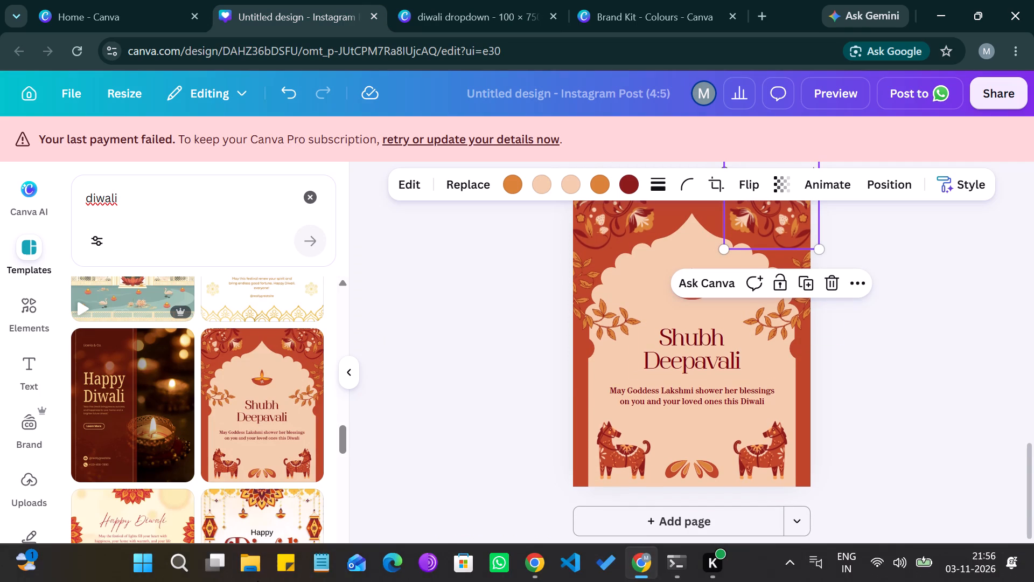
{"action": "scroll", "coordinate": [257, 581], "scroll_direction": "down", "scroll_amount": 1}
{"action": "scroll", "coordinate": [538, 364], "scroll_direction": "down", "scroll_amount": 1}
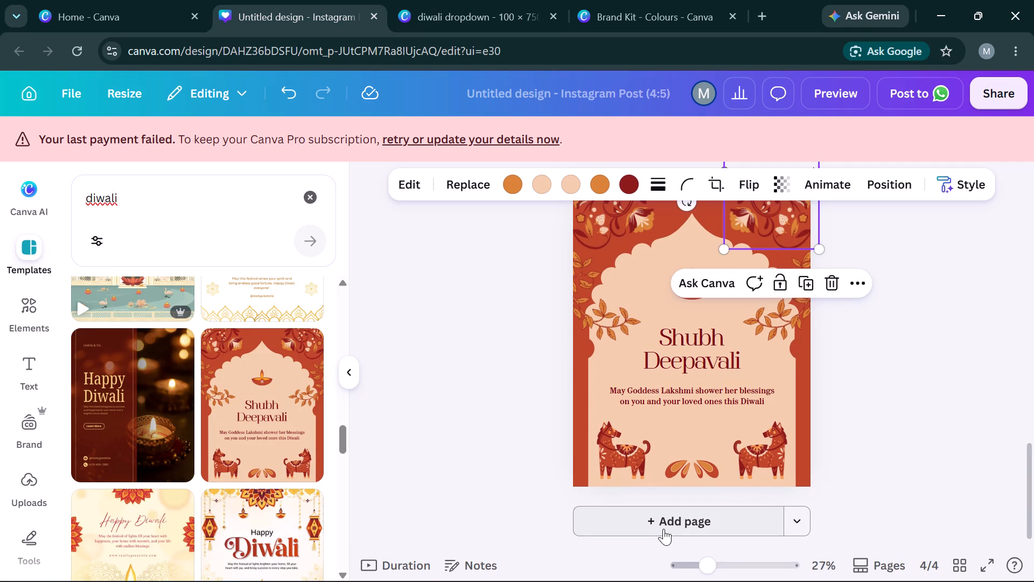
{"action": "left_click", "coordinate": [663, 529]}
Browse the Diwali template results for another design with elements suited to the banner.
{"action": "scroll", "coordinate": [132, 437], "scroll_direction": "down", "scroll_amount": 1}
{"action": "scroll", "coordinate": [132, 437], "scroll_direction": "right", "scroll_amount": 1}
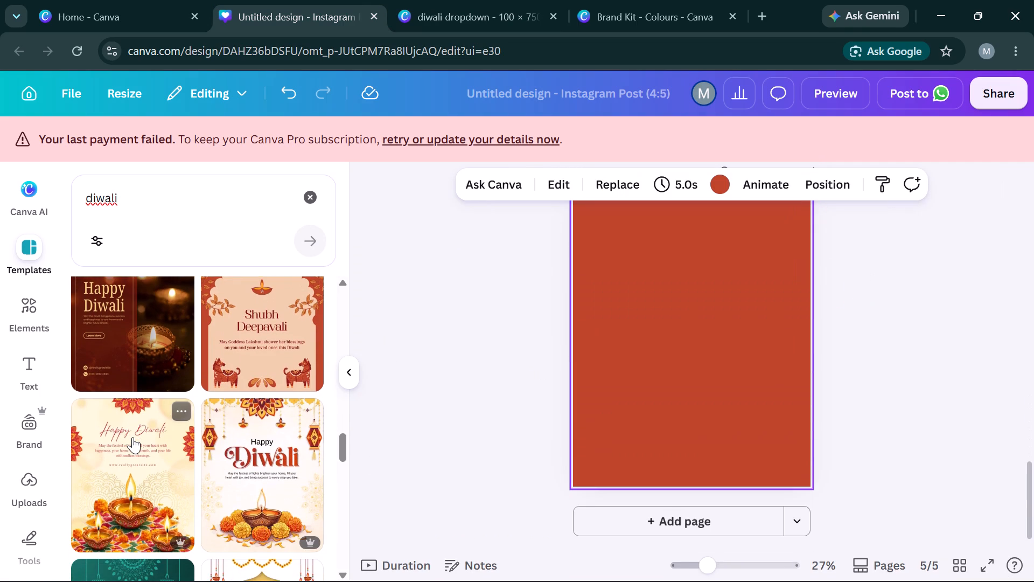
{"action": "scroll", "coordinate": [132, 437], "scroll_direction": "down", "scroll_amount": 1}
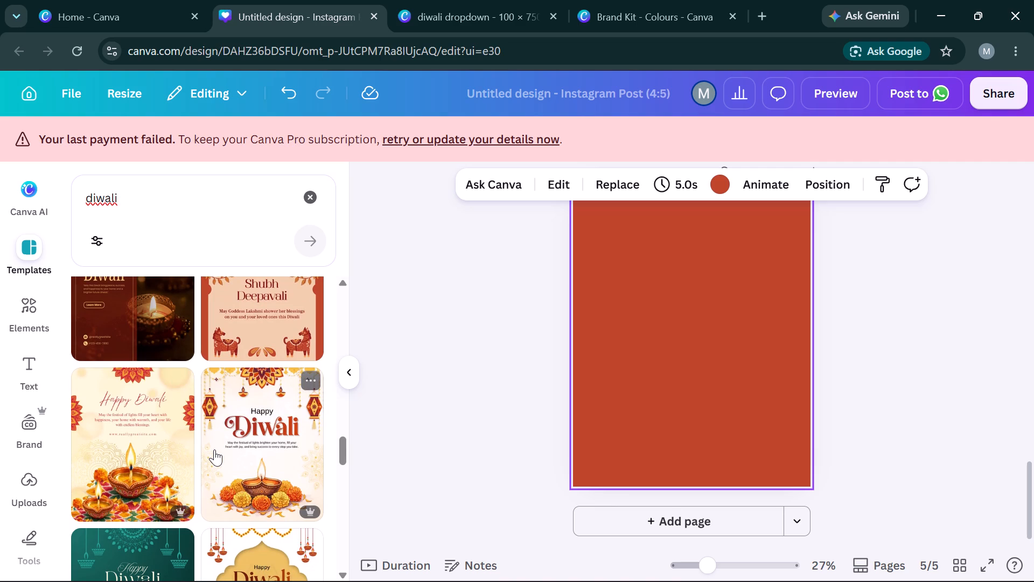
{"action": "scroll", "coordinate": [214, 449], "scroll_direction": "up", "scroll_amount": 1}
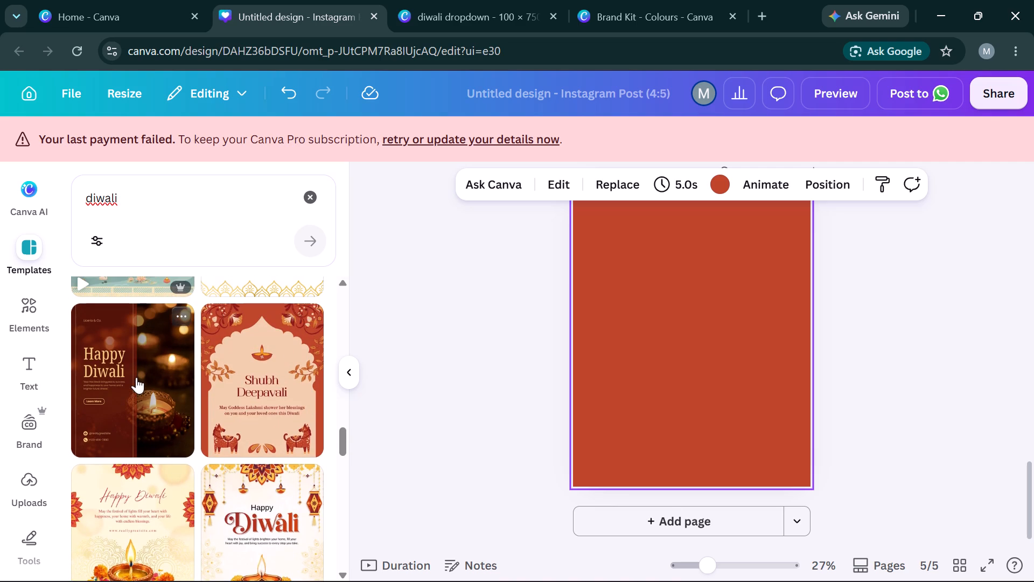
{"action": "scroll", "coordinate": [136, 377], "scroll_direction": "up", "scroll_amount": 1}
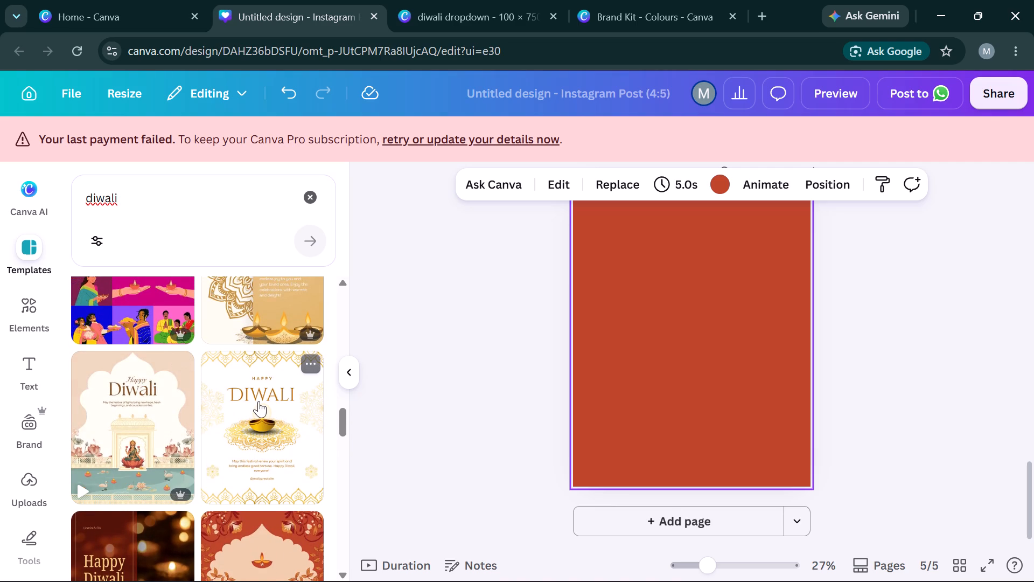
{"action": "scroll", "coordinate": [258, 401], "scroll_direction": "up", "scroll_amount": 1}
{"action": "scroll", "coordinate": [258, 401], "scroll_direction": "right", "scroll_amount": 2}
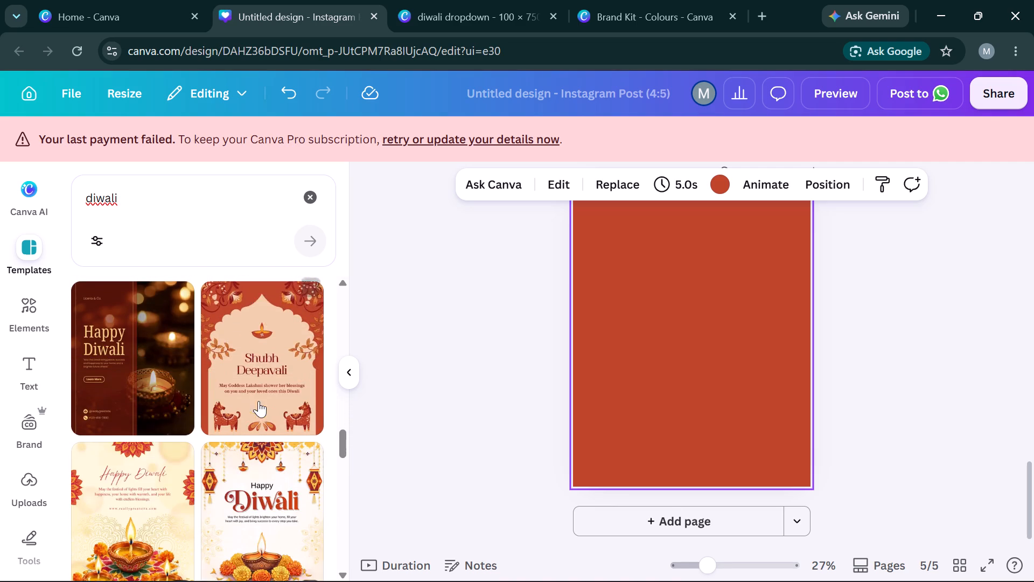
{"action": "scroll", "coordinate": [258, 401], "scroll_direction": "right", "scroll_amount": 1}
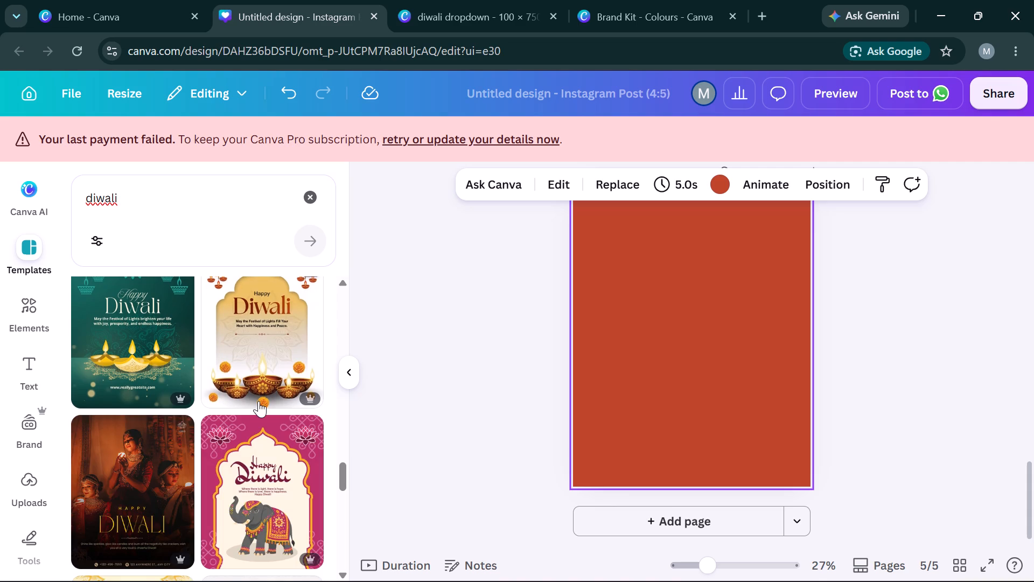
Browse the Diwali template results for decoration ideas.
{"action": "scroll", "coordinate": [258, 401], "scroll_direction": "down", "scroll_amount": 1}
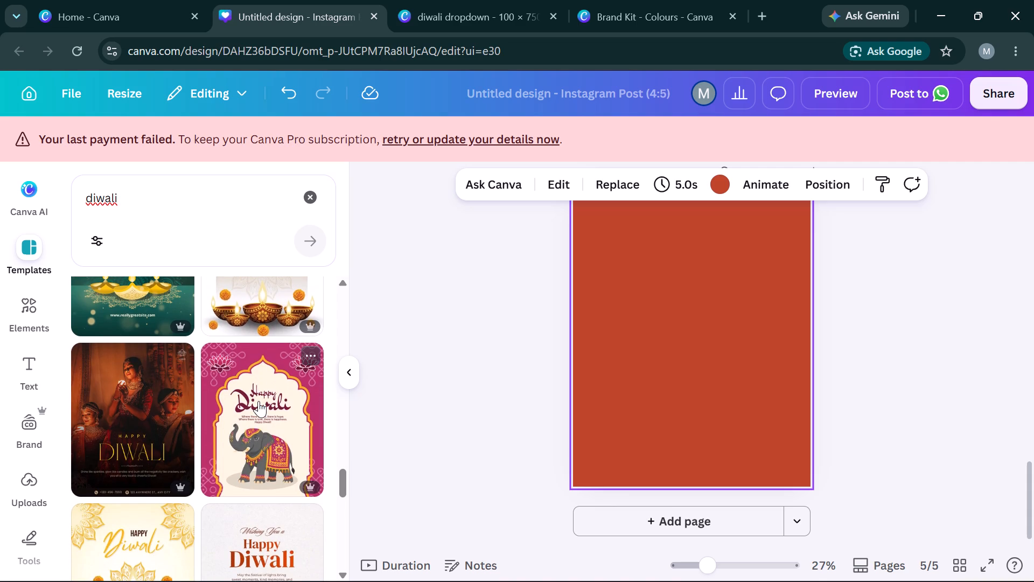
{"action": "scroll", "coordinate": [258, 401], "scroll_direction": "down", "scroll_amount": 1}
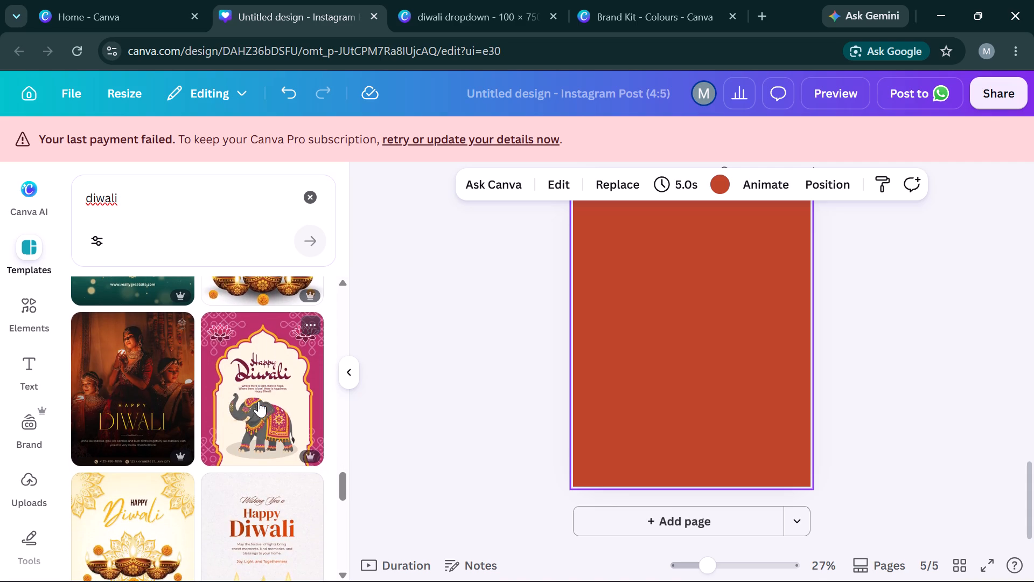
{"action": "scroll", "coordinate": [258, 401], "scroll_direction": "down", "scroll_amount": 1}
{"action": "scroll", "coordinate": [258, 401], "scroll_direction": "up", "scroll_amount": 1}
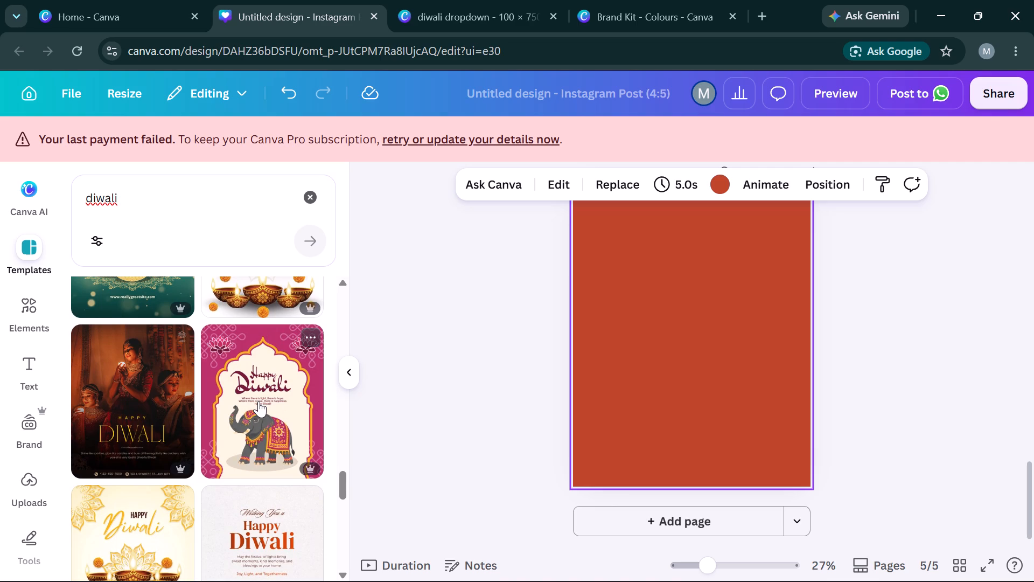
Switch to the diwali dropdown design and insert the recently used looped kolam line corner pattern on the banner.
{"action": "left_click", "coordinate": [478, 1]}
{"action": "scroll", "coordinate": [836, 353], "scroll_direction": "up", "scroll_amount": 1}
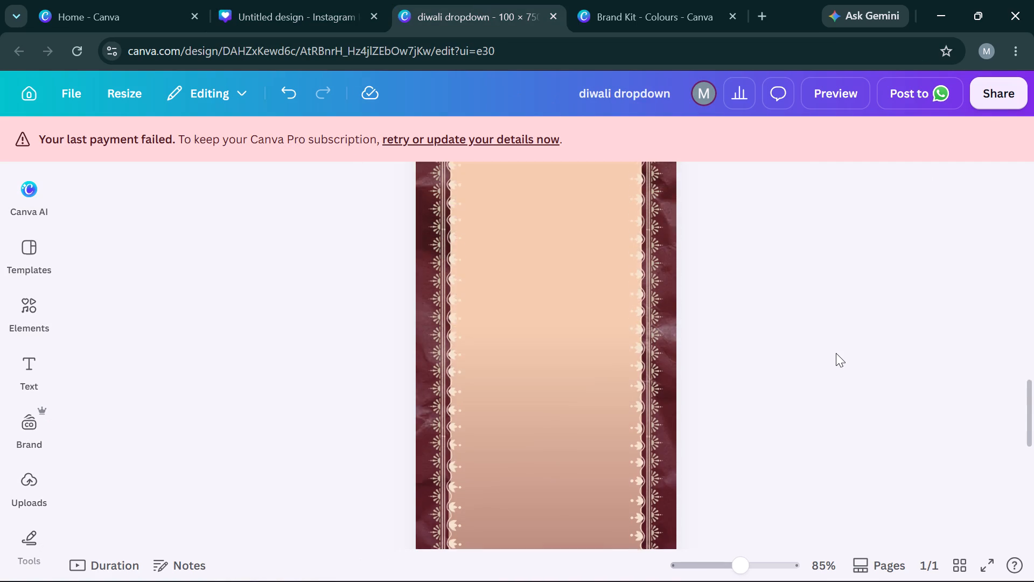
{"action": "scroll", "coordinate": [836, 353], "scroll_direction": "up", "scroll_amount": 3}
{"action": "scroll", "coordinate": [836, 353], "scroll_direction": "right", "scroll_amount": 1}
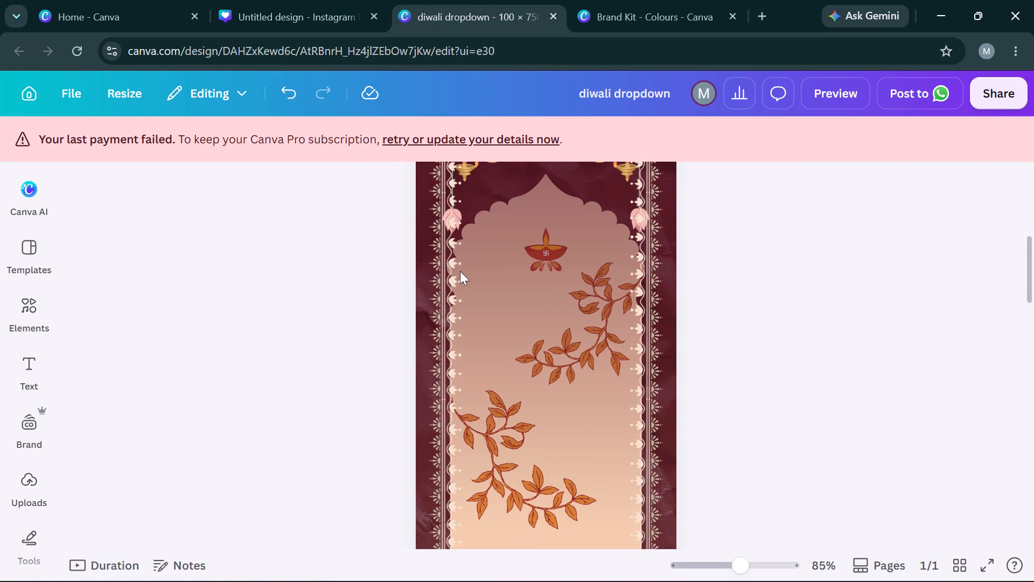
{"action": "left_click", "coordinate": [20, 254]}
{"action": "left_click", "coordinate": [43, 328]}
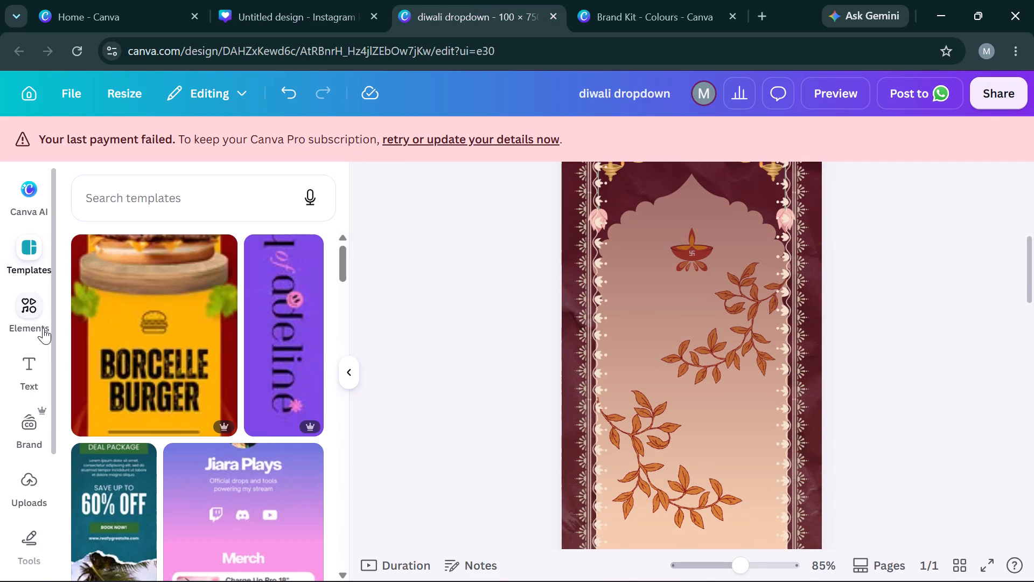
{"action": "left_click", "coordinate": [177, 196]}
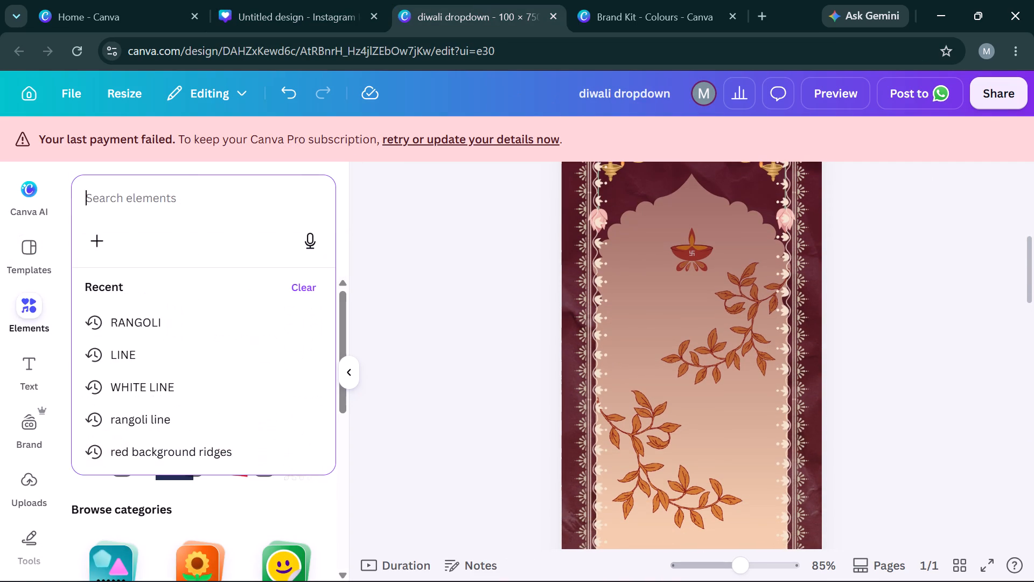
{"action": "left_click", "coordinate": [449, 280]}
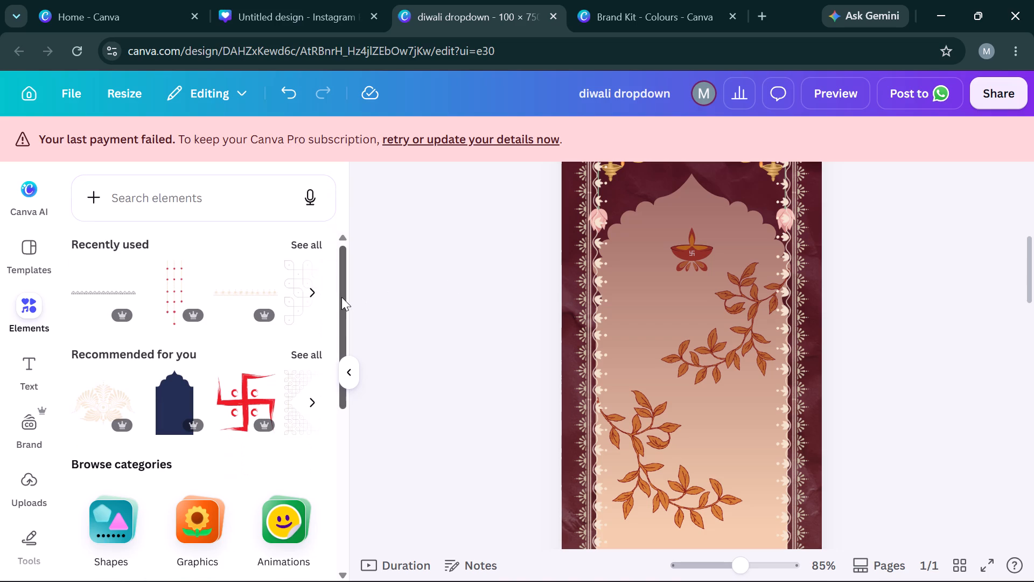
{"action": "left_click", "coordinate": [292, 285]}
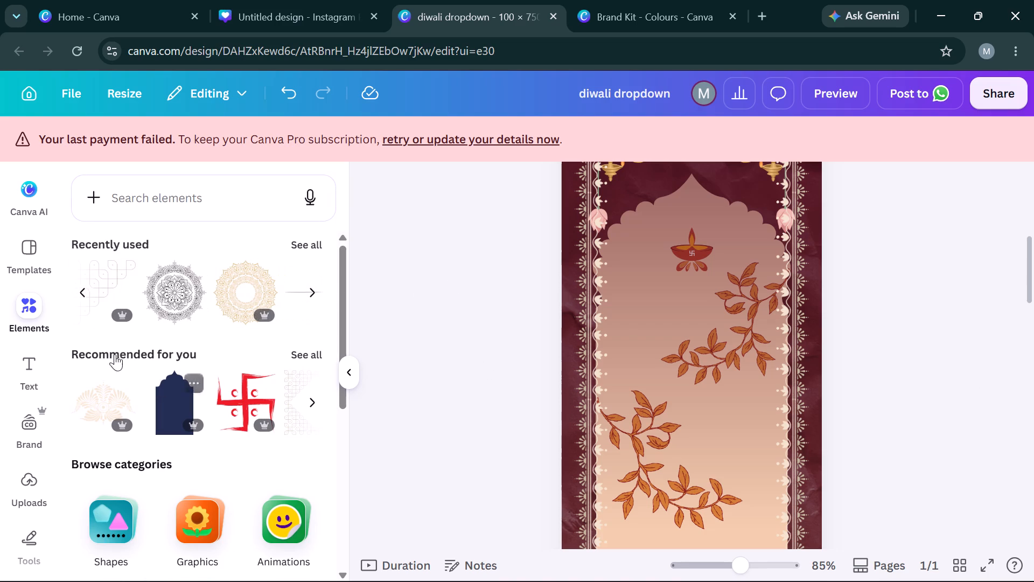
{"action": "left_click", "coordinate": [120, 295]}
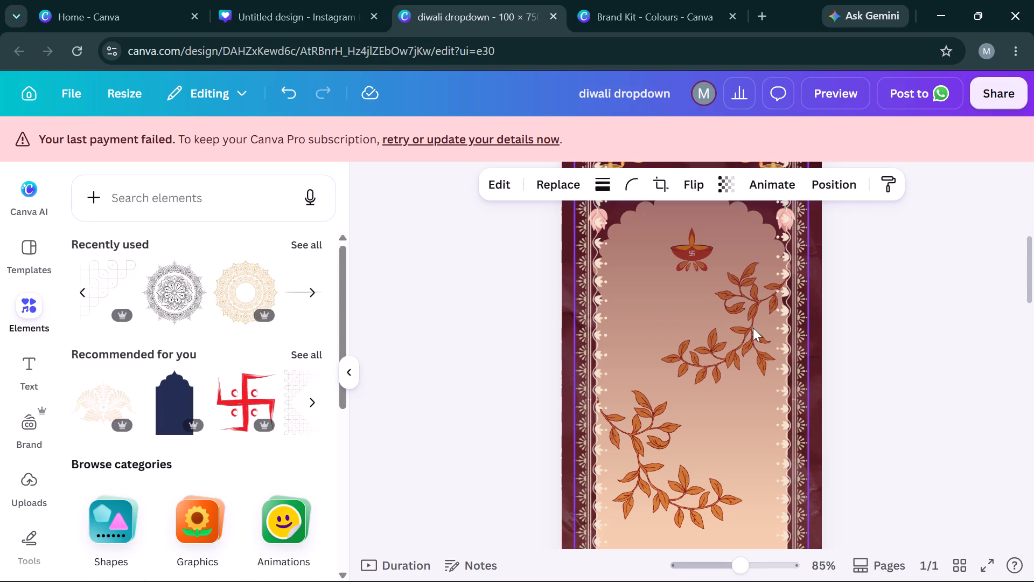
{"action": "scroll", "coordinate": [753, 328], "scroll_direction": "down", "scroll_amount": 4}
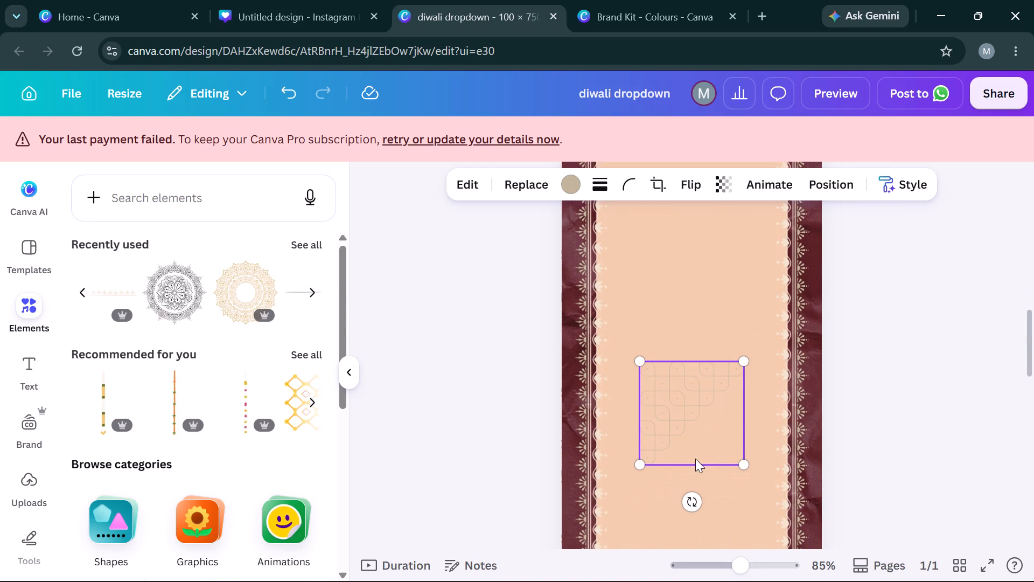
{"action": "left_click", "coordinate": [695, 459]}
{"action": "left_click", "coordinate": [686, 393]}
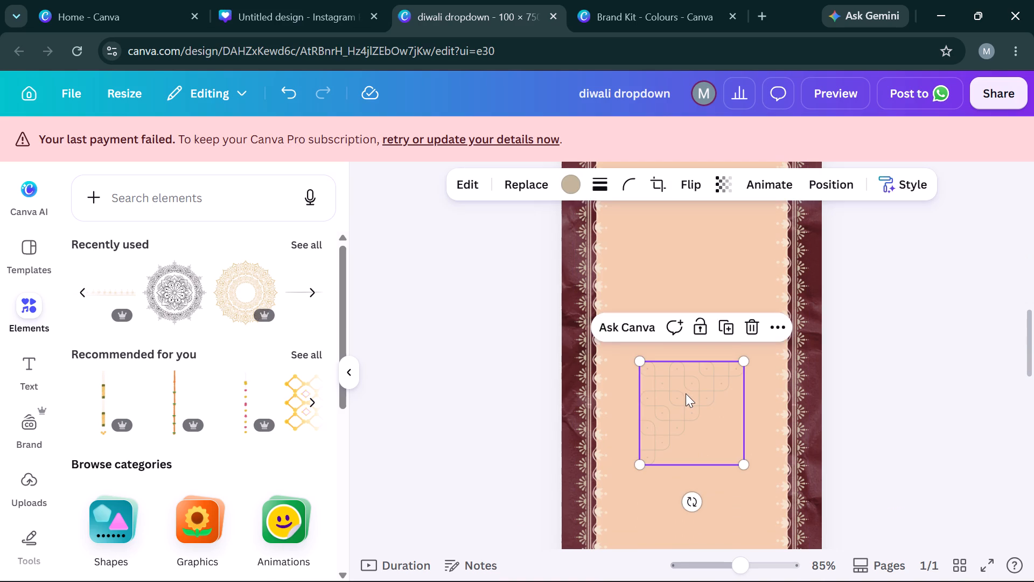
Move the kolam corner pattern up to the maroon area above the arch, against the left border below the hanging diyas.
{"action": "key", "text": "Up"}
{"action": "key", "text": "Up"}
{"action": "key", "text": "Up"}
{"action": "key", "text": "Up"}
{"action": "key", "text": "Up"}
{"action": "key", "text": "Up"}
{"action": "key", "text": "Up"}
{"action": "key", "text": "Up"}
{"action": "key", "text": "Up"}
{"action": "key", "text": "Up"}
{"action": "key", "text": "Up"}
{"action": "key", "text": "Up"}
{"action": "key", "text": "Up"}
{"action": "key", "text": "Up"}
{"action": "key", "text": "Up"}
{"action": "key", "text": "Up"}
{"action": "key", "text": "Up"}
{"action": "key", "text": "Up"}
{"action": "key", "text": "Up"}
{"action": "key", "text": "Up"}
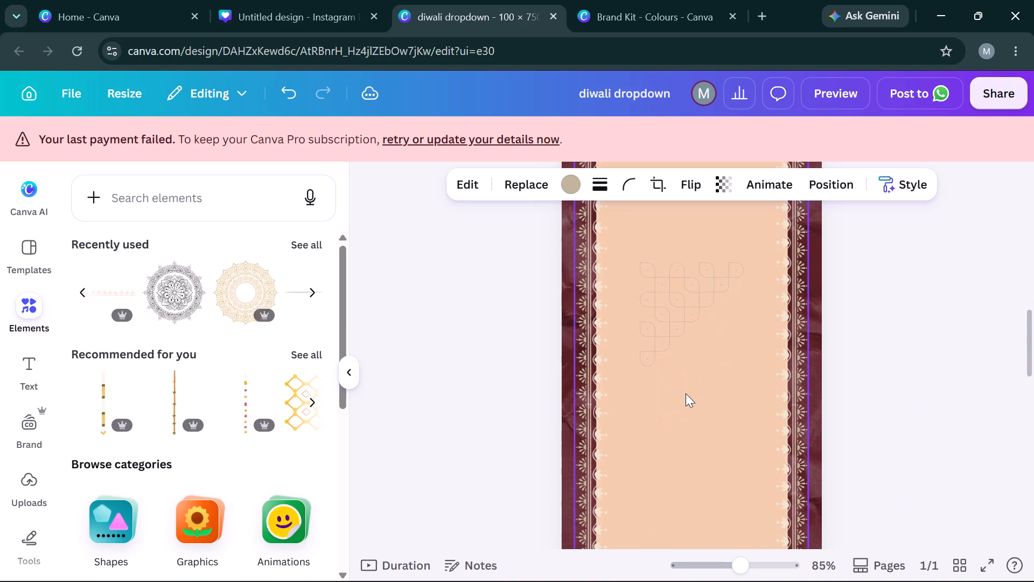
{"action": "scroll", "coordinate": [686, 393], "scroll_direction": "up", "scroll_amount": 9}
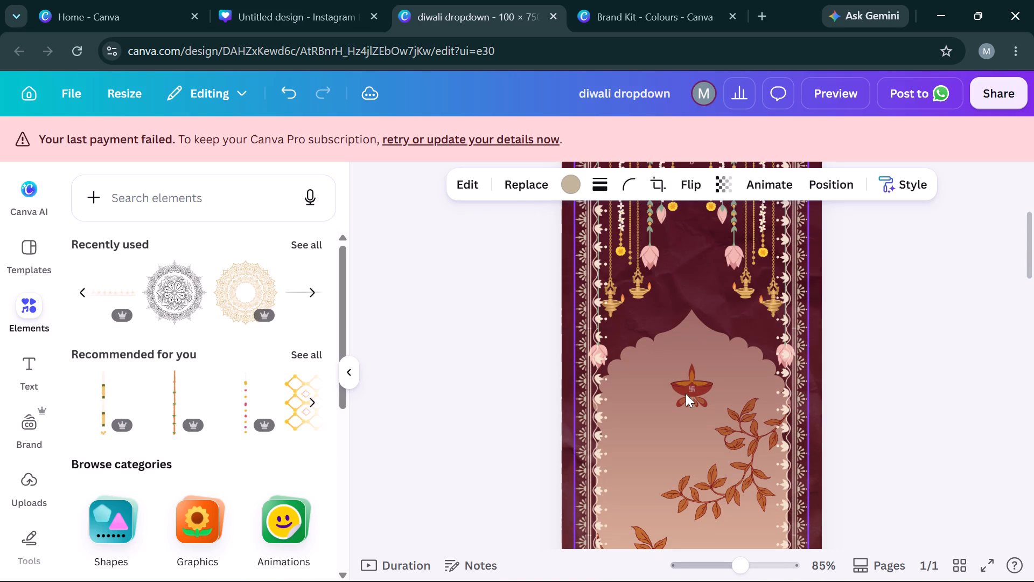
{"action": "scroll", "coordinate": [686, 393], "scroll_direction": "left", "scroll_amount": 1}
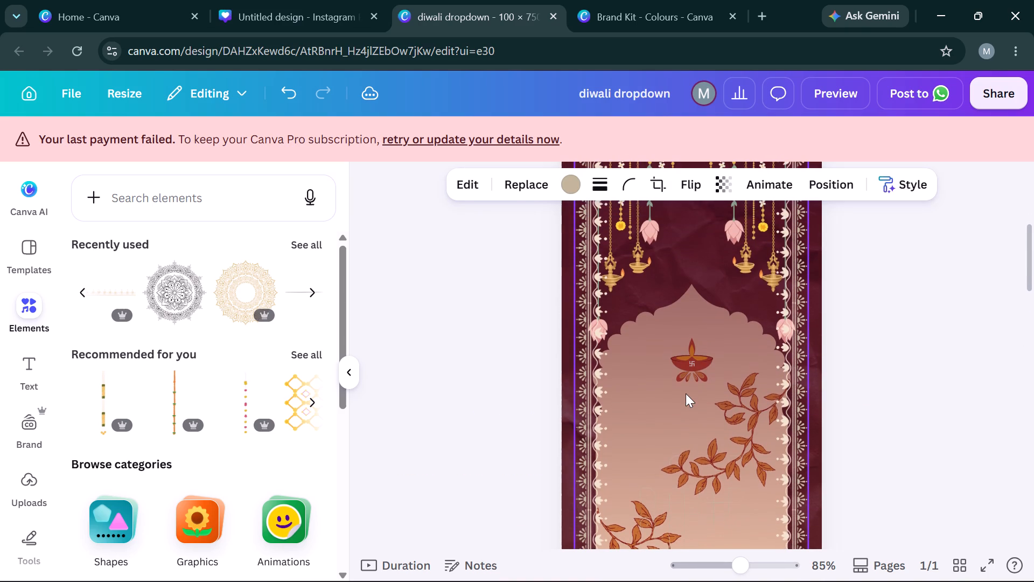
{"action": "scroll", "coordinate": [686, 393], "scroll_direction": "left", "scroll_amount": 1}
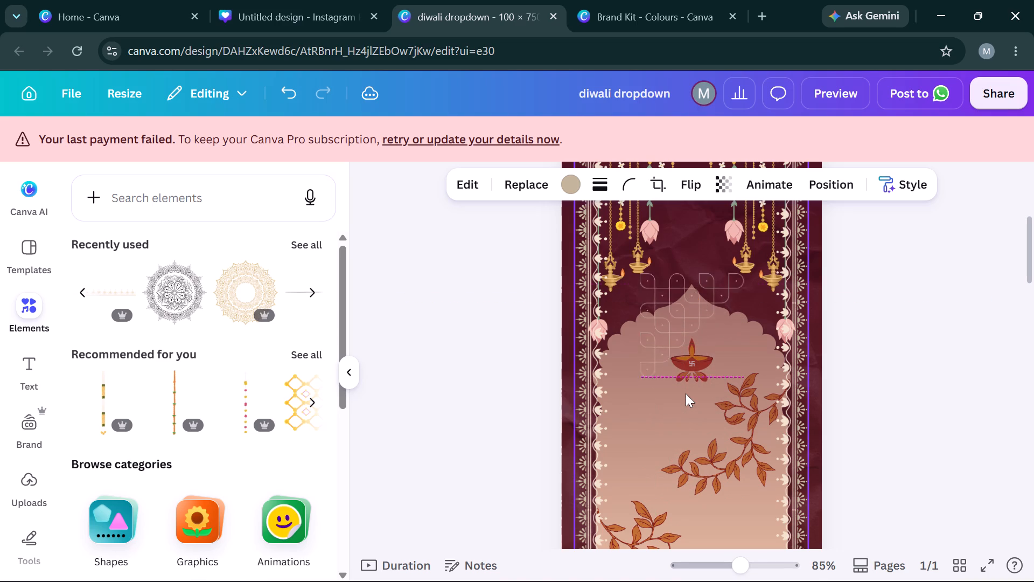
{"action": "key", "text": "Left"}
{"action": "key", "text": "Left"}
{"action": "key", "text": "Left"}
{"action": "key", "text": "Left"}
{"action": "key", "text": "Left"}
{"action": "key", "text": "Left"}
{"action": "key", "text": "Left"}
{"action": "key", "text": "Left"}
{"action": "key", "text": "Left"}
{"action": "key", "text": "Left"}
{"action": "key", "text": "Left"}
{"action": "key", "text": "Left"}
{"action": "key", "text": "Left"}
{"action": "key", "text": "Left"}
{"action": "key", "text": "Left"}
{"action": "key", "text": "Left"}
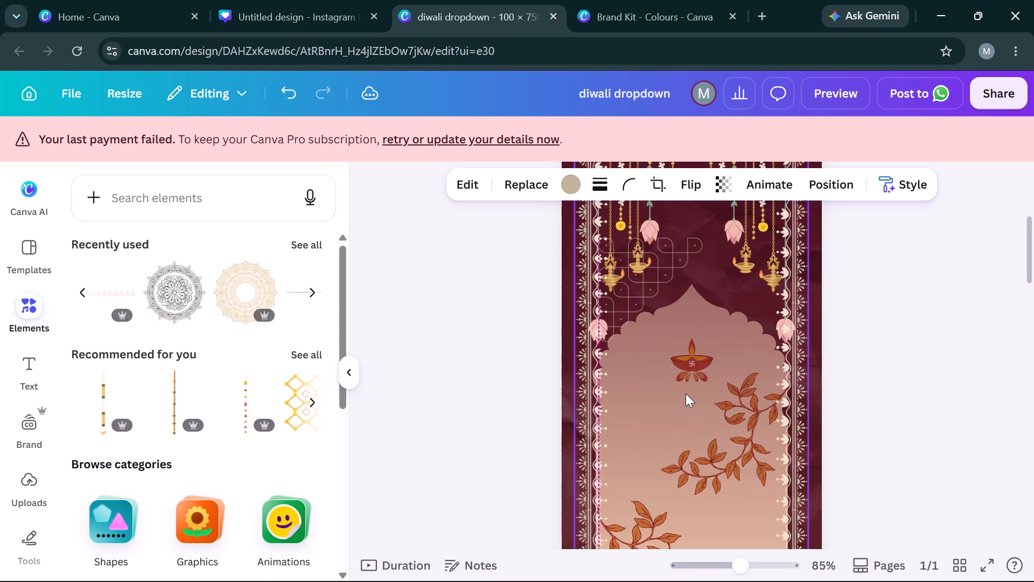
{"action": "key", "text": "Left"}
{"action": "key", "text": "Left"}
{"action": "key", "text": "Up"}
{"action": "key", "text": "Left"}
{"action": "key", "text": "Down"}
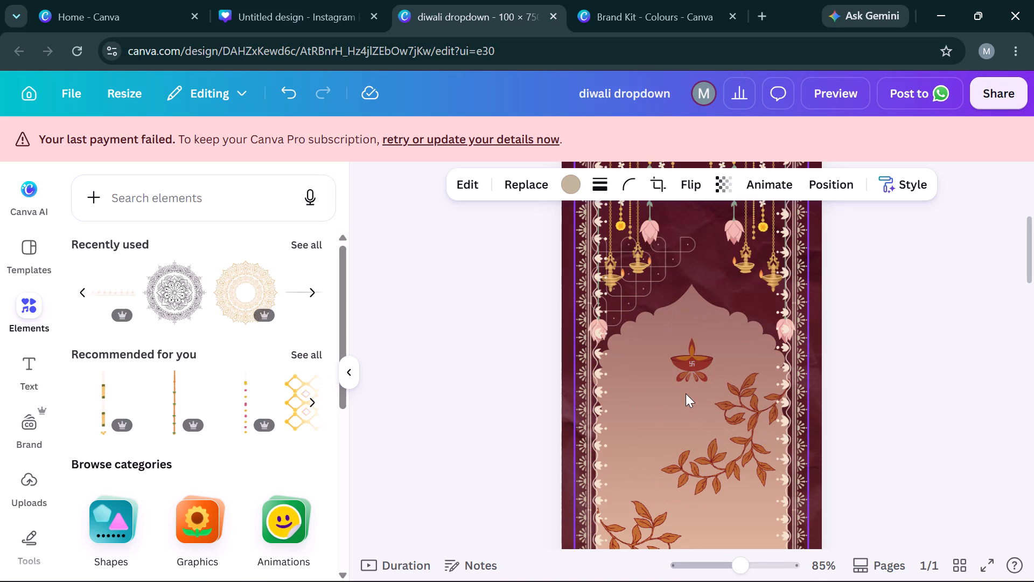
{"action": "key", "text": "Down"}
{"action": "key", "text": "Down"}
{"action": "left_click", "coordinate": [928, 408]}
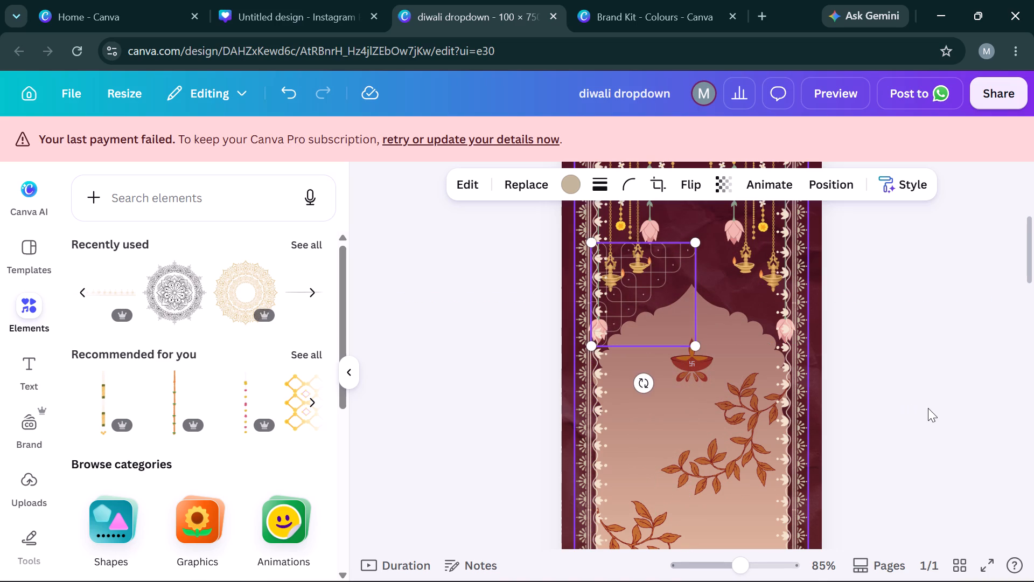
Duplicate the kolam corner pattern and move the copy across to the right border above the arch, level with the original.
{"action": "scroll", "coordinate": [928, 408], "scroll_direction": "down", "scroll_amount": 1}
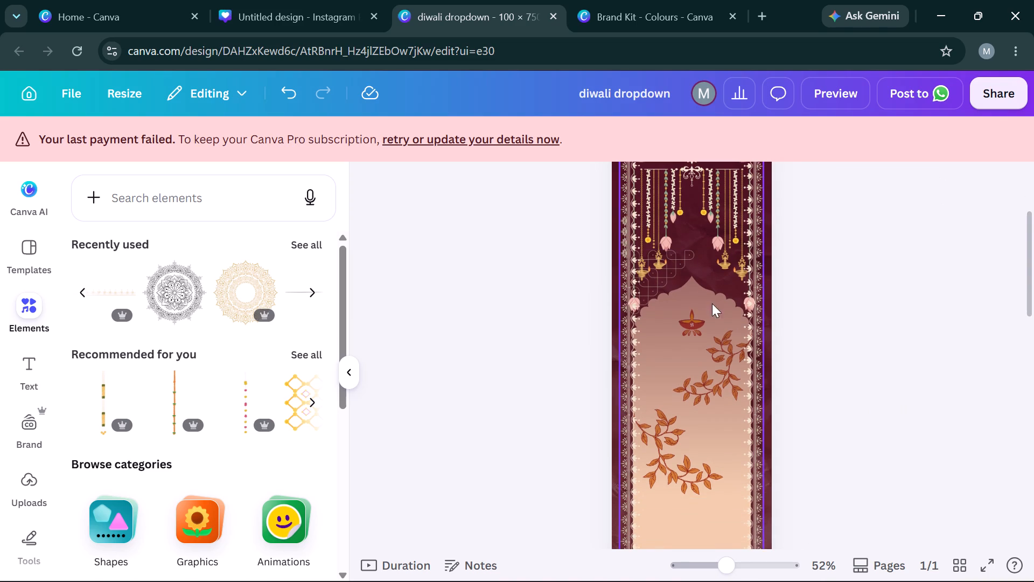
{"action": "left_click", "coordinate": [676, 269]}
{"action": "key", "text": "ctrl+c"}
{"action": "key", "text": "ctrl+v"}
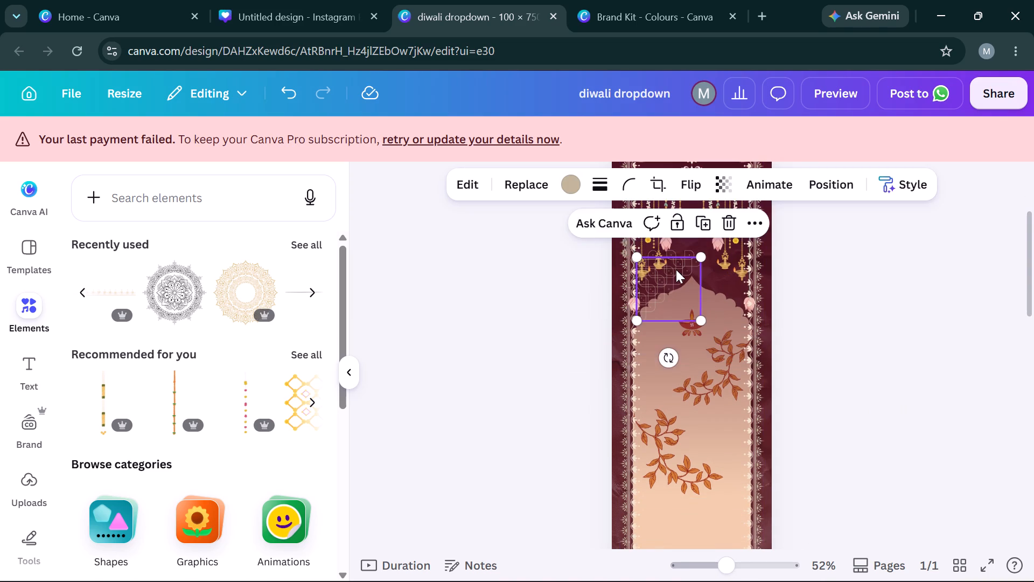
{"action": "key", "text": "Up"}
{"action": "key", "text": "Up"}
{"action": "key", "text": "Up"}
{"action": "key", "text": "Up"}
{"action": "key", "text": "Right"}
{"action": "key", "text": "Right"}
{"action": "key", "text": "Right"}
{"action": "key", "text": "Right"}
{"action": "key", "text": "Right"}
{"action": "key", "text": "Right"}
{"action": "key", "text": "Right"}
{"action": "key", "text": "Right"}
{"action": "key", "text": "Right"}
{"action": "key", "text": "Right"}
{"action": "key", "text": "Right"}
{"action": "key", "text": "Right"}
{"action": "key", "text": "Right"}
{"action": "key", "text": "Right"}
{"action": "key", "text": "Right"}
{"action": "key", "text": "Right"}
{"action": "key", "text": "Right"}
{"action": "key", "text": "Right"}
{"action": "key", "text": "Right"}
{"action": "key", "text": "Right"}
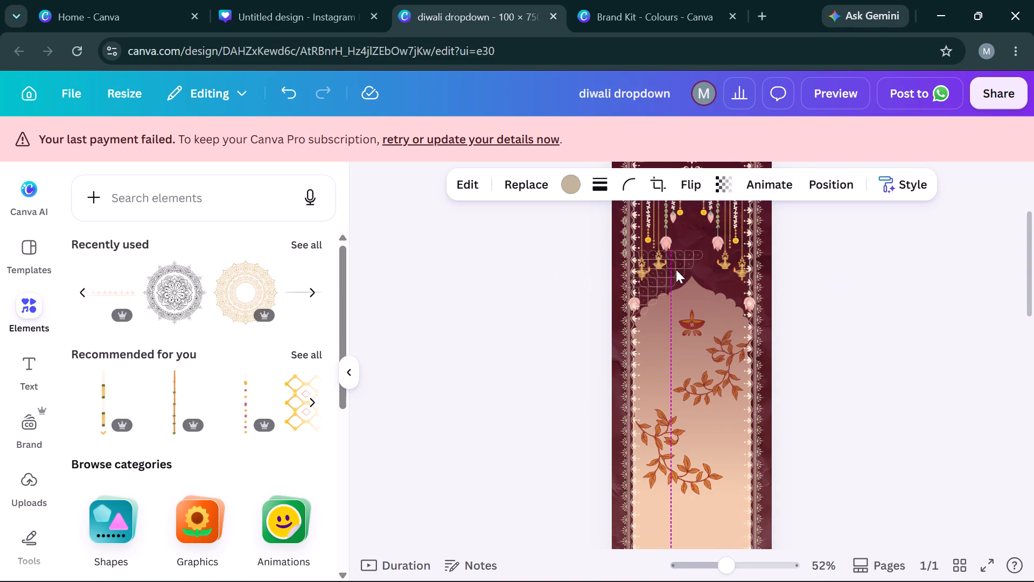
{"action": "key", "text": "Left"}
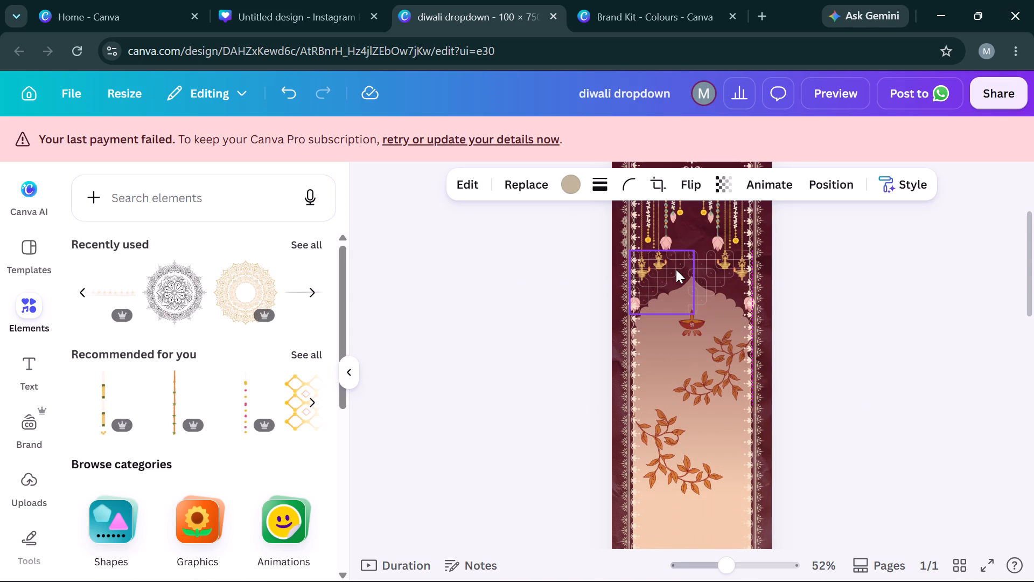
Flip the copied kolam pattern horizontally and nudge it right so it mirrors the left one above the arch.
{"action": "left_click", "coordinate": [688, 177]}
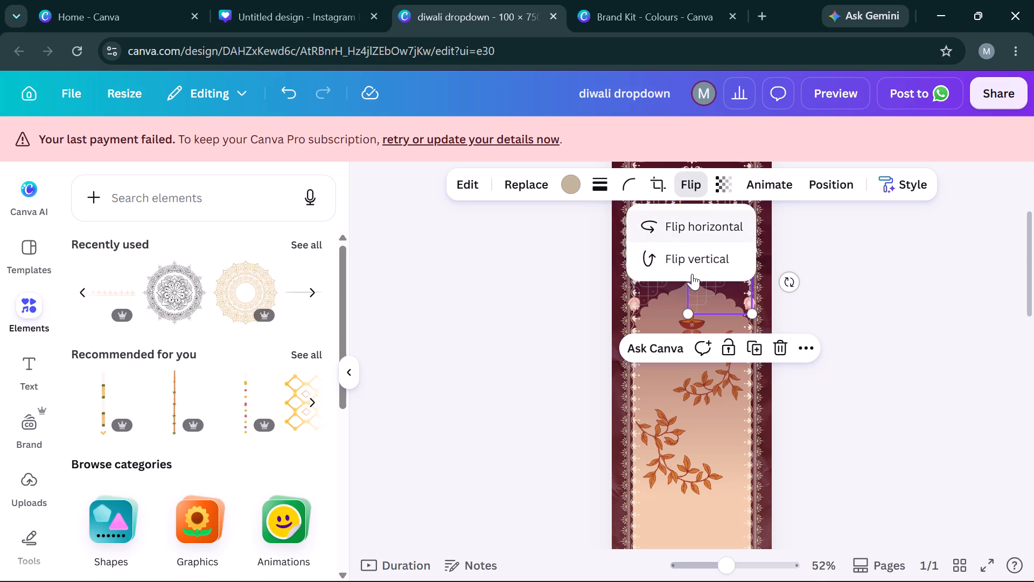
{"action": "left_click", "coordinate": [723, 232]}
{"action": "left_click", "coordinate": [956, 374]}
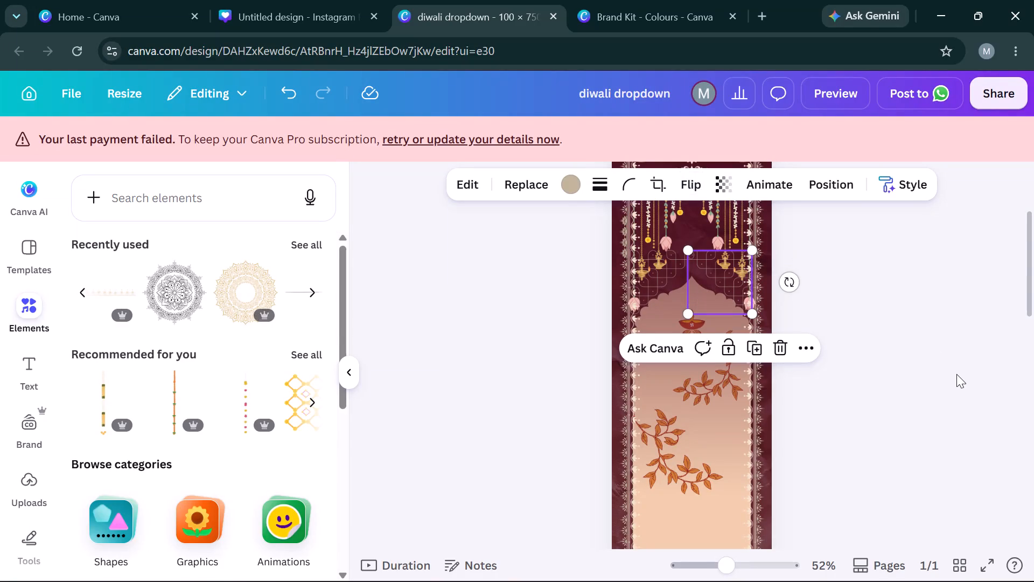
{"action": "key", "text": "Right"}
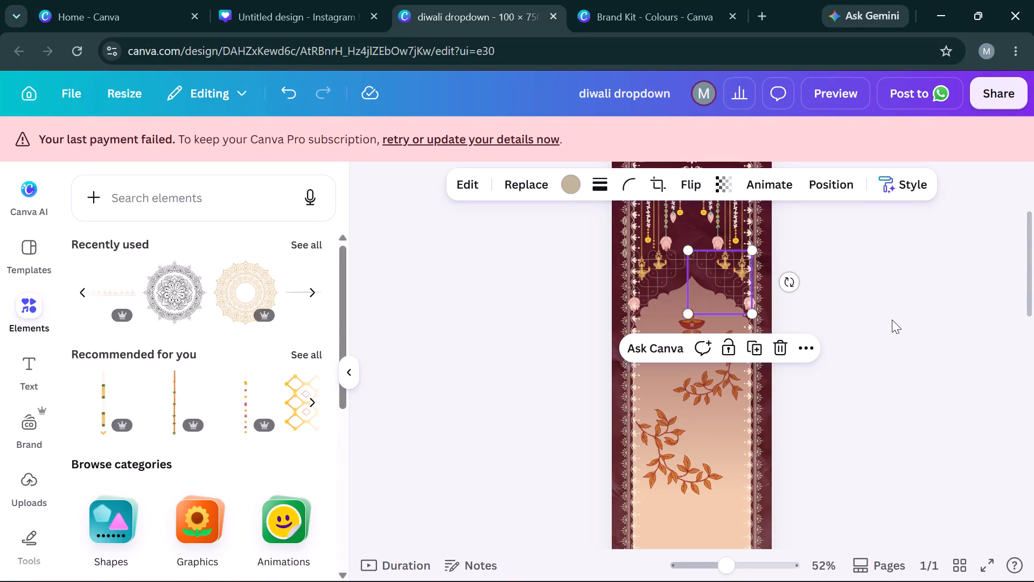
{"action": "left_click", "coordinate": [892, 320]}
{"action": "left_click", "coordinate": [725, 278]}
{"action": "key", "text": "Right"}
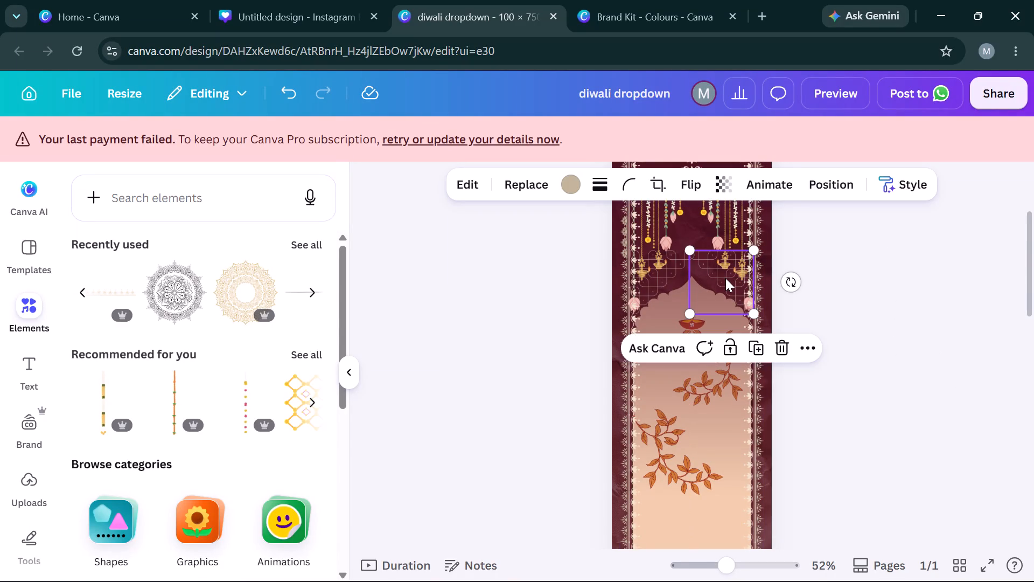
{"action": "left_click", "coordinate": [849, 345]}
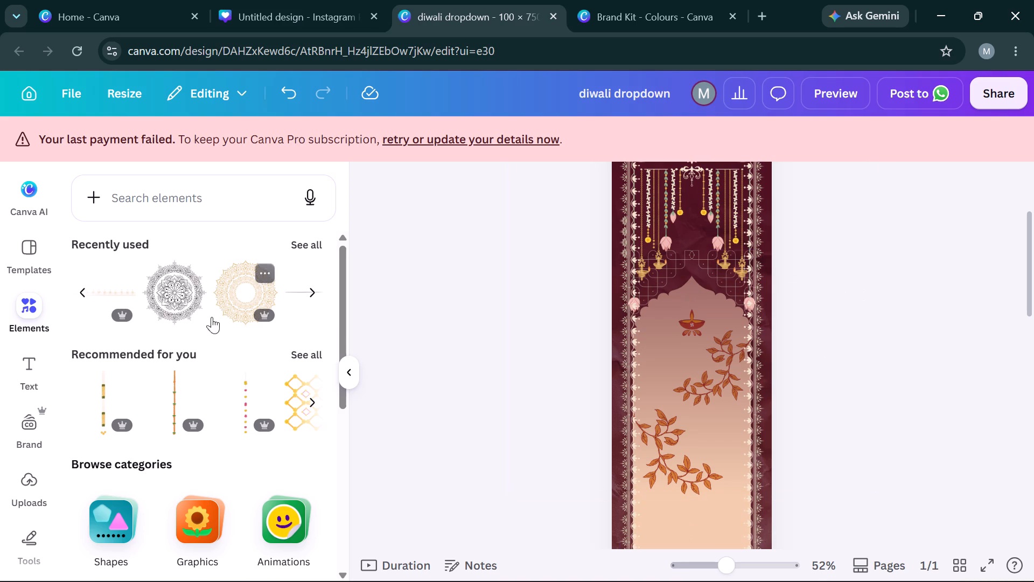
Insert the recently used gold mandala on the banner.
{"action": "scroll", "coordinate": [195, 330], "scroll_direction": "left", "scroll_amount": 2}
{"action": "scroll", "coordinate": [183, 300], "scroll_direction": "right", "scroll_amount": 1}
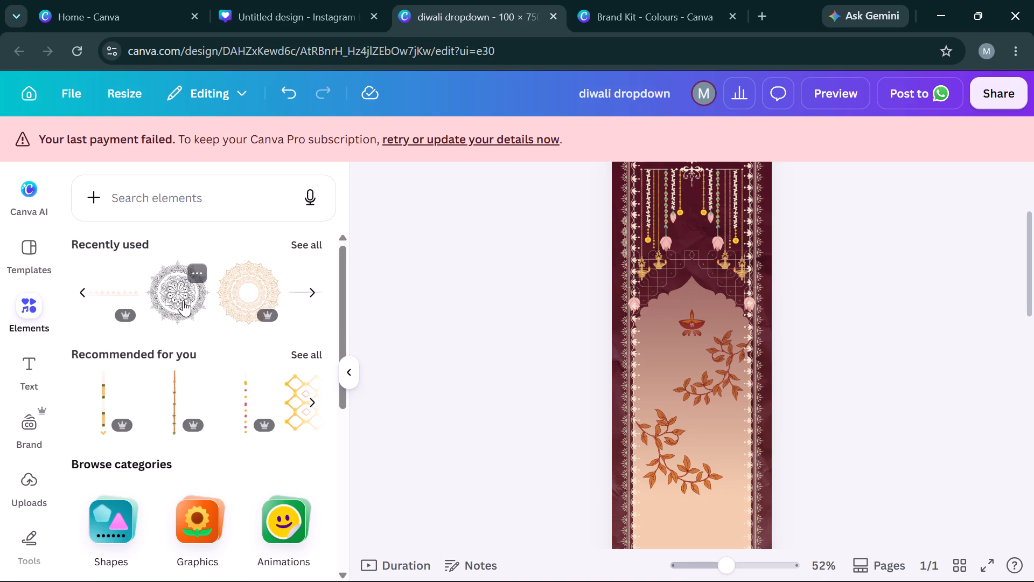
{"action": "scroll", "coordinate": [183, 300], "scroll_direction": "right", "scroll_amount": 3}
{"action": "scroll", "coordinate": [183, 300], "scroll_direction": "left", "scroll_amount": 2}
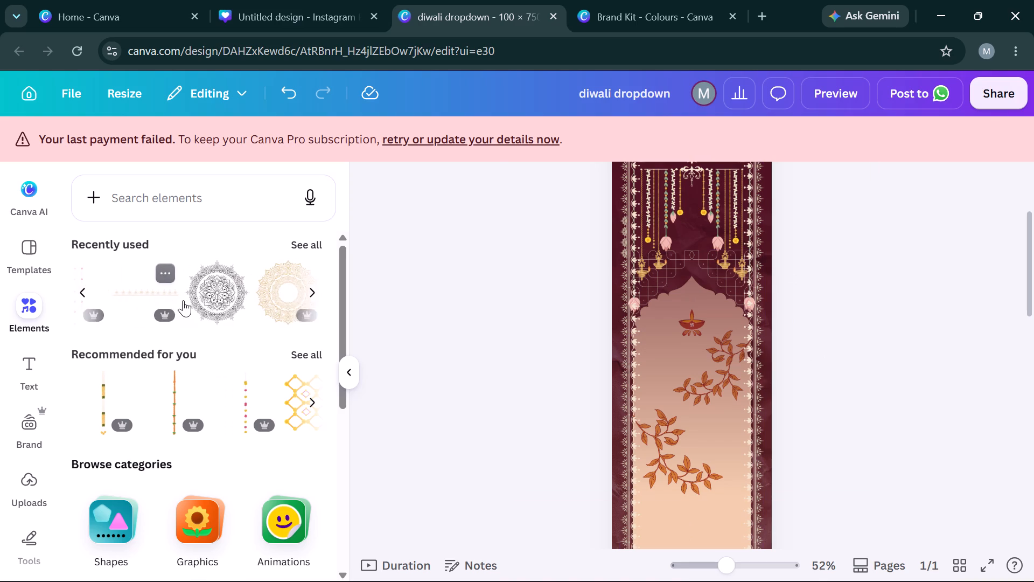
{"action": "scroll", "coordinate": [183, 300], "scroll_direction": "left", "scroll_amount": 1}
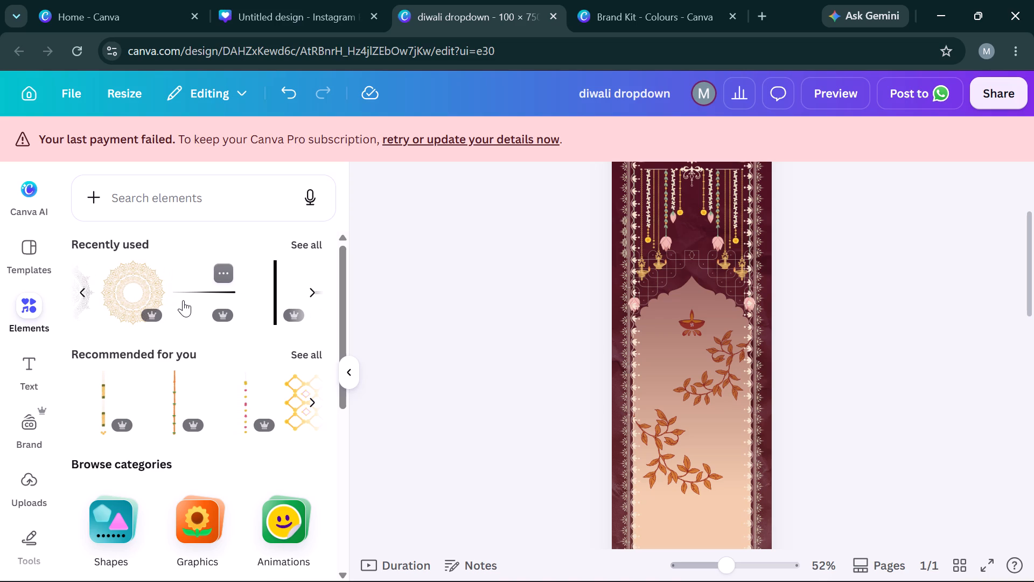
{"action": "scroll", "coordinate": [183, 300], "scroll_direction": "left", "scroll_amount": 1}
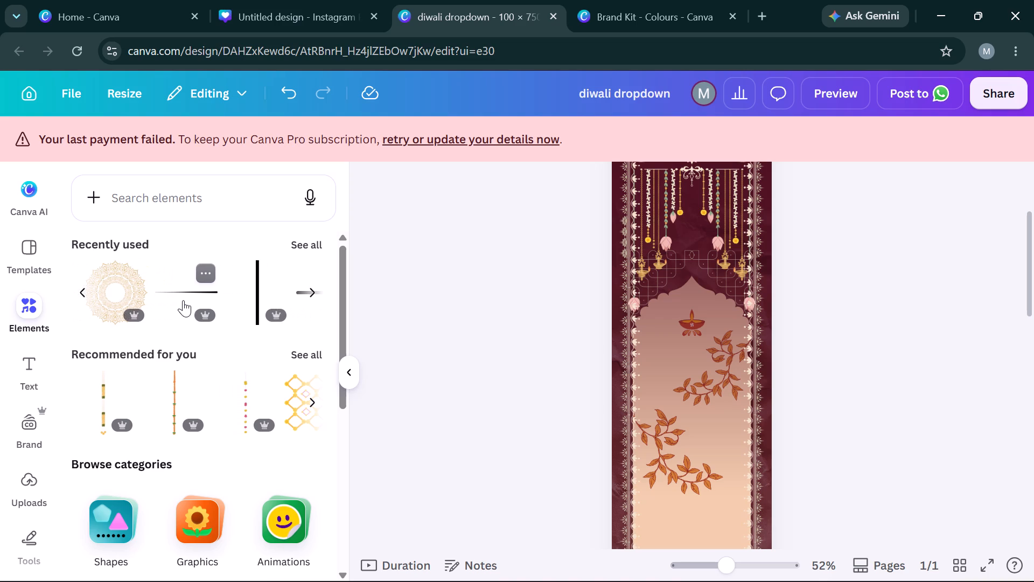
{"action": "left_click", "coordinate": [140, 296]}
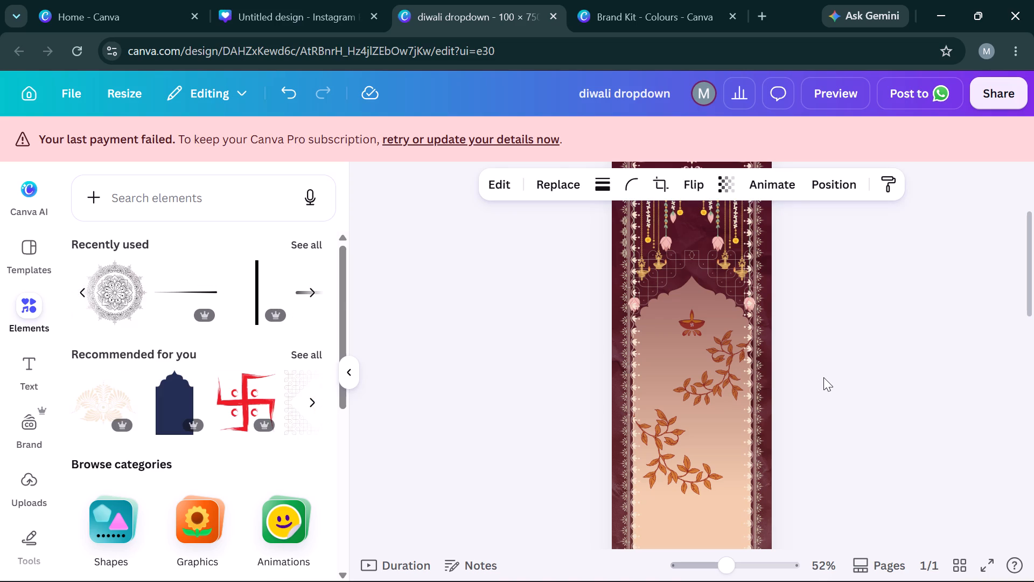
Move the gold mandala up the banner's centre line to just above the arch's peak, between the hanging diyas.
{"action": "key", "text": "Up"}
{"action": "key", "text": "Up"}
{"action": "key", "text": "Up"}
{"action": "key", "text": "Up"}
{"action": "key", "text": "Up"}
{"action": "key", "text": "Up"}
{"action": "key", "text": "Up"}
{"action": "key", "text": "Up"}
{"action": "key", "text": "Up"}
{"action": "key", "text": "Up"}
{"action": "key", "text": "Up"}
{"action": "key", "text": "Up"}
{"action": "key", "text": "Up"}
{"action": "key", "text": "Up"}
{"action": "key", "text": "Up"}
{"action": "key", "text": "Up"}
{"action": "key", "text": "Up"}
{"action": "key", "text": "Up"}
{"action": "key", "text": "Up"}
{"action": "key", "text": "Up"}
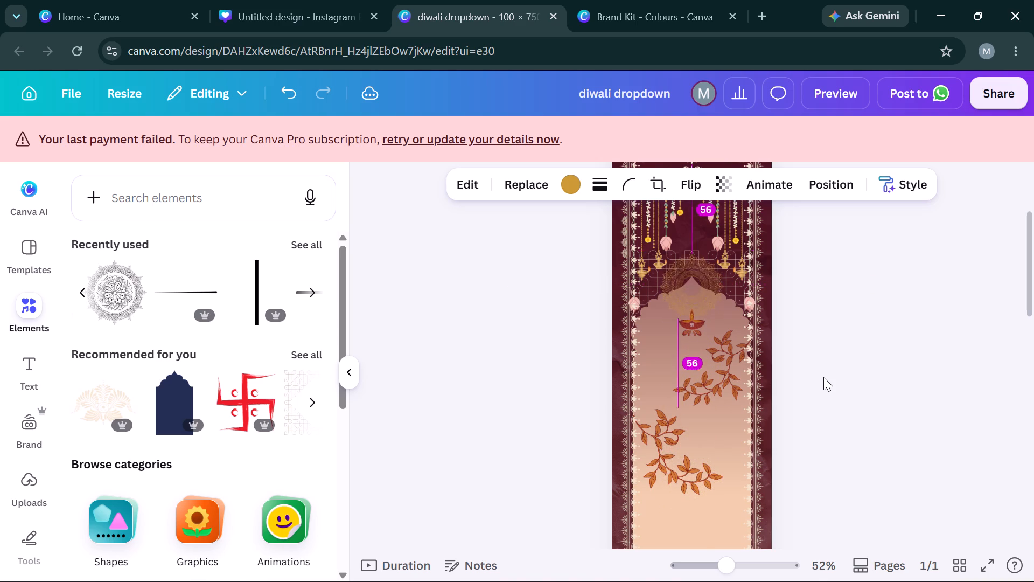
{"action": "key", "text": "Up"}
{"action": "key", "text": "Up"}
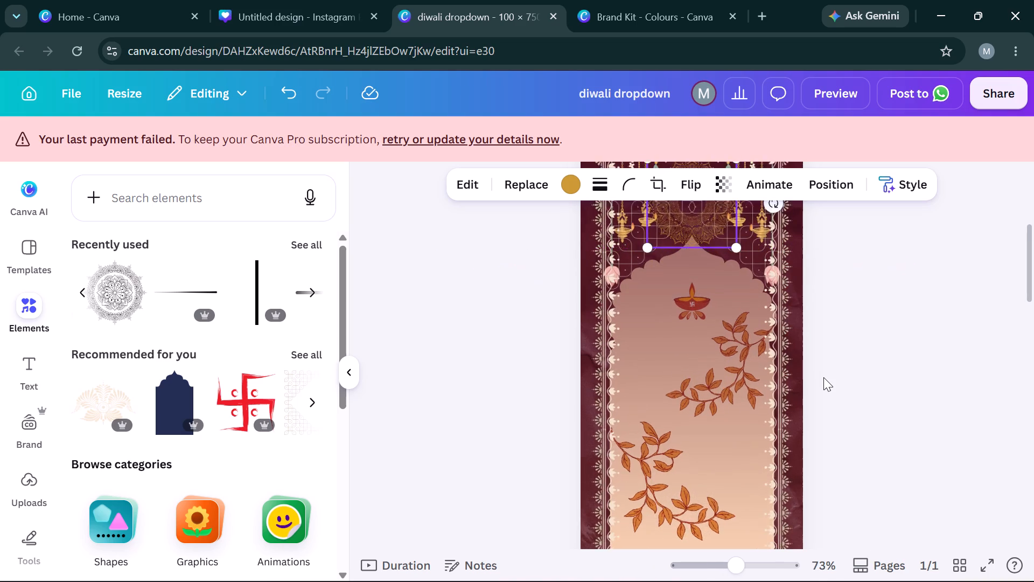
Recolour the gold mandala above the arch with the kolam pattern's beige, #C2B59B.
{"action": "scroll", "coordinate": [823, 377], "scroll_direction": "up", "scroll_amount": 2}
{"action": "left_click", "coordinate": [765, 451]}
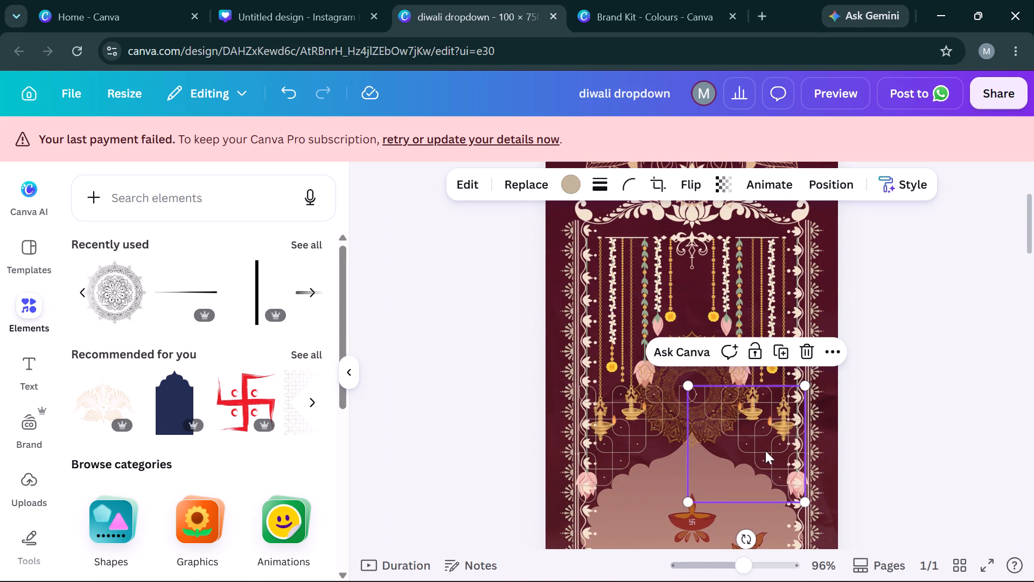
{"action": "left_click", "coordinate": [582, 186]}
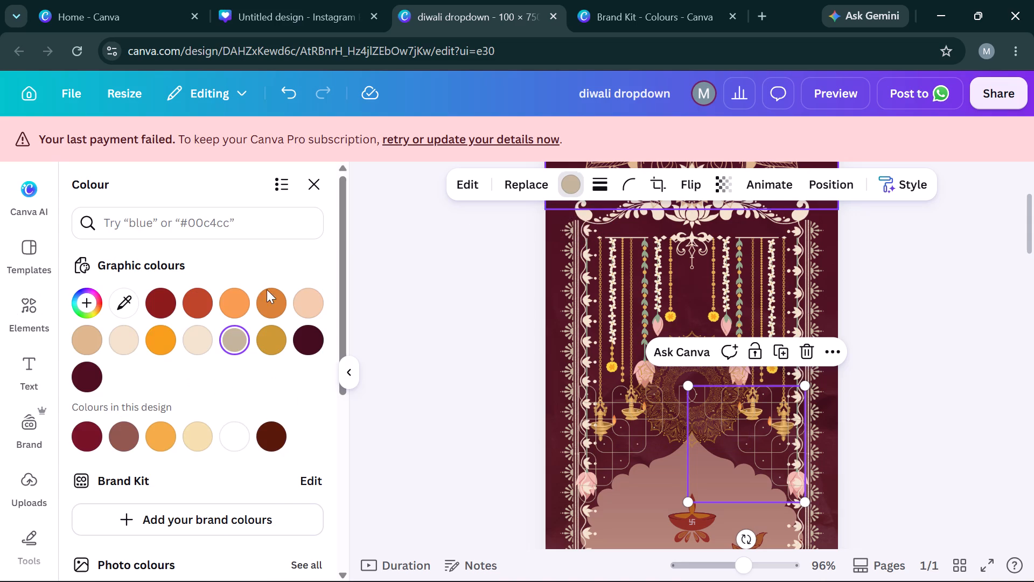
{"action": "left_click", "coordinate": [236, 336]}
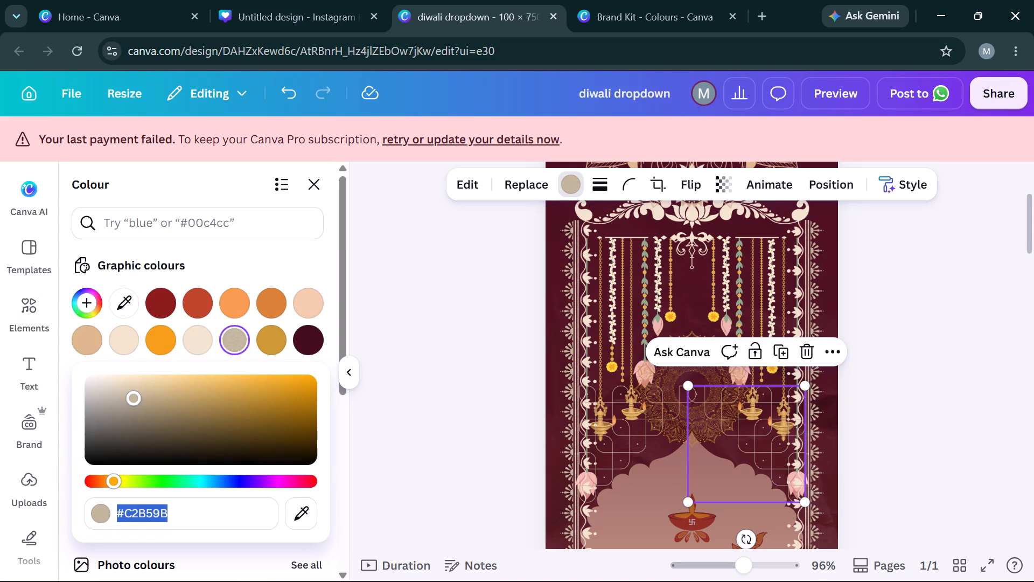
{"action": "key", "text": "ctrl+c"}
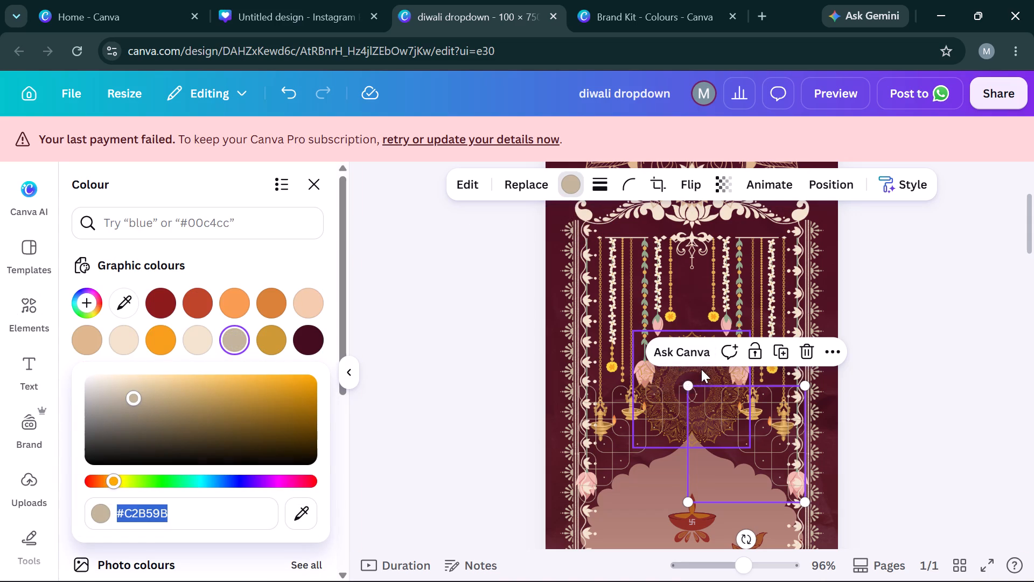
{"action": "left_click", "coordinate": [702, 371]}
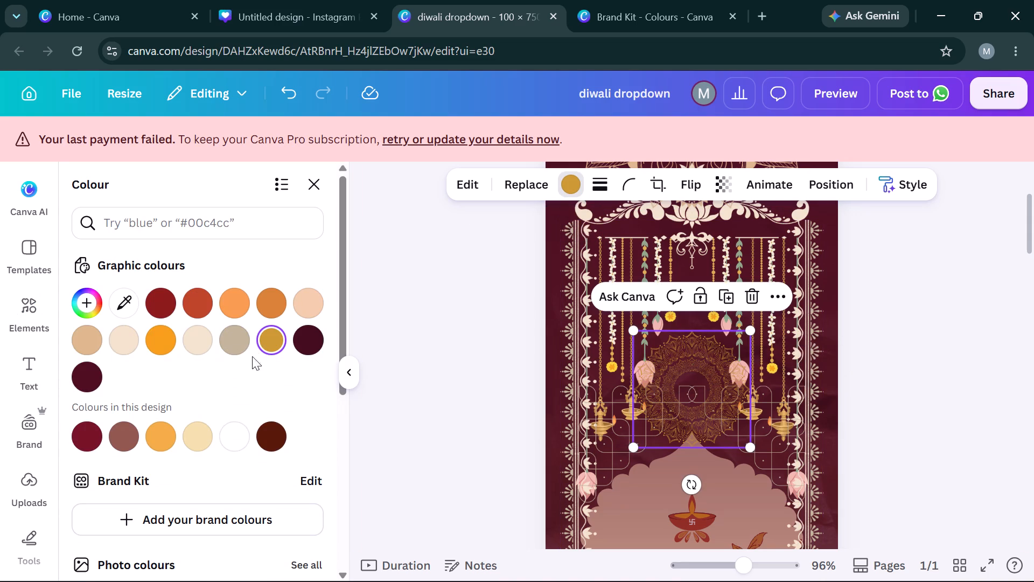
{"action": "left_click", "coordinate": [270, 346]}
{"action": "key", "text": "ctrl+v"}
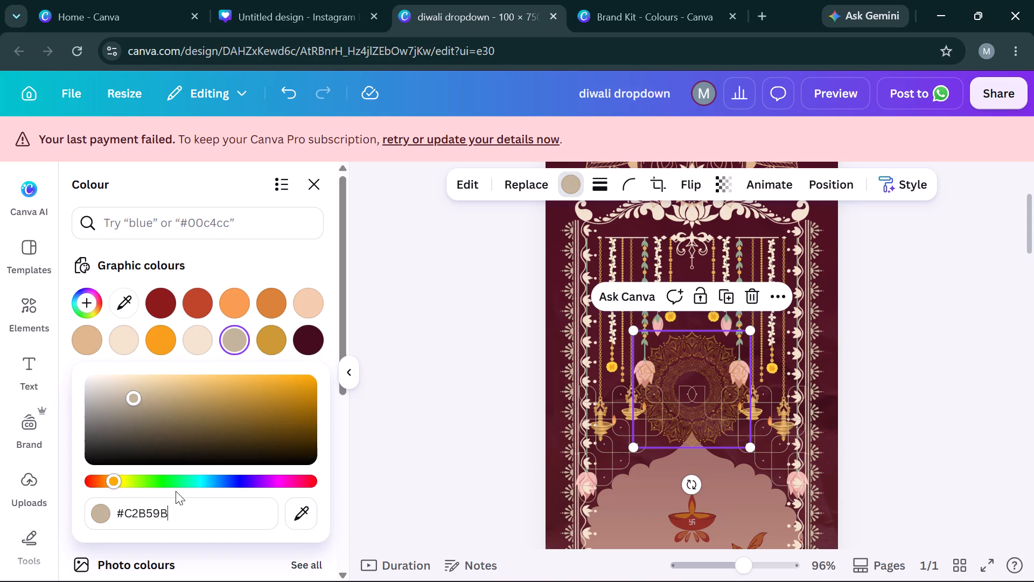
{"action": "key", "text": "Return"}
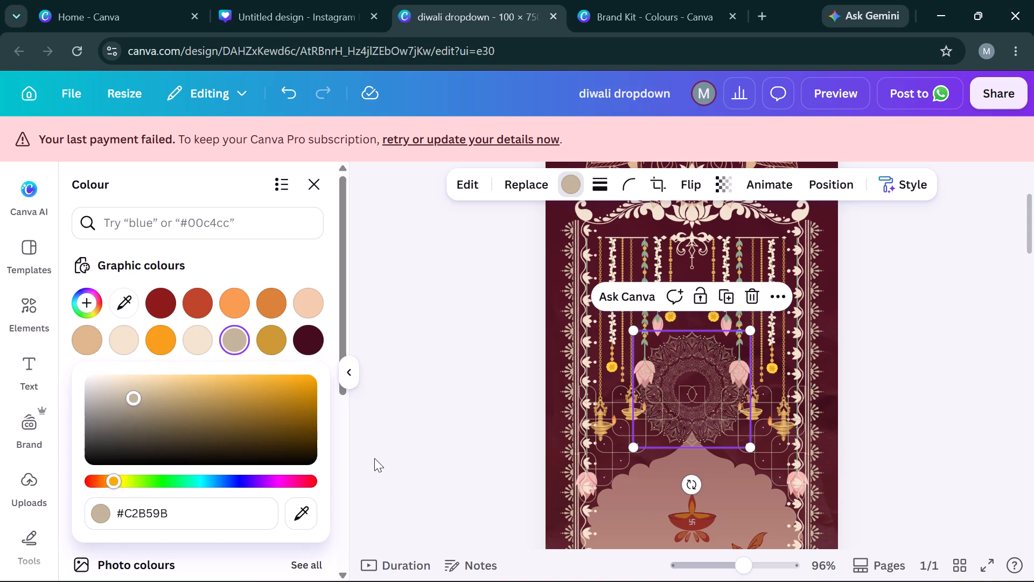
{"action": "left_click", "coordinate": [374, 458]}
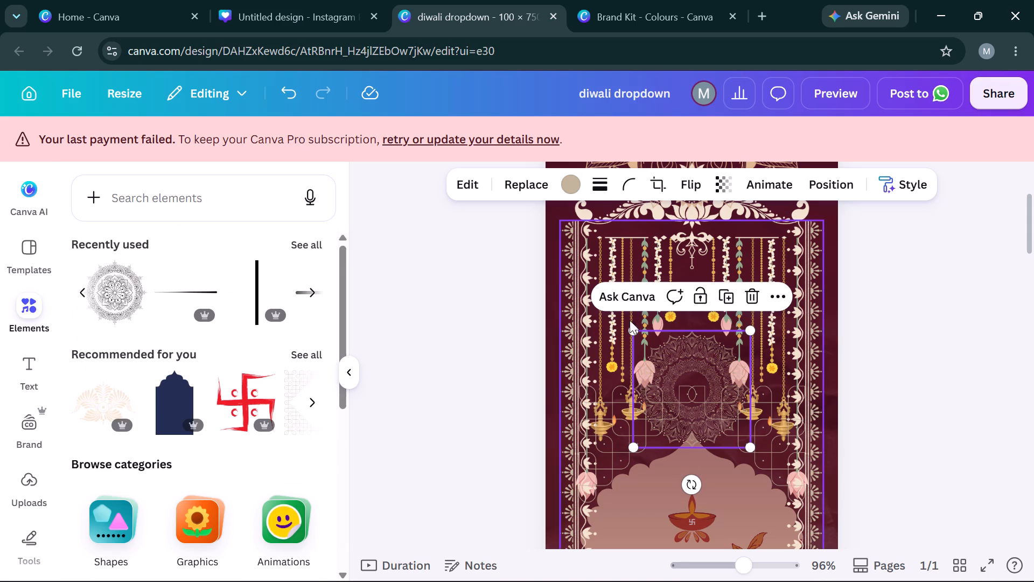
Enlarge the beige mandala to about 82 mm wide and centre it on the banner around the arch's peak.
{"action": "left_click_drag", "start_coordinate": [632, 329], "coordinate": [553, 292]}
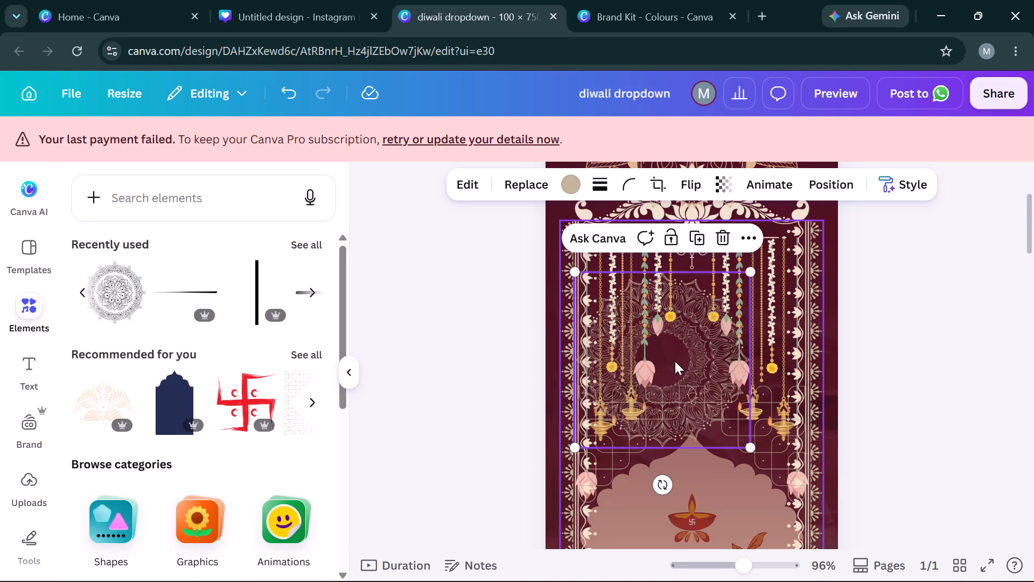
{"action": "left_click_drag", "start_coordinate": [675, 361], "coordinate": [714, 405]}
{"action": "left_click_drag", "start_coordinate": [714, 405], "coordinate": [707, 408]}
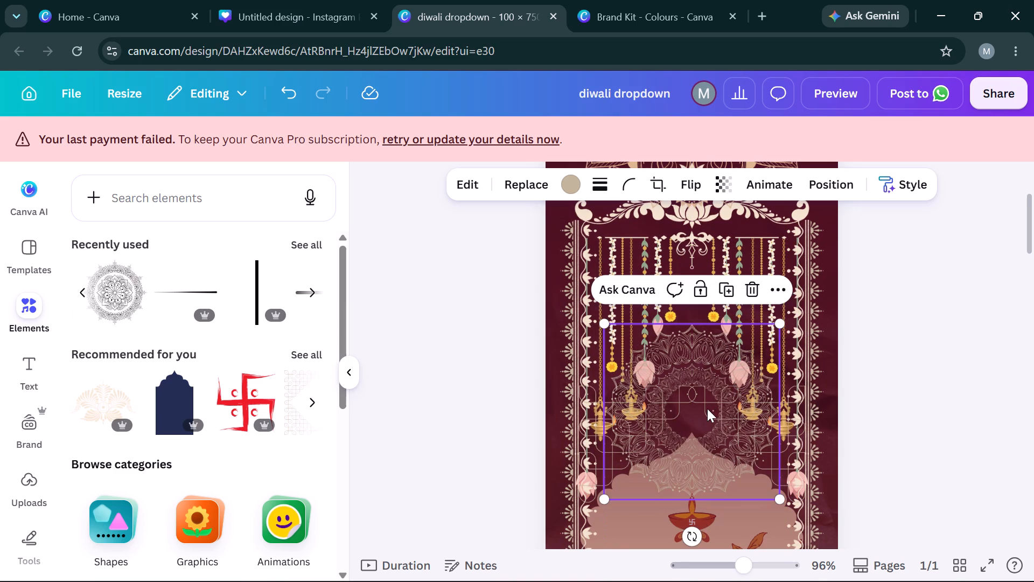
{"action": "left_click_drag", "start_coordinate": [600, 323], "coordinate": [506, 288]}
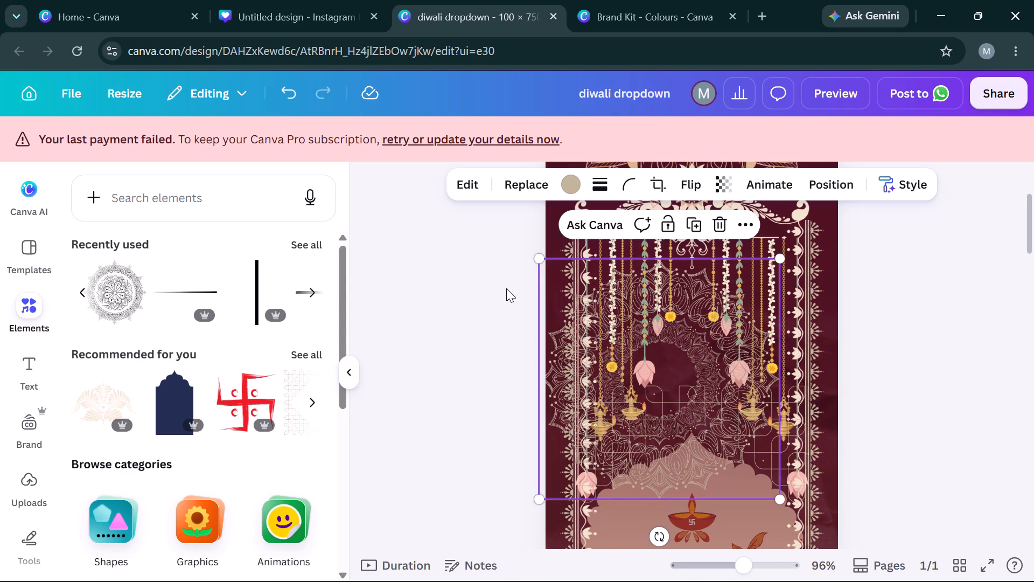
{"action": "left_click_drag", "start_coordinate": [679, 392], "coordinate": [705, 414]}
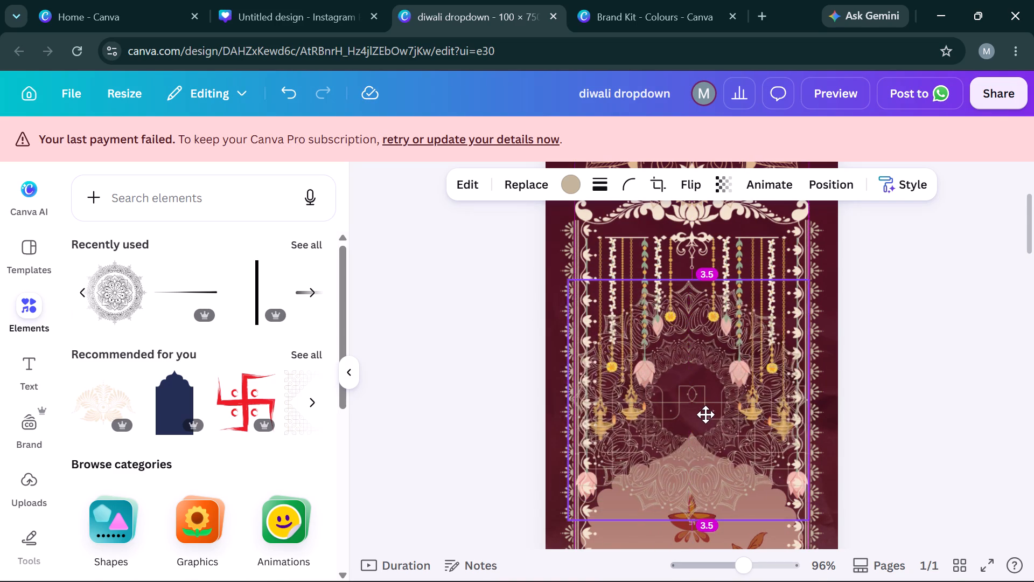
{"action": "left_click_drag", "start_coordinate": [705, 414], "coordinate": [711, 429]}
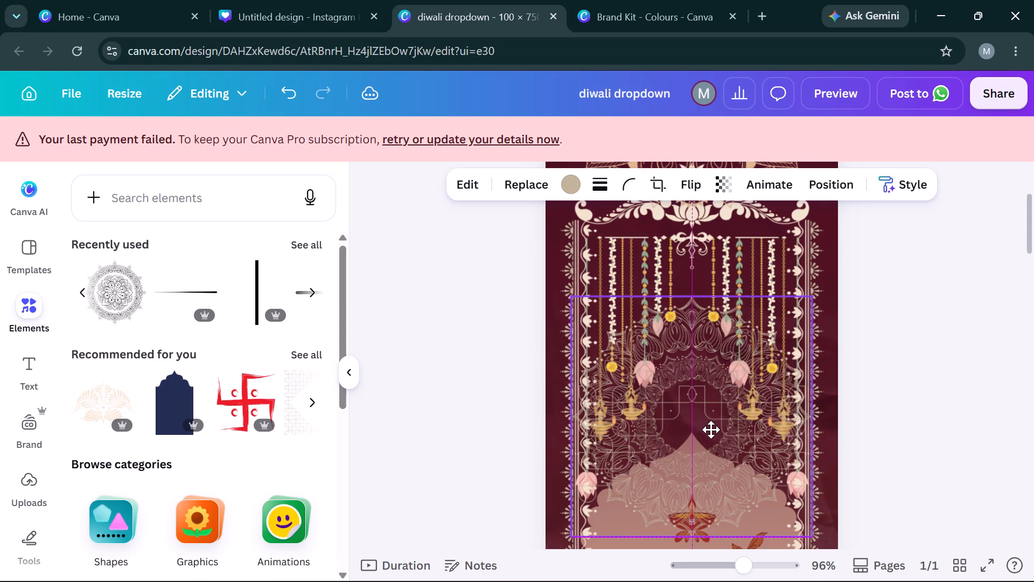
{"action": "left_click_drag", "start_coordinate": [711, 429], "coordinate": [711, 433]}
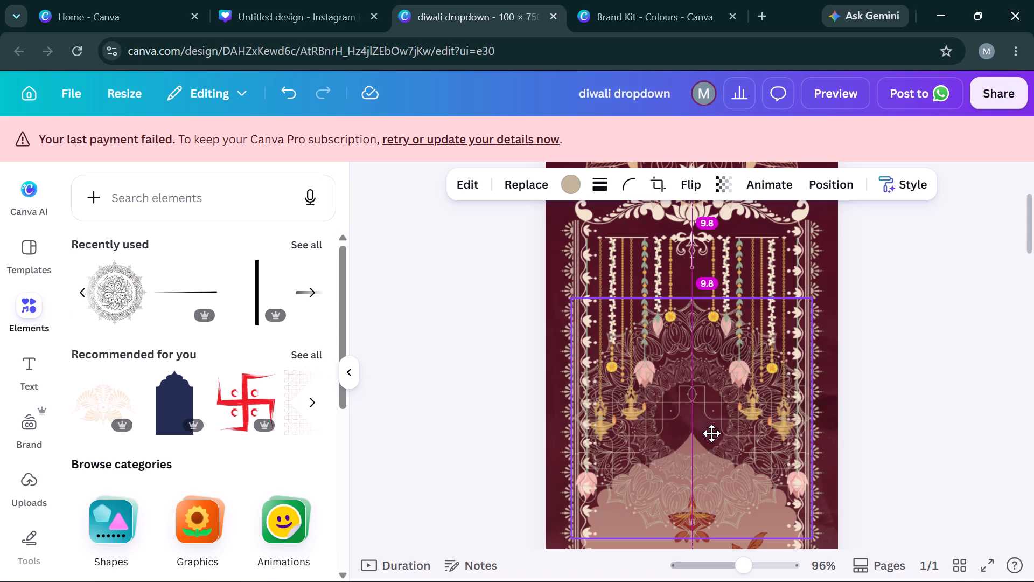
{"action": "left_click_drag", "start_coordinate": [711, 433], "coordinate": [711, 429]}
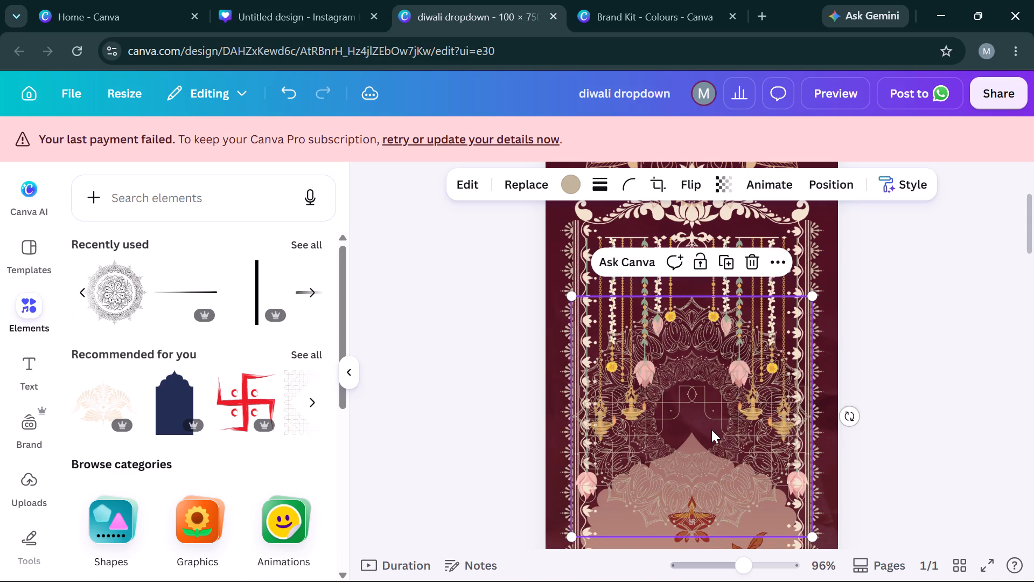
Crop away the mandala's lower part, keeping only its top about 30 mm above the hanging diyas.
{"action": "double_click", "coordinate": [710, 509]}
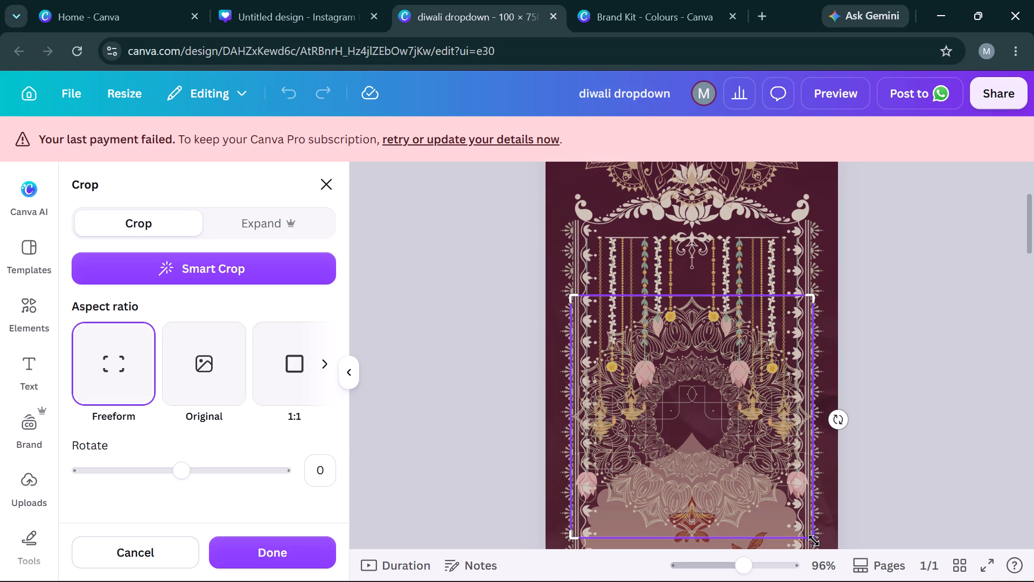
{"action": "left_click_drag", "start_coordinate": [814, 541], "coordinate": [828, 397]}
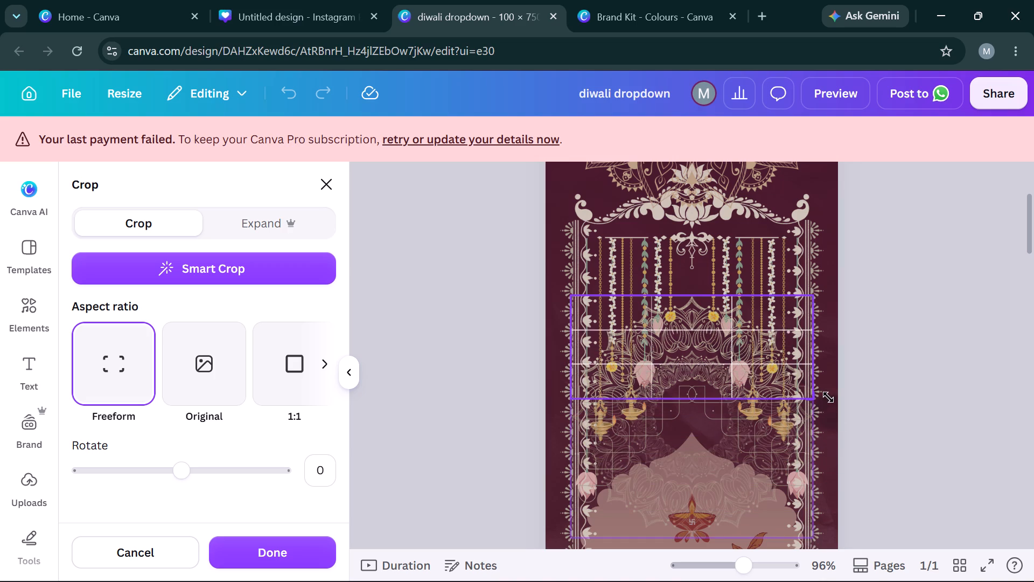
{"action": "left_click_drag", "start_coordinate": [828, 397], "coordinate": [831, 387]}
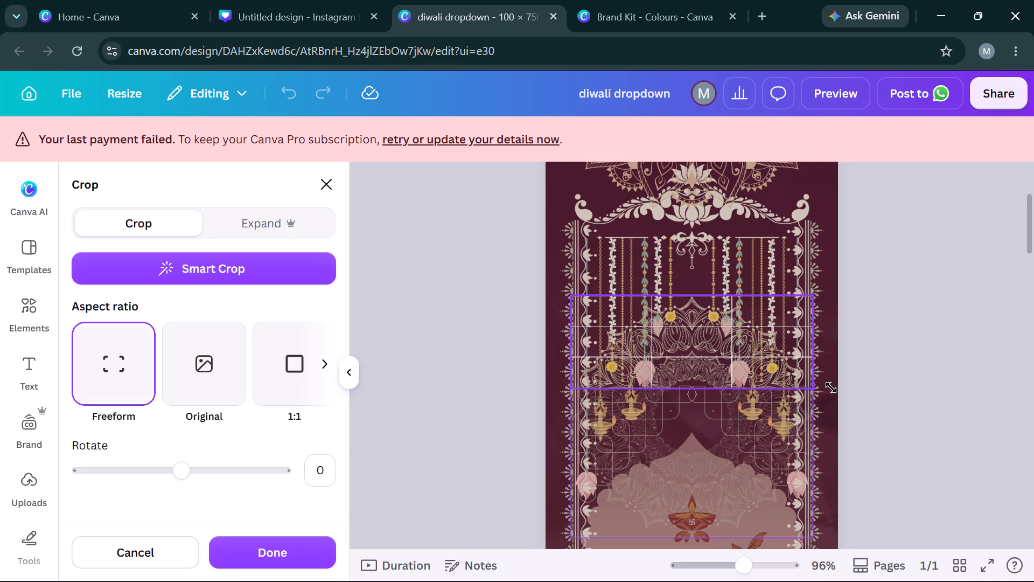
{"action": "left_click_drag", "start_coordinate": [831, 387], "coordinate": [834, 385]}
{"action": "left_click", "coordinate": [920, 383]}
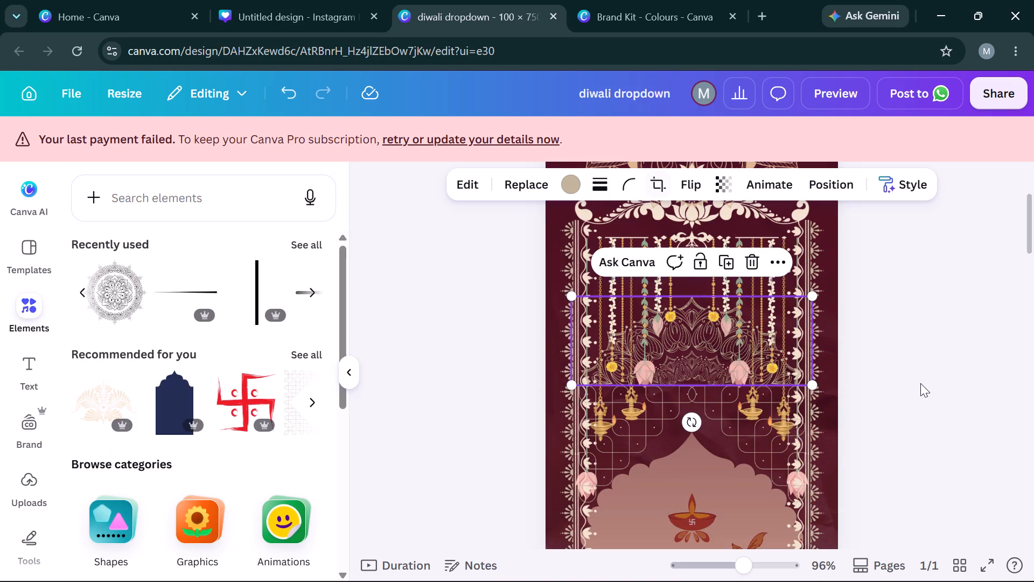
{"action": "left_click", "coordinate": [920, 383]}
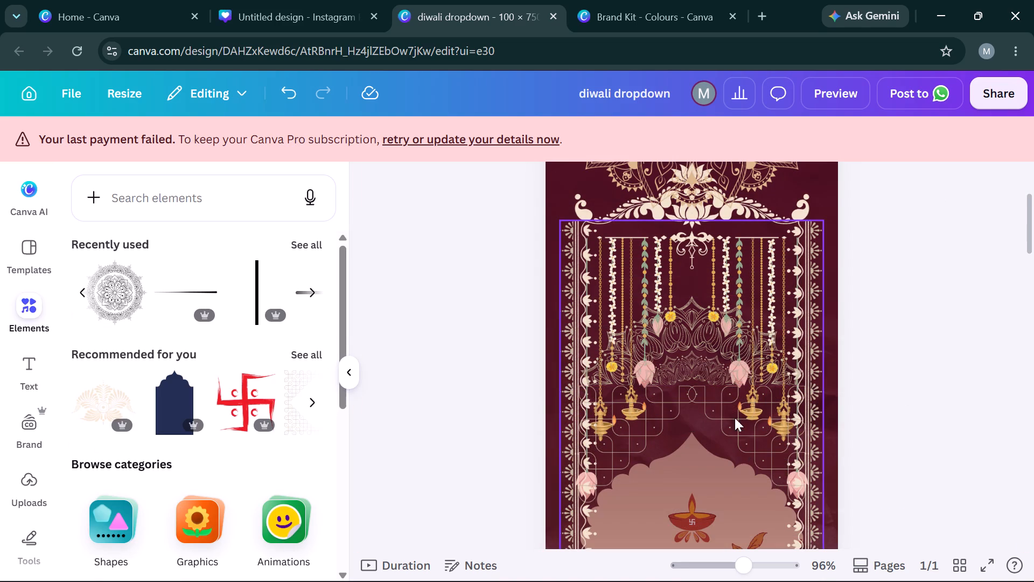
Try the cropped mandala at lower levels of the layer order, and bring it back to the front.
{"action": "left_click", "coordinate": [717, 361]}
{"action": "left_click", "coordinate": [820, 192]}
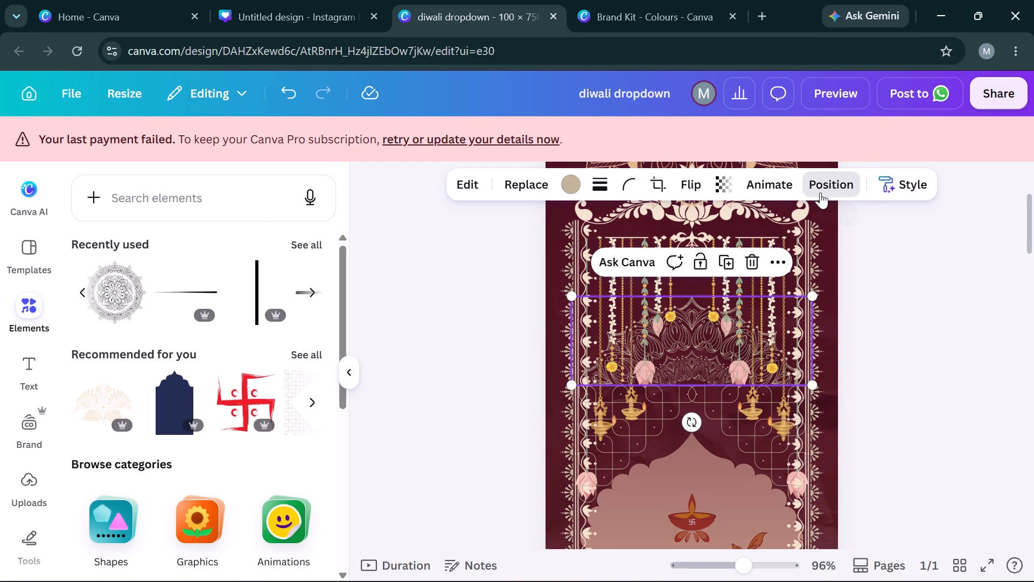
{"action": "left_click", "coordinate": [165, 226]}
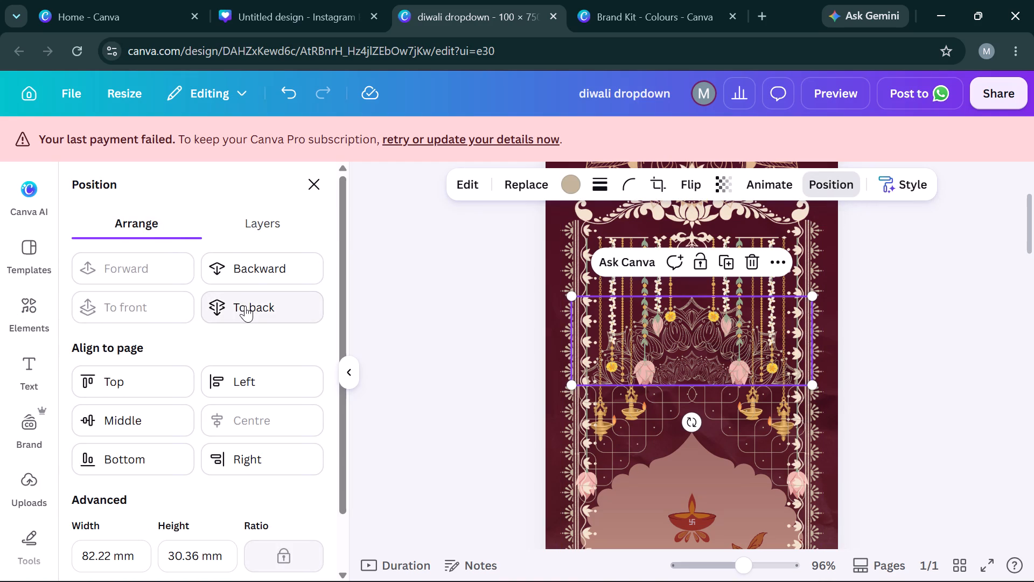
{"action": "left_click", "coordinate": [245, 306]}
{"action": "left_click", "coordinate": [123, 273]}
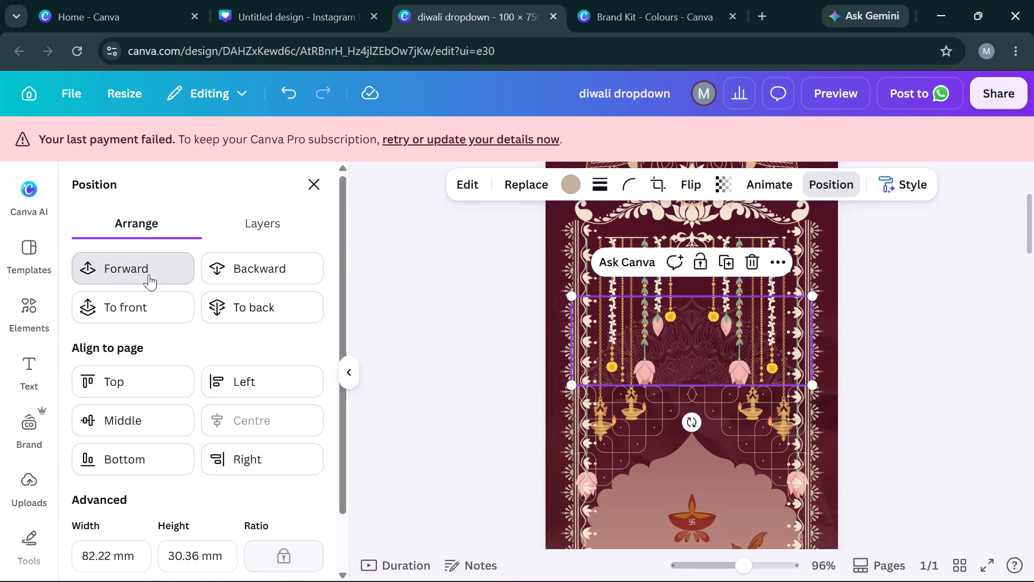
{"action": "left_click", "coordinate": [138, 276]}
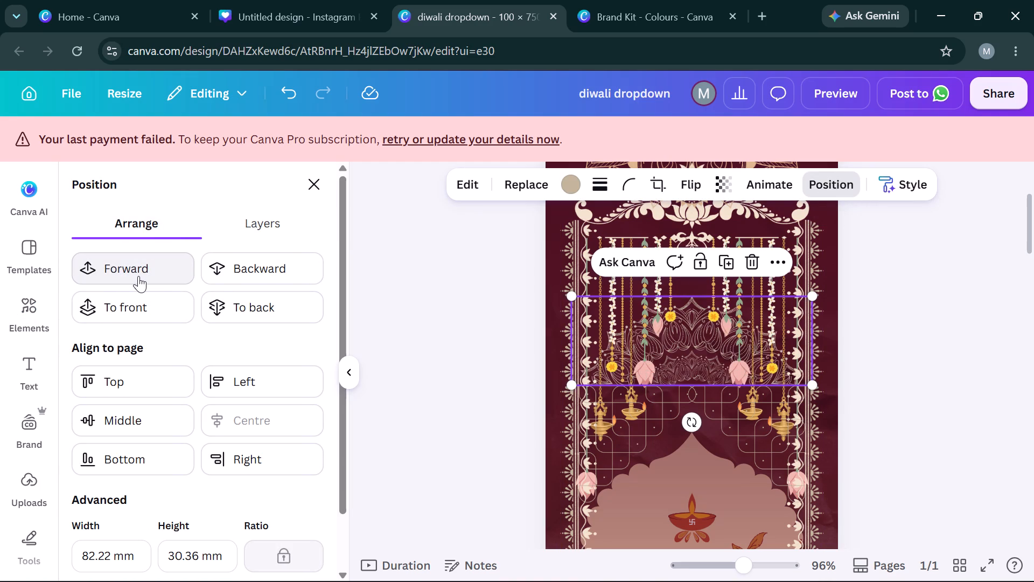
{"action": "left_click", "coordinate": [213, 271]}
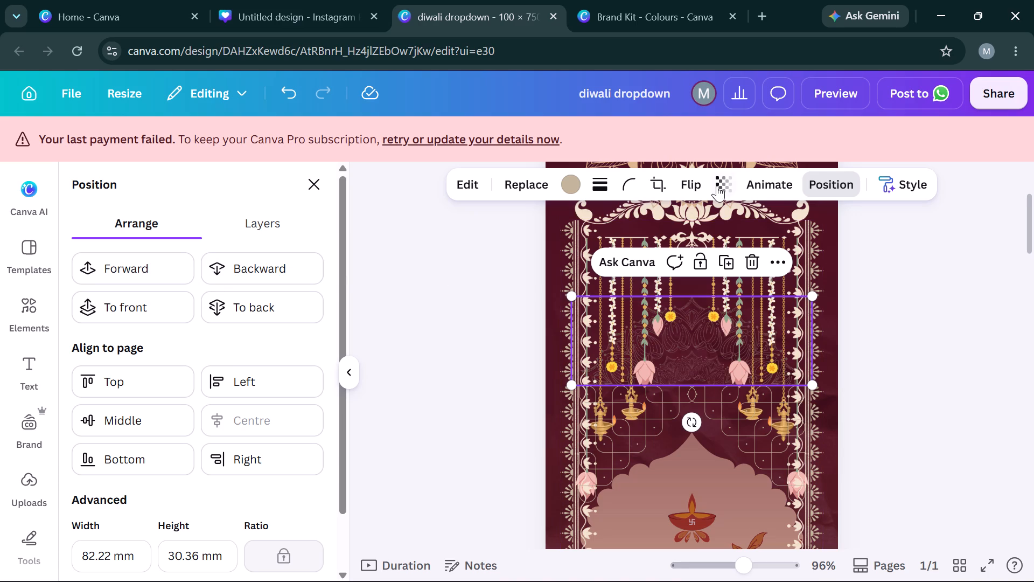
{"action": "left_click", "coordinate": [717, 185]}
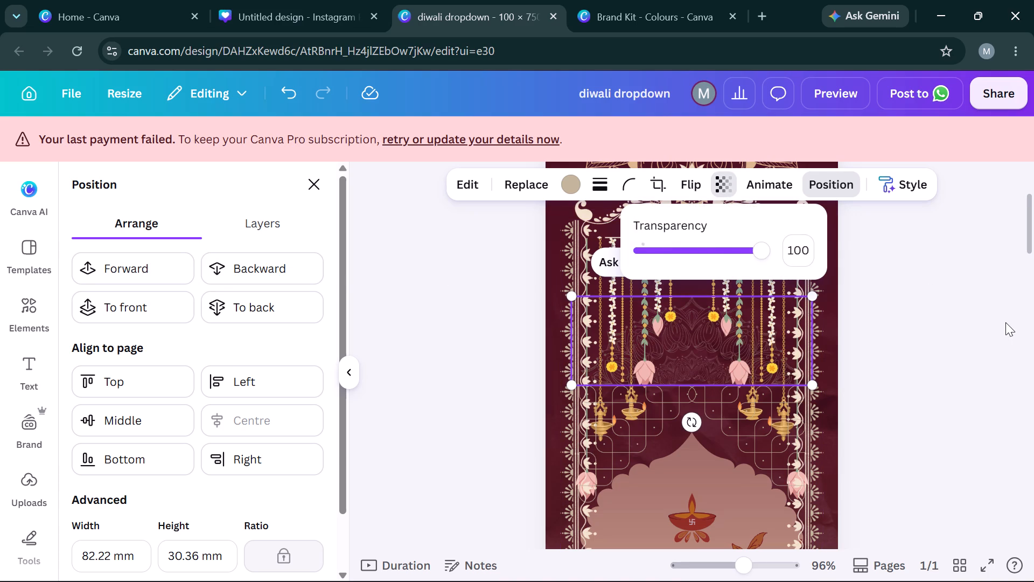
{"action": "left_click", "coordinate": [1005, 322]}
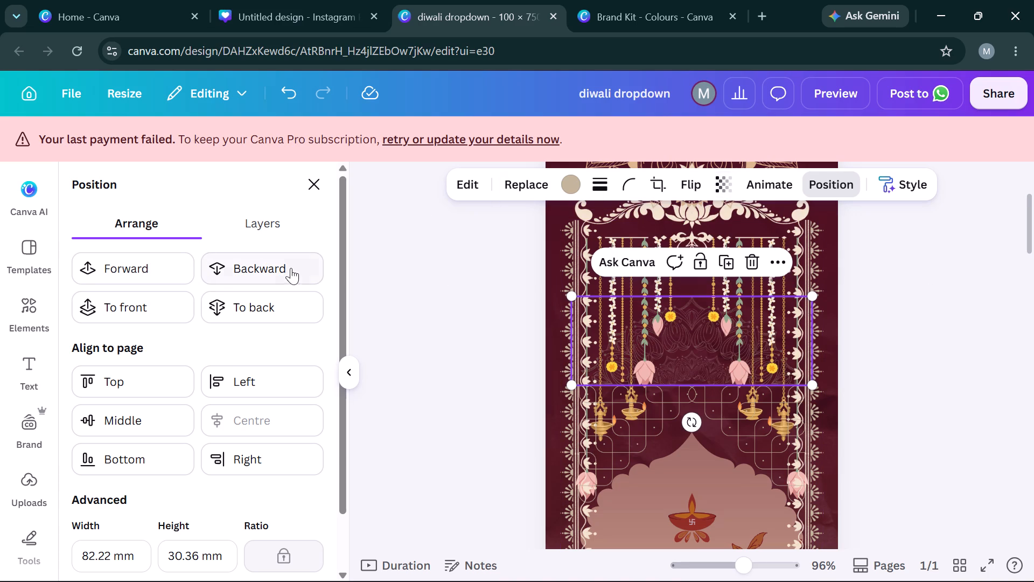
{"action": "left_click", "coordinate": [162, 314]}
Send the left kolam pattern to the back, bring it forward a few levels and move it one level back.
{"action": "left_click", "coordinate": [637, 430]}
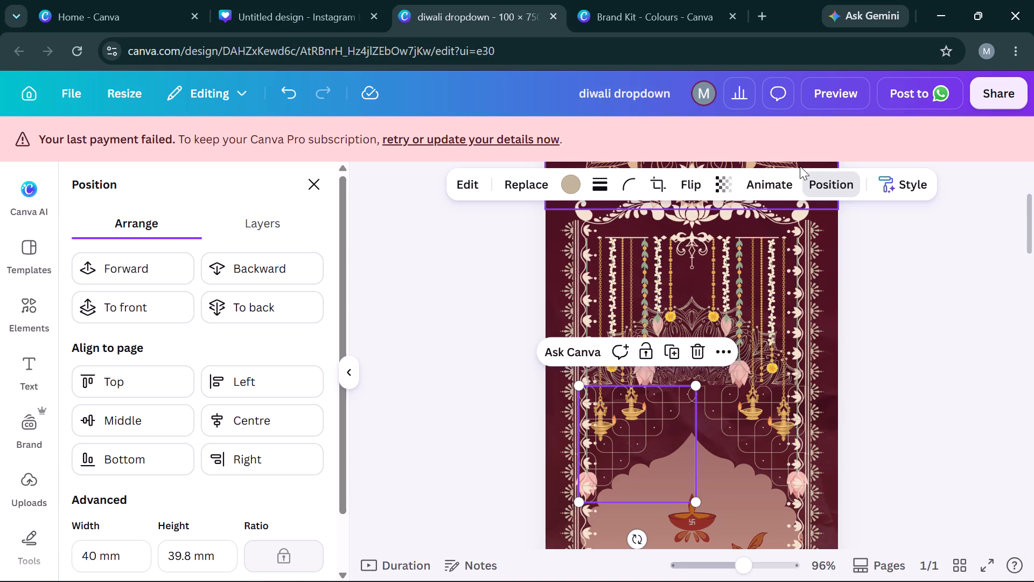
{"action": "left_click", "coordinate": [236, 262]}
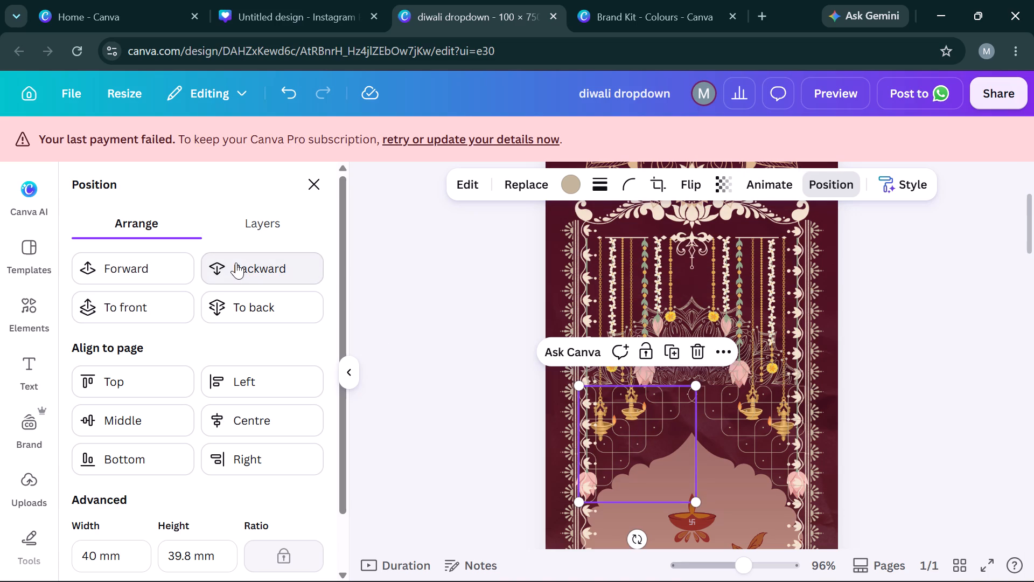
{"action": "left_click", "coordinate": [236, 262]}
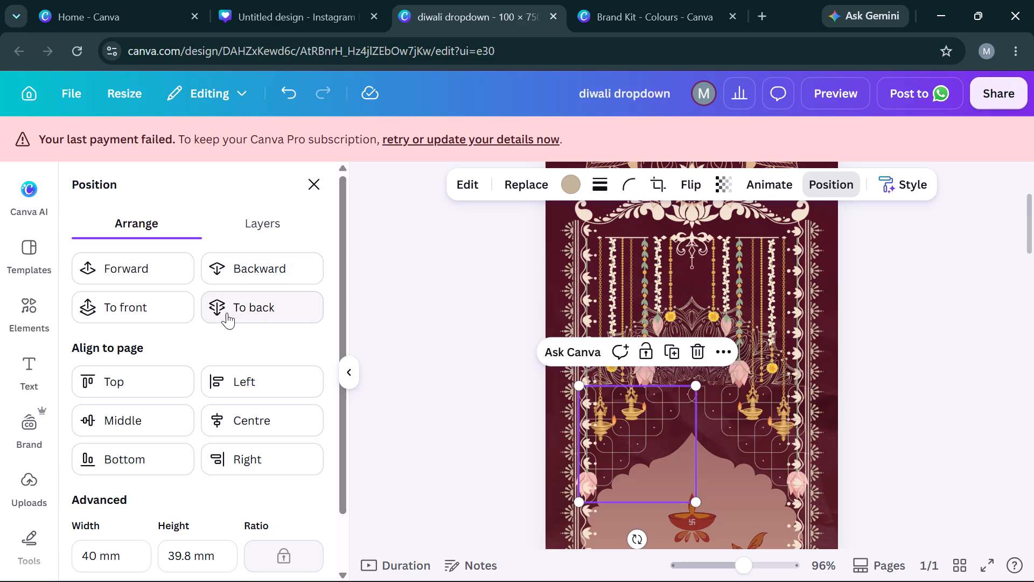
{"action": "left_click", "coordinate": [227, 313]}
{"action": "left_click", "coordinate": [160, 278]}
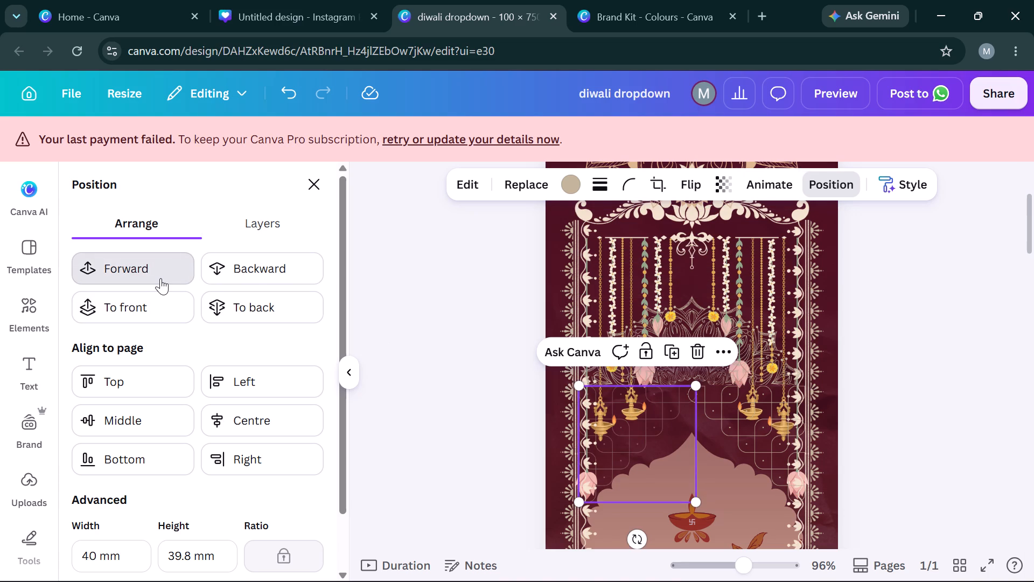
{"action": "left_click", "coordinate": [160, 278]}
{"action": "left_click", "coordinate": [160, 278]}
{"action": "left_click", "coordinate": [160, 278]}
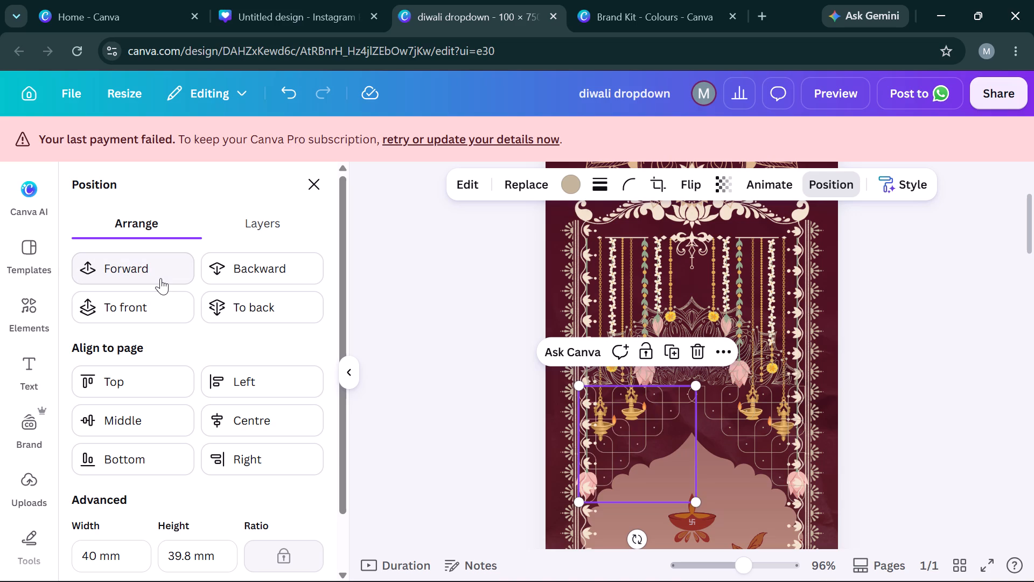
{"action": "left_click", "coordinate": [244, 283]}
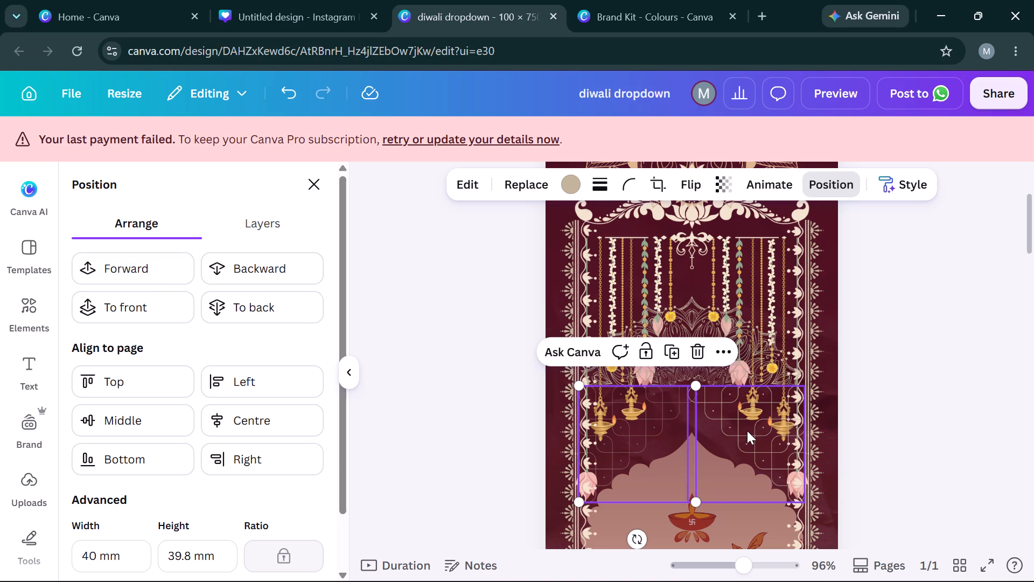
Move the cropped mandala behind the arch three levels back in the layer order.
{"action": "left_click", "coordinate": [723, 328]}
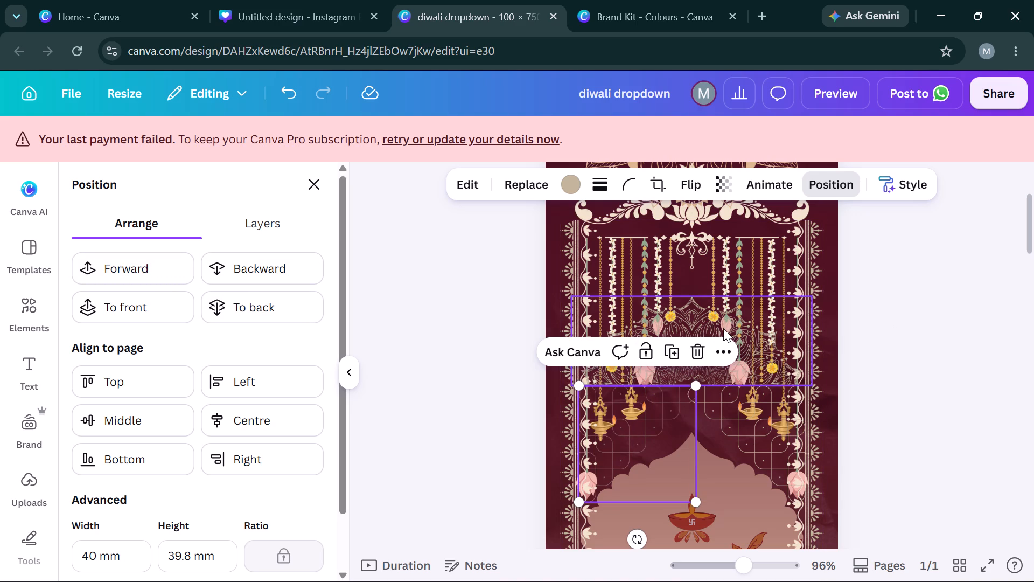
{"action": "left_click", "coordinate": [272, 264]}
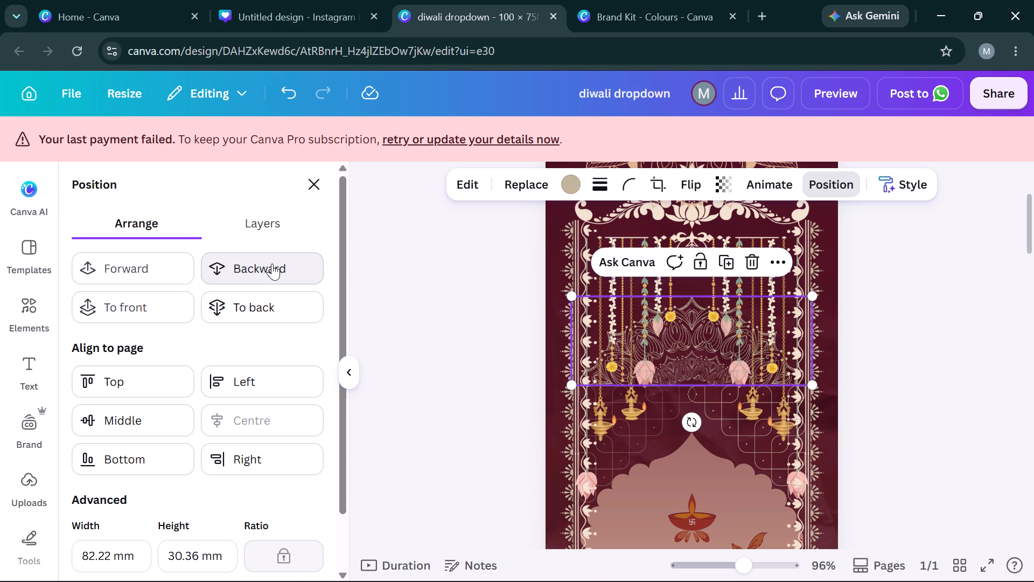
{"action": "left_click", "coordinate": [272, 264]}
{"action": "left_click", "coordinate": [272, 264]}
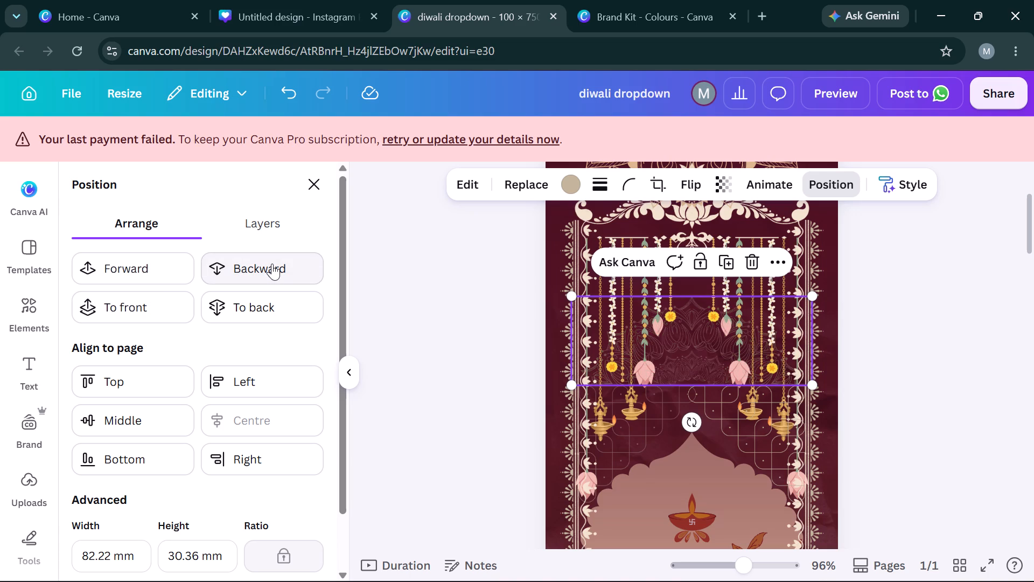
{"action": "left_click", "coordinate": [171, 266]}
{"action": "left_click", "coordinate": [238, 272]}
Move the right kolam pattern three levels back and bring it one level forward.
{"action": "left_click", "coordinate": [739, 444]}
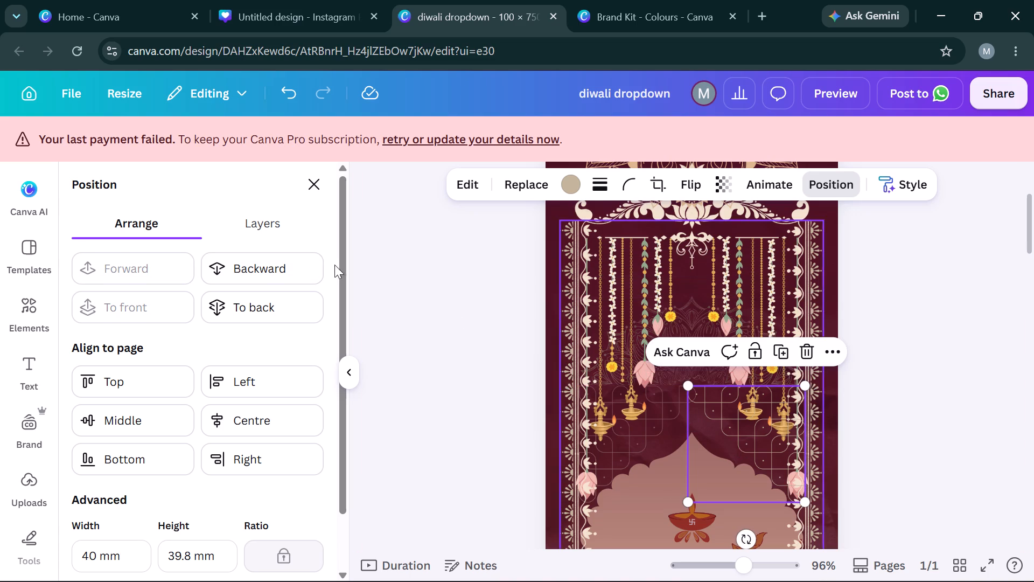
{"action": "left_click", "coordinate": [267, 268]}
{"action": "left_click", "coordinate": [267, 268]}
{"action": "left_click", "coordinate": [267, 268]}
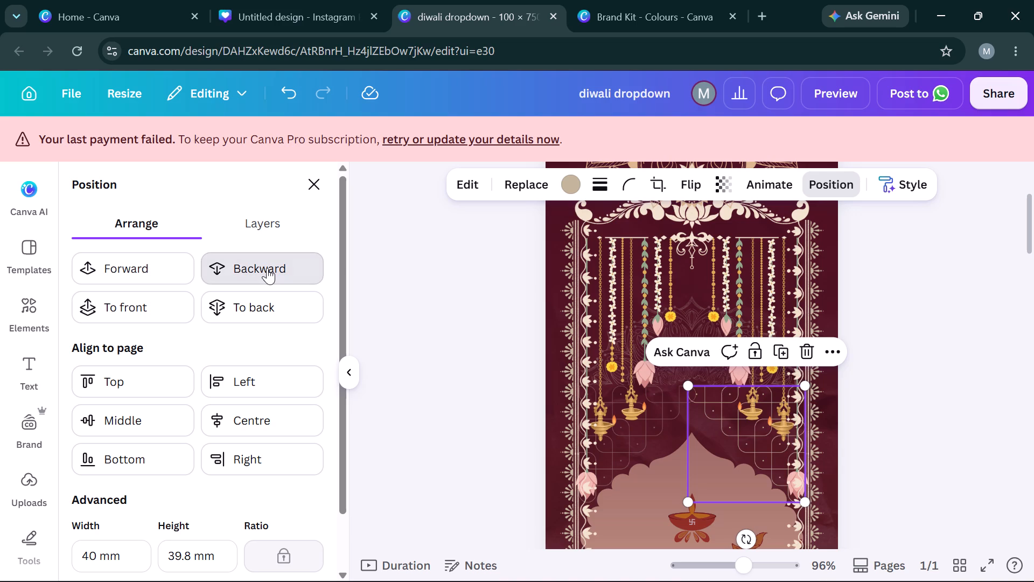
{"action": "left_click", "coordinate": [149, 264]}
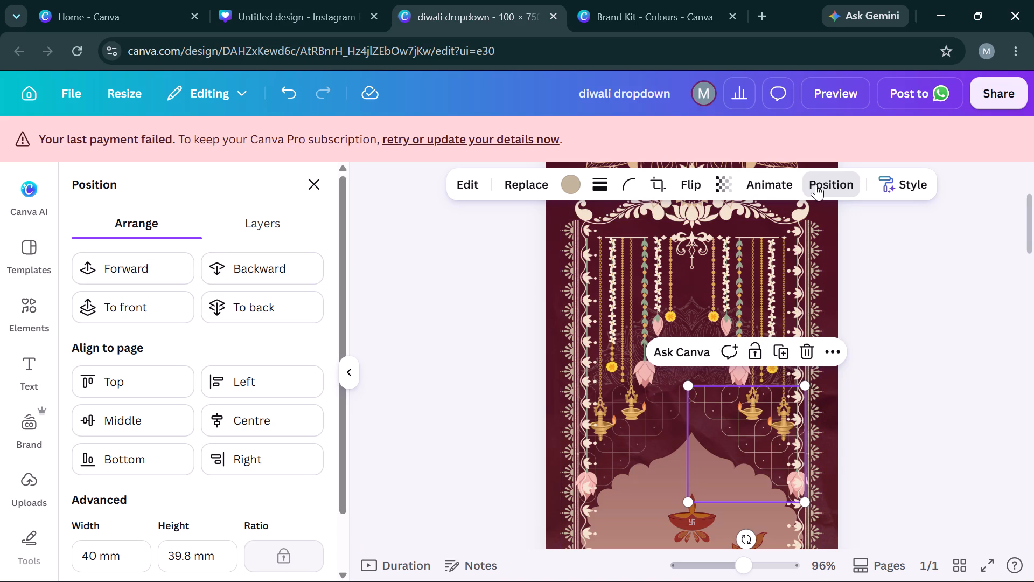
Reorder the layers so the left kolam pattern sits directly beneath the right kolam pattern, above the maroon gradient and mandala.
{"action": "left_click", "coordinate": [283, 208]}
{"action": "scroll", "coordinate": [208, 422], "scroll_direction": "down", "scroll_amount": 1}
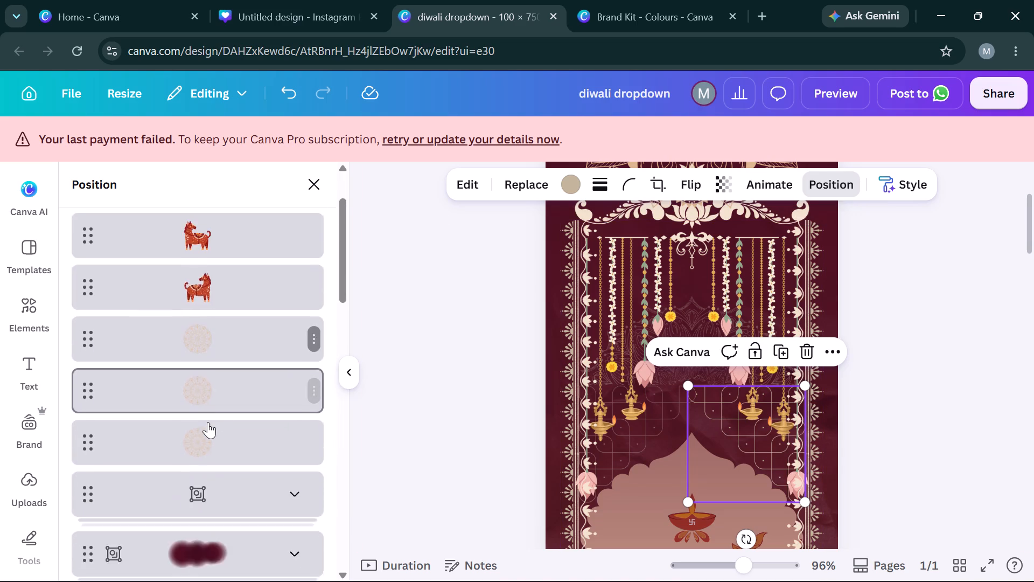
{"action": "scroll", "coordinate": [208, 422], "scroll_direction": "down", "scroll_amount": 3}
{"action": "scroll", "coordinate": [208, 422], "scroll_direction": "right", "scroll_amount": 1}
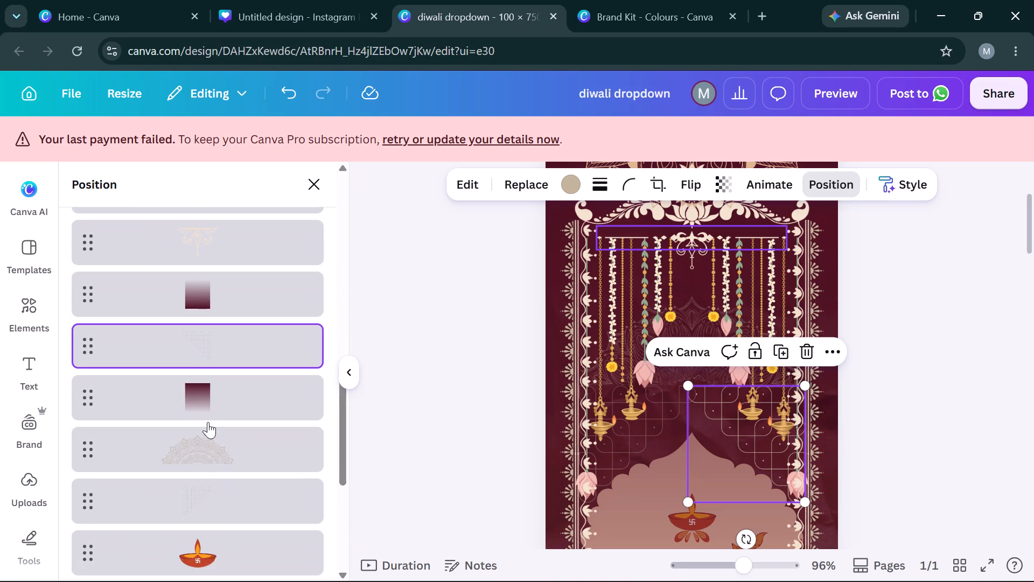
{"action": "left_click_drag", "start_coordinate": [202, 439], "coordinate": [197, 335]}
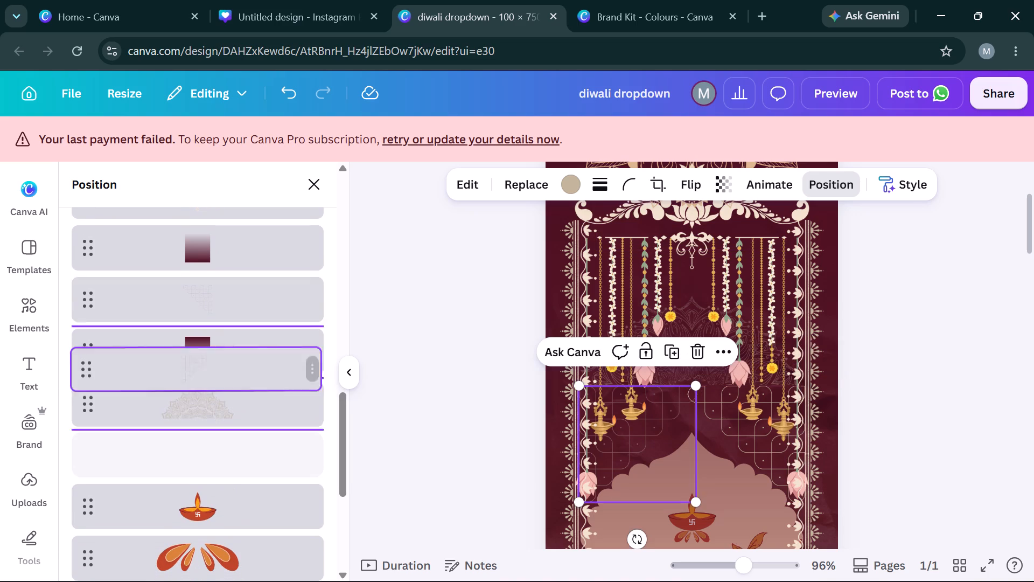
{"action": "left_click_drag", "start_coordinate": [197, 335], "coordinate": [199, 323]}
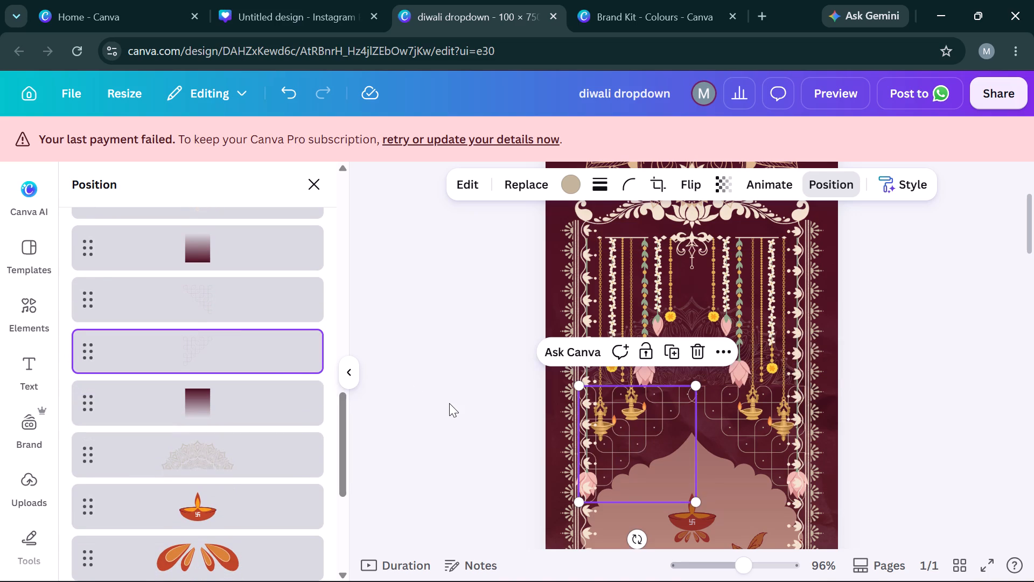
{"action": "left_click", "coordinate": [449, 403]}
{"action": "left_click", "coordinate": [896, 385]}
Examine the layered patterns around the arch and the long peach panel below at a reduced zoom.
{"action": "scroll", "coordinate": [896, 385], "scroll_direction": "down", "scroll_amount": 1}
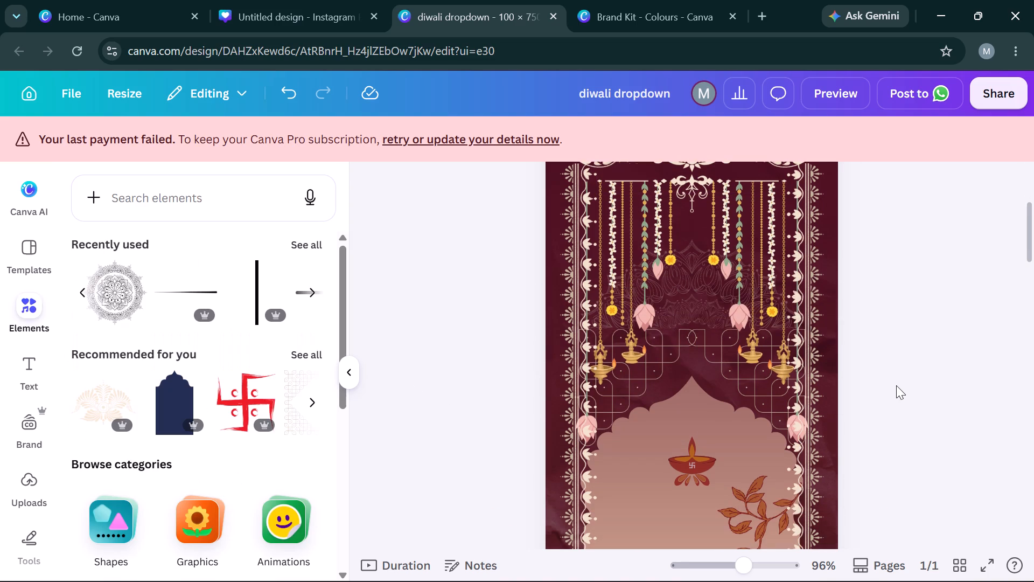
{"action": "scroll", "coordinate": [896, 385], "scroll_direction": "down", "scroll_amount": 2}
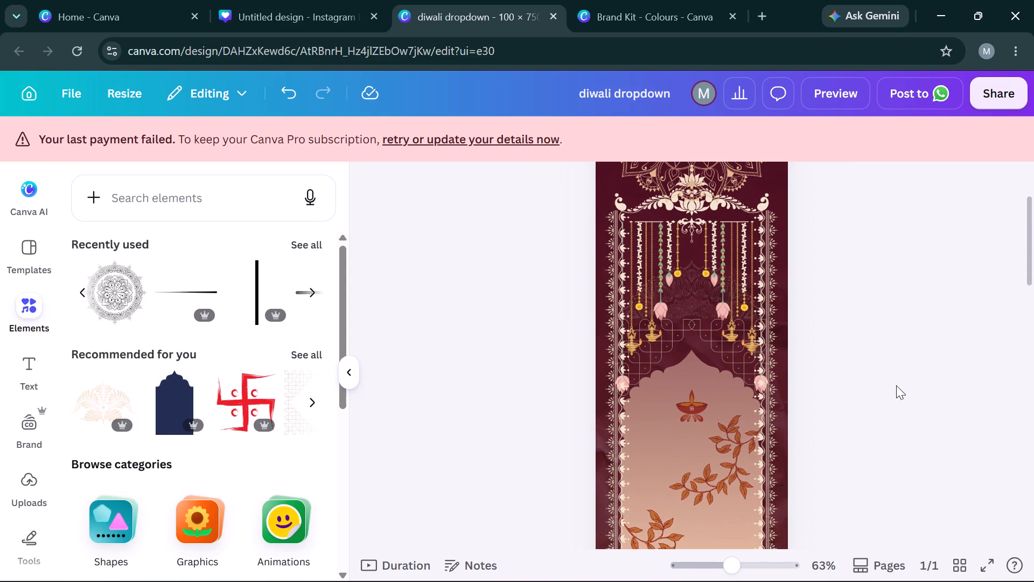
{"action": "scroll", "coordinate": [896, 385], "scroll_direction": "up", "scroll_amount": 1}
{"action": "scroll", "coordinate": [896, 385], "scroll_direction": "down", "scroll_amount": 3}
{"action": "scroll", "coordinate": [896, 385], "scroll_direction": "right", "scroll_amount": 2}
Add the recently used tapered black line and shift it up and slightly left, across the swastik diya under the arch.
{"action": "scroll", "coordinate": [896, 385], "scroll_direction": "up", "scroll_amount": 1}
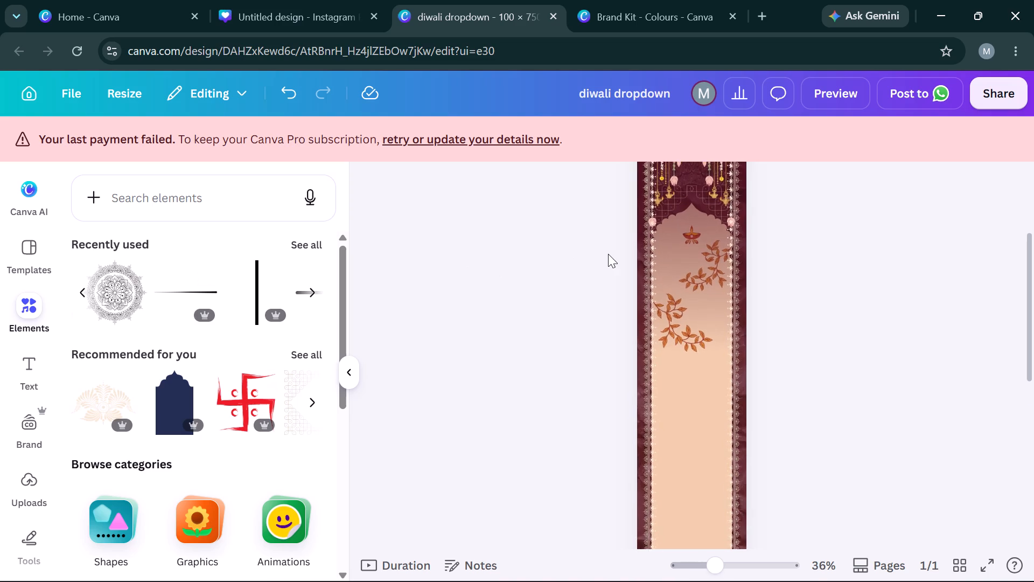
{"action": "scroll", "coordinate": [608, 254], "scroll_direction": "up", "scroll_amount": 2}
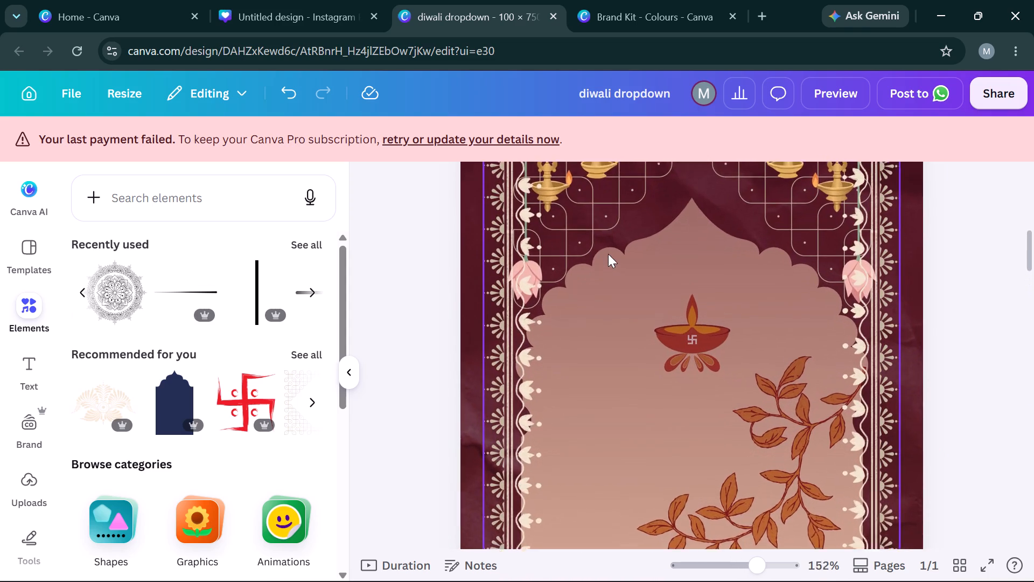
{"action": "left_click", "coordinate": [216, 296]}
{"action": "key", "text": "Up"}
{"action": "key", "text": "Up"}
{"action": "key", "text": "Up"}
{"action": "key", "text": "Up"}
{"action": "key", "text": "Up"}
{"action": "key", "text": "Up"}
{"action": "key", "text": "Up"}
{"action": "key", "text": "Up"}
{"action": "key", "text": "Up"}
{"action": "key", "text": "Up"}
{"action": "key", "text": "Up"}
{"action": "key", "text": "Up"}
{"action": "key", "text": "Up"}
{"action": "key", "text": "Up"}
{"action": "key", "text": "Up"}
{"action": "key", "text": "Up"}
{"action": "key", "text": "Up"}
{"action": "key", "text": "Up"}
{"action": "key", "text": "Up"}
{"action": "key", "text": "Up"}
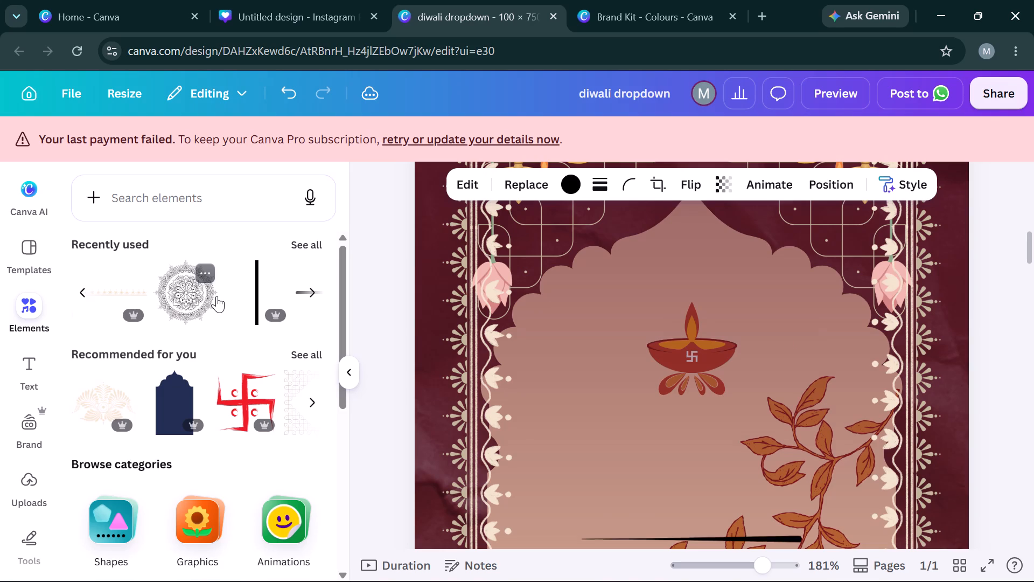
{"action": "key", "text": "Left"}
{"action": "key", "text": "Left"}
{"action": "key", "text": "Left"}
{"action": "key", "text": "Left"}
{"action": "key", "text": "Left"}
{"action": "key", "text": "Left"}
{"action": "key", "text": "Left"}
{"action": "key", "text": "Left"}
{"action": "key", "text": "Left"}
{"action": "key", "text": "Left"}
{"action": "key", "text": "Left"}
{"action": "key", "text": "Left"}
{"action": "key", "text": "Left"}
{"action": "key", "text": "Left"}
{"action": "key", "text": "Left"}
{"action": "key", "text": "Left"}
{"action": "key", "text": "Left"}
{"action": "key", "text": "Left"}
{"action": "key", "text": "Left"}
{"action": "key", "text": "Left"}
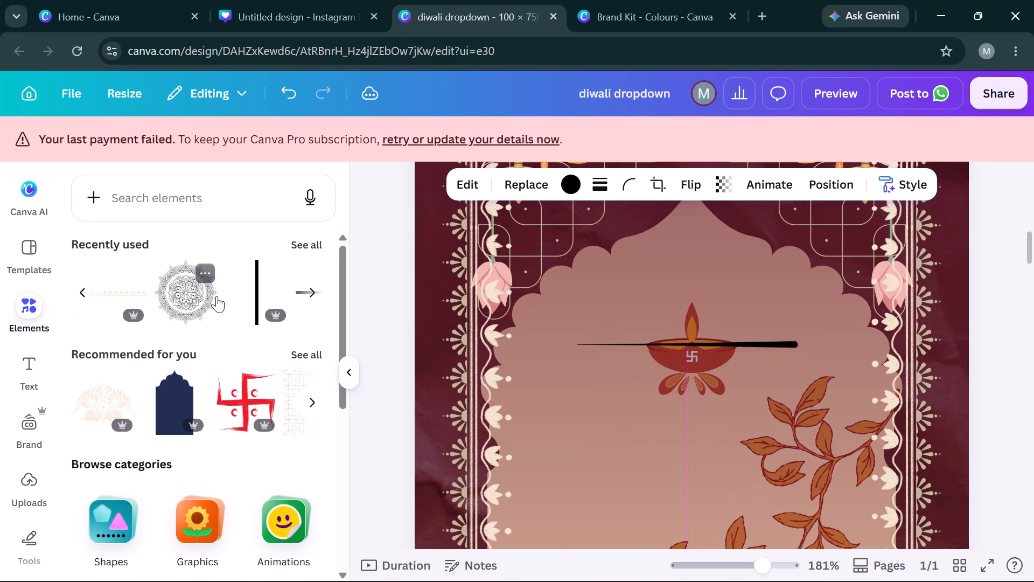
Place the tapered black line left of the swastik diya, shortened from its thin end and lowered towards the diya's base.
{"action": "key", "text": "Left"}
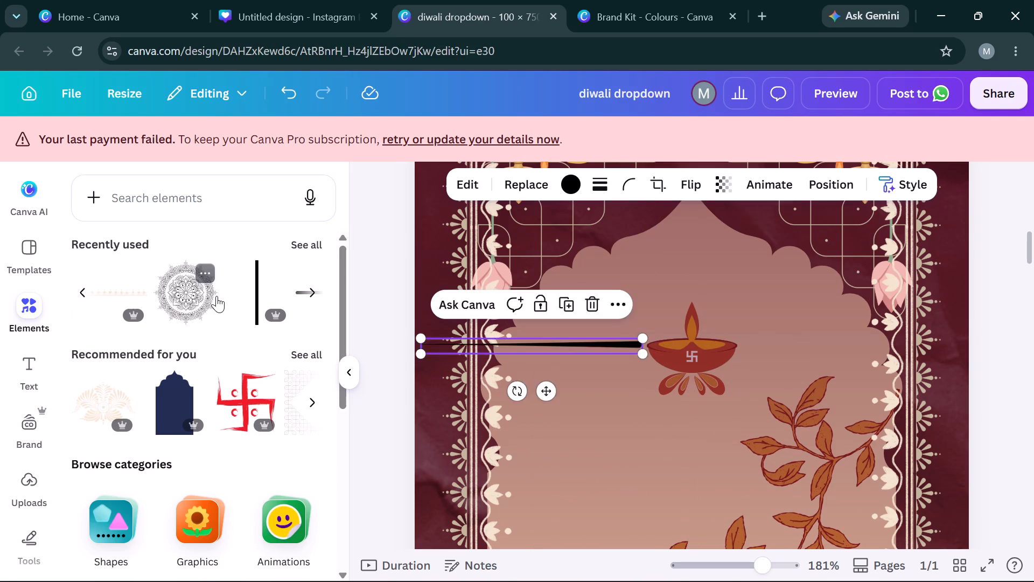
{"action": "key", "text": "Right"}
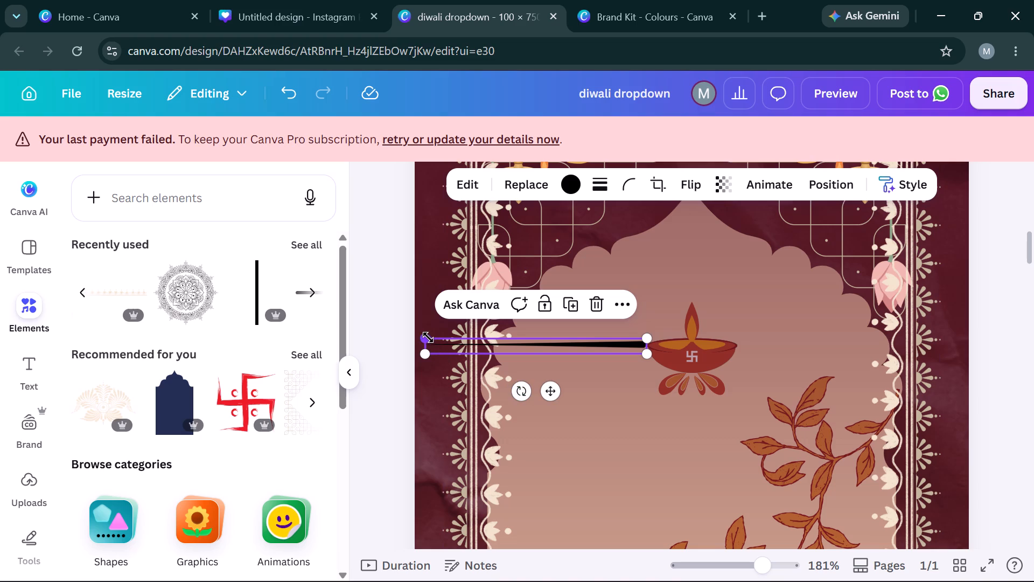
{"action": "left_click_drag", "start_coordinate": [427, 336], "coordinate": [513, 355]}
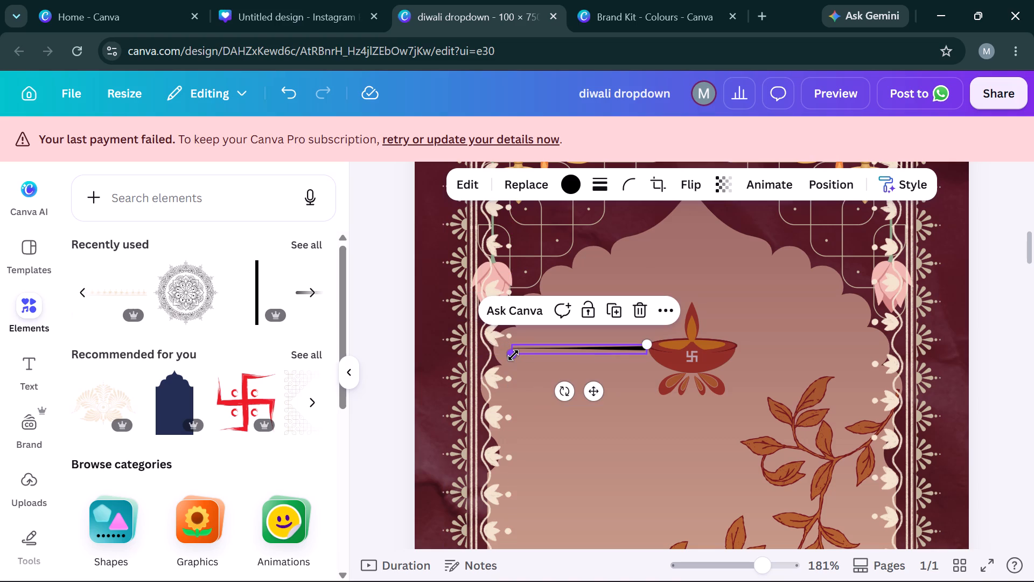
{"action": "key", "text": "Down"}
{"action": "key", "text": "Down"}
{"action": "key", "text": "Down"}
{"action": "key", "text": "Down"}
{"action": "key", "text": "Down"}
{"action": "key", "text": "Down"}
{"action": "key", "text": "Down"}
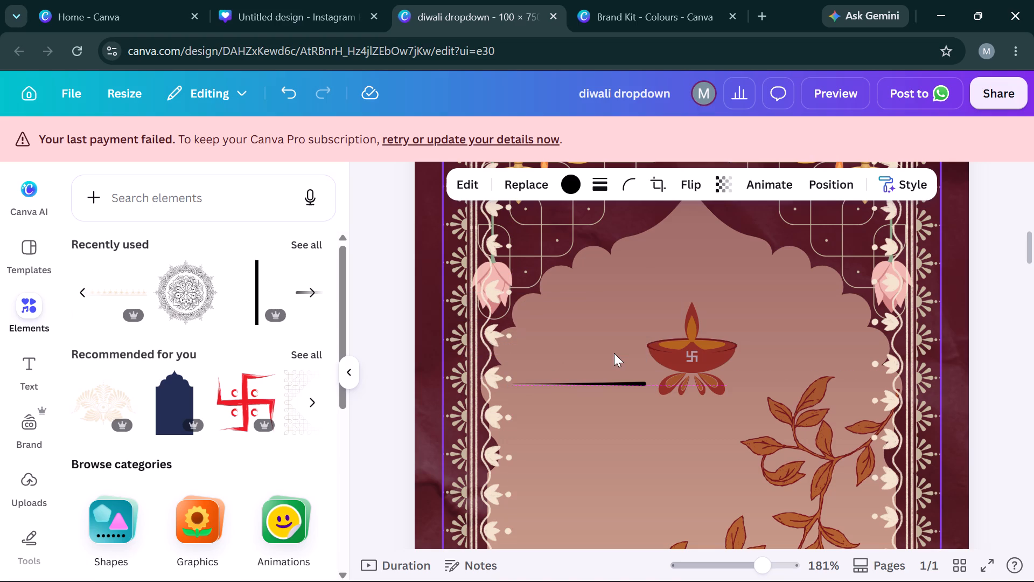
{"action": "key", "text": "Up"}
{"action": "key", "text": "Up"}
{"action": "key", "text": "Up"}
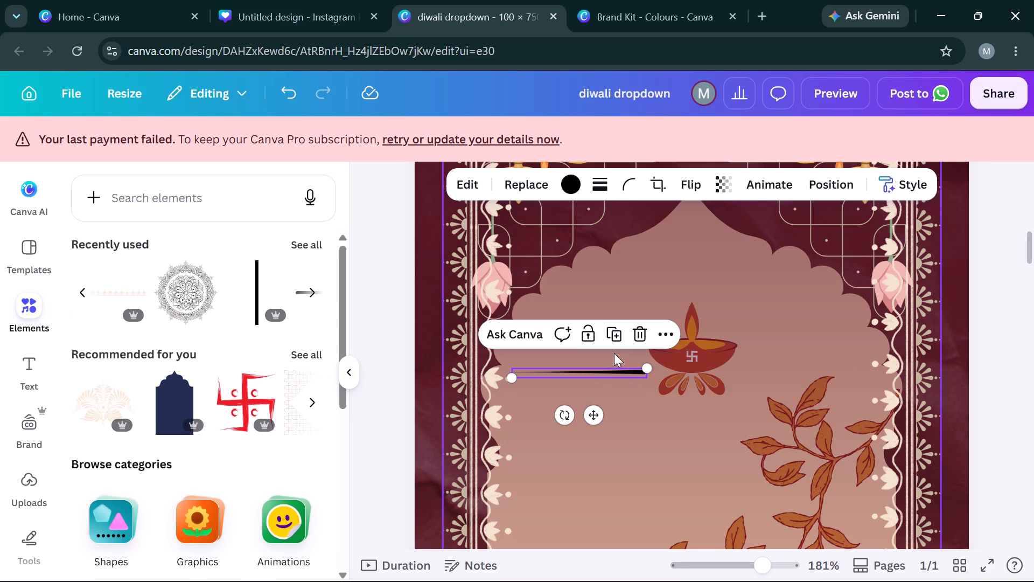
Duplicate the tapered line, flip the copy horizontally and place it right of the diya, level with the original line.
{"action": "key", "text": "ctrl+c"}
{"action": "key", "text": "ctrl+v"}
{"action": "key", "text": "Up"}
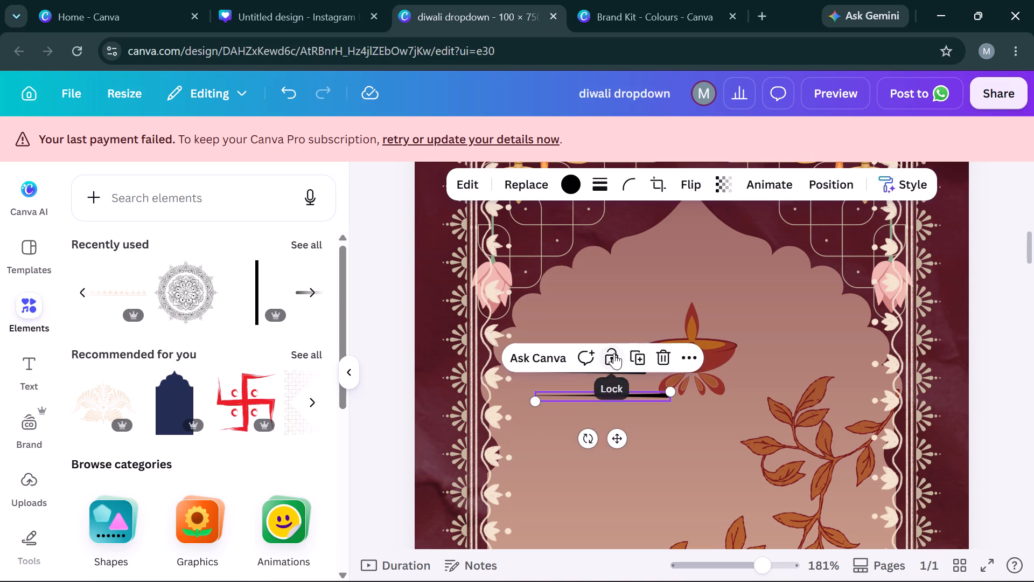
{"action": "key", "text": "Up"}
{"action": "key", "text": "Up"}
{"action": "key", "text": "Up"}
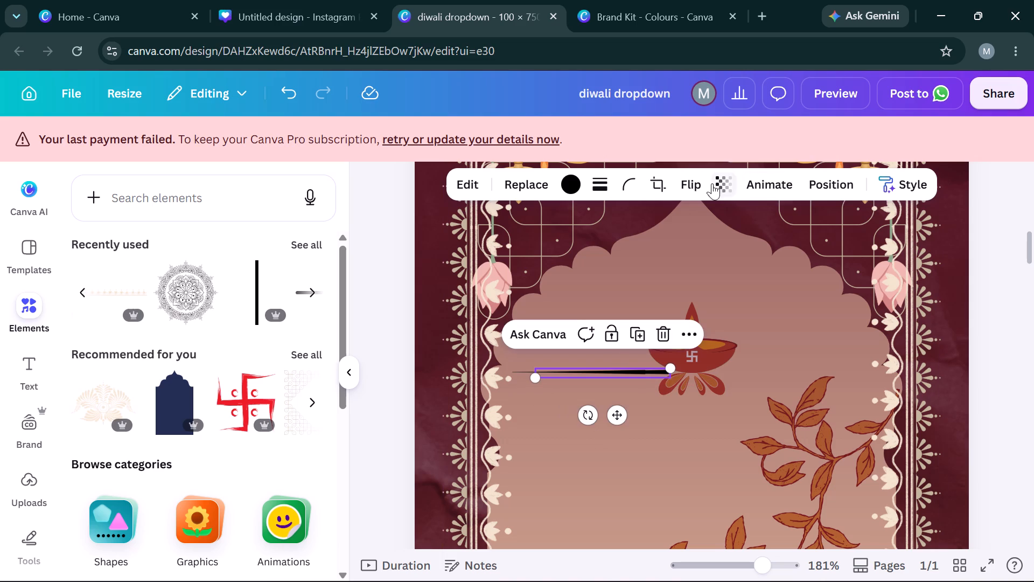
{"action": "left_click", "coordinate": [700, 185]}
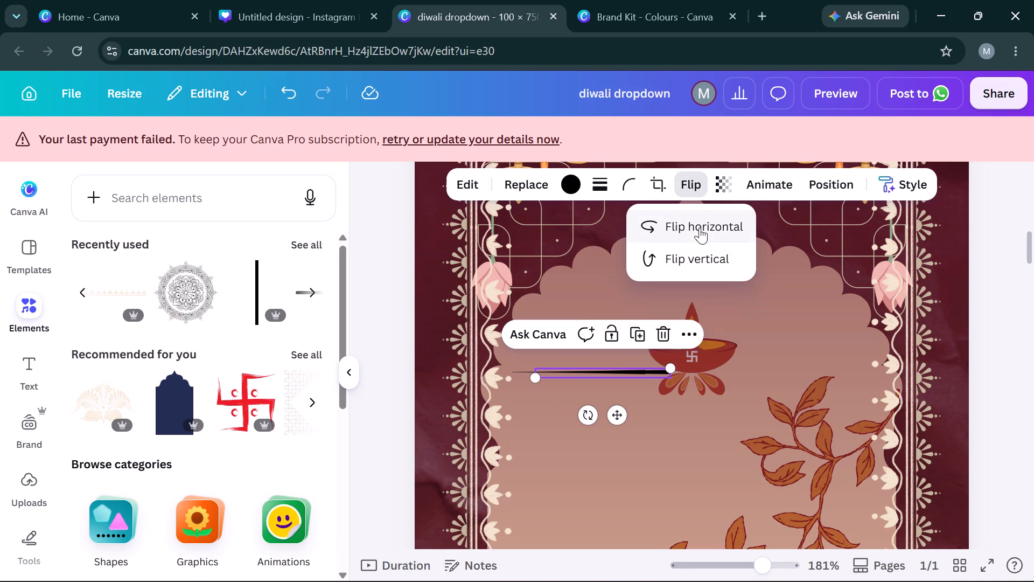
{"action": "left_click", "coordinate": [700, 227]}
{"action": "key", "text": "Right"}
{"action": "key", "text": "Right"}
{"action": "key", "text": "Right"}
{"action": "key", "text": "Right"}
{"action": "key", "text": "Right"}
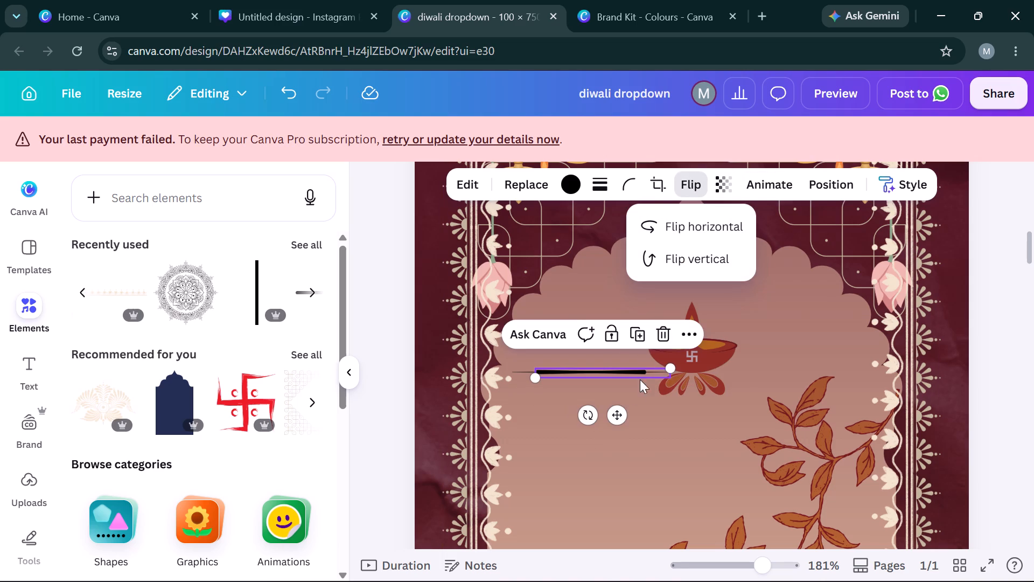
{"action": "left_click_drag", "start_coordinate": [617, 413], "coordinate": [817, 413]}
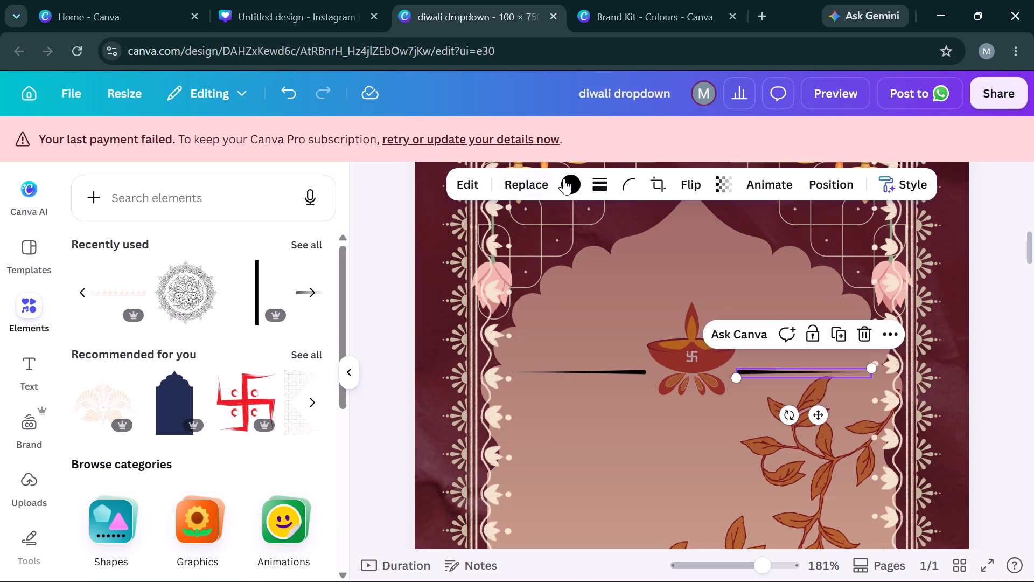
Look at the Brand Kit colour palette and switch to the untitled Instagram post design.
{"action": "left_click", "coordinate": [658, 1]}
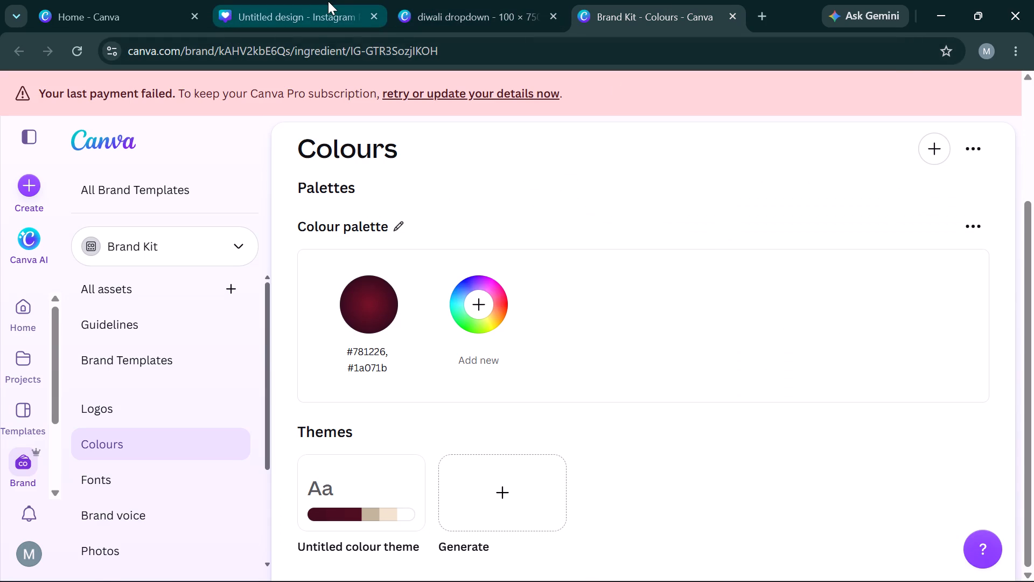
{"action": "left_click", "coordinate": [328, 1]}
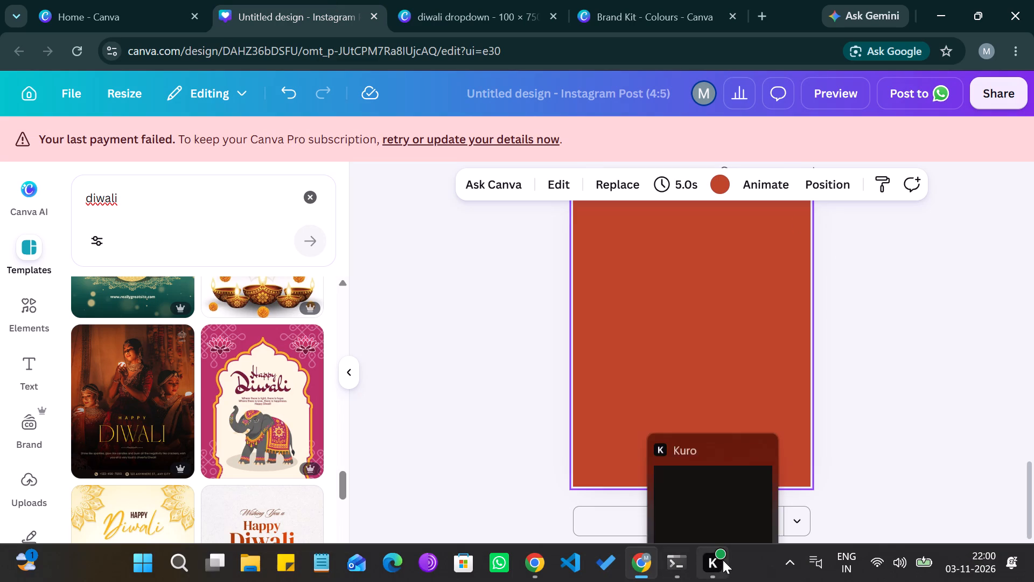
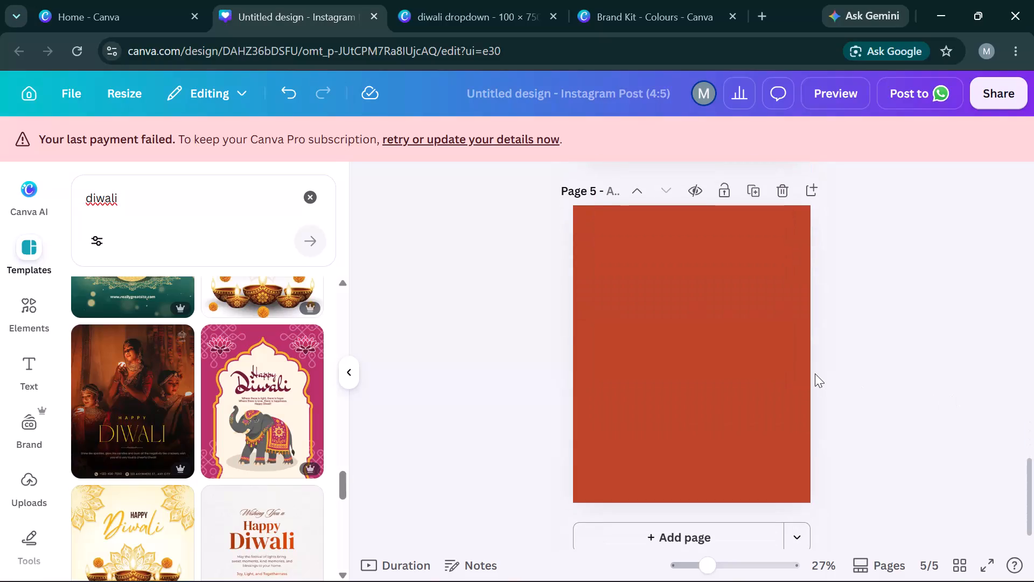
Copy the background colour code #BF452A from the Shubh Deepavali page of the untitled Instagram post design.
{"action": "scroll", "coordinate": [815, 373], "scroll_direction": "up", "scroll_amount": 2}
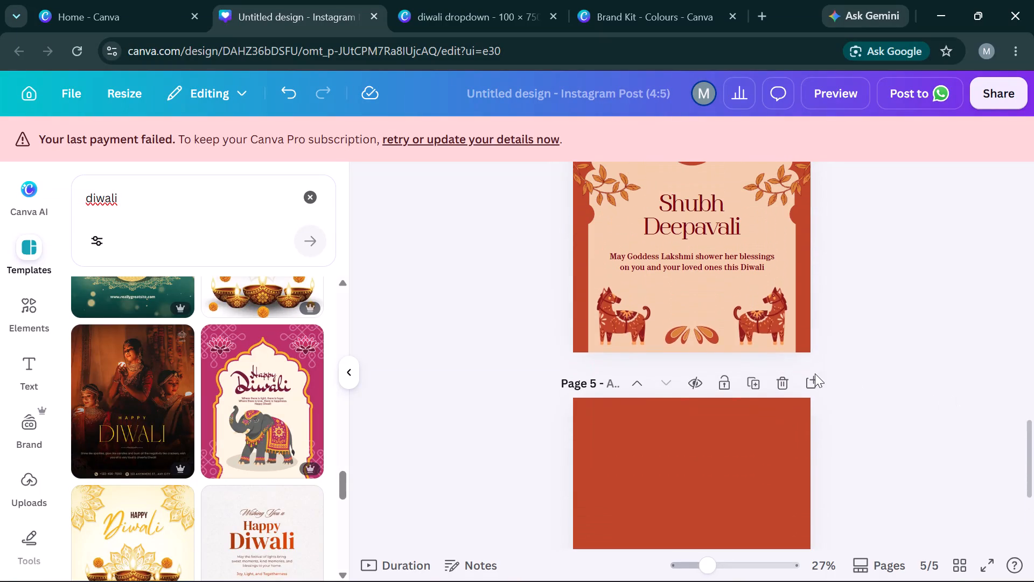
{"action": "scroll", "coordinate": [815, 373], "scroll_direction": "up", "scroll_amount": 1}
{"action": "left_click", "coordinate": [801, 308]}
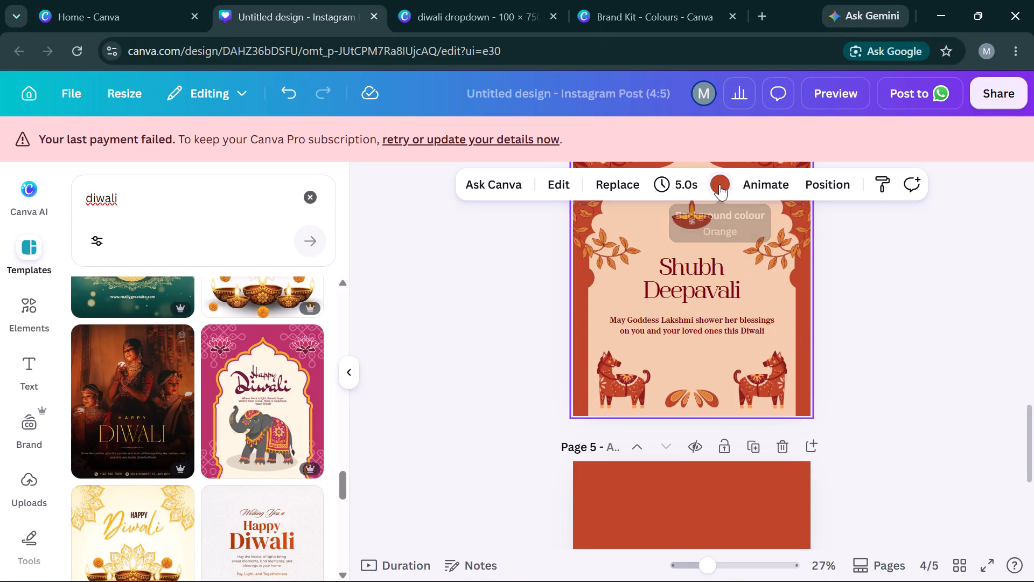
{"action": "left_click", "coordinate": [719, 184]}
{"action": "left_click", "coordinate": [171, 297]}
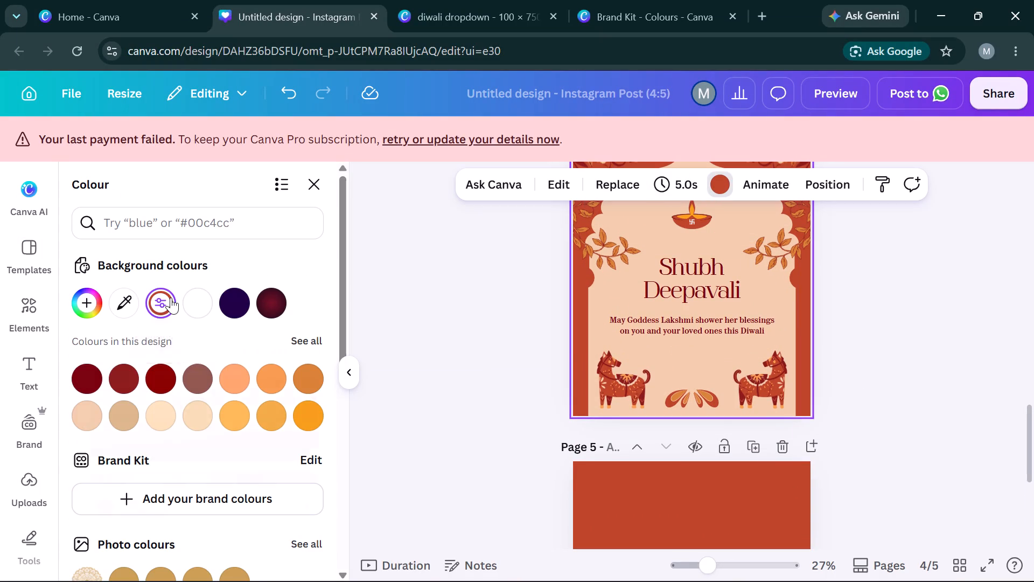
{"action": "key", "text": "ctrl+c"}
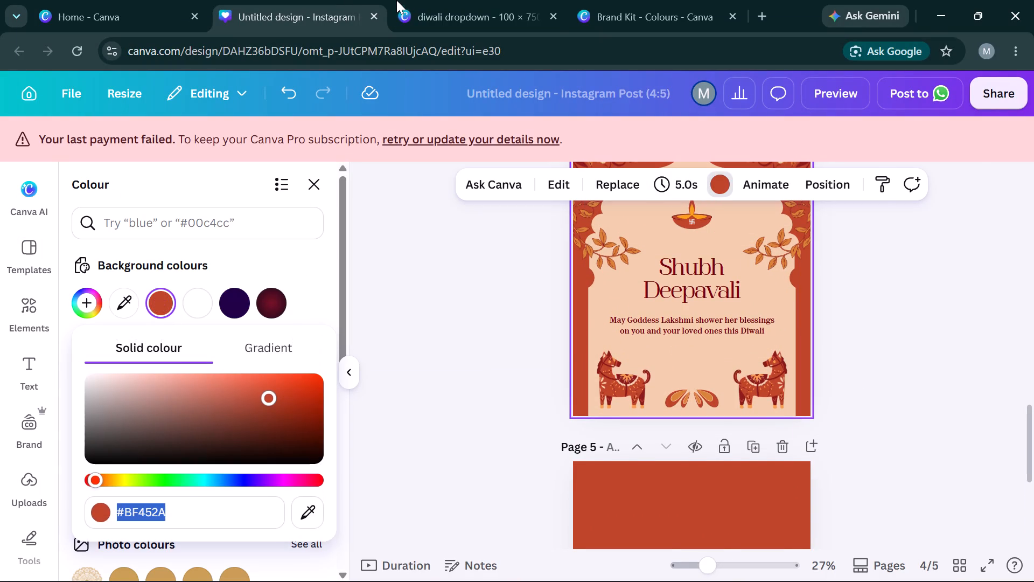
Return to the diwali dropdown design and recolour the tapered line right of the diya to #BF452A.
{"action": "left_click", "coordinate": [396, 0]}
{"action": "left_click", "coordinate": [567, 189]}
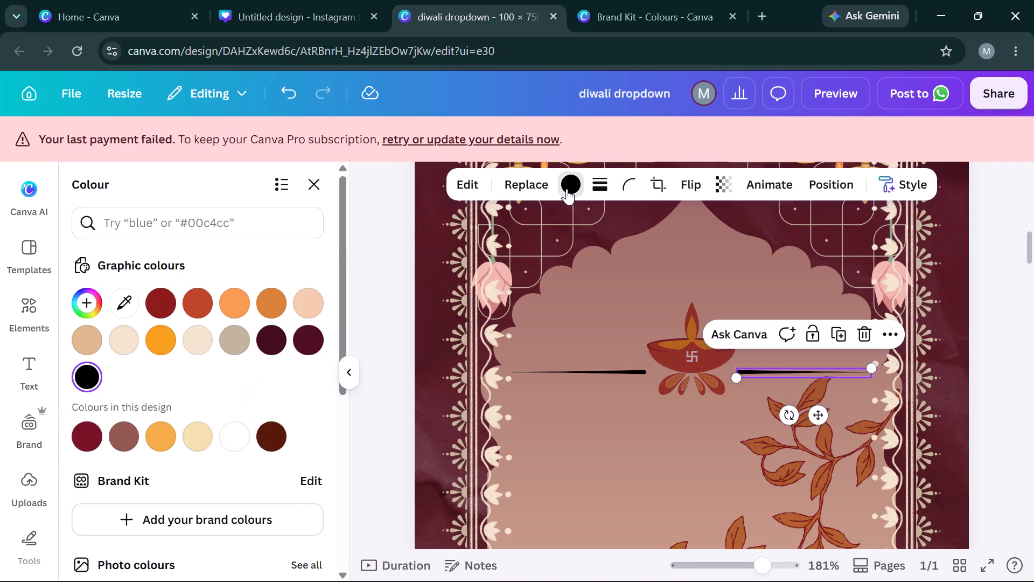
{"action": "left_click", "coordinate": [154, 214]}
{"action": "key", "text": "ctrl+v"}
{"action": "key", "text": "Return"}
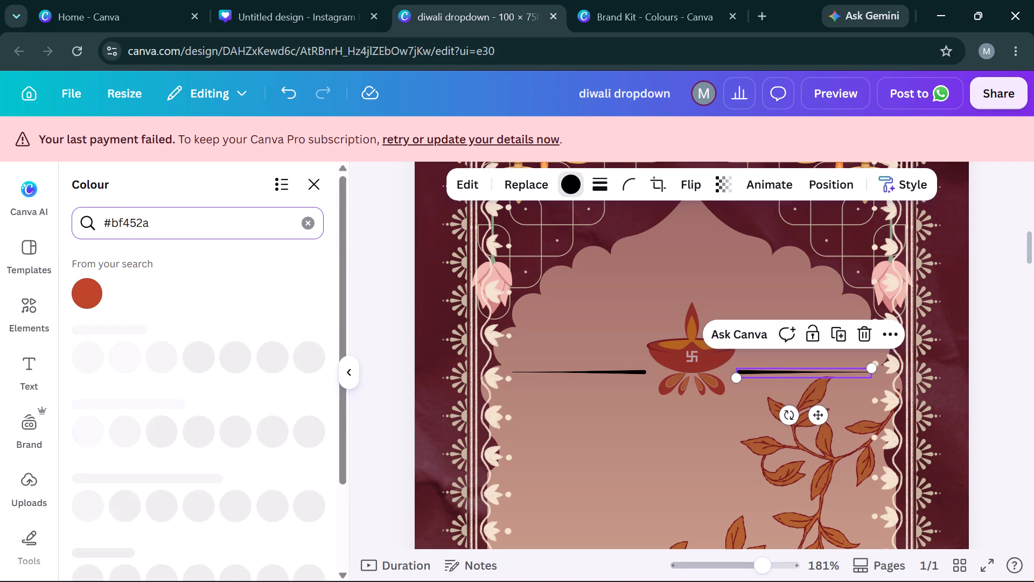
{"action": "left_click", "coordinate": [98, 288]}
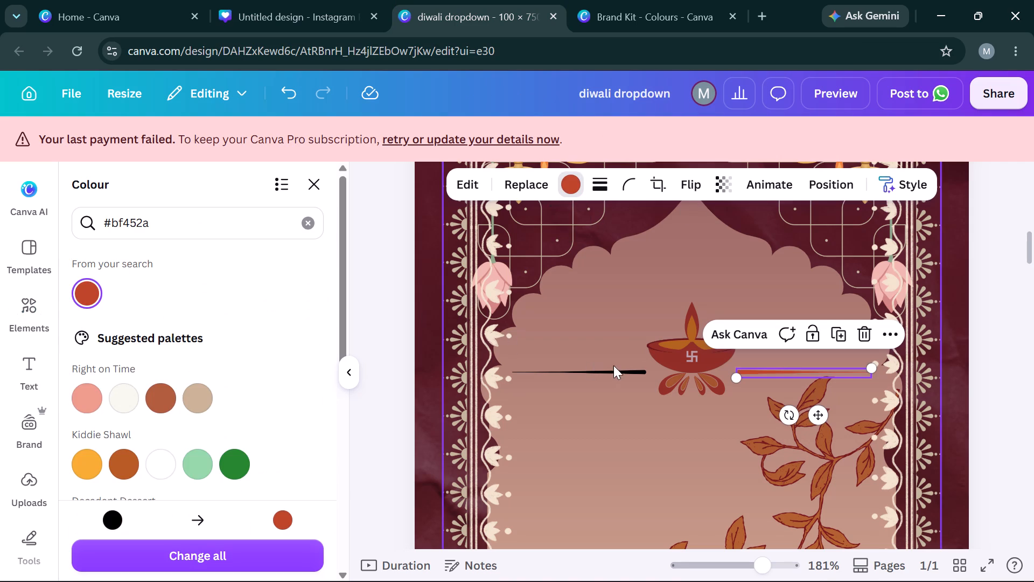
Recolour the black tapered line left of the swastik diya to the same #BF452A.
{"action": "left_click", "coordinate": [622, 375]}
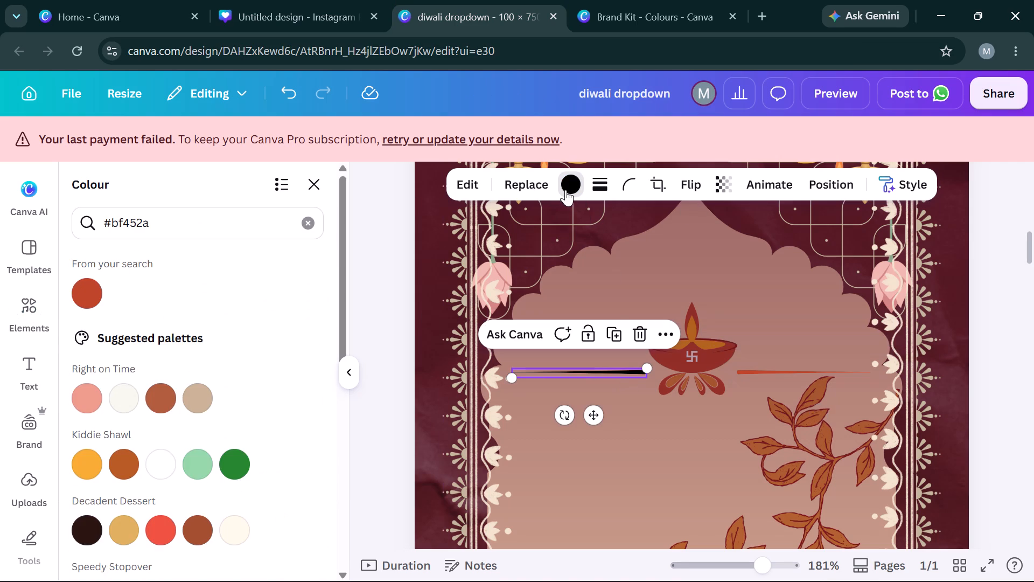
{"action": "left_click", "coordinate": [562, 185]}
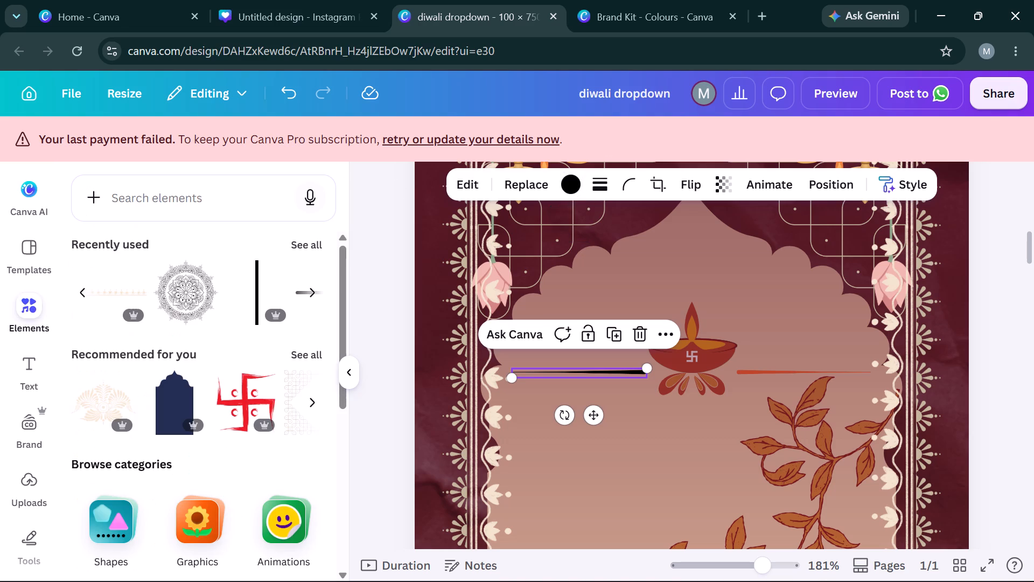
{"action": "left_click", "coordinate": [576, 185]}
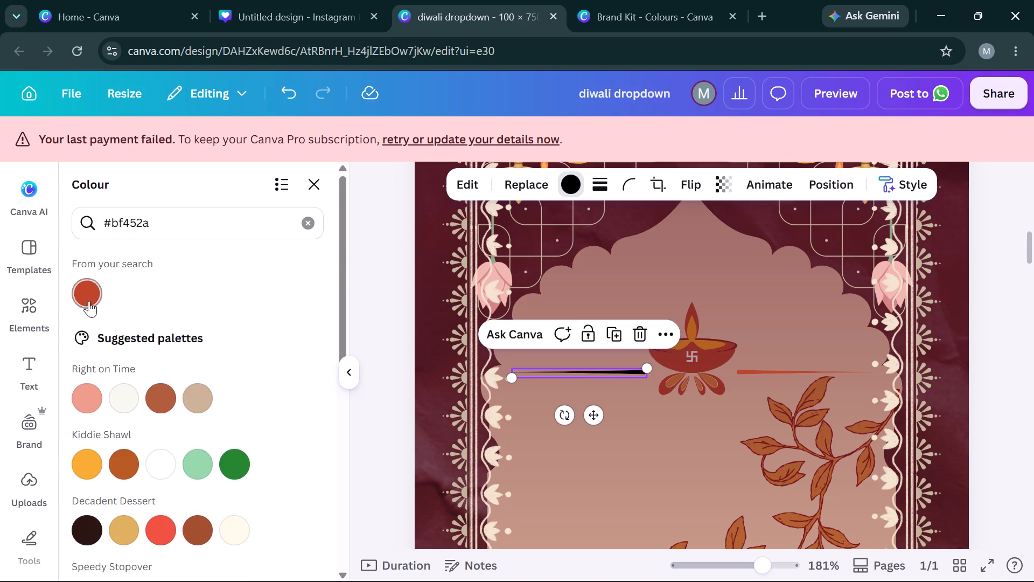
{"action": "left_click", "coordinate": [89, 301]}
Open the position settings for the tapered line left of the diya.
{"action": "left_click", "coordinate": [823, 177]}
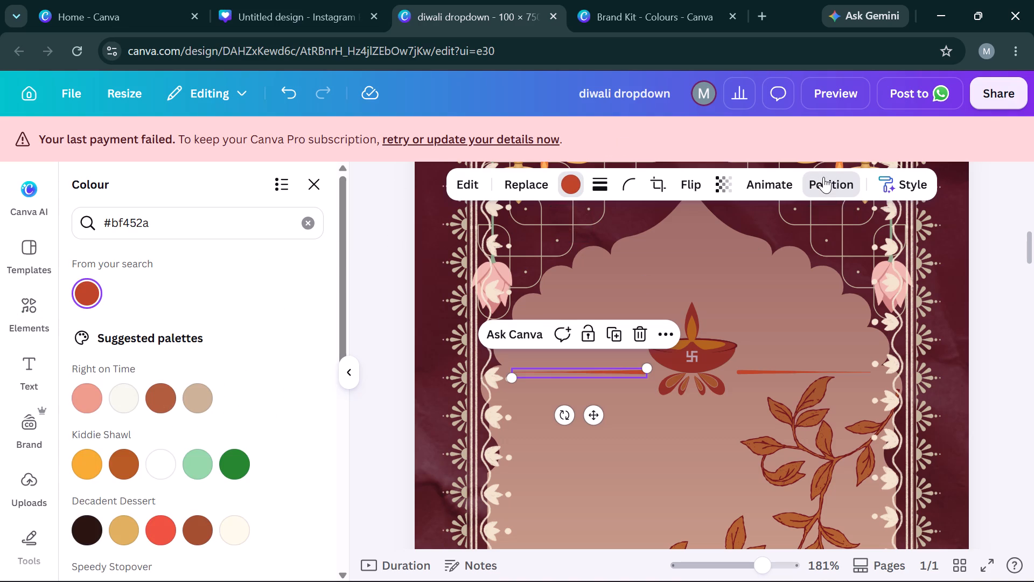
Group the two tapered red lines on either side of the swastik diya under the arch.
{"action": "left_click", "coordinate": [812, 375], "text": "ctrl"}
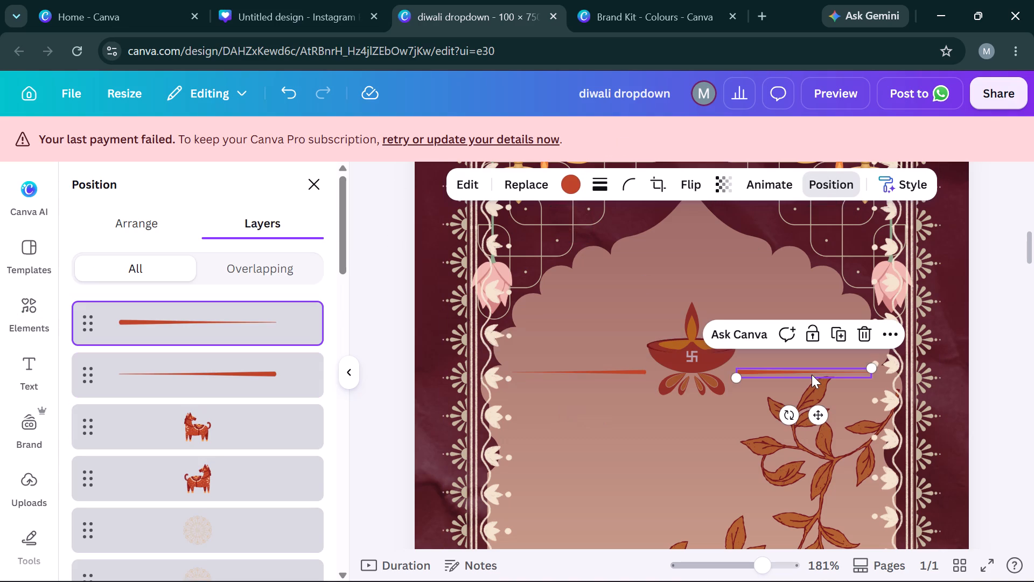
{"action": "left_click", "coordinate": [275, 358], "text": "ctrl"}
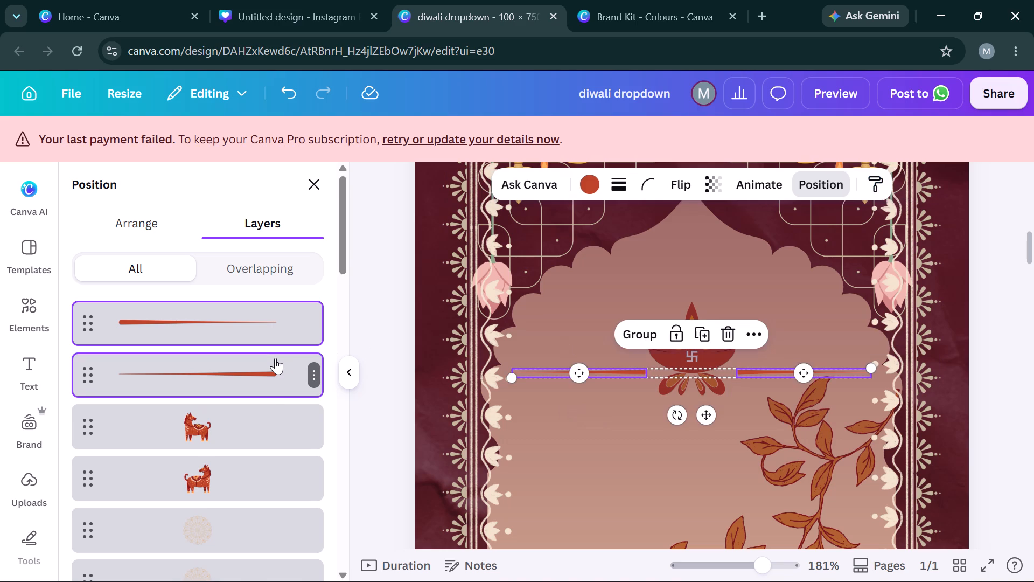
{"action": "key", "text": "ctrl+g"}
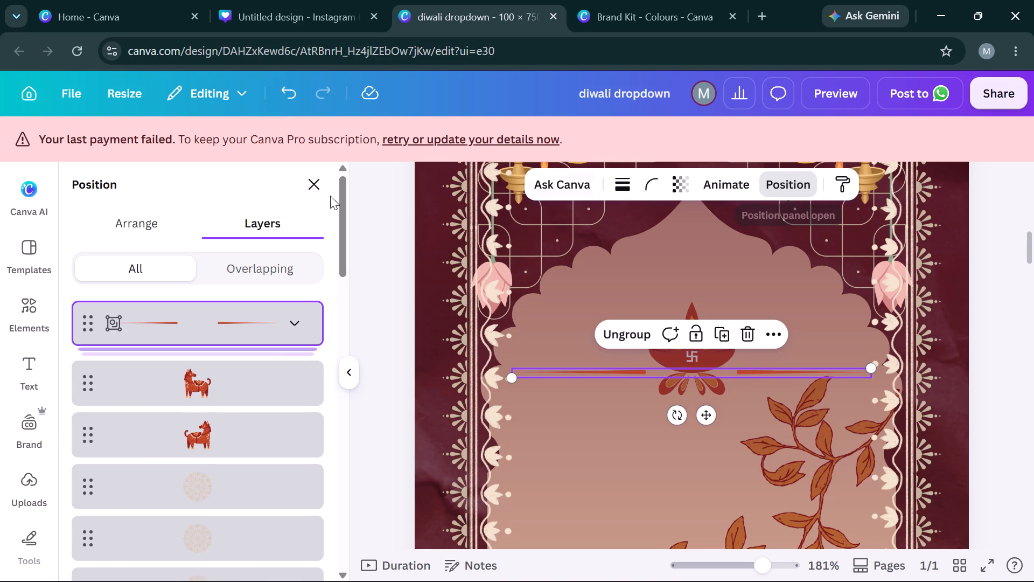
Send the grouped tapered lines to the back and bring them forward two levels.
{"action": "left_click", "coordinate": [201, 215]}
{"action": "left_click", "coordinate": [172, 227]}
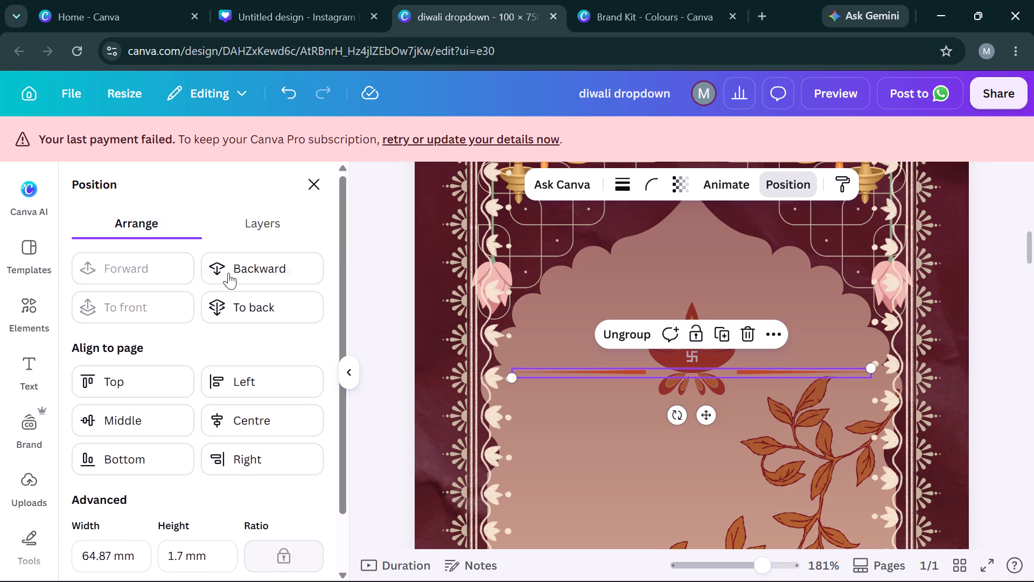
{"action": "left_click", "coordinate": [241, 297]}
{"action": "left_click", "coordinate": [131, 279]}
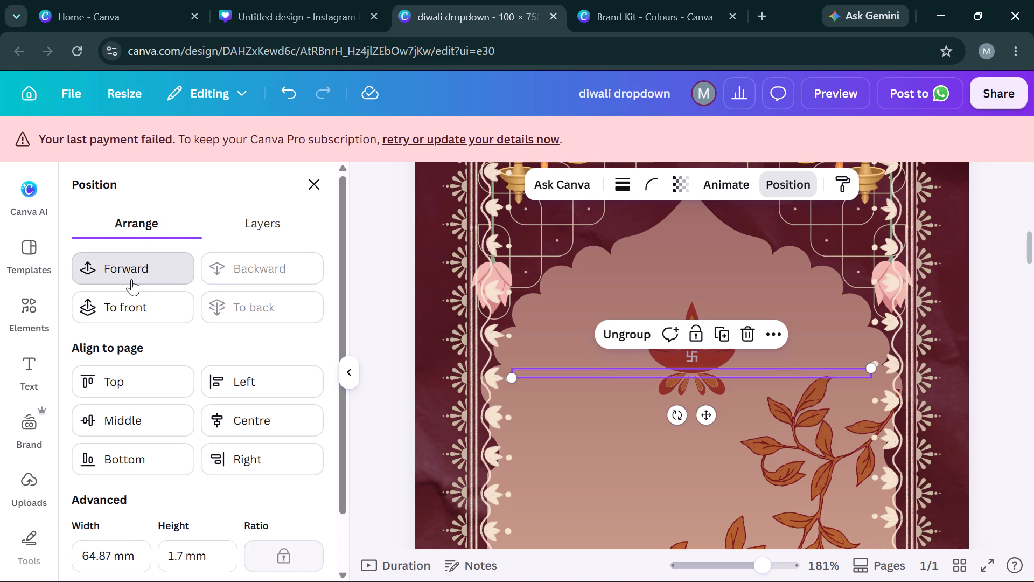
{"action": "left_click", "coordinate": [131, 279]}
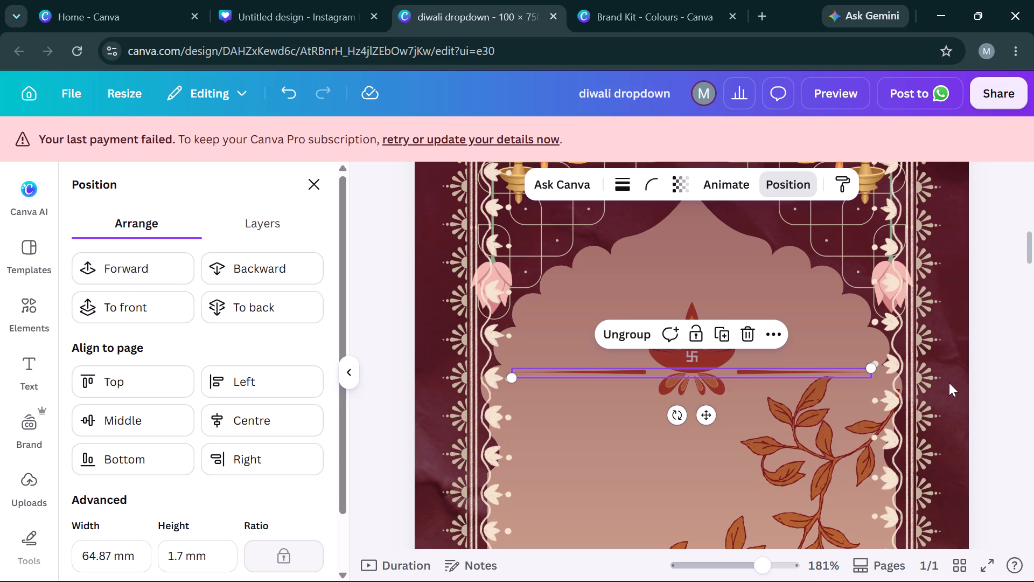
{"action": "left_click", "coordinate": [982, 380]}
{"action": "left_click", "coordinate": [982, 380]}
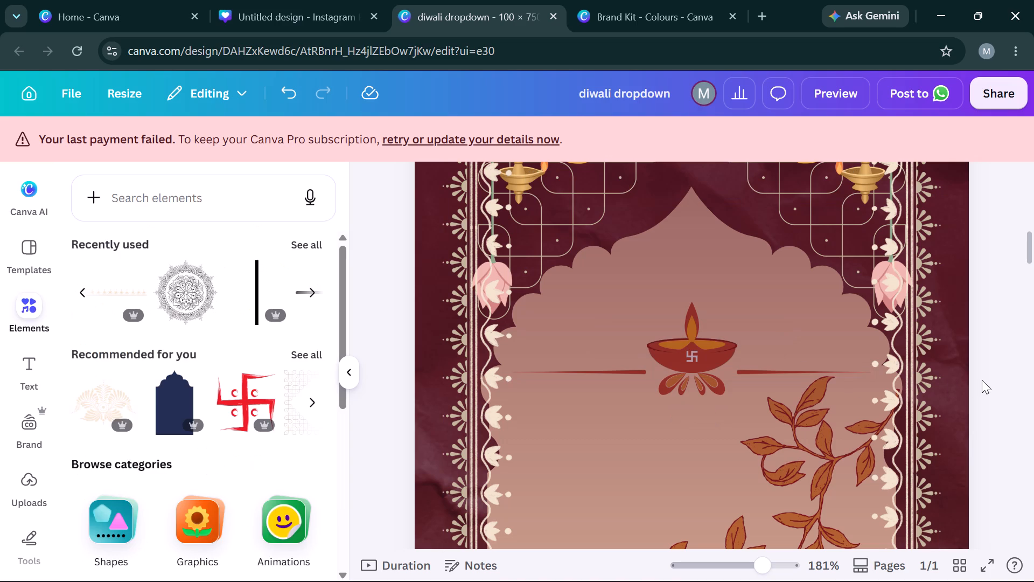
Examine the whole banner at reduced zoom, from the arch and peach panel down to the large diya and cows.
{"action": "scroll", "coordinate": [982, 380], "scroll_direction": "down", "scroll_amount": 2}
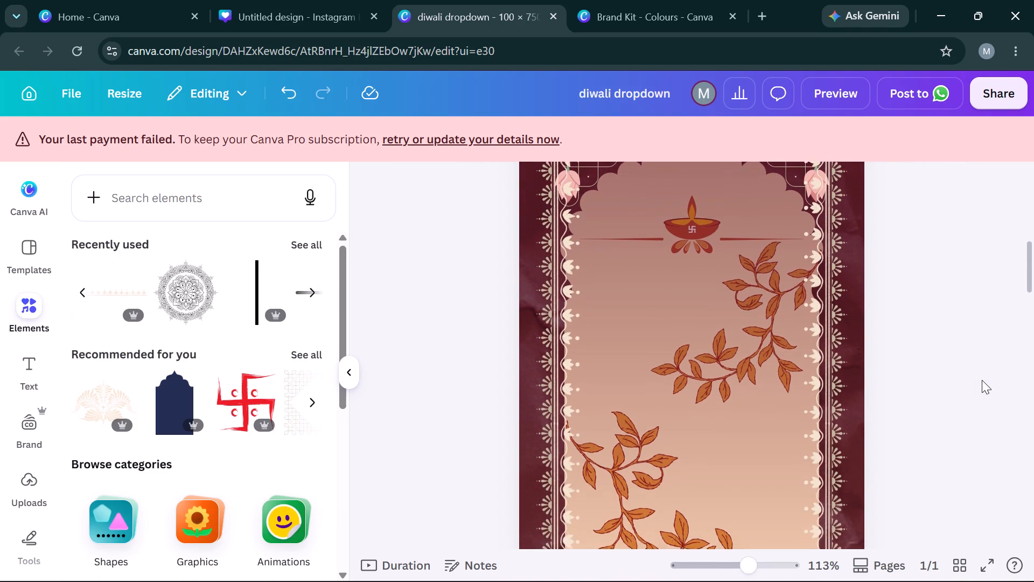
{"action": "scroll", "coordinate": [982, 380], "scroll_direction": "up", "scroll_amount": 1}
{"action": "scroll", "coordinate": [982, 380], "scroll_direction": "down", "scroll_amount": 1}
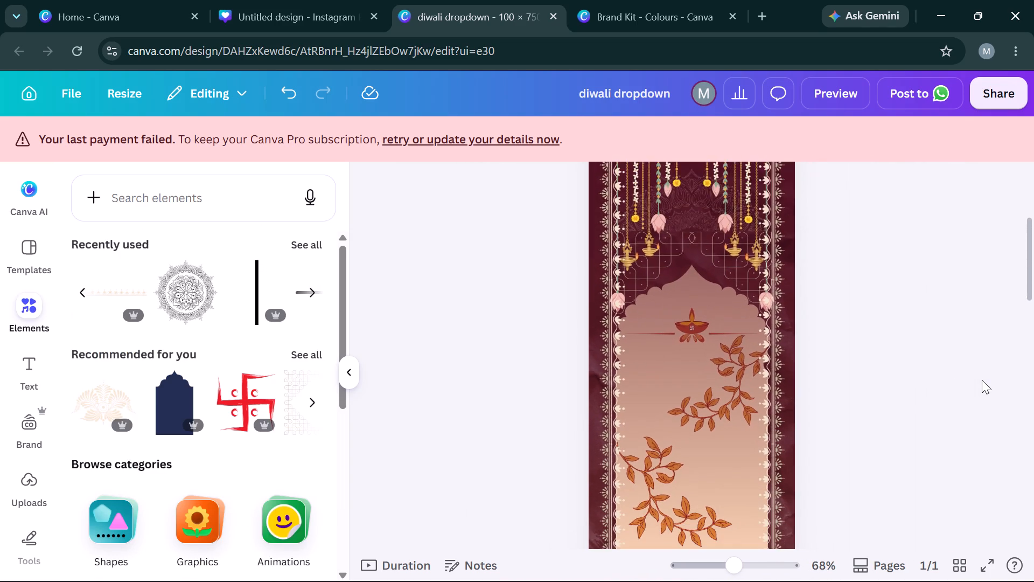
{"action": "scroll", "coordinate": [982, 380], "scroll_direction": "down", "scroll_amount": 4}
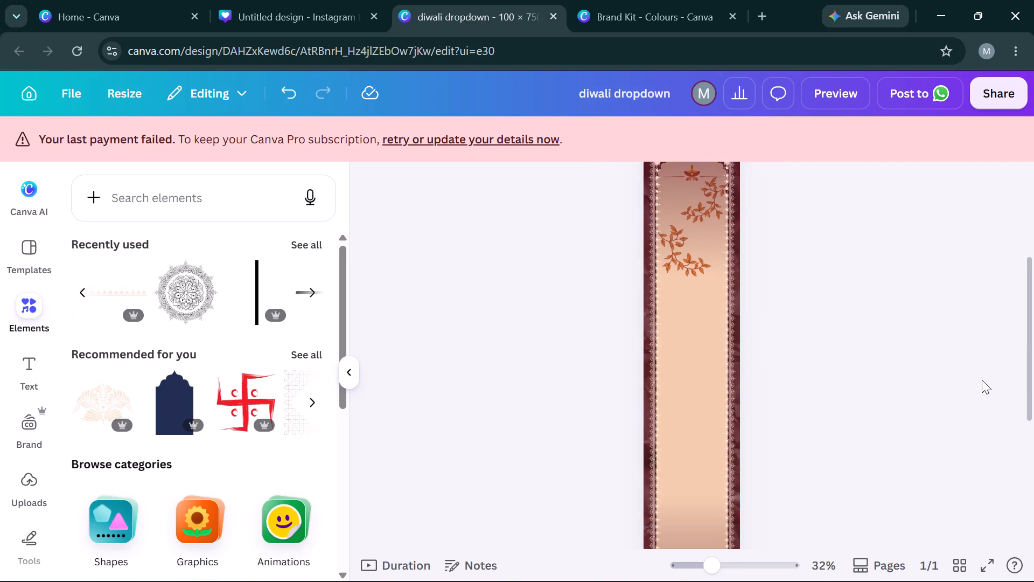
{"action": "scroll", "coordinate": [982, 380], "scroll_direction": "down", "scroll_amount": 2}
{"action": "scroll", "coordinate": [982, 380], "scroll_direction": "up", "scroll_amount": 2}
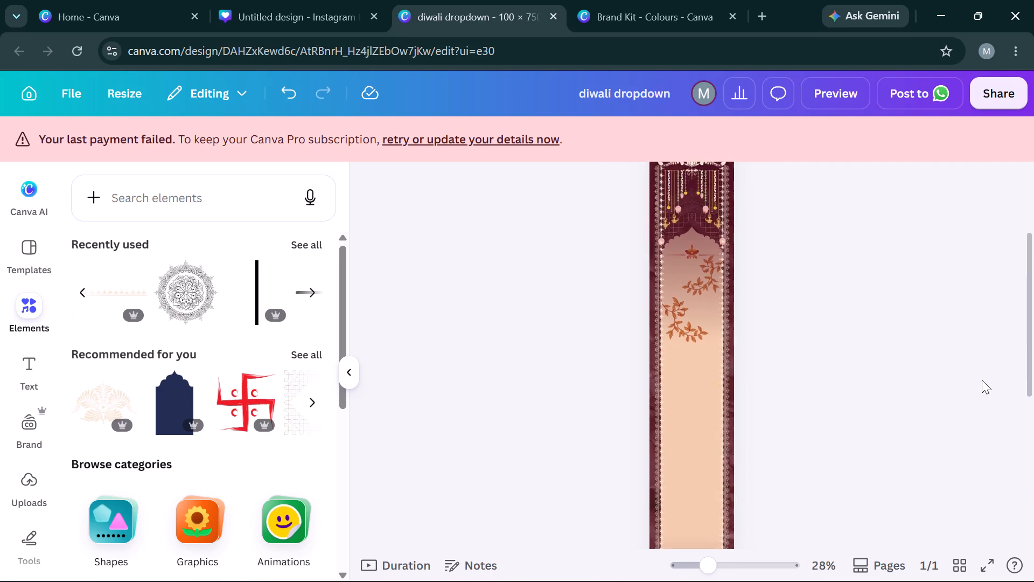
{"action": "scroll", "coordinate": [982, 380], "scroll_direction": "down", "scroll_amount": 1}
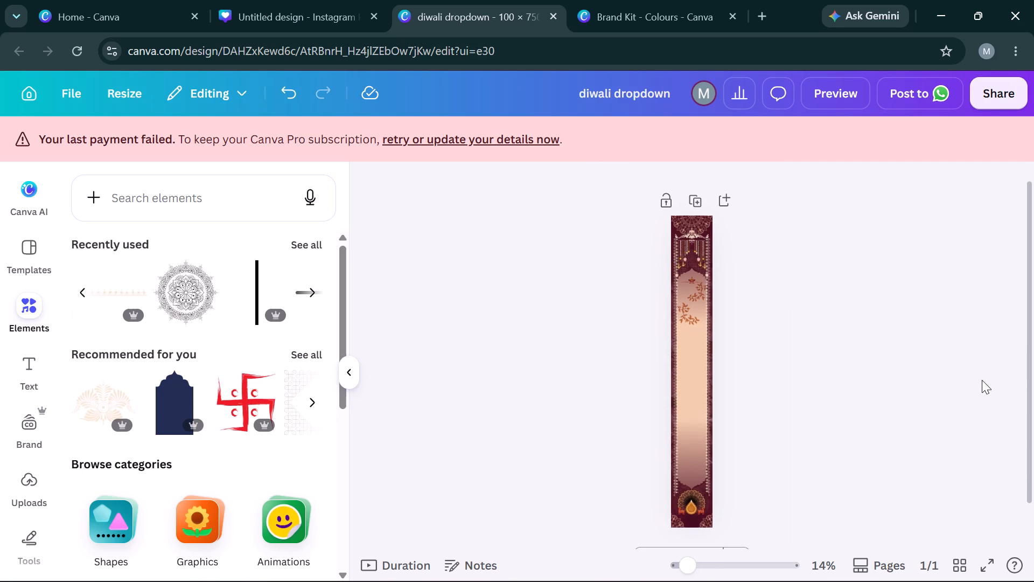
{"action": "scroll", "coordinate": [982, 380], "scroll_direction": "down", "scroll_amount": 1}
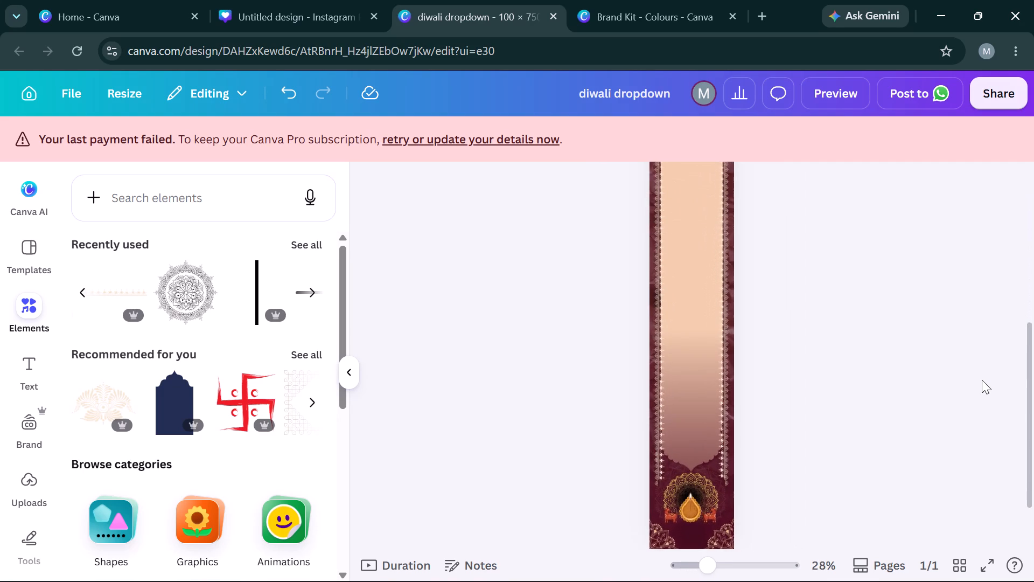
{"action": "scroll", "coordinate": [982, 380], "scroll_direction": "down", "scroll_amount": 2}
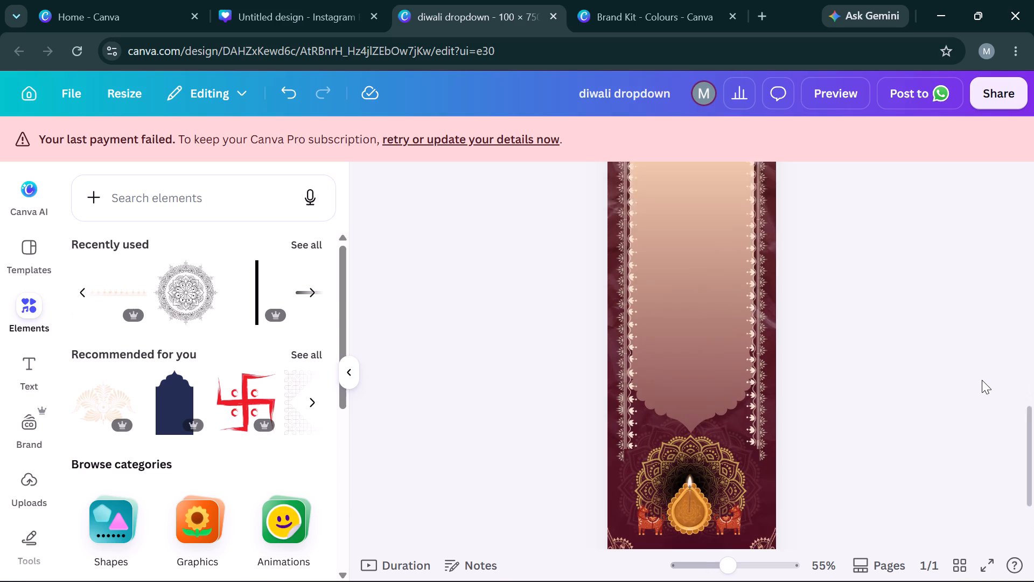
{"action": "scroll", "coordinate": [982, 380], "scroll_direction": "down", "scroll_amount": 1}
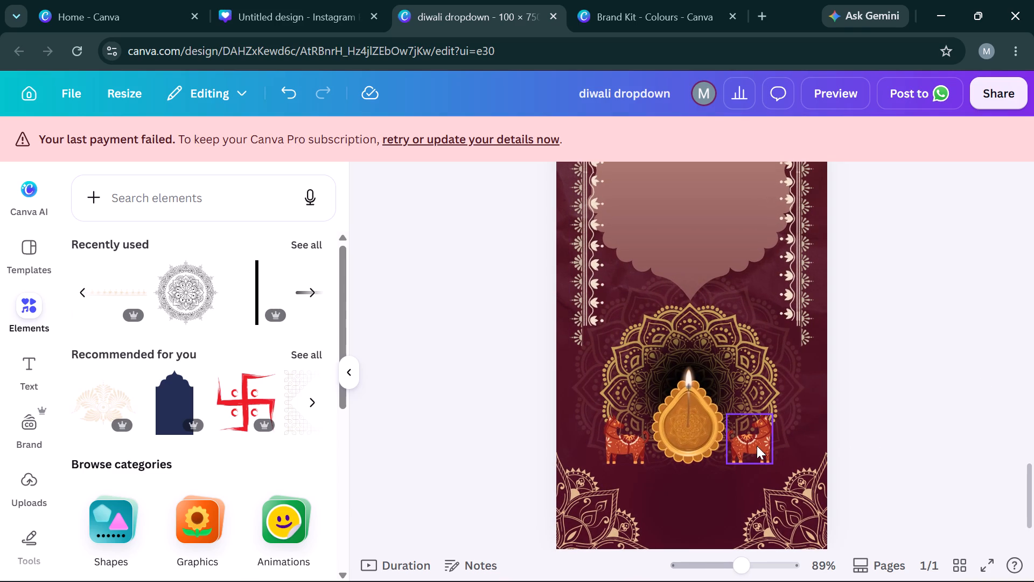
Cut both red cows from beside the large bottom diya and paste them near the arch at the banner's upper part.
{"action": "left_click", "coordinate": [757, 446]}
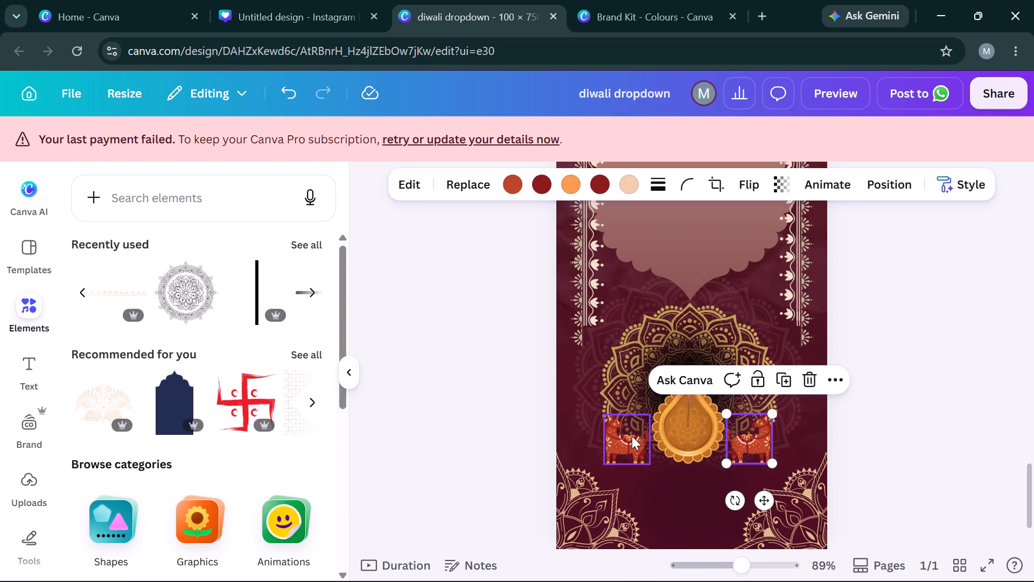
{"action": "left_click", "coordinate": [632, 436], "text": "ctrl"}
{"action": "left_click", "coordinate": [870, 194]}
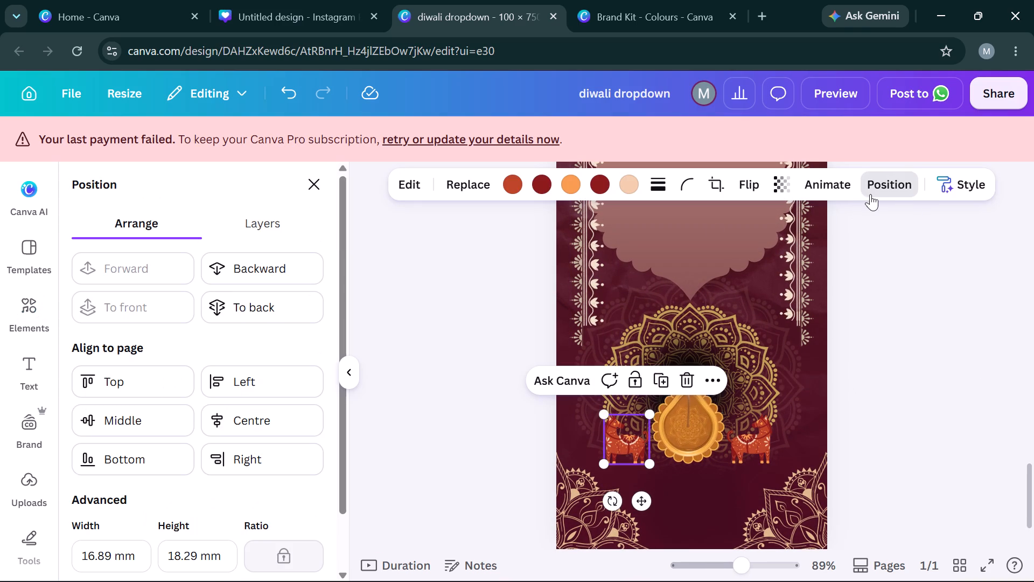
{"action": "left_click", "coordinate": [223, 218]}
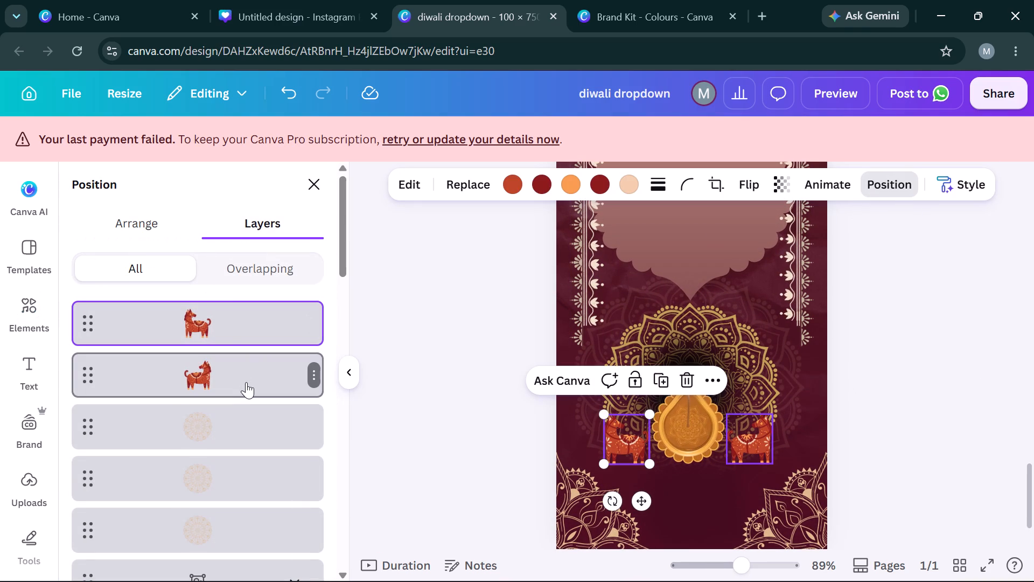
{"action": "left_click", "coordinate": [246, 382], "text": "ctrl"}
{"action": "key", "text": "ctrl+x"}
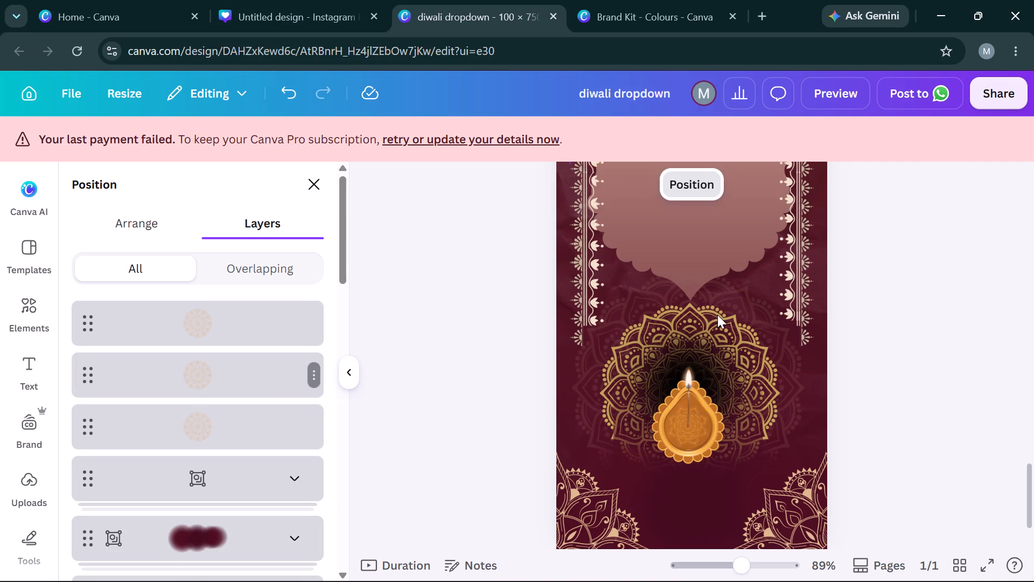
{"action": "scroll", "coordinate": [858, 304], "scroll_direction": "up", "scroll_amount": 6}
{"action": "scroll", "coordinate": [858, 304], "scroll_direction": "down", "scroll_amount": 1}
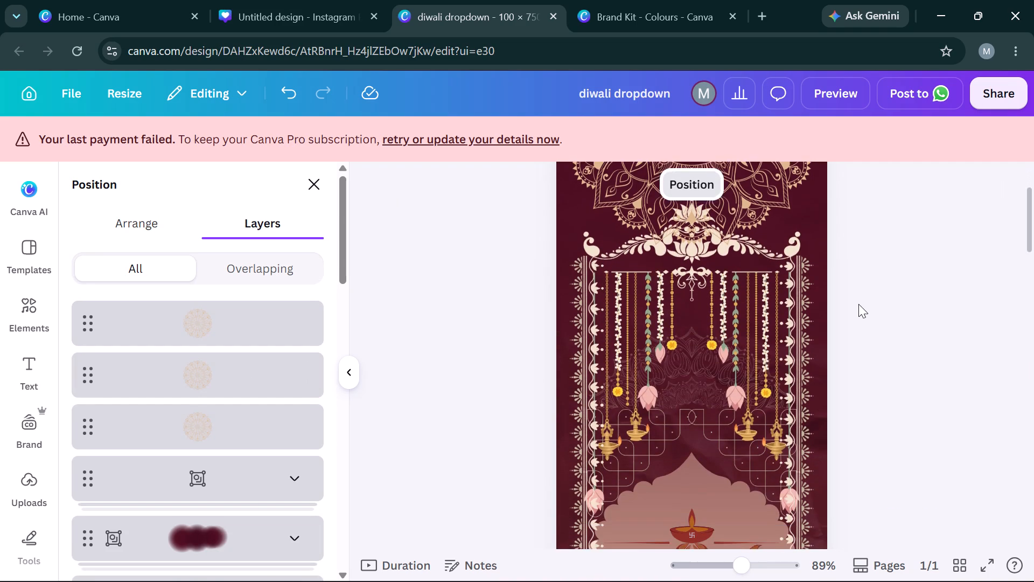
{"action": "scroll", "coordinate": [858, 304], "scroll_direction": "down", "scroll_amount": 2}
{"action": "key", "text": "ctrl+v"}
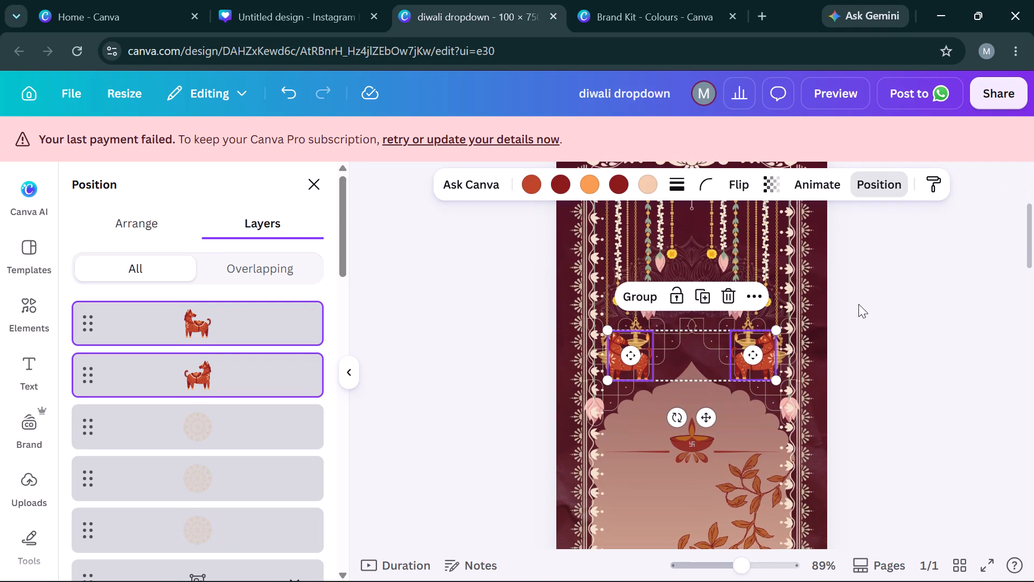
Move the pair of cows down so they stand on the tapered lines on either side of the swastik diya.
{"action": "key", "text": "Down"}
{"action": "key", "text": "Down"}
{"action": "key", "text": "Down"}
{"action": "key", "text": "Down"}
{"action": "key", "text": "Down"}
{"action": "key", "text": "Down"}
{"action": "key", "text": "Down"}
{"action": "key", "text": "Down"}
{"action": "key", "text": "Down"}
{"action": "key", "text": "Down"}
{"action": "key", "text": "Down"}
{"action": "key", "text": "Down"}
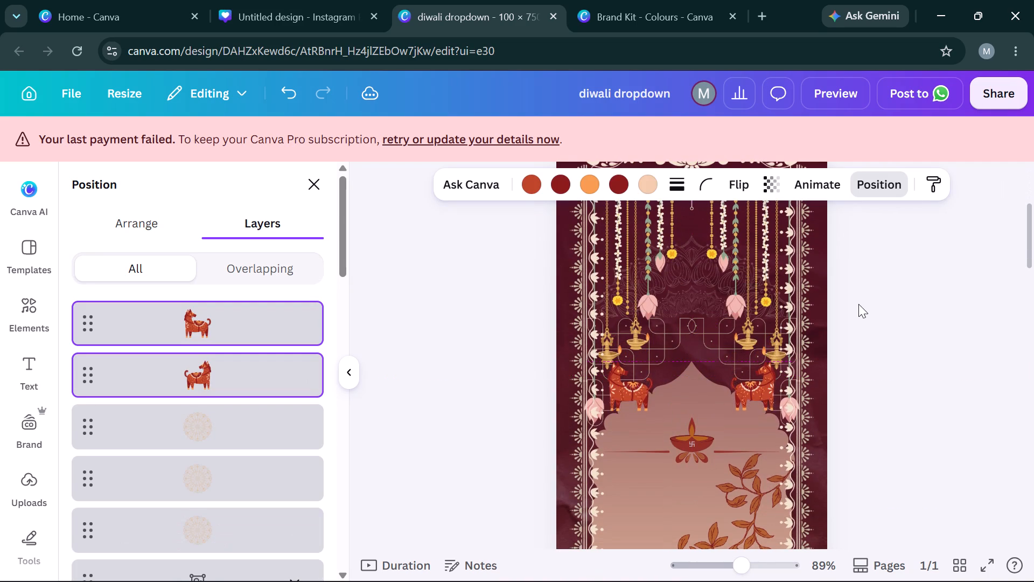
{"action": "key", "text": "Down"}
{"action": "key", "text": "Down"}
{"action": "key", "text": "Down"}
{"action": "key", "text": "Down"}
{"action": "key", "text": "Down"}
{"action": "key", "text": "Down"}
{"action": "key", "text": "Down"}
{"action": "key", "text": "Down"}
{"action": "key", "text": "Down"}
{"action": "key", "text": "Down"}
{"action": "key", "text": "Down"}
{"action": "key", "text": "Down"}
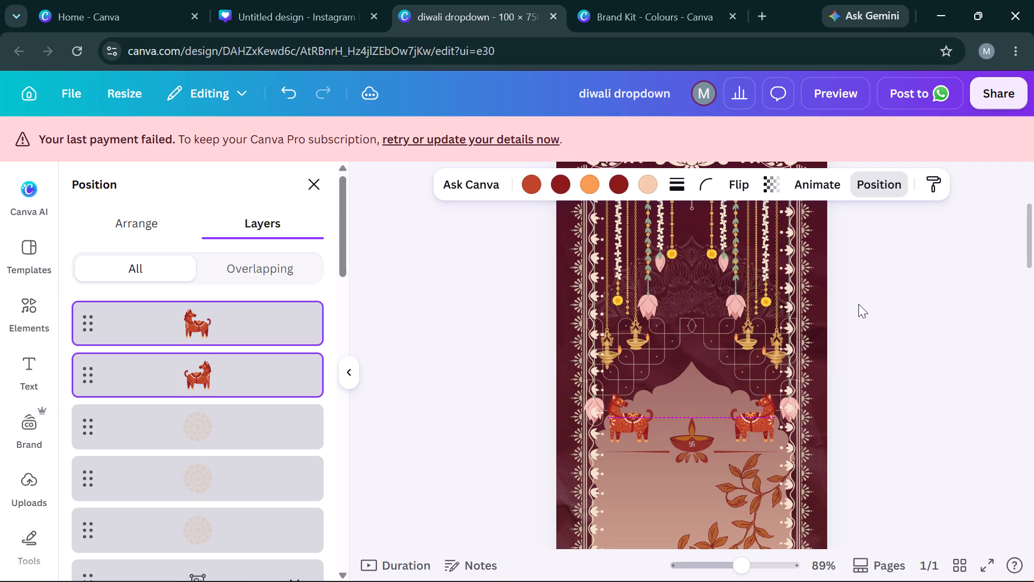
{"action": "key", "text": "Down"}
{"action": "key", "text": "Down"}
{"action": "key", "text": "Down"}
{"action": "key", "text": "Up"}
{"action": "key", "text": "Up"}
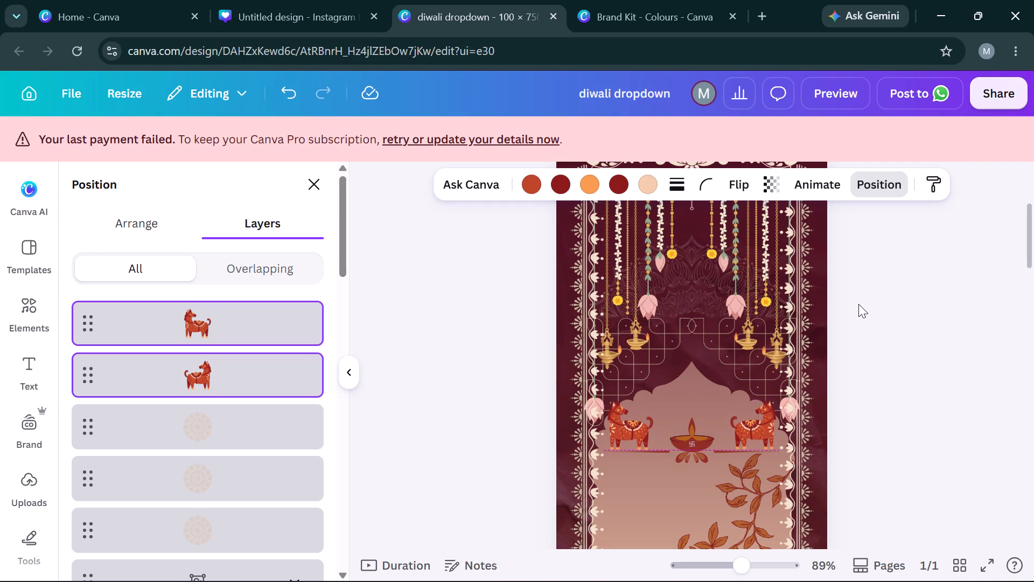
Scale the pair of cows down proportionally and nudge it slightly right around the swastik diya.
{"action": "left_click_drag", "start_coordinate": [774, 404], "coordinate": [768, 405]}
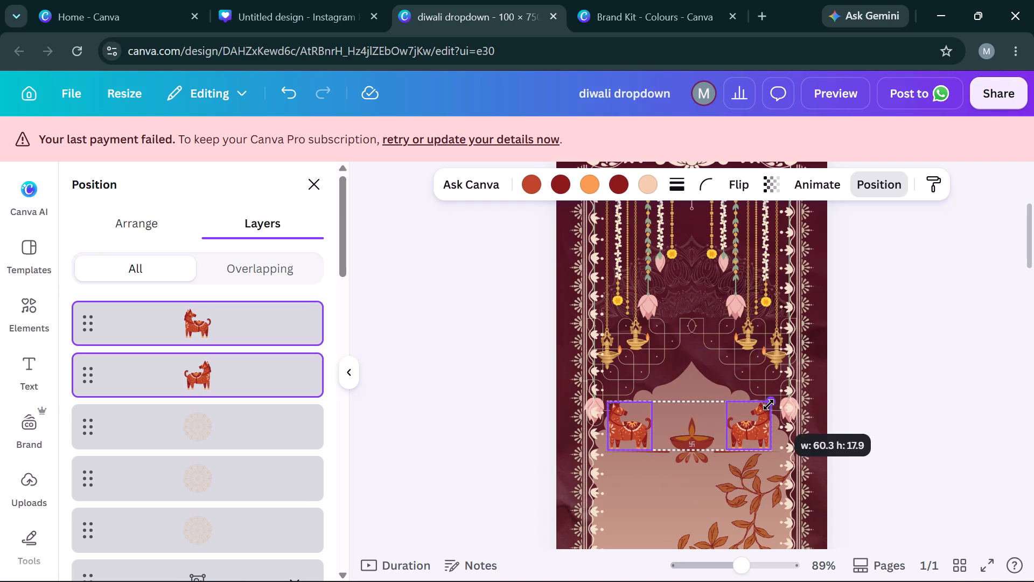
{"action": "left_click_drag", "start_coordinate": [768, 405], "coordinate": [753, 414]}
{"action": "key", "text": "Right"}
{"action": "key", "text": "Right"}
{"action": "key", "text": "Right"}
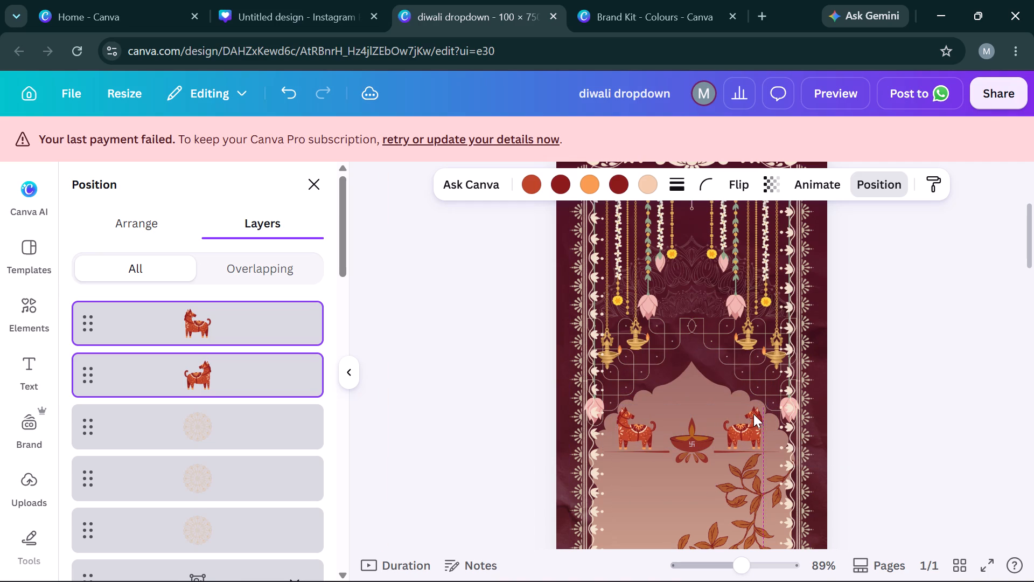
Nudge the pair of cows slightly right around the swastik diya and deselect them.
{"action": "key", "text": "Right"}
{"action": "key", "text": "Right"}
{"action": "key", "text": "Left"}
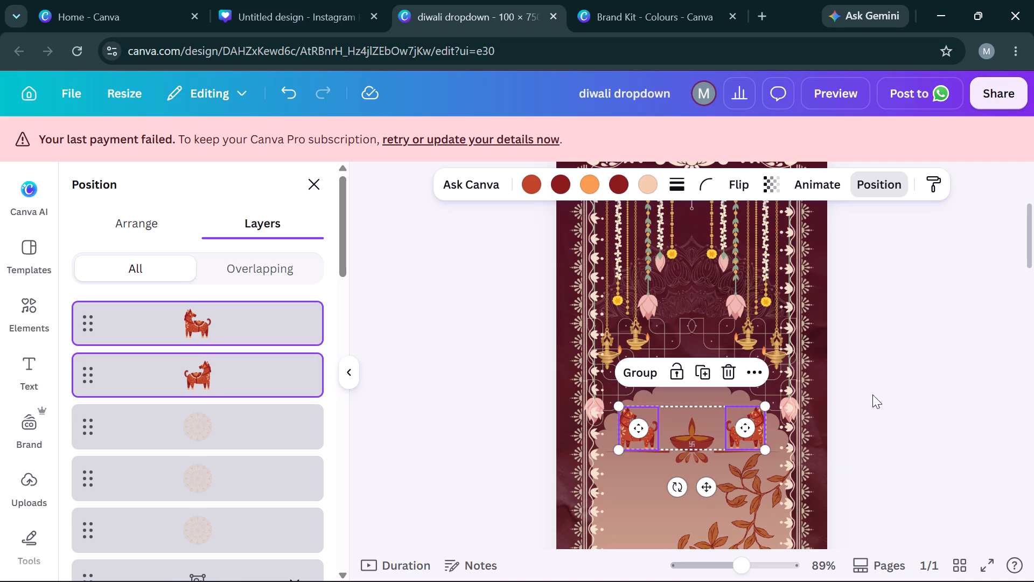
{"action": "left_click", "coordinate": [934, 397]}
{"action": "left_click", "coordinate": [934, 397]}
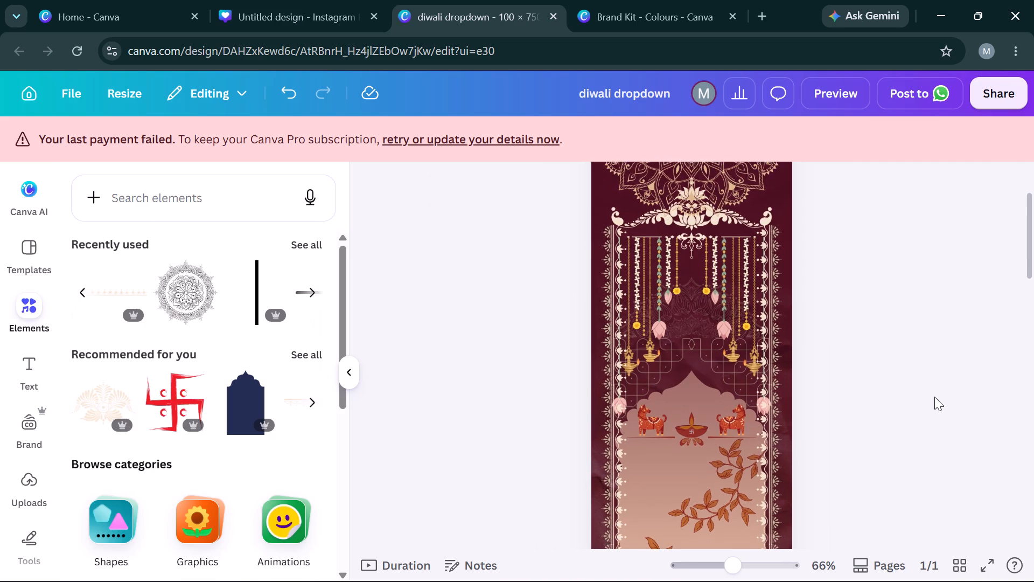
Examine the whole banner at reduced zoom, from the top mandala and arch down to the bottom diya and corner mandalas.
{"action": "scroll", "coordinate": [934, 397], "scroll_direction": "down", "scroll_amount": 3}
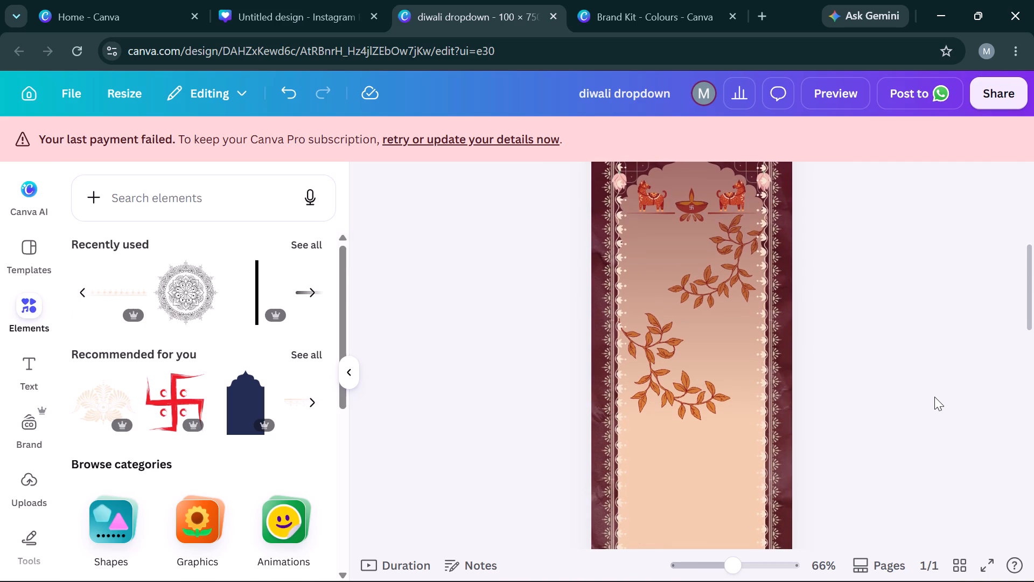
{"action": "scroll", "coordinate": [934, 397], "scroll_direction": "right", "scroll_amount": 1}
{"action": "scroll", "coordinate": [934, 397], "scroll_direction": "up", "scroll_amount": 1}
{"action": "scroll", "coordinate": [934, 397], "scroll_direction": "right", "scroll_amount": 1}
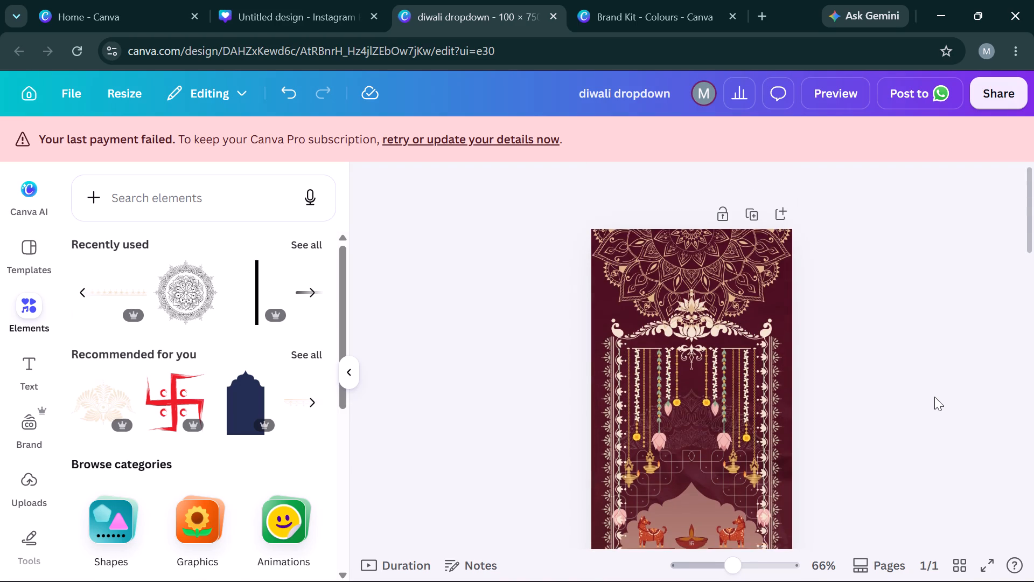
{"action": "scroll", "coordinate": [934, 397], "scroll_direction": "right", "scroll_amount": 1}
{"action": "scroll", "coordinate": [934, 397], "scroll_direction": "down", "scroll_amount": 1}
{"action": "scroll", "coordinate": [934, 397], "scroll_direction": "right", "scroll_amount": 2}
{"action": "scroll", "coordinate": [934, 397], "scroll_direction": "up", "scroll_amount": 1}
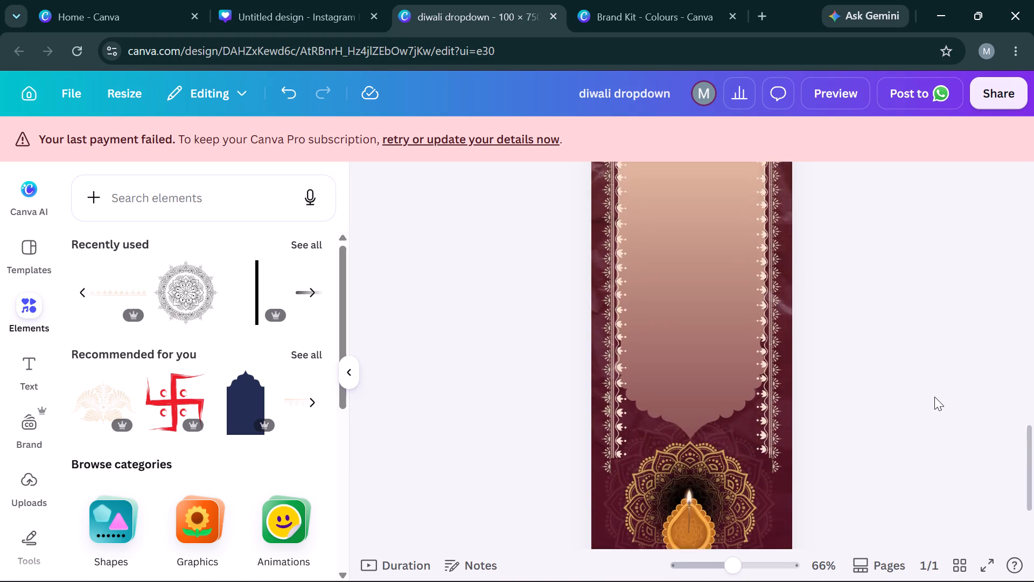
{"action": "scroll", "coordinate": [934, 397], "scroll_direction": "up", "scroll_amount": 1}
{"action": "scroll", "coordinate": [934, 397], "scroll_direction": "down", "scroll_amount": 3}
{"action": "scroll", "coordinate": [934, 397], "scroll_direction": "right", "scroll_amount": 3}
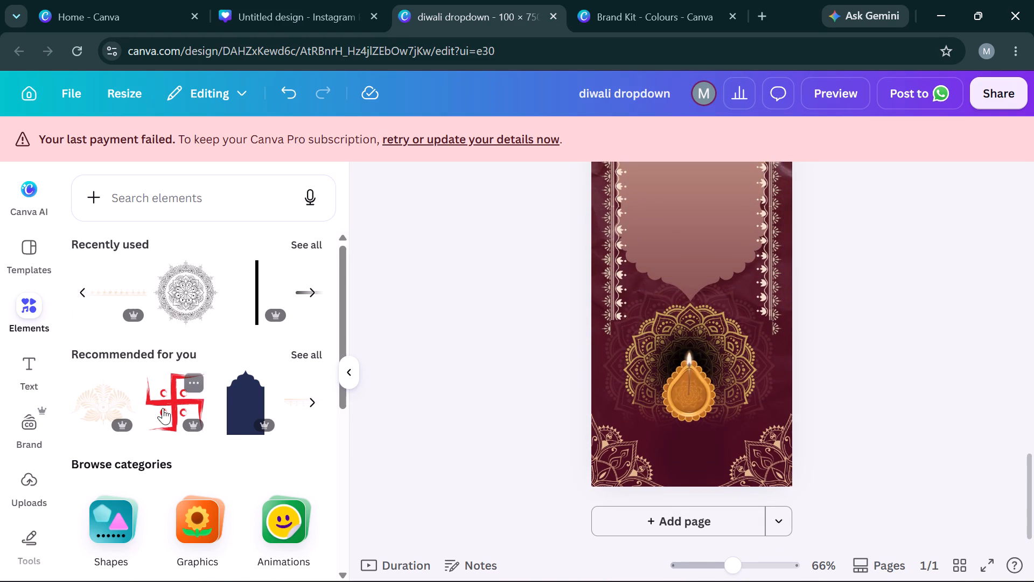
{"action": "scroll", "coordinate": [163, 408], "scroll_direction": "down", "scroll_amount": 4}
{"action": "scroll", "coordinate": [163, 408], "scroll_direction": "up", "scroll_amount": 2}
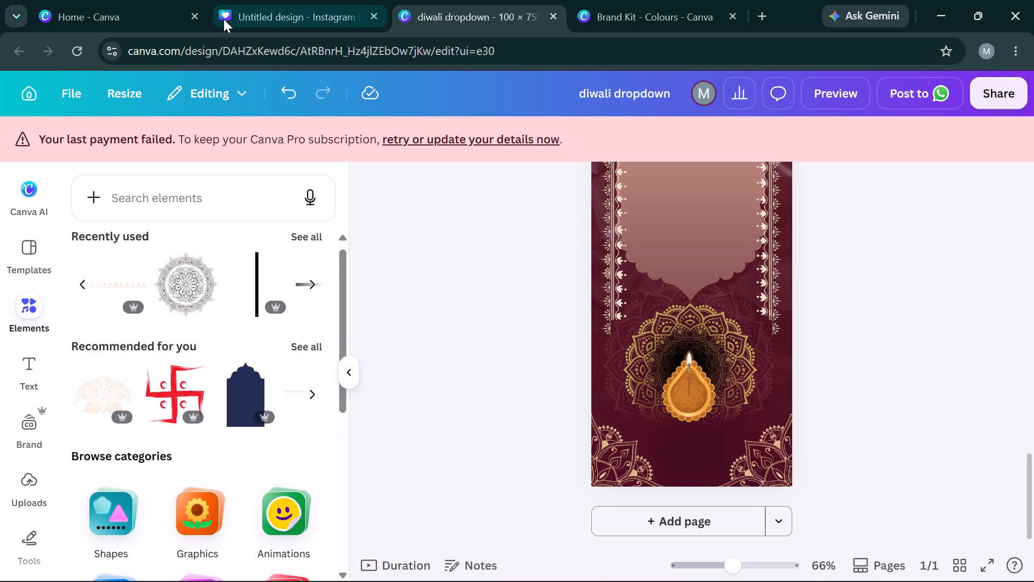
Switch to the untitled Instagram post design and apply the brown "Happy Diwali" template with lit clay lamps to the fifth page.
{"action": "left_click", "coordinate": [261, 0]}
{"action": "scroll", "coordinate": [523, 339], "scroll_direction": "down", "scroll_amount": 2}
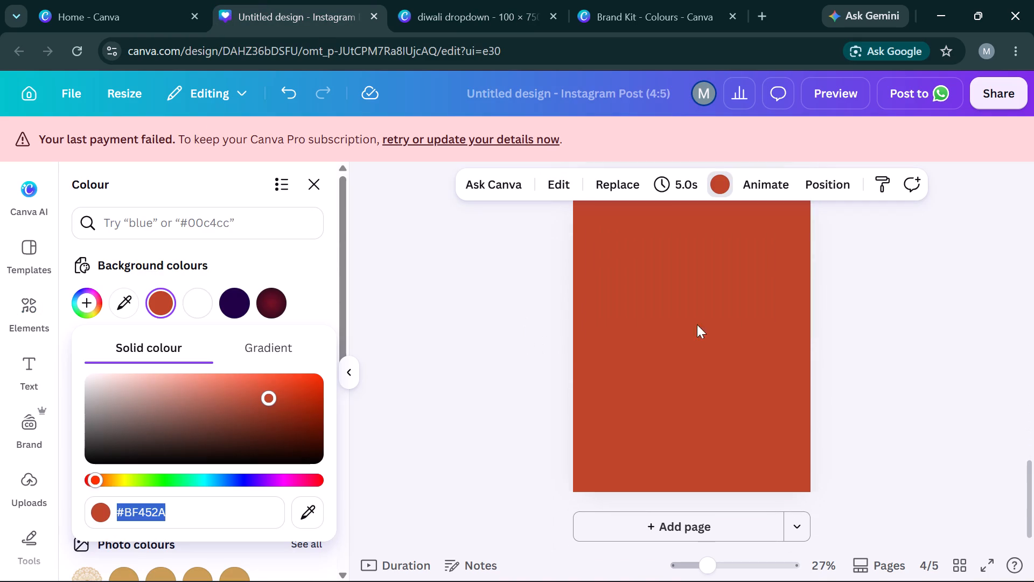
{"action": "left_click", "coordinate": [745, 325]}
{"action": "left_click", "coordinate": [23, 252]}
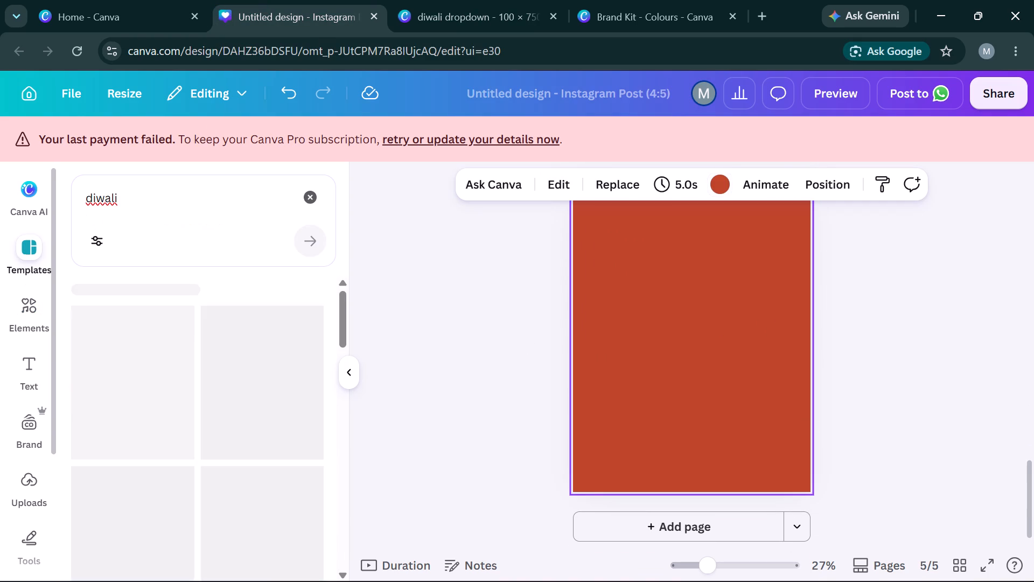
{"action": "scroll", "coordinate": [249, 358], "scroll_direction": "right", "scroll_amount": 4}
{"action": "scroll", "coordinate": [249, 358], "scroll_direction": "down", "scroll_amount": 1}
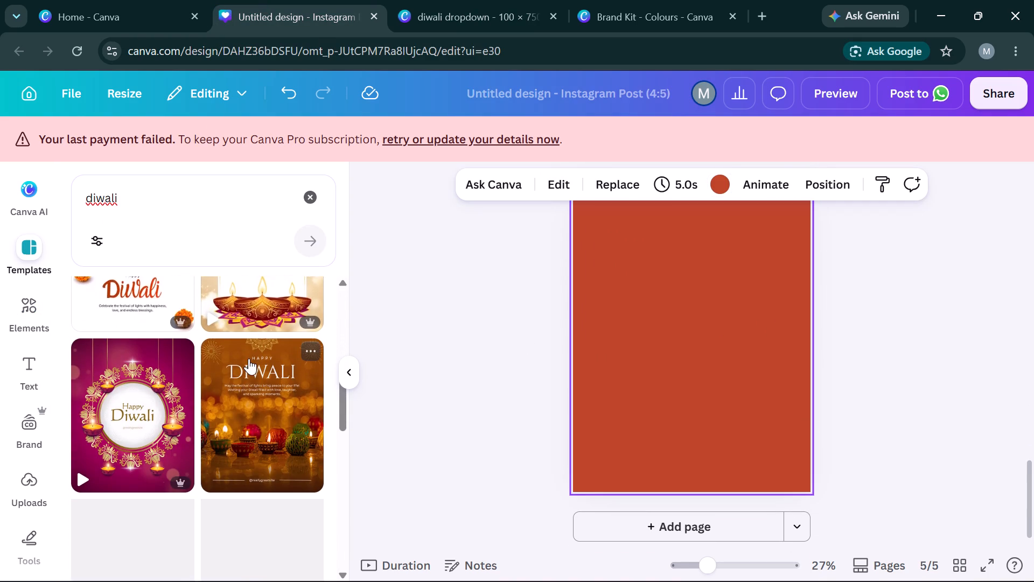
{"action": "scroll", "coordinate": [249, 358], "scroll_direction": "down", "scroll_amount": 1}
{"action": "left_click", "coordinate": [249, 358]}
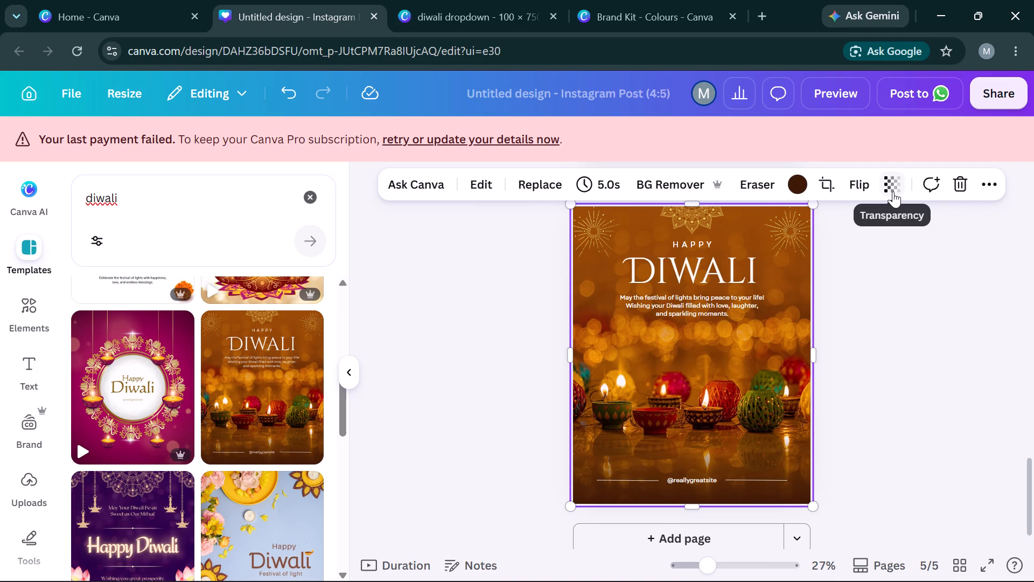
Detach the lamp photo from the fifth page's background, working from its entry in the layer order.
{"action": "left_click", "coordinate": [996, 190]}
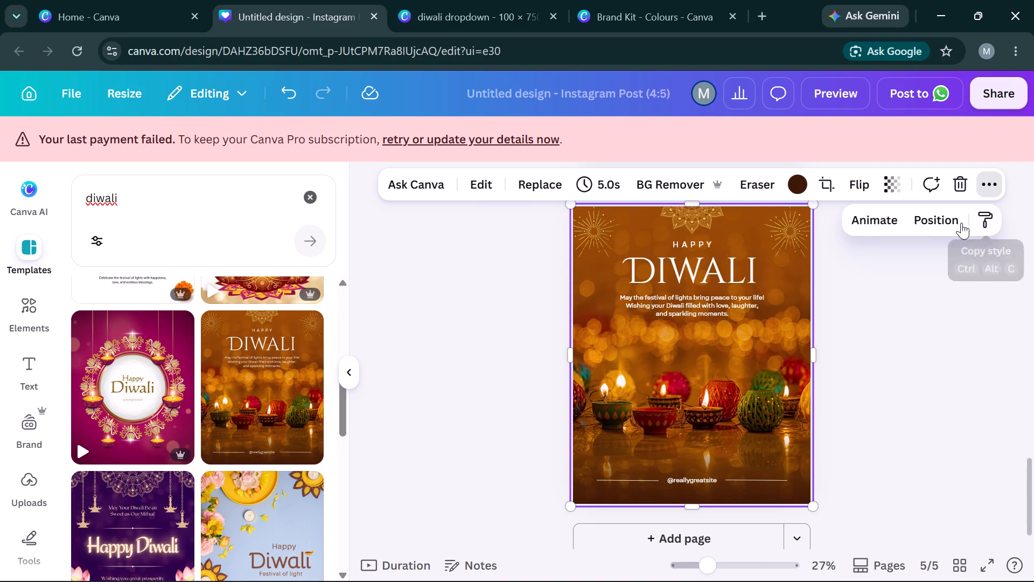
{"action": "left_click", "coordinate": [945, 221]}
{"action": "scroll", "coordinate": [171, 333], "scroll_direction": "right", "scroll_amount": 5}
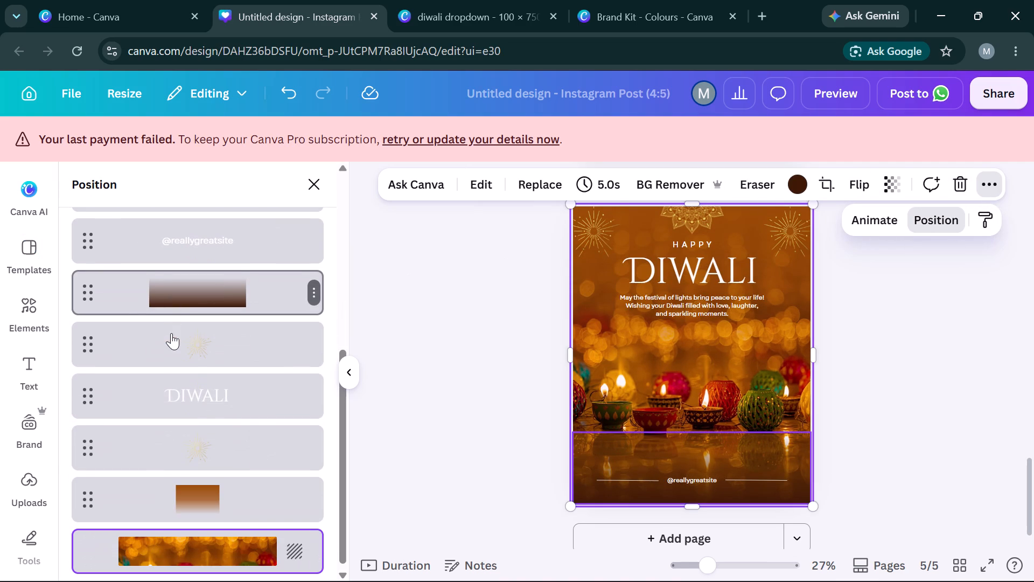
{"action": "left_click", "coordinate": [310, 542]}
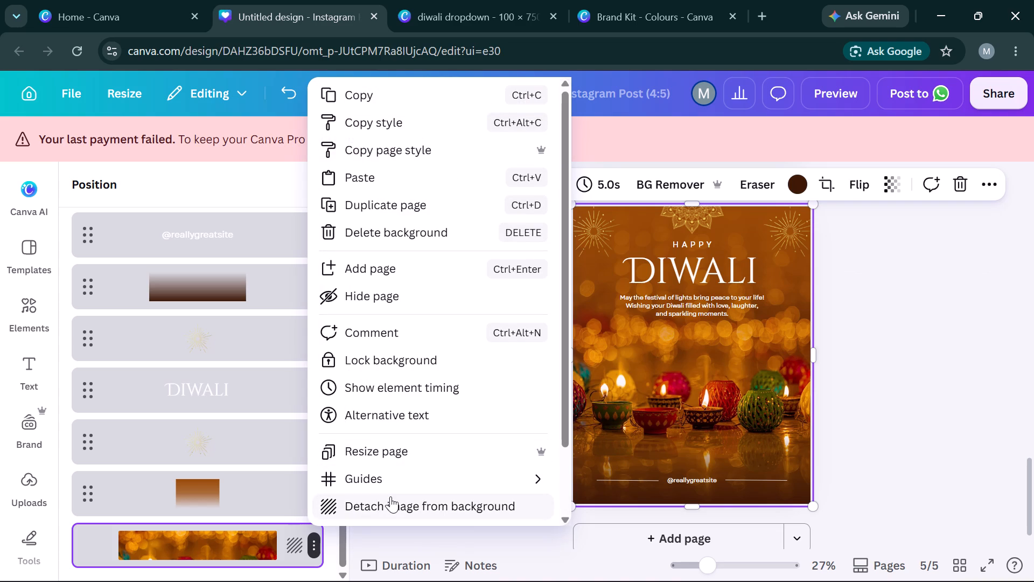
On page 5 of the Instagram Post design, detach the diya photo from the background and crop it to the golden bokeh lights.
{"action": "left_click", "coordinate": [390, 496]}
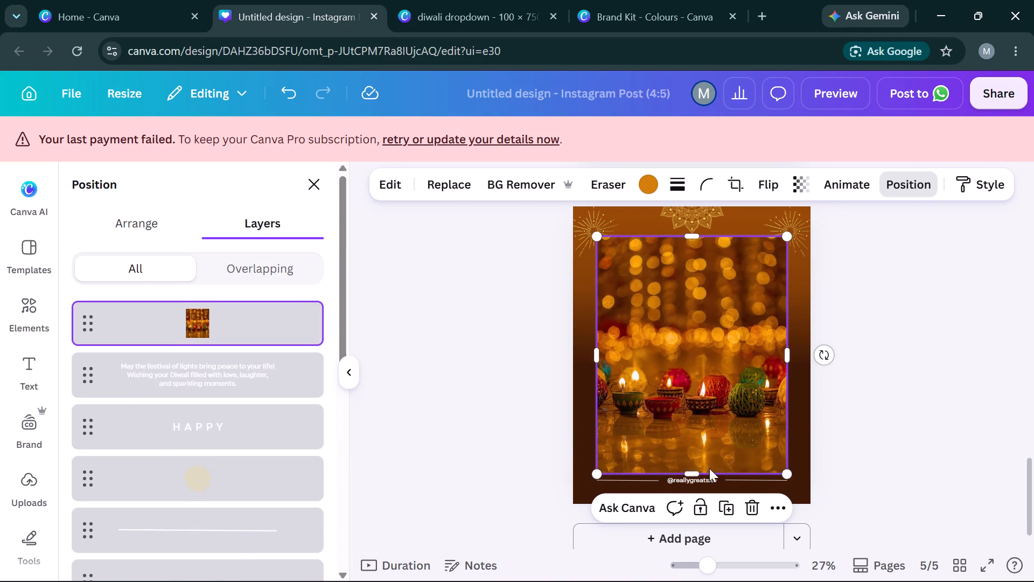
{"action": "left_click_drag", "start_coordinate": [691, 474], "coordinate": [701, 365]}
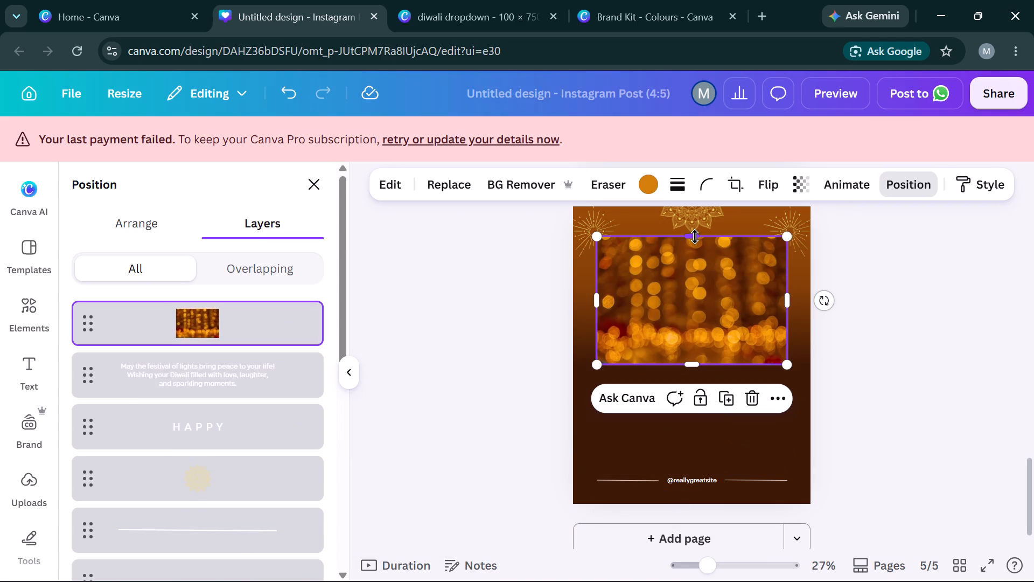
{"action": "left_click_drag", "start_coordinate": [695, 237], "coordinate": [693, 224]}
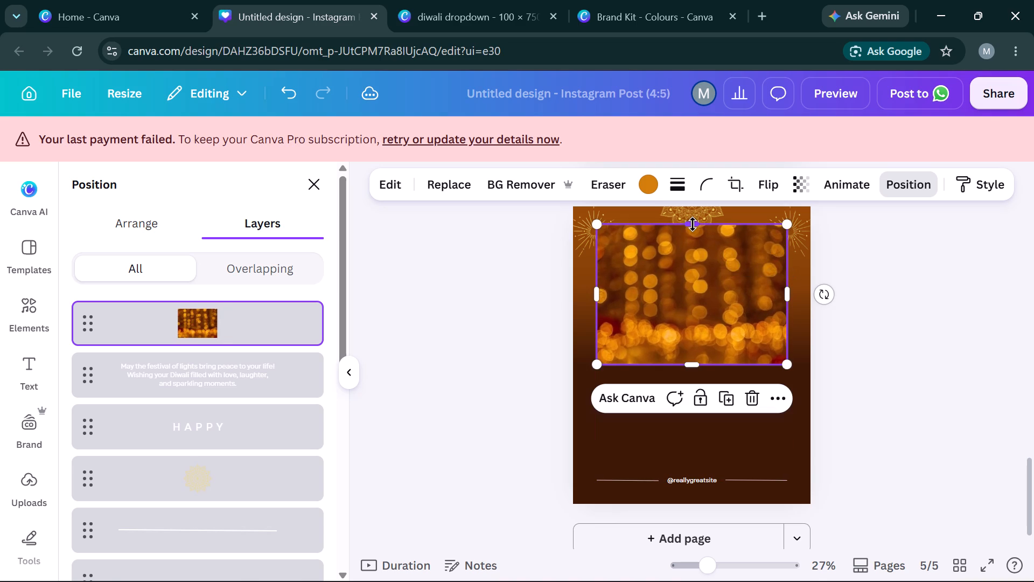
{"action": "left_click", "coordinate": [693, 363]}
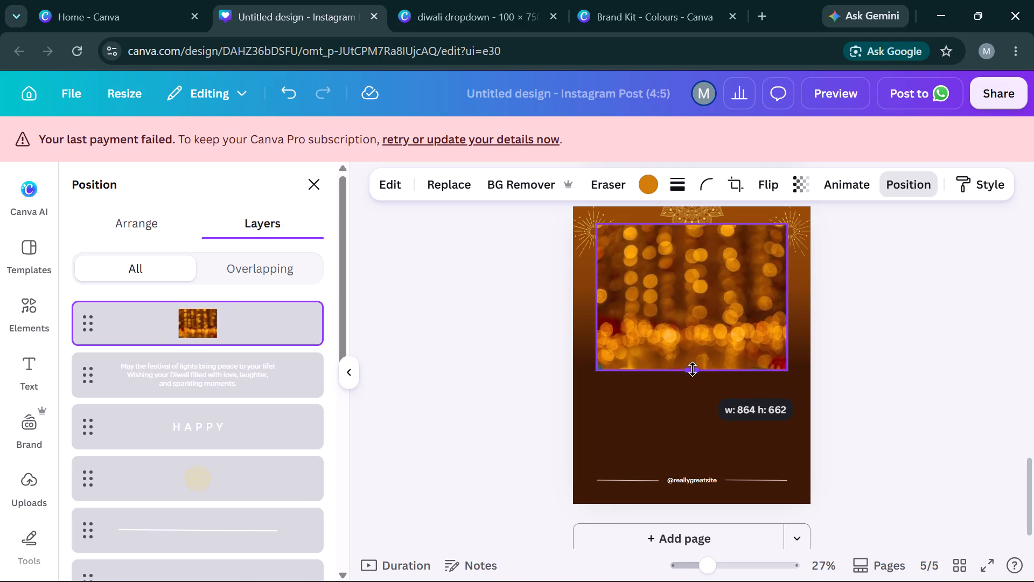
Copy the cropped bokeh photo into the diwali dropdown design, over the peach panel's lower end above the large diya.
{"action": "key", "text": "ctrl+c"}
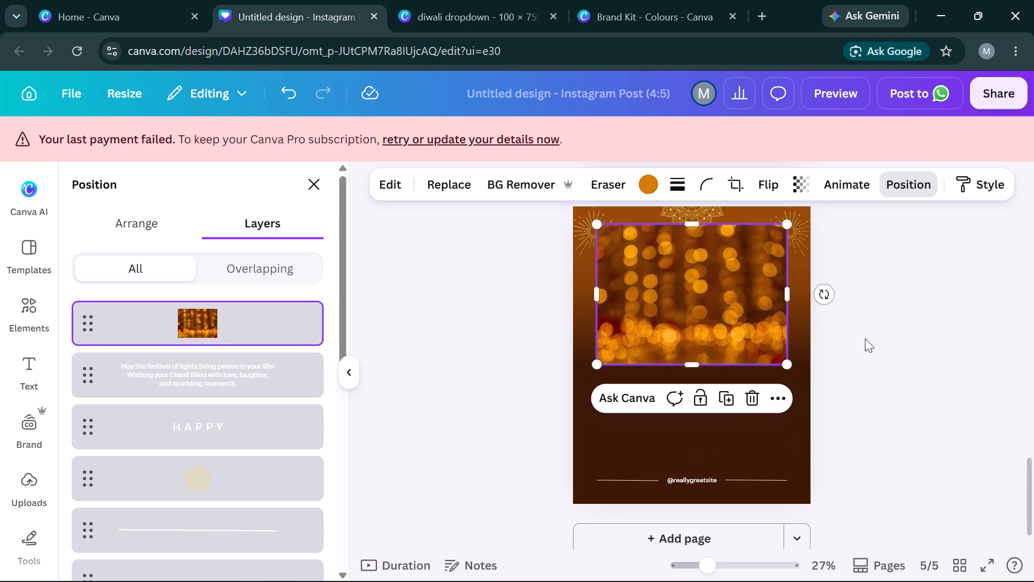
{"action": "left_click", "coordinate": [483, 0]}
{"action": "key", "text": "ctrl+v"}
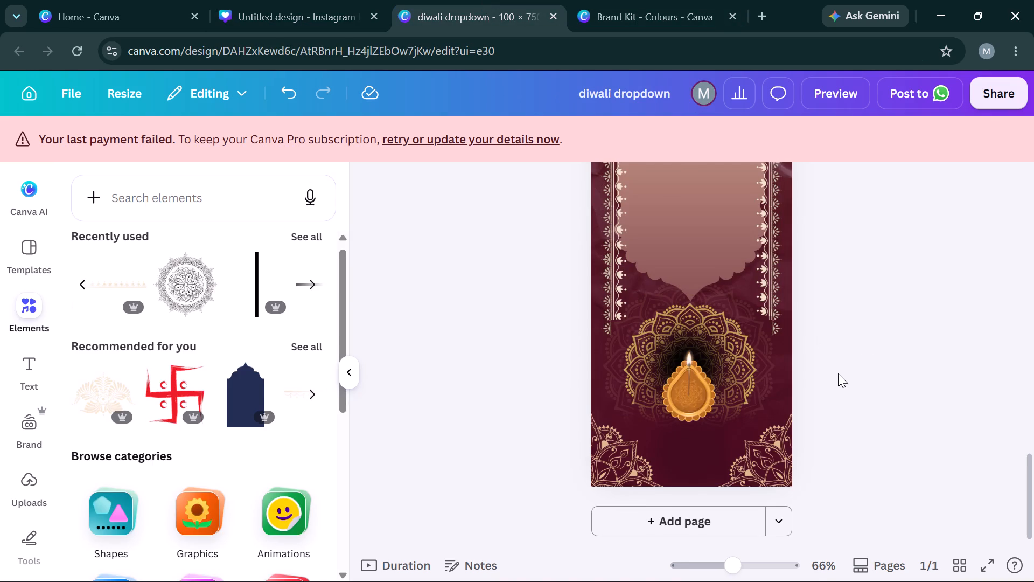
{"action": "scroll", "coordinate": [838, 373], "scroll_direction": "up", "scroll_amount": 2}
{"action": "key", "text": "ctrl+z"}
{"action": "scroll", "coordinate": [838, 373], "scroll_direction": "up", "scroll_amount": 3}
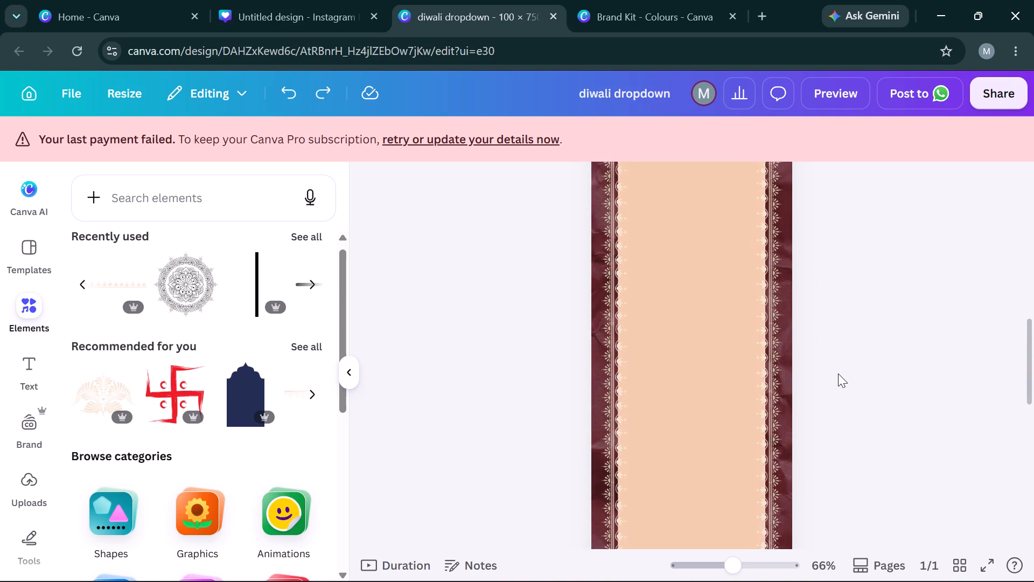
{"action": "scroll", "coordinate": [838, 373], "scroll_direction": "up", "scroll_amount": 3}
{"action": "scroll", "coordinate": [838, 373], "scroll_direction": "down", "scroll_amount": 4}
{"action": "scroll", "coordinate": [838, 373], "scroll_direction": "right", "scroll_amount": 3}
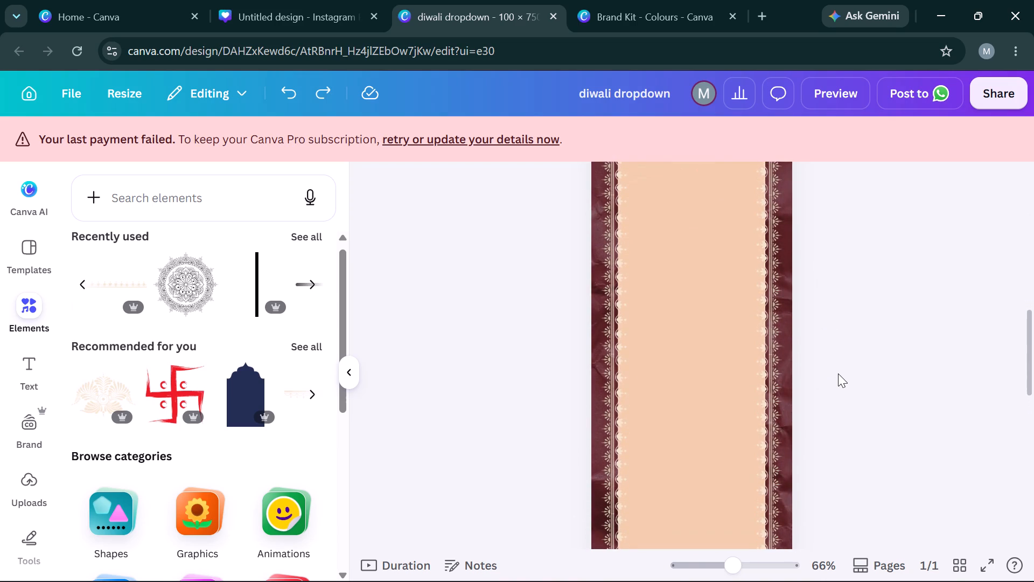
{"action": "scroll", "coordinate": [838, 373], "scroll_direction": "down", "scroll_amount": 3}
{"action": "scroll", "coordinate": [838, 373], "scroll_direction": "up", "scroll_amount": 2}
{"action": "scroll", "coordinate": [838, 373], "scroll_direction": "down", "scroll_amount": 1}
{"action": "key", "text": "ctrl+v"}
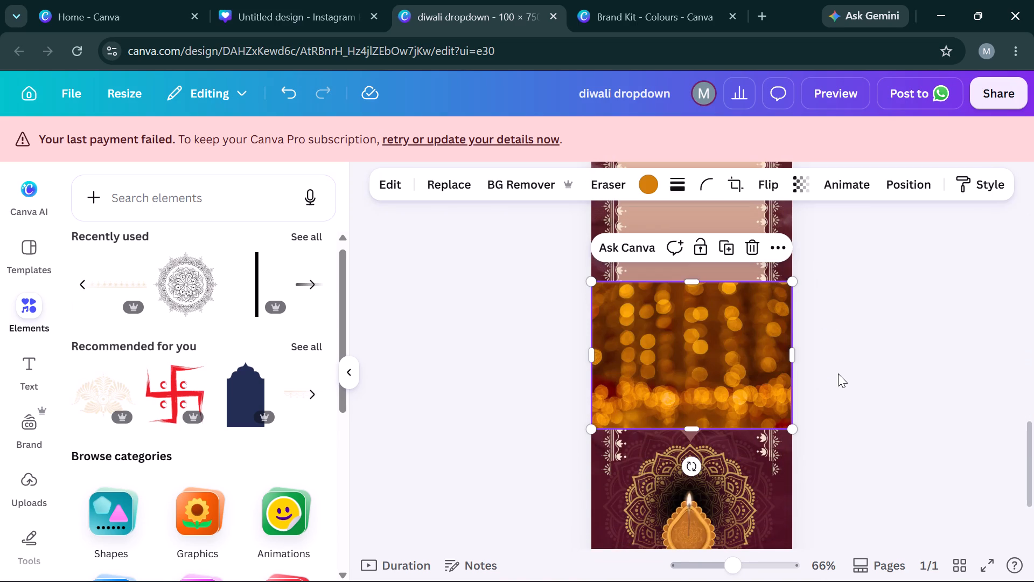
Set the transparency of the bokeh photo at the peach panel's lower end to 33.
{"action": "left_click", "coordinate": [808, 193]}
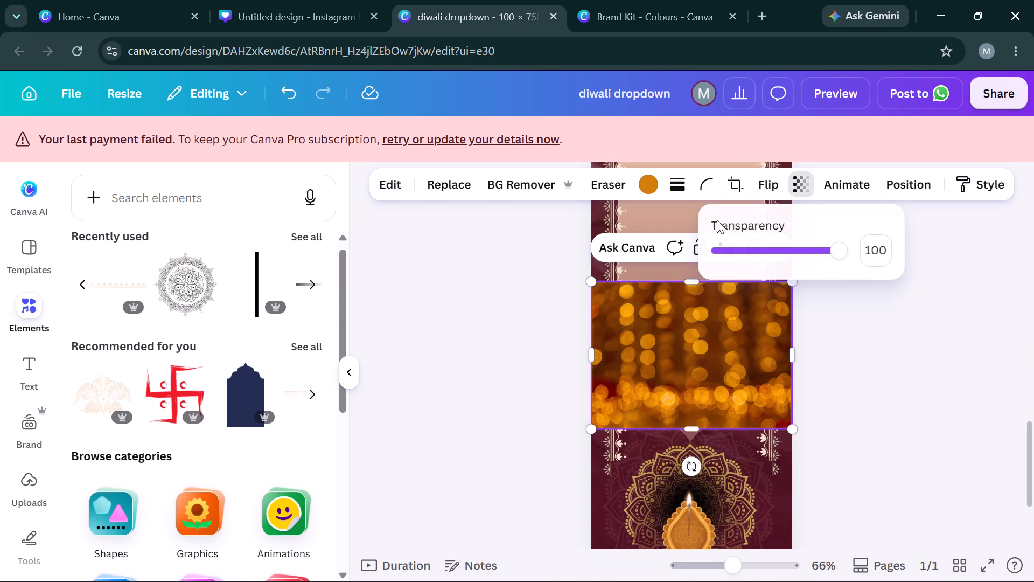
{"action": "left_click_drag", "start_coordinate": [823, 242], "coordinate": [775, 257]}
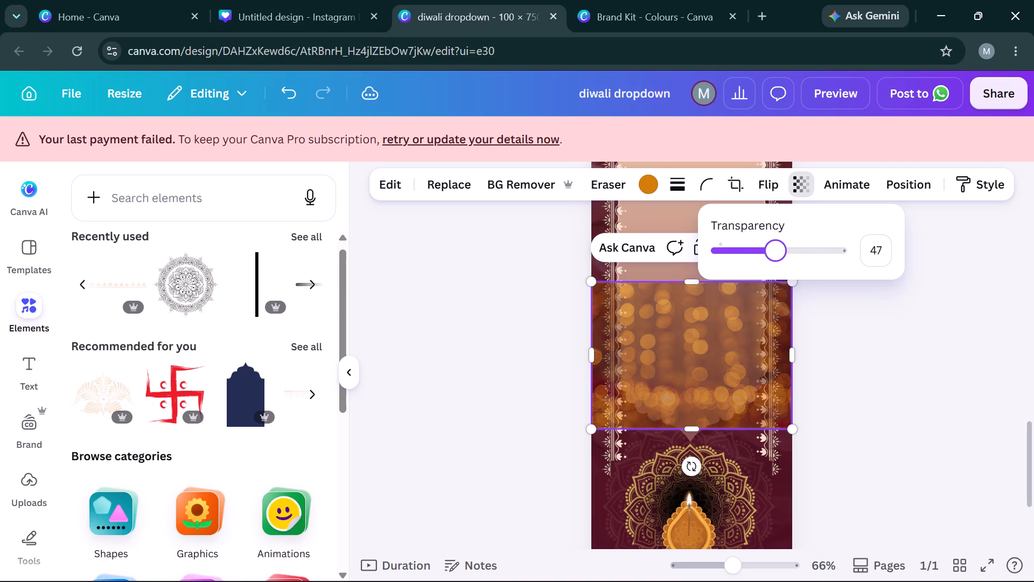
{"action": "left_click_drag", "start_coordinate": [775, 257], "coordinate": [759, 271]}
{"action": "key", "text": "Down"}
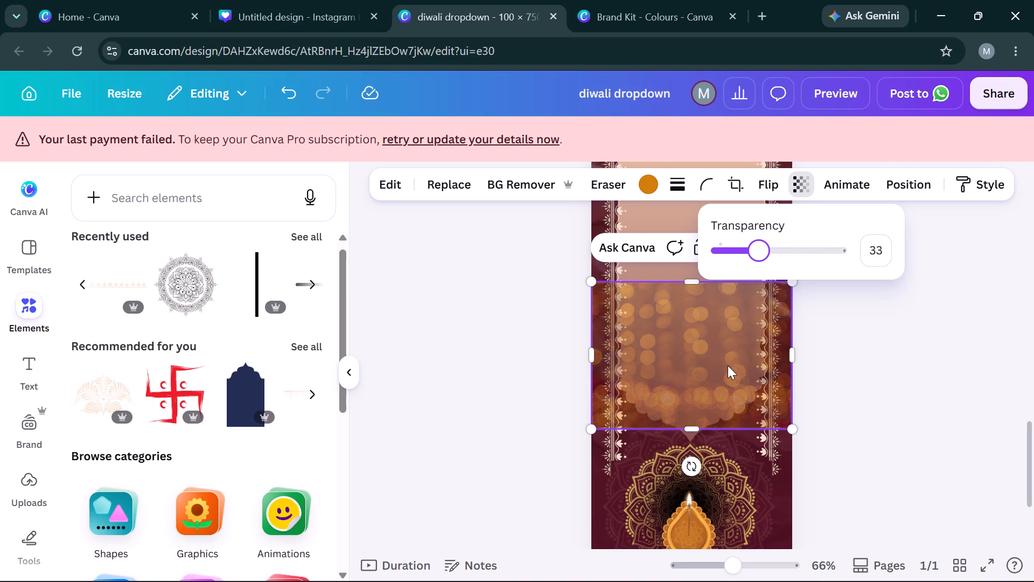
Move the faded bokeh photo down so it spans the panel's pointed lower end and the top of the large diya.
{"action": "left_click_drag", "start_coordinate": [728, 365], "coordinate": [728, 452]}
{"action": "scroll", "coordinate": [728, 452], "scroll_direction": "down", "scroll_amount": 1}
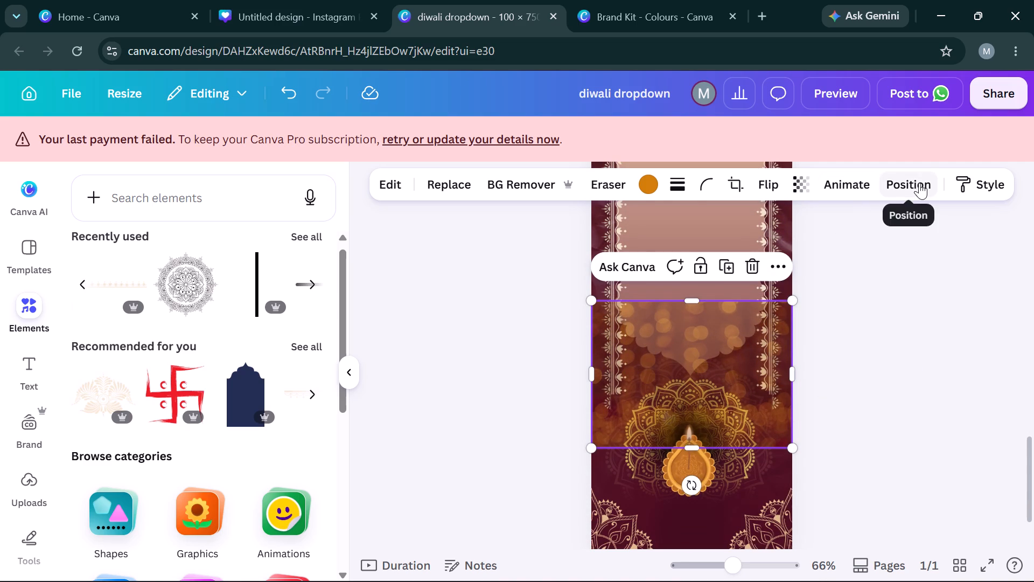
Send the bokeh photo to the back, and bring it forward by two layers so it sits just above the background.
{"action": "left_click", "coordinate": [919, 183]}
{"action": "left_click", "coordinate": [138, 234]}
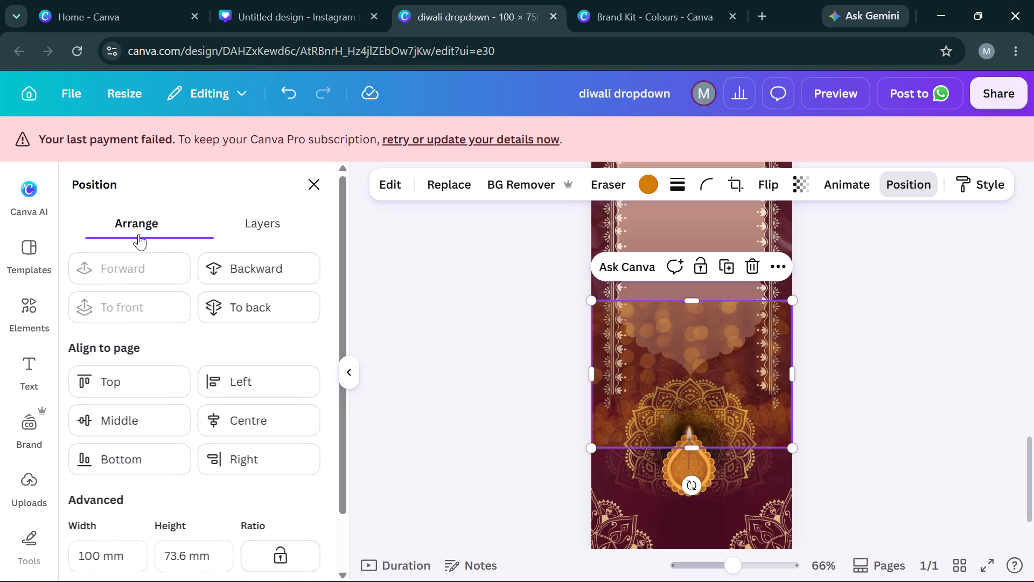
{"action": "left_click", "coordinate": [240, 315]}
{"action": "left_click", "coordinate": [167, 268]}
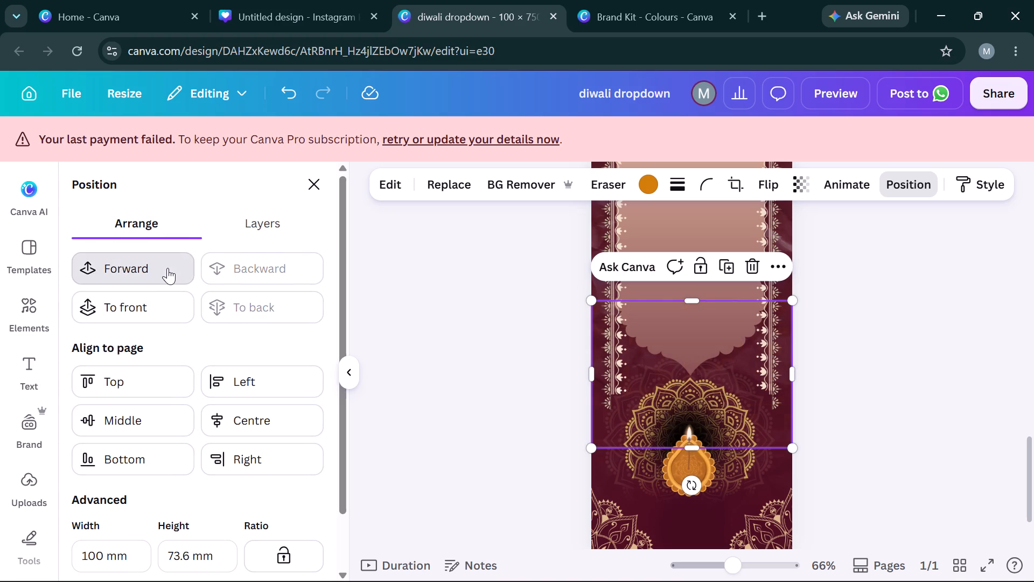
{"action": "left_click", "coordinate": [167, 268]}
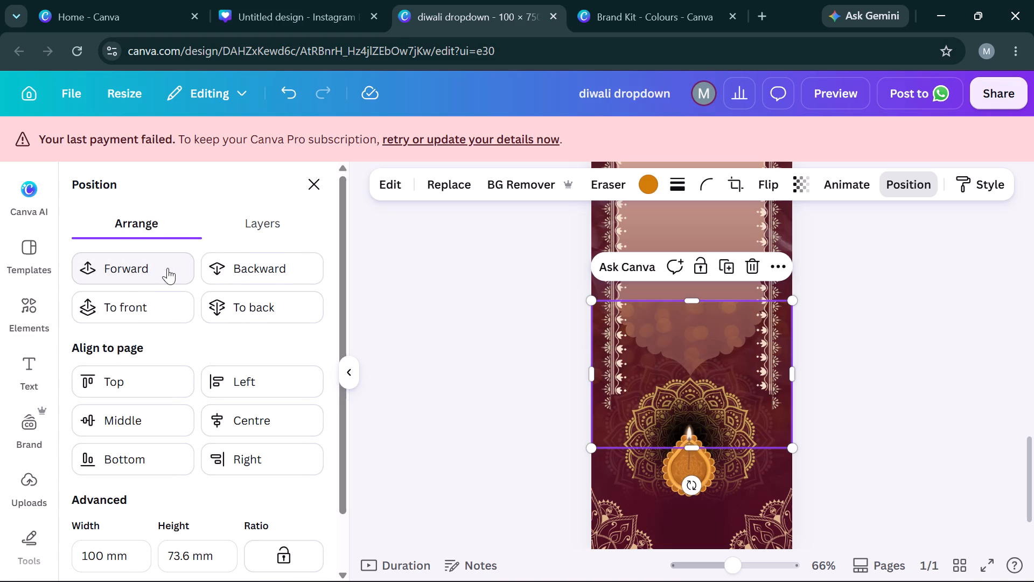
Send the faded bokeh photo to the back and bring it forward one layer, leaving it deselected.
{"action": "left_click", "coordinate": [167, 268]}
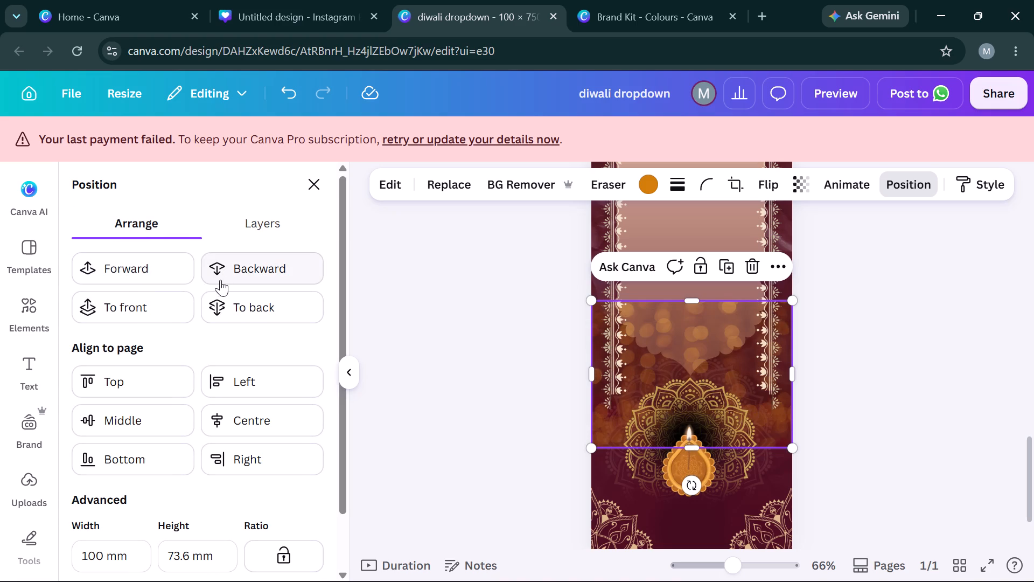
{"action": "left_click", "coordinate": [250, 317]}
{"action": "left_click", "coordinate": [185, 270]}
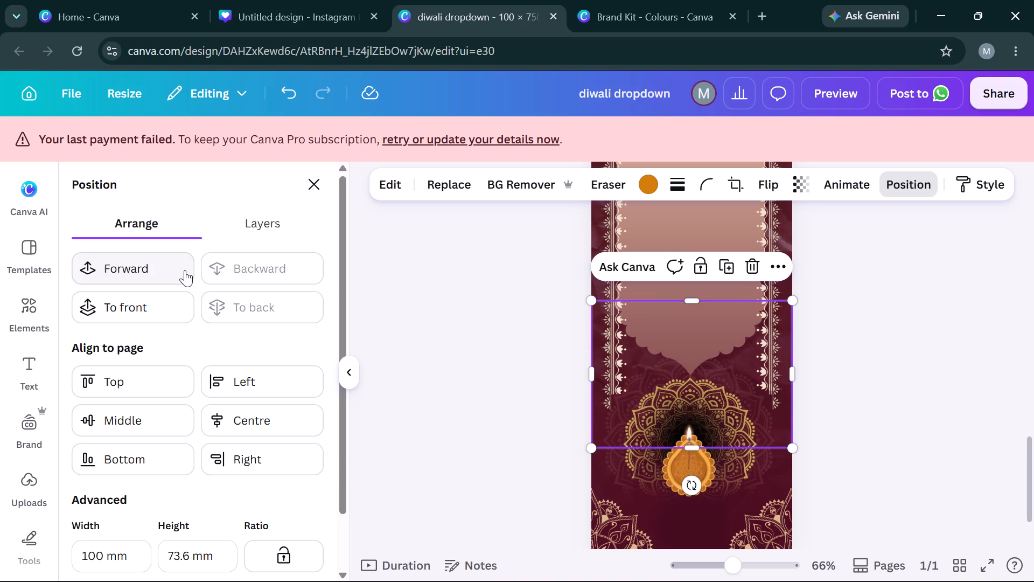
{"action": "left_click", "coordinate": [889, 302]}
{"action": "left_click", "coordinate": [889, 302]}
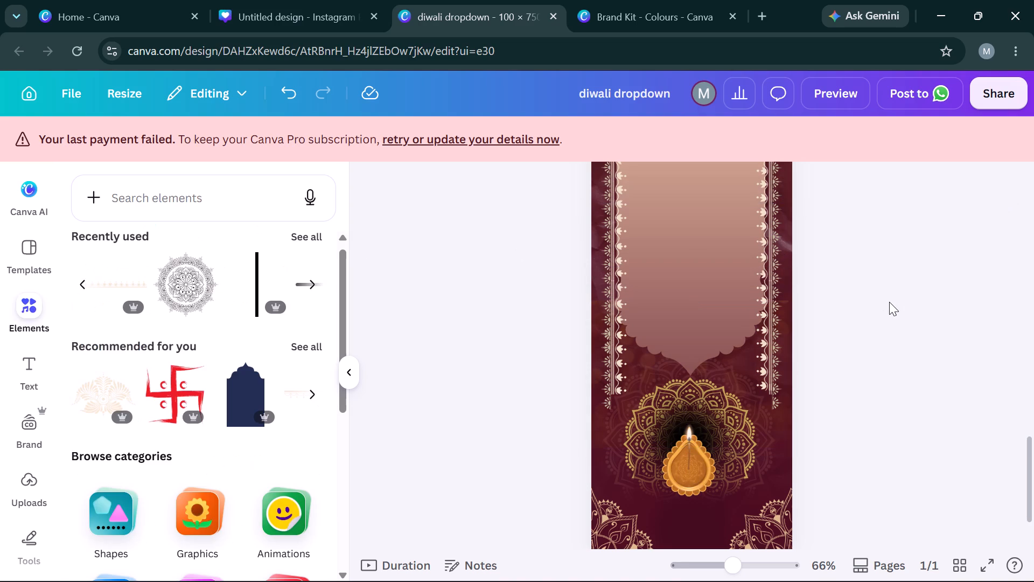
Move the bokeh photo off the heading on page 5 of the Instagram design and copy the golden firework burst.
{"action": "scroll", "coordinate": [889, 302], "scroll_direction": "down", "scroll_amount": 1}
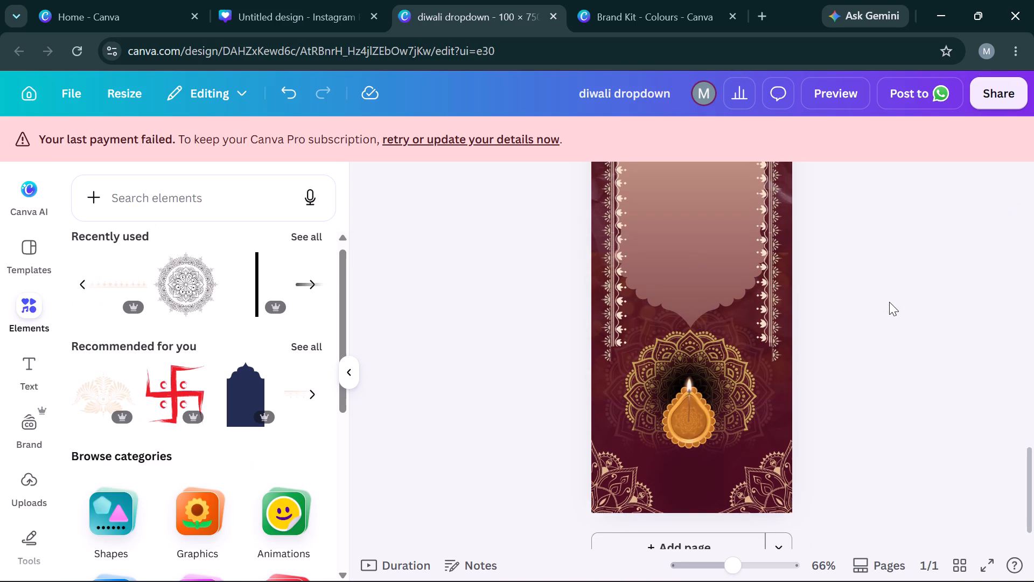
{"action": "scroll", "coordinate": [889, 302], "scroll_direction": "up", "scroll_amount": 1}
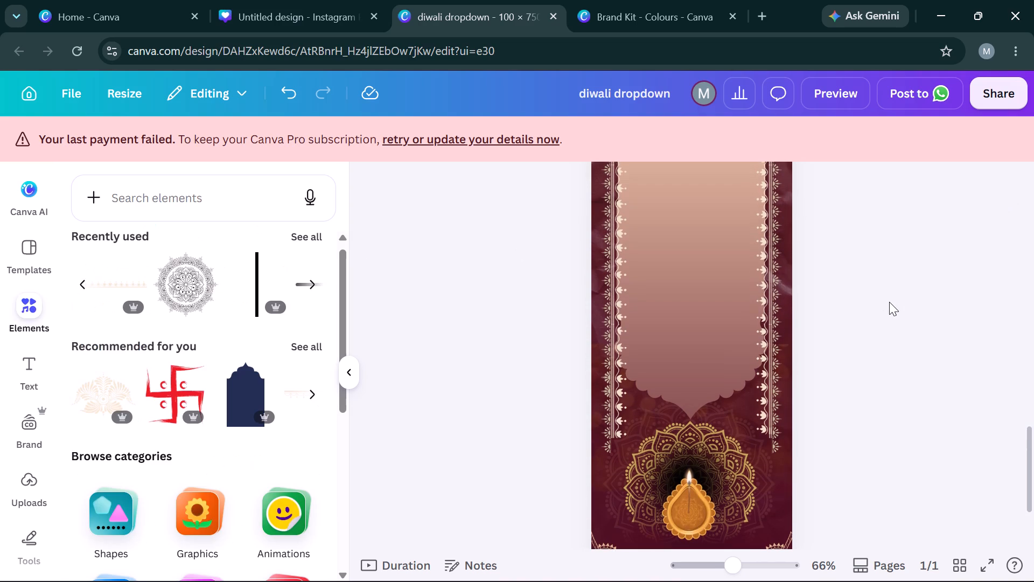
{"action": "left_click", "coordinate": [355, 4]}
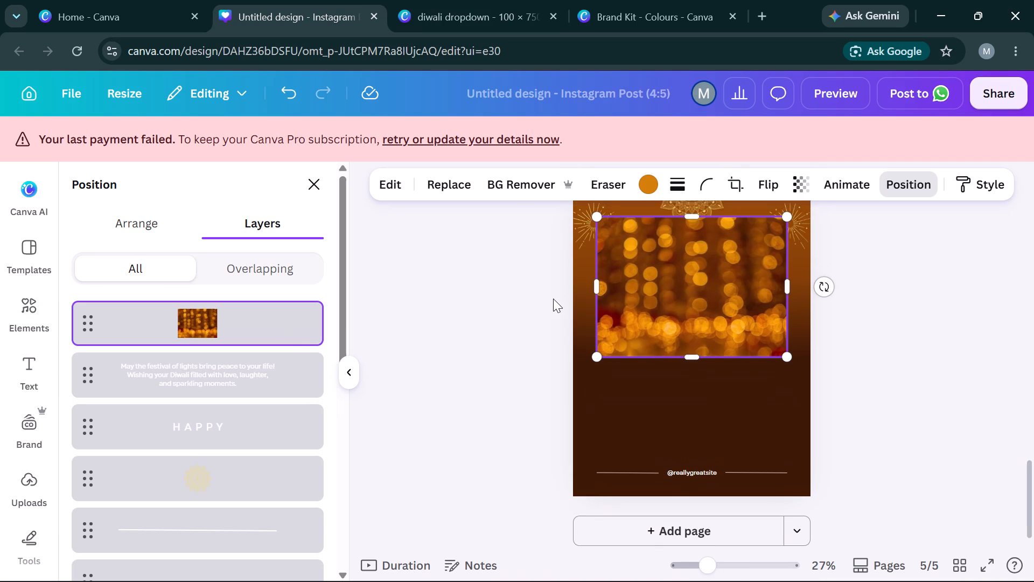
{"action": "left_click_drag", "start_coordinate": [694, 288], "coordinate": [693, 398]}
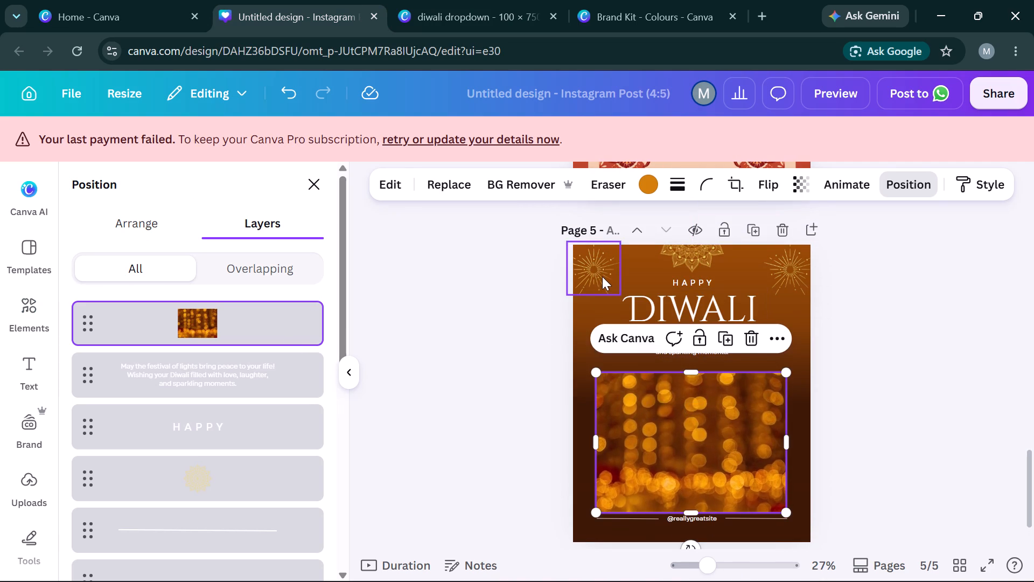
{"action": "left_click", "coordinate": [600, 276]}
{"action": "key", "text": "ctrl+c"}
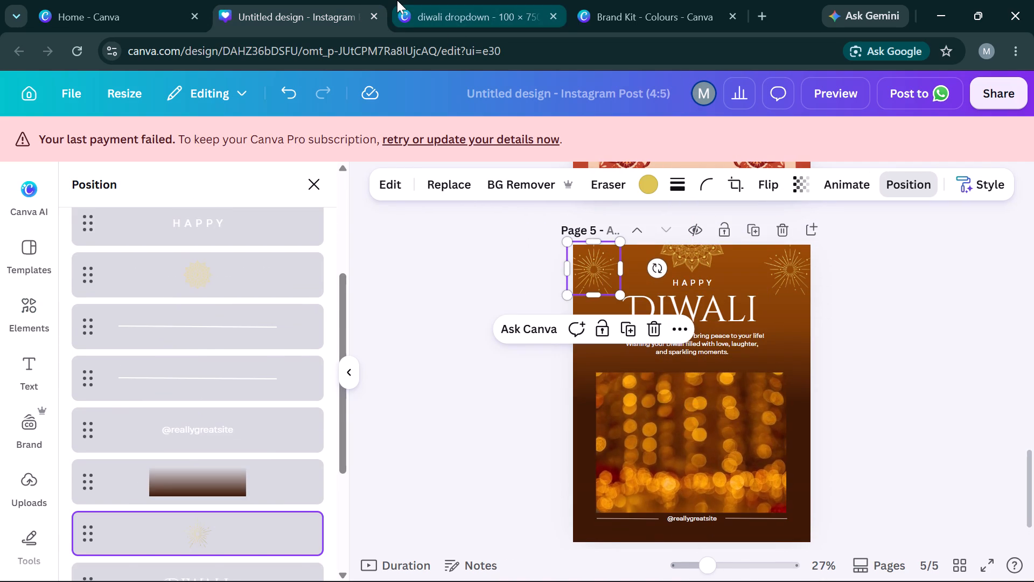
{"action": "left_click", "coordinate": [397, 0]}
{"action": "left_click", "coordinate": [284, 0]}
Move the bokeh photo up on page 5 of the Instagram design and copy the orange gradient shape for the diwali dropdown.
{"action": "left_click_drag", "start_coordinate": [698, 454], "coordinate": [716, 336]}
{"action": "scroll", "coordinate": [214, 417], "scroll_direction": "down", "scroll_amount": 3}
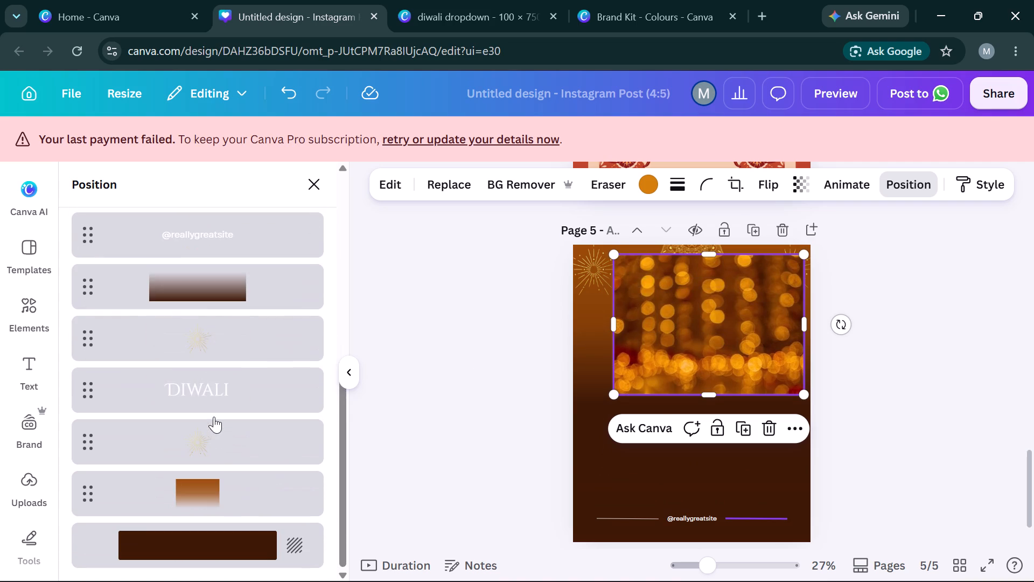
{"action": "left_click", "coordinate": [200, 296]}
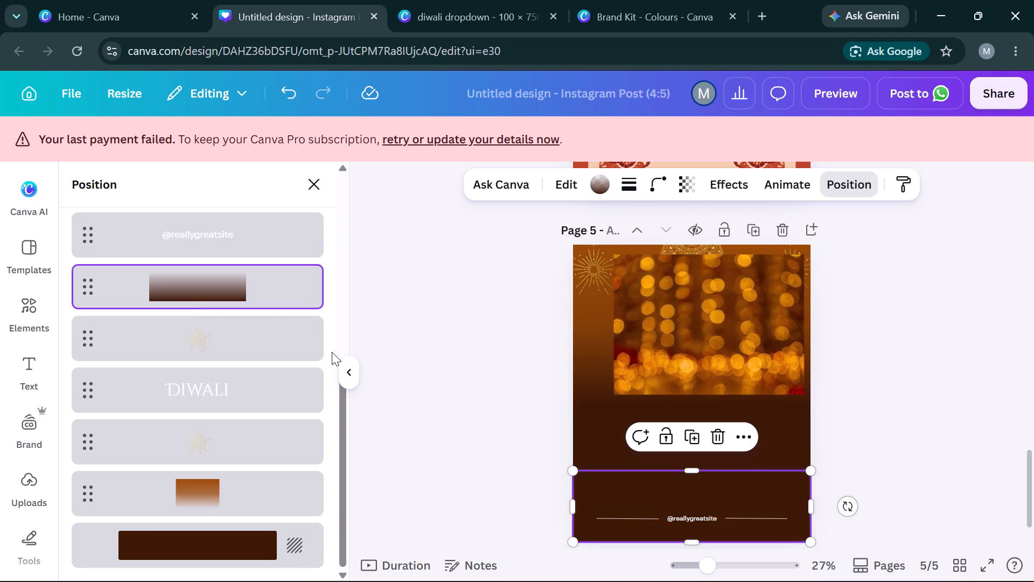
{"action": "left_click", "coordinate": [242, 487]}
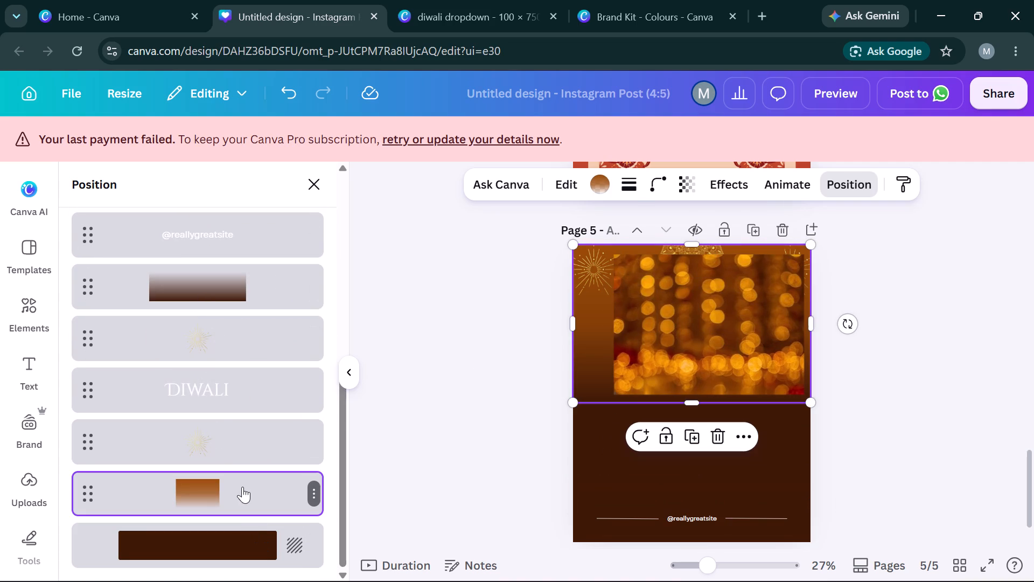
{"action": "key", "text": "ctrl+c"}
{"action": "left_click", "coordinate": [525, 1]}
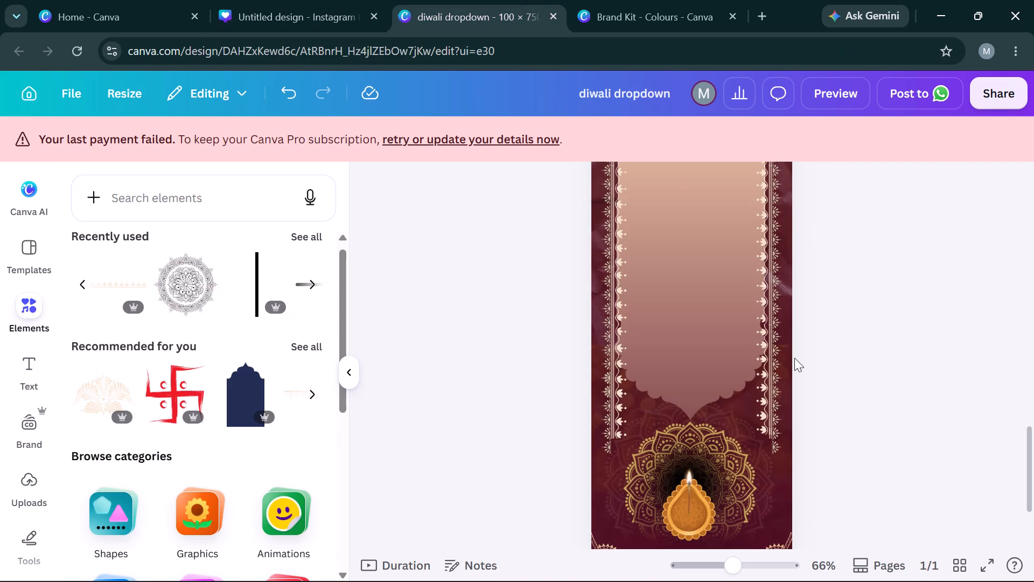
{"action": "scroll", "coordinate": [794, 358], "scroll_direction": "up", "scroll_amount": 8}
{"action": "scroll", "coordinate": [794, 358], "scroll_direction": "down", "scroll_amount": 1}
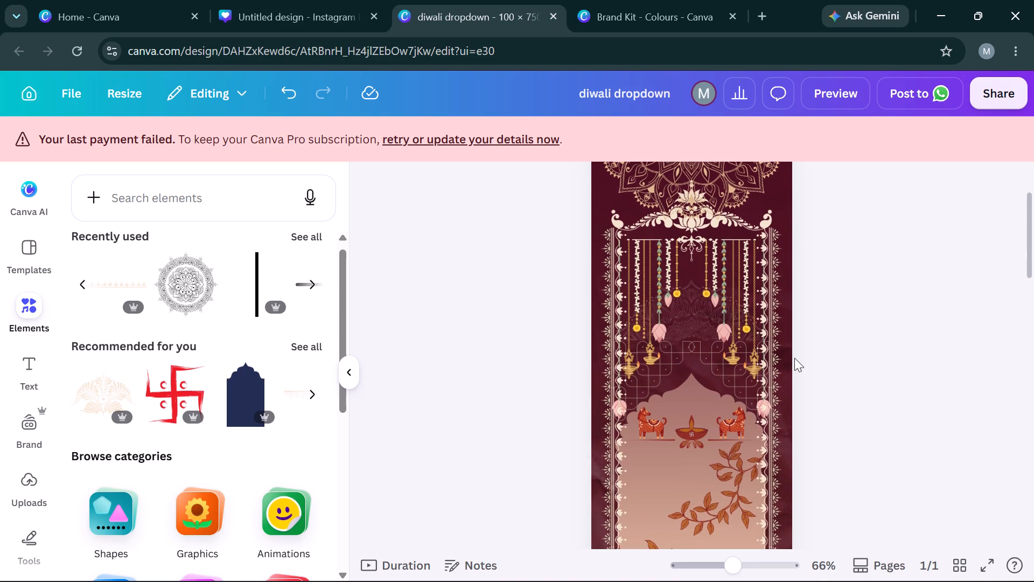
Copy the golden firework burst in the upper-left corner of page 5 in the Instagram design.
{"action": "left_click", "coordinate": [297, 0]}
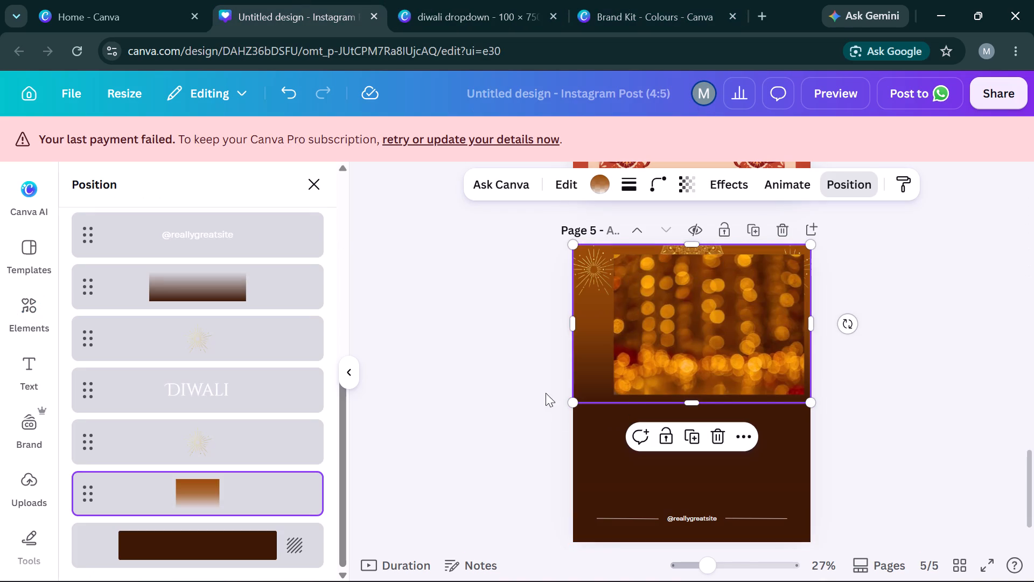
{"action": "left_click", "coordinate": [597, 267]}
{"action": "key", "text": "ctrl+c"}
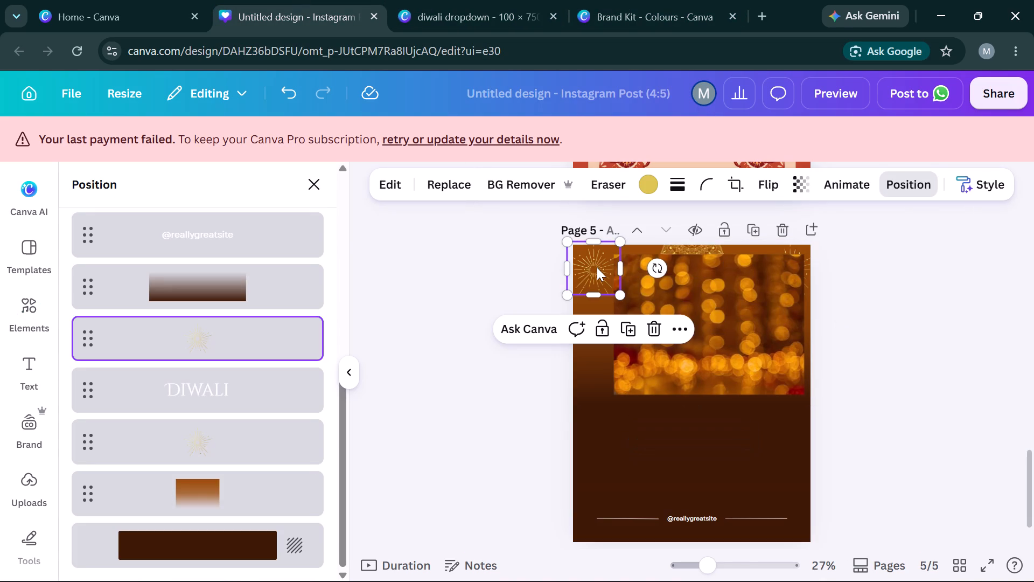
Undo the edits on page 5 of the Instagram design back to its original diya photo background and Diwali text.
{"action": "key", "text": "ctrl+z"}
{"action": "key", "text": "ctrl+z"}
{"action": "key", "text": "ctrl+z"}
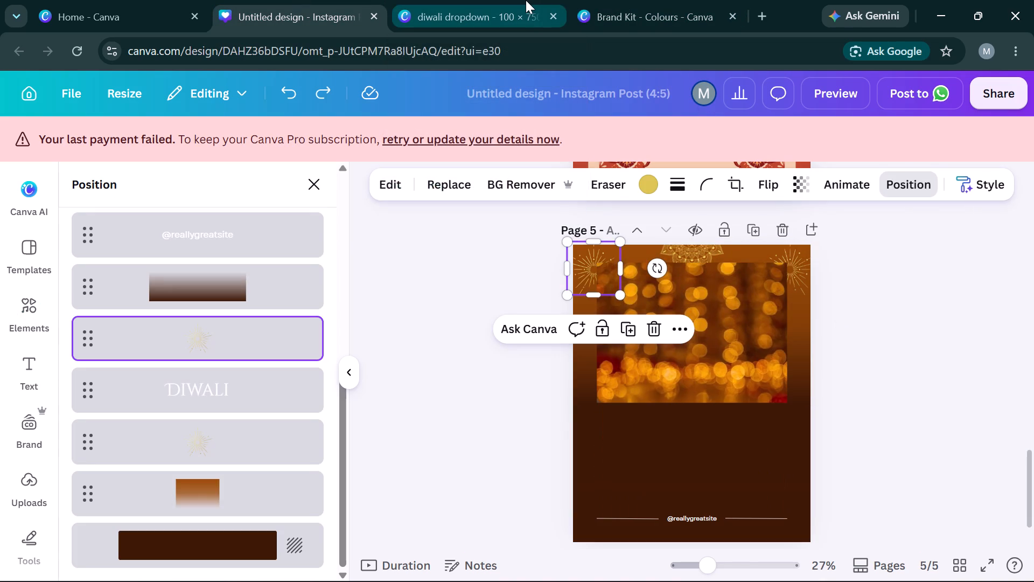
{"action": "key", "text": "ctrl+z"}
{"action": "key", "text": "ctrl+z"}
{"action": "key", "text": "ctrl+z"}
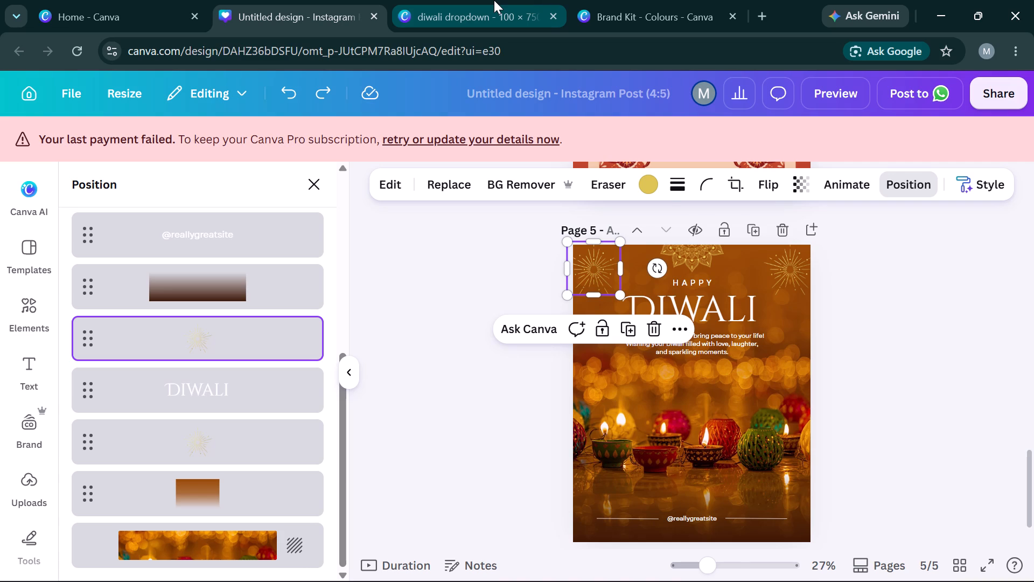
Paste the golden firework burst at the upper end of the diwali dropdown design.
{"action": "left_click", "coordinate": [494, 0]}
{"action": "scroll", "coordinate": [885, 401], "scroll_direction": "down", "scroll_amount": 4}
{"action": "scroll", "coordinate": [885, 401], "scroll_direction": "up", "scroll_amount": 1}
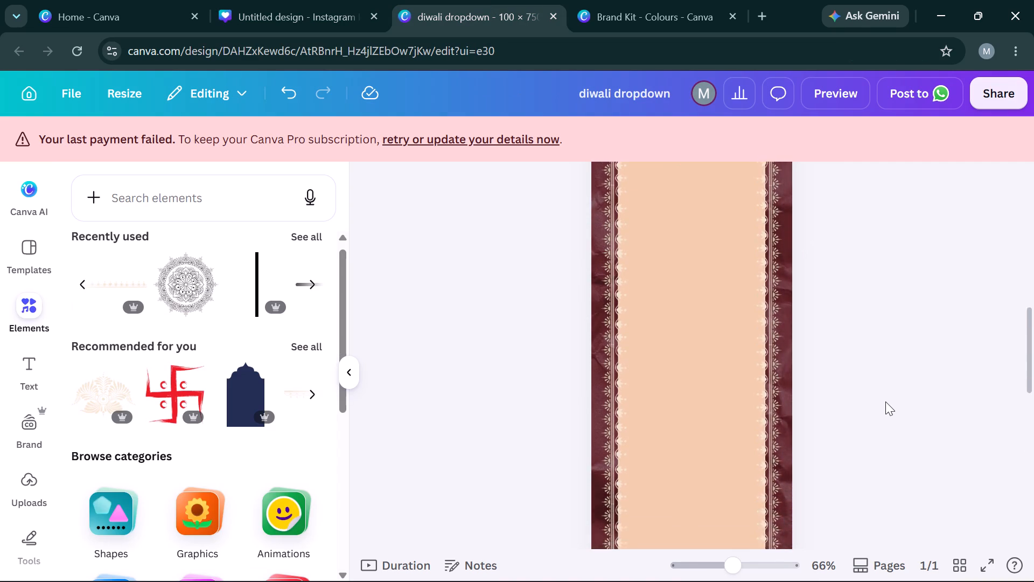
{"action": "scroll", "coordinate": [885, 401], "scroll_direction": "up", "scroll_amount": 1}
{"action": "key", "text": "ctrl+v"}
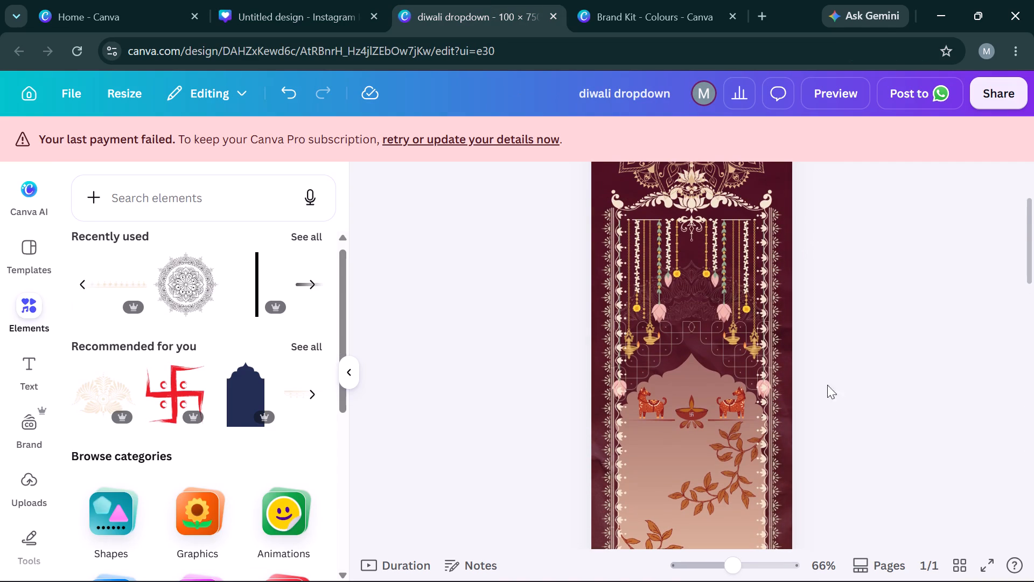
{"action": "scroll", "coordinate": [673, 227], "scroll_direction": "up", "scroll_amount": 1}
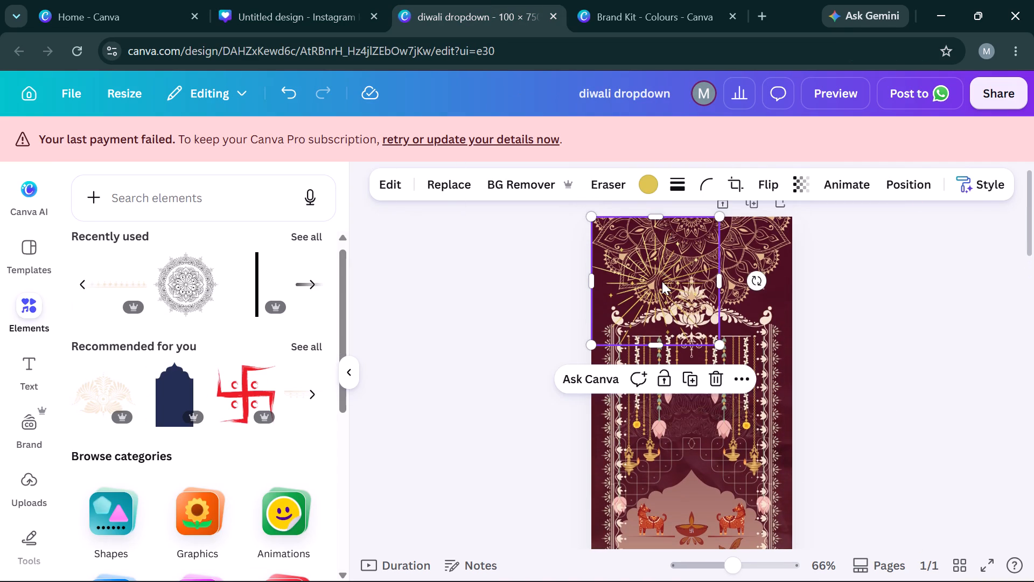
Shrink the firework burst and place it over the peach panel's left border, just below the left cow.
{"action": "left_click_drag", "start_coordinate": [662, 281], "coordinate": [649, 466]}
{"action": "scroll", "coordinate": [649, 466], "scroll_direction": "down", "scroll_amount": 1}
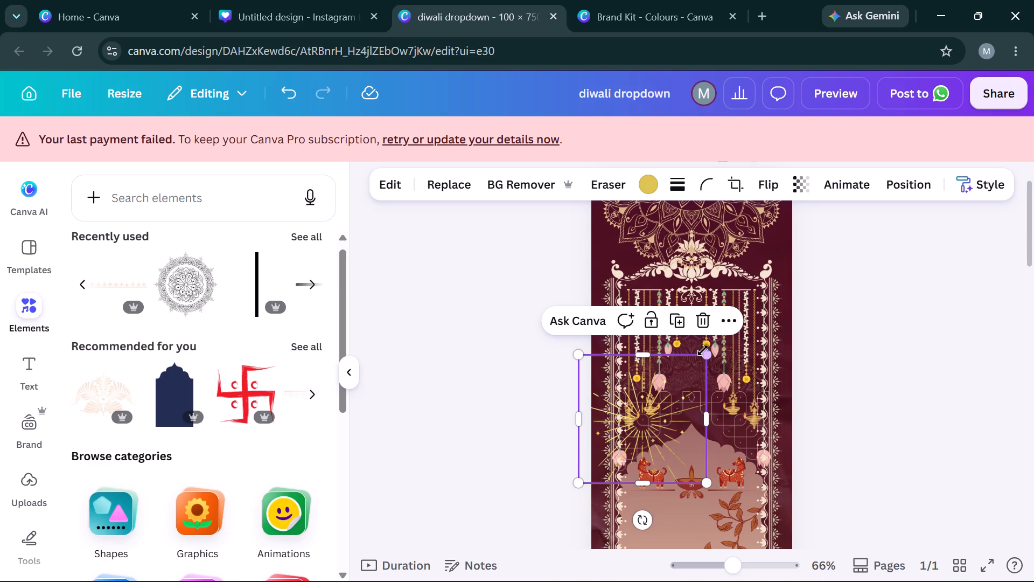
{"action": "left_click_drag", "start_coordinate": [703, 352], "coordinate": [675, 400]}
{"action": "left_click_drag", "start_coordinate": [625, 461], "coordinate": [637, 512]}
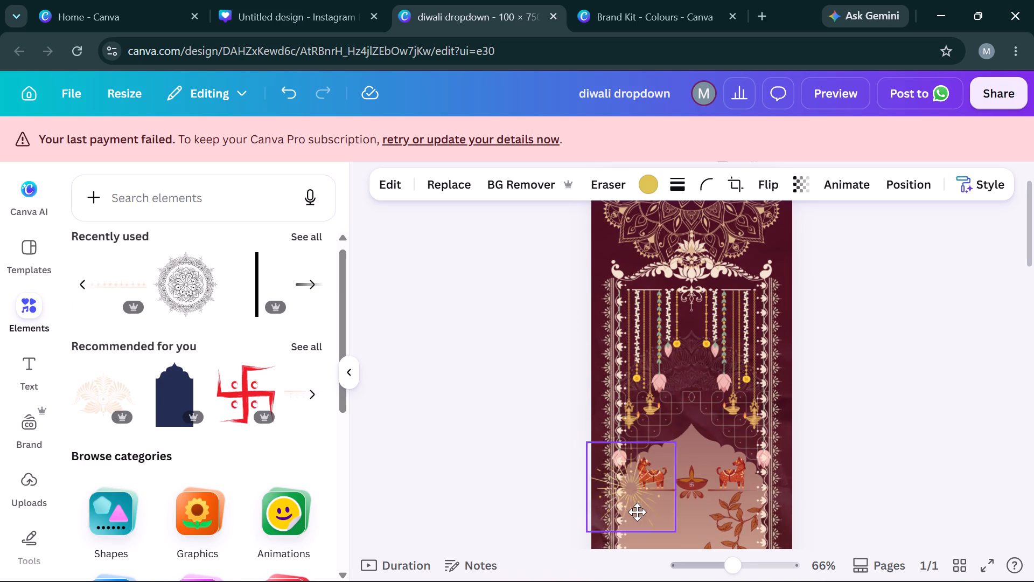
{"action": "left_click_drag", "start_coordinate": [637, 512], "coordinate": [631, 536]}
{"action": "scroll", "coordinate": [631, 536], "scroll_direction": "down", "scroll_amount": 1}
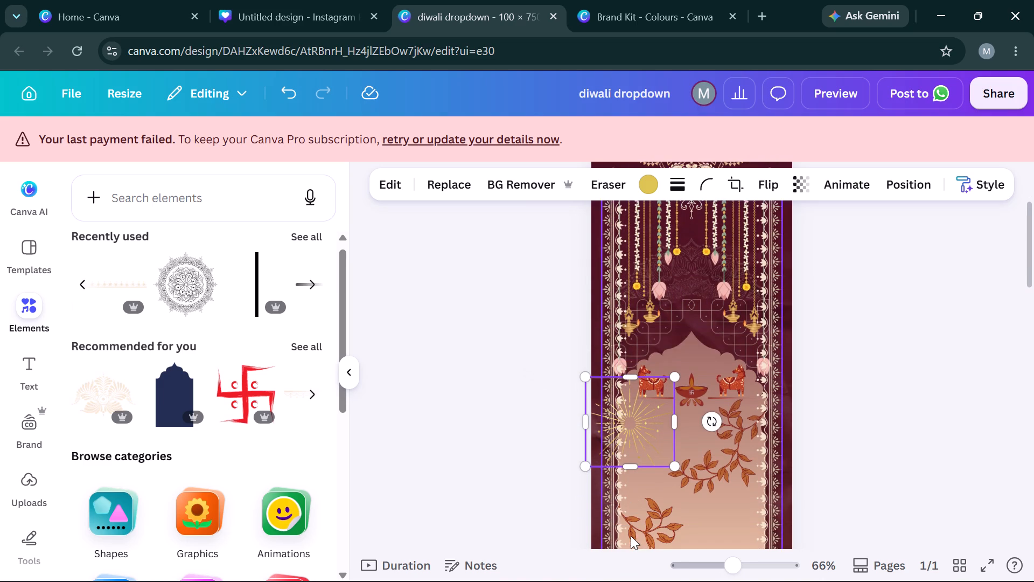
Send the gold firework burst below the left cow to the back, and bring it forward layer by layer until it shows faintly on the peach panel.
{"action": "scroll", "coordinate": [631, 536], "scroll_direction": "down", "scroll_amount": 1}
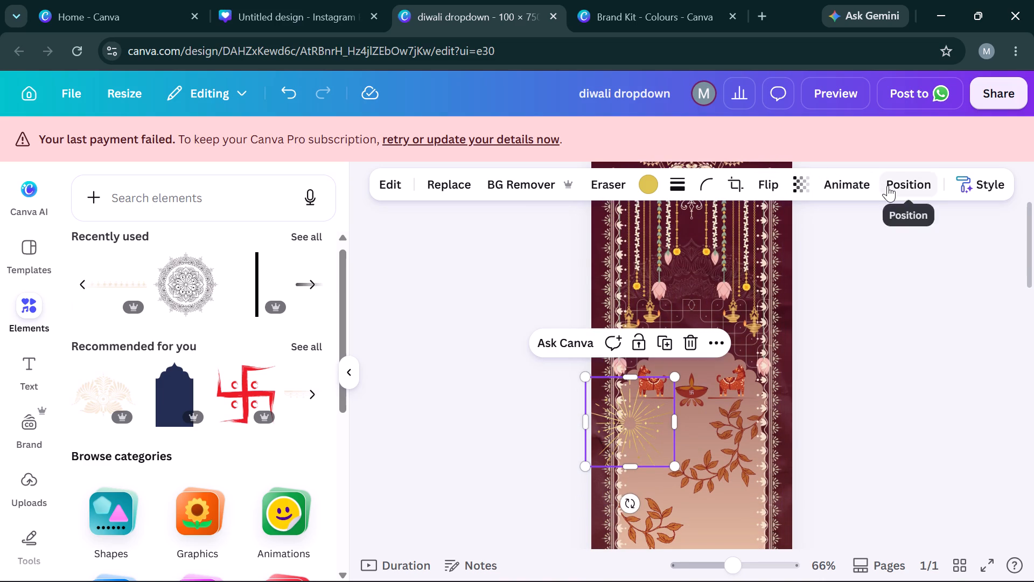
{"action": "left_click", "coordinate": [888, 185]}
{"action": "left_click", "coordinate": [297, 309]}
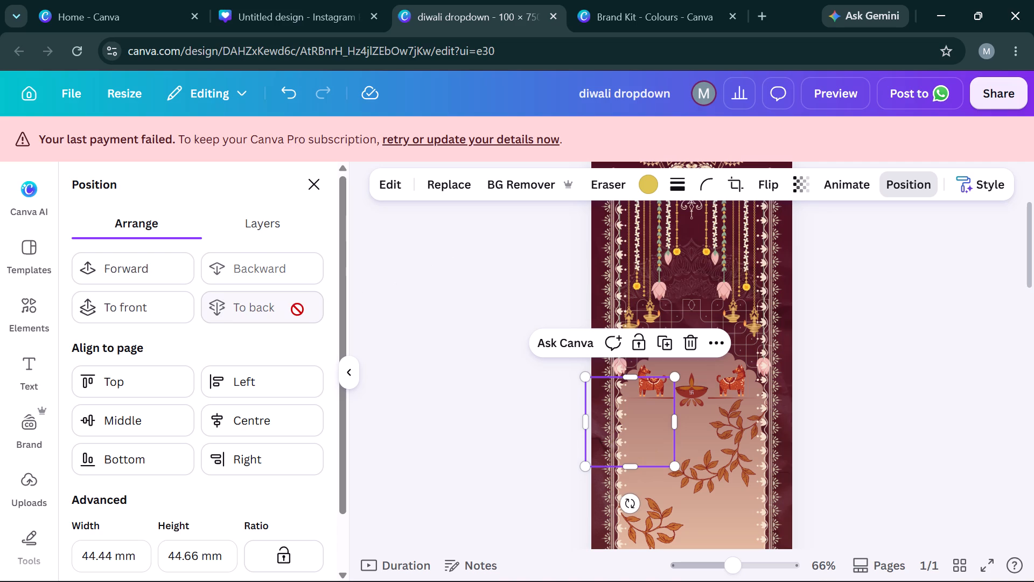
{"action": "left_click", "coordinate": [151, 261]}
{"action": "left_click", "coordinate": [151, 261]}
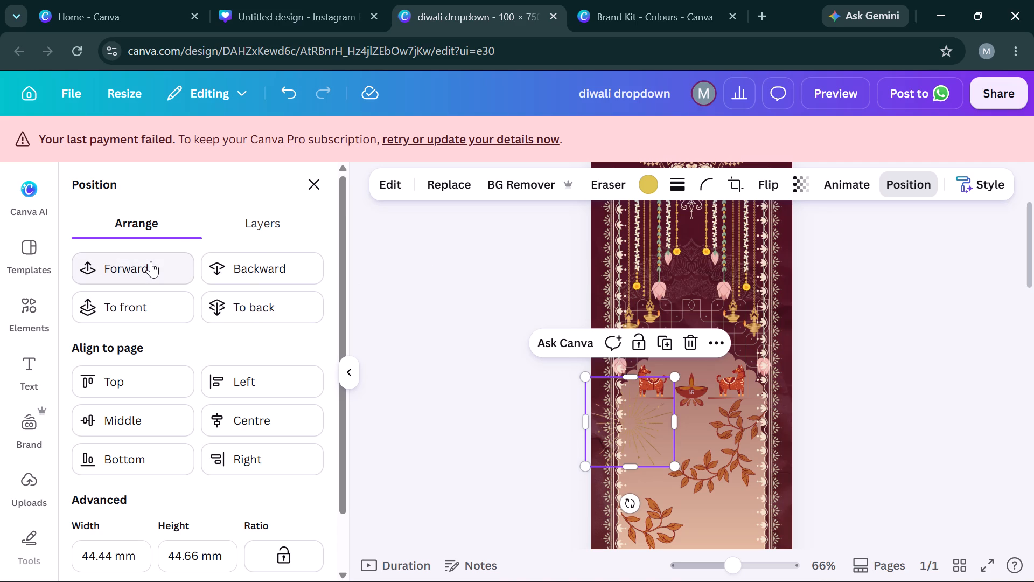
{"action": "left_click", "coordinate": [151, 261]}
{"action": "left_click", "coordinate": [151, 261]}
{"action": "left_click", "coordinate": [151, 261]}
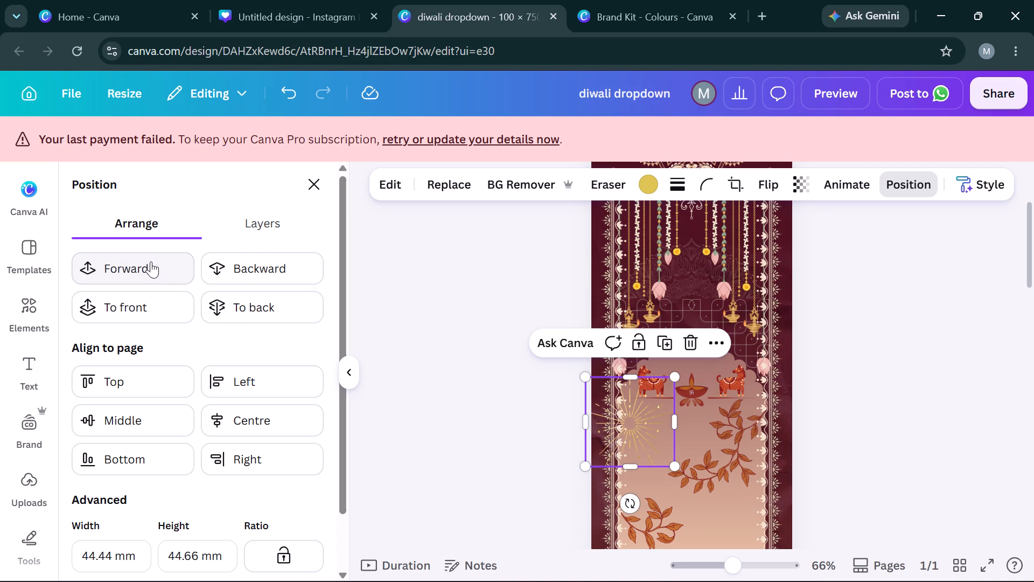
{"action": "left_click", "coordinate": [226, 278]}
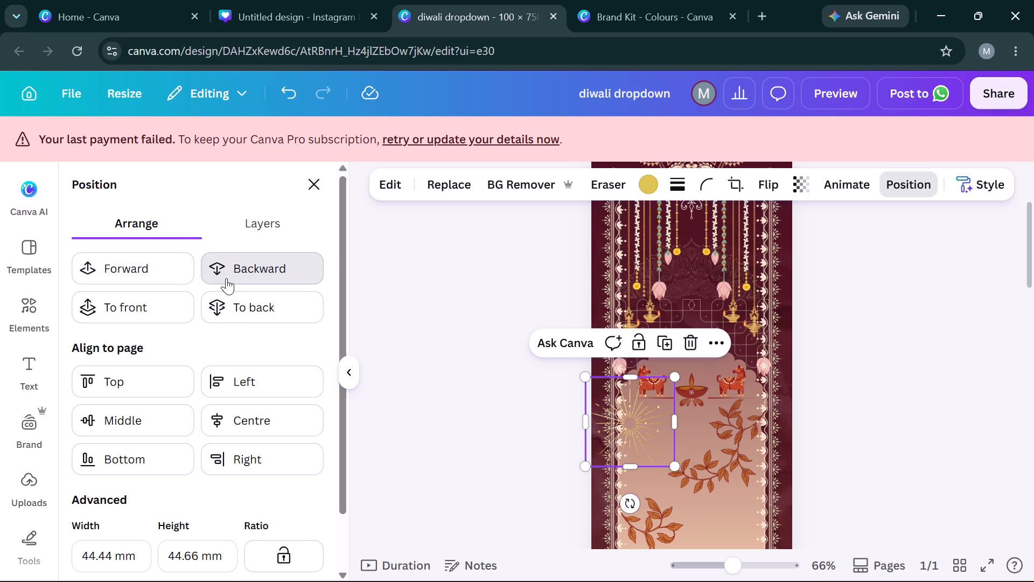
Recolour the firework burst below the left cow to #bf452a.
{"action": "left_click", "coordinate": [647, 190]}
{"action": "left_click", "coordinate": [95, 294]}
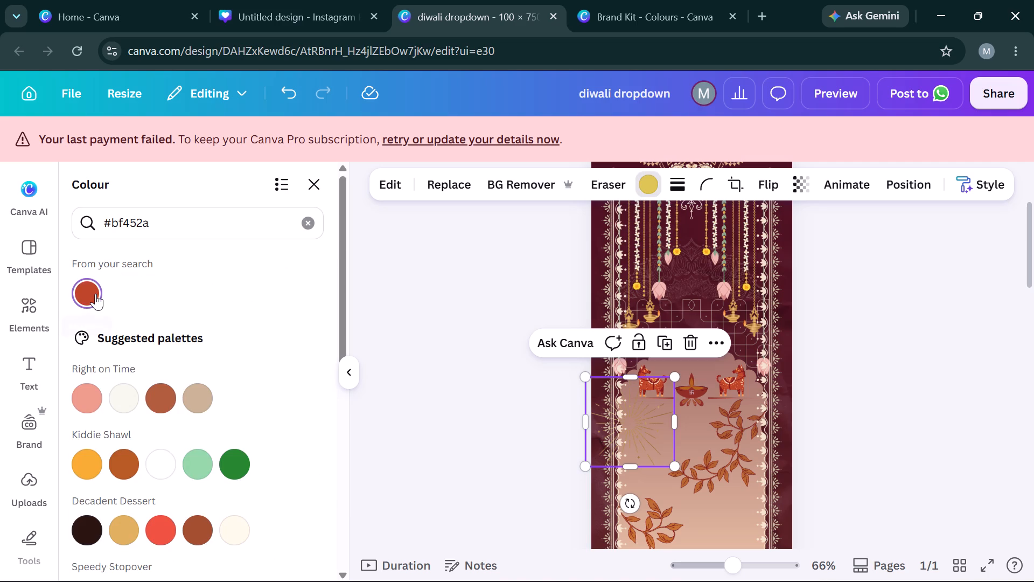
{"action": "left_click", "coordinate": [946, 294]}
{"action": "left_click", "coordinate": [946, 294]}
{"action": "scroll", "coordinate": [946, 294], "scroll_direction": "right", "scroll_amount": 1}
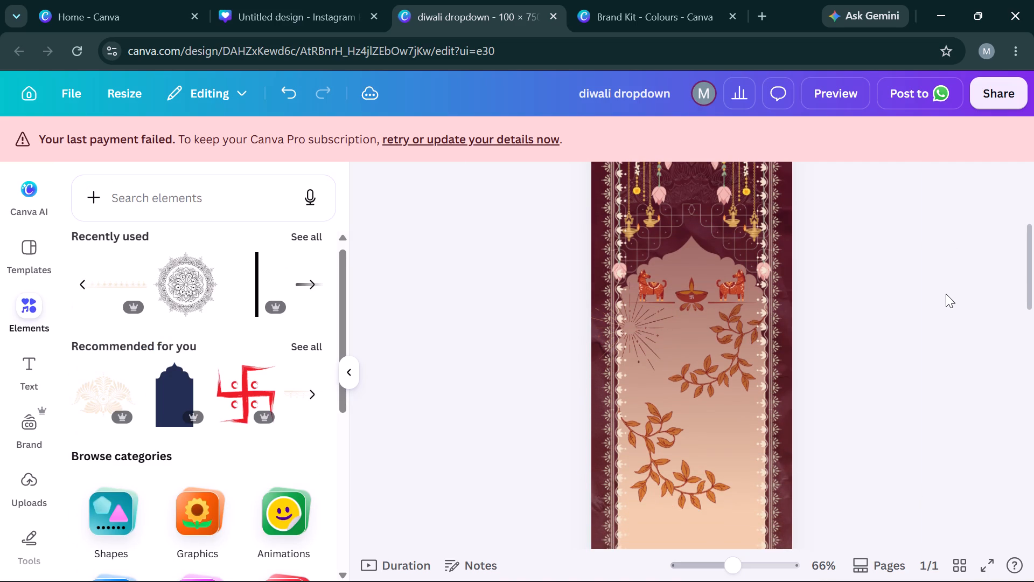
Paste another gold firework burst and place it at the panel's right edge, beside the lower leaf branch.
{"action": "scroll", "coordinate": [842, 237], "scroll_direction": "up", "scroll_amount": 1}
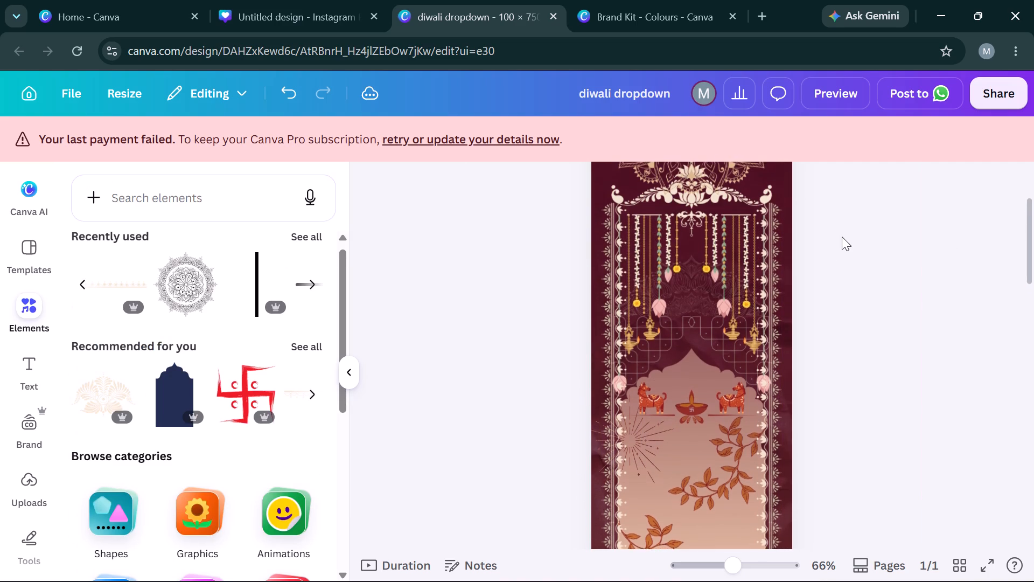
{"action": "scroll", "coordinate": [842, 237], "scroll_direction": "right", "scroll_amount": 1}
{"action": "key", "text": "ctrl+v"}
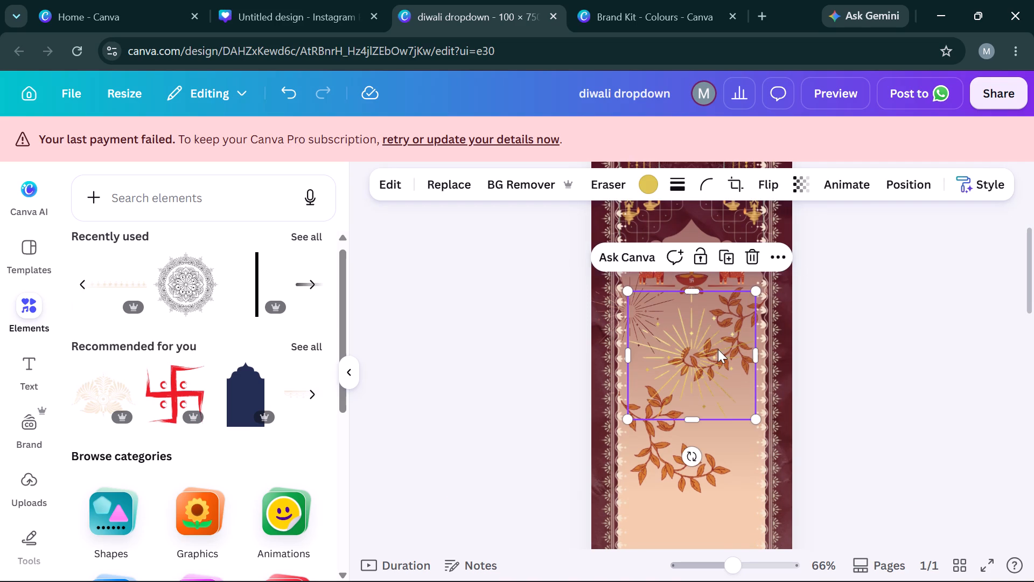
{"action": "left_click_drag", "start_coordinate": [718, 349], "coordinate": [777, 460]}
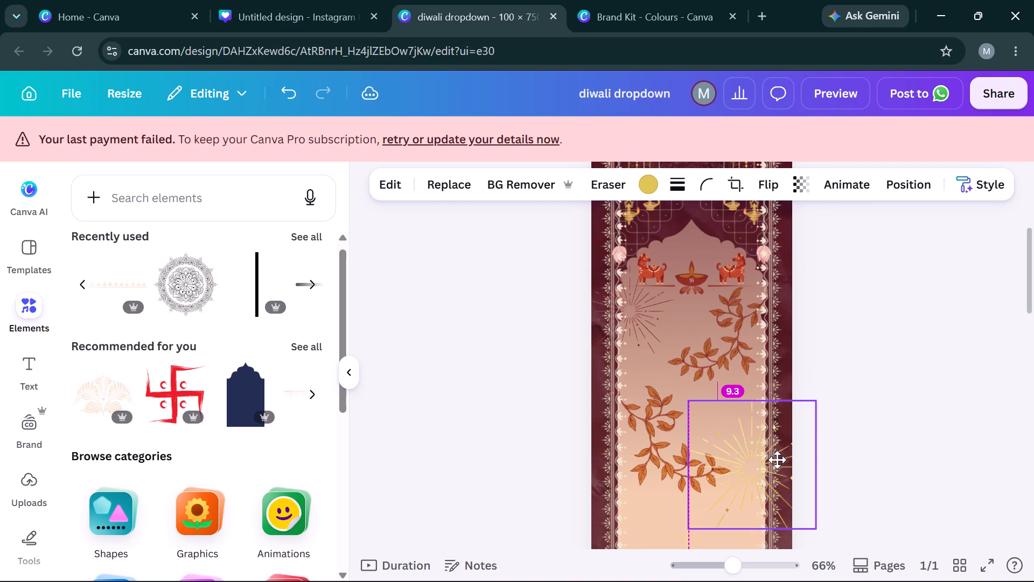
{"action": "left_click_drag", "start_coordinate": [777, 460], "coordinate": [780, 463]}
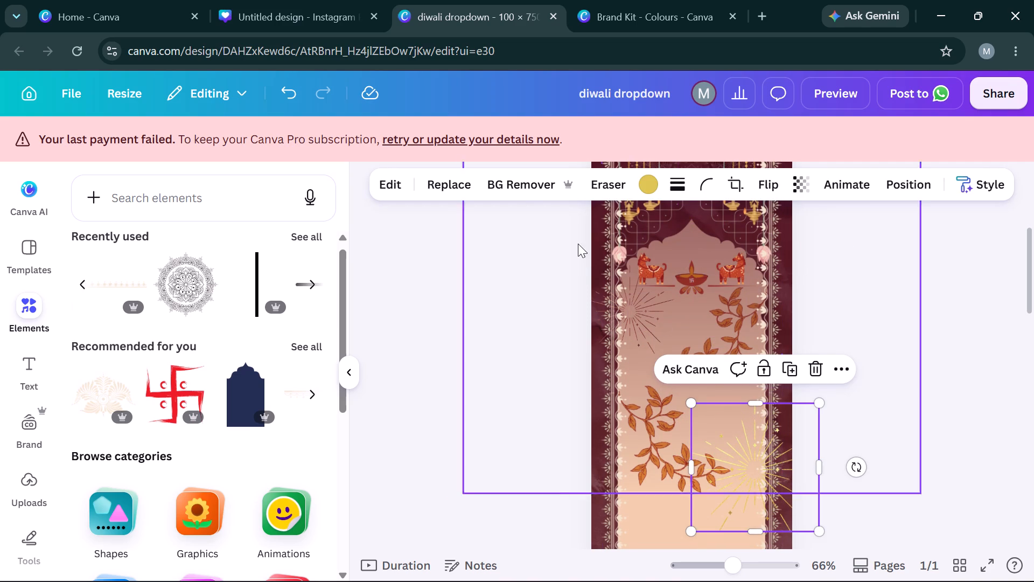
Recolour the second firework burst, at the panel's right edge, to #bf452a.
{"action": "left_click", "coordinate": [645, 185]}
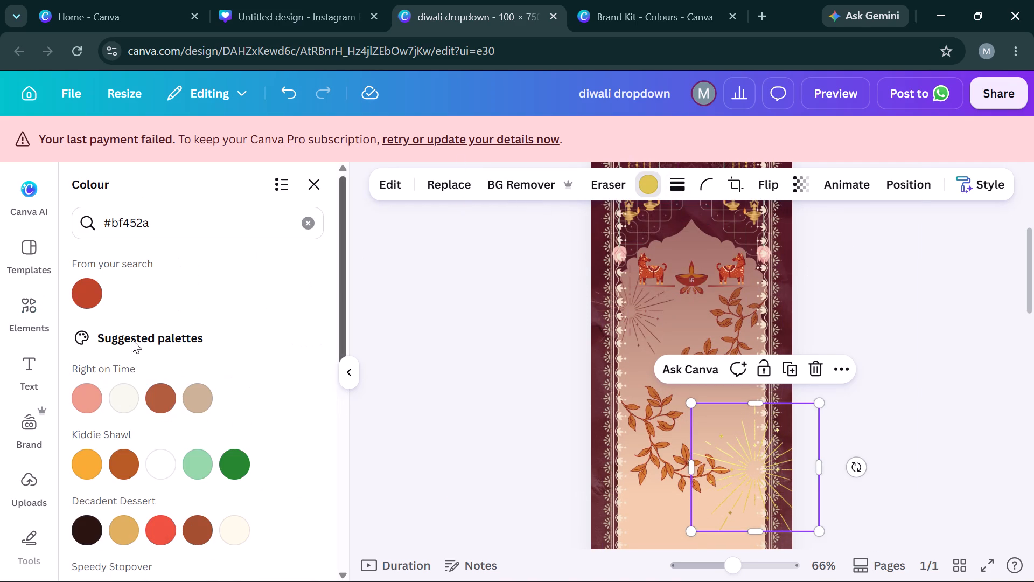
{"action": "left_click", "coordinate": [79, 303]}
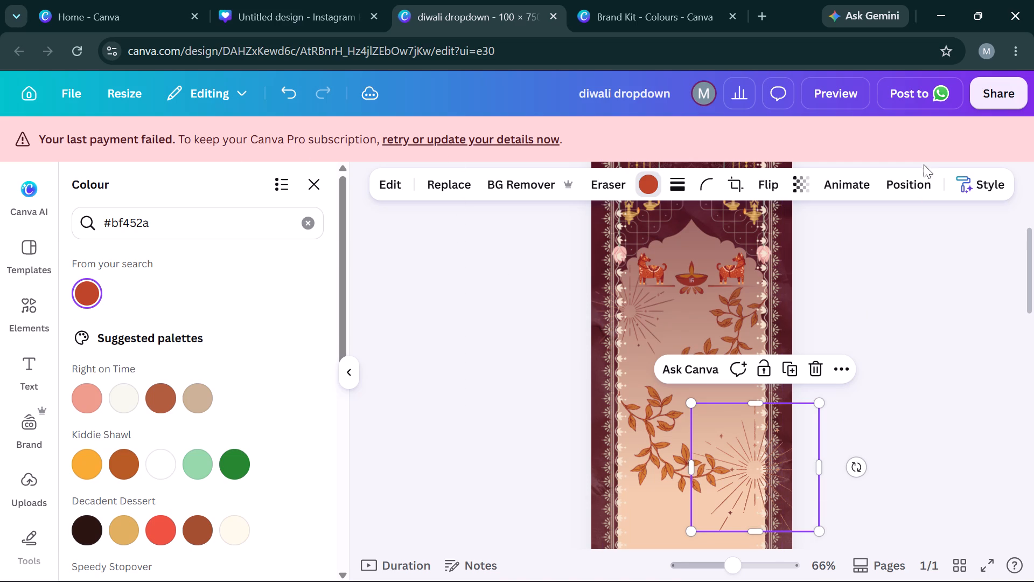
Send the second firework burst, at the panel's right edge, to the back and bring it forward two layers onto the peach panel.
{"action": "left_click", "coordinate": [920, 180]}
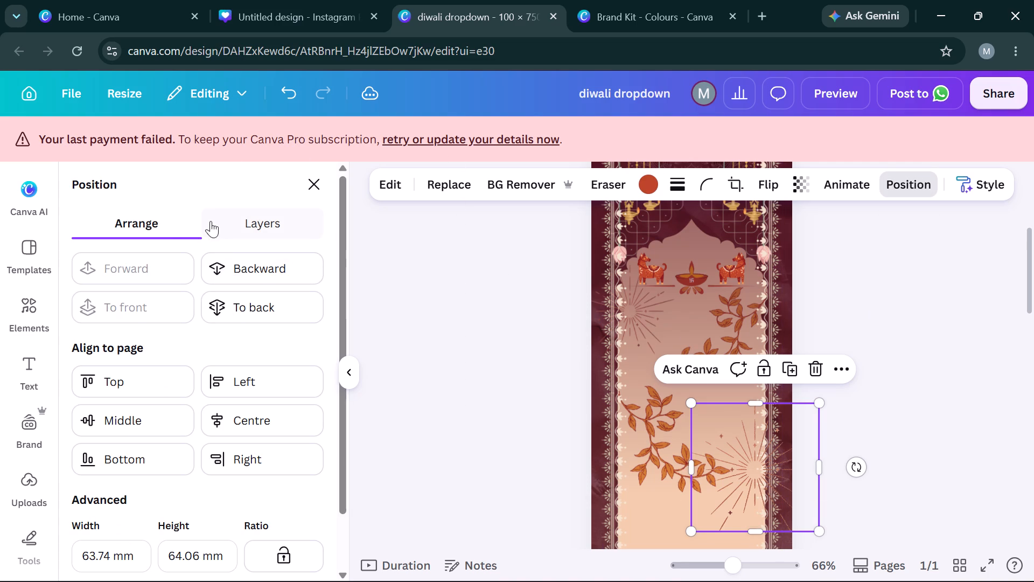
{"action": "left_click", "coordinate": [240, 299]}
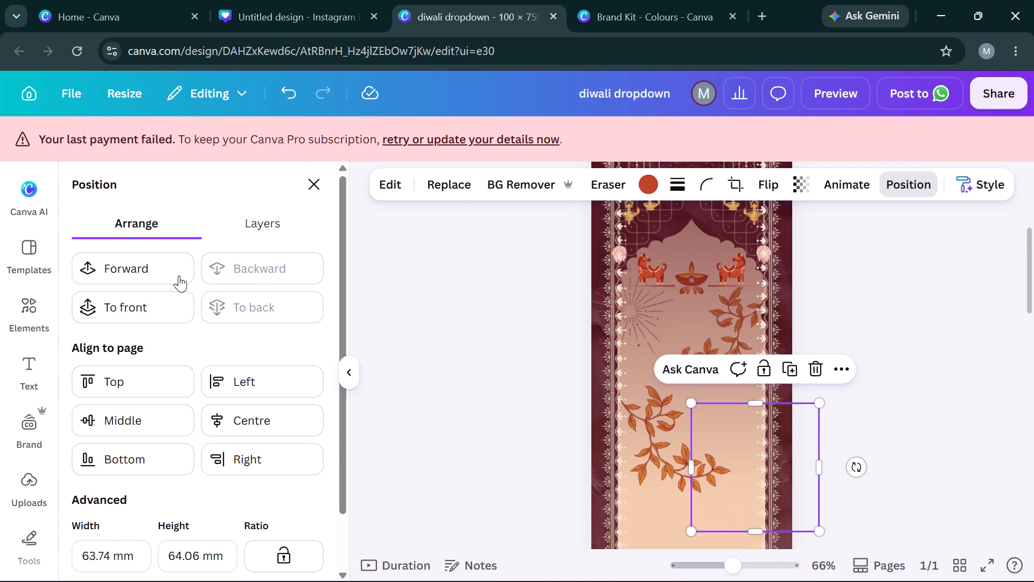
{"action": "left_click", "coordinate": [137, 258]}
{"action": "left_click", "coordinate": [137, 258]}
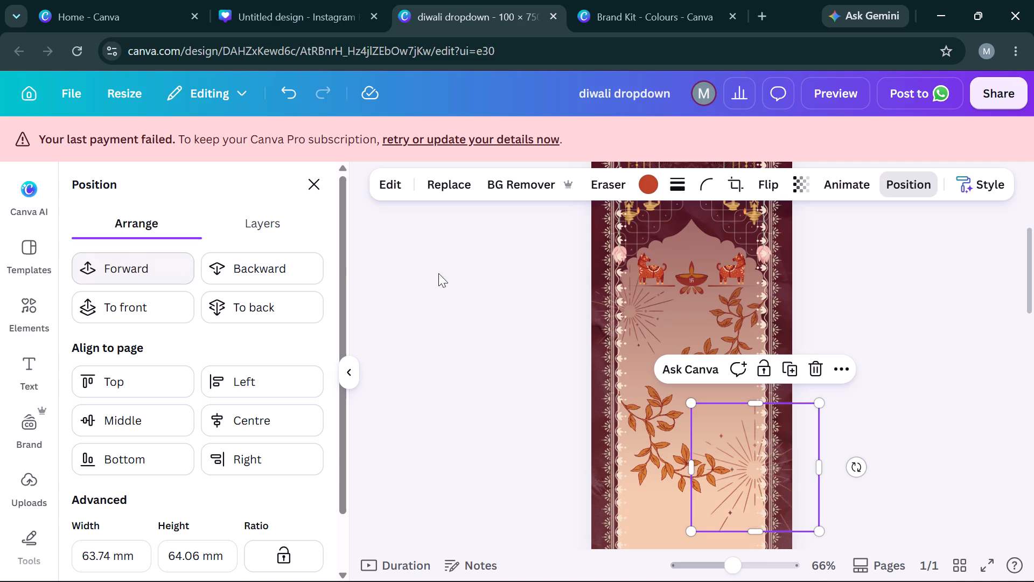
{"action": "left_click", "coordinate": [861, 369]}
{"action": "left_click", "coordinate": [902, 369]}
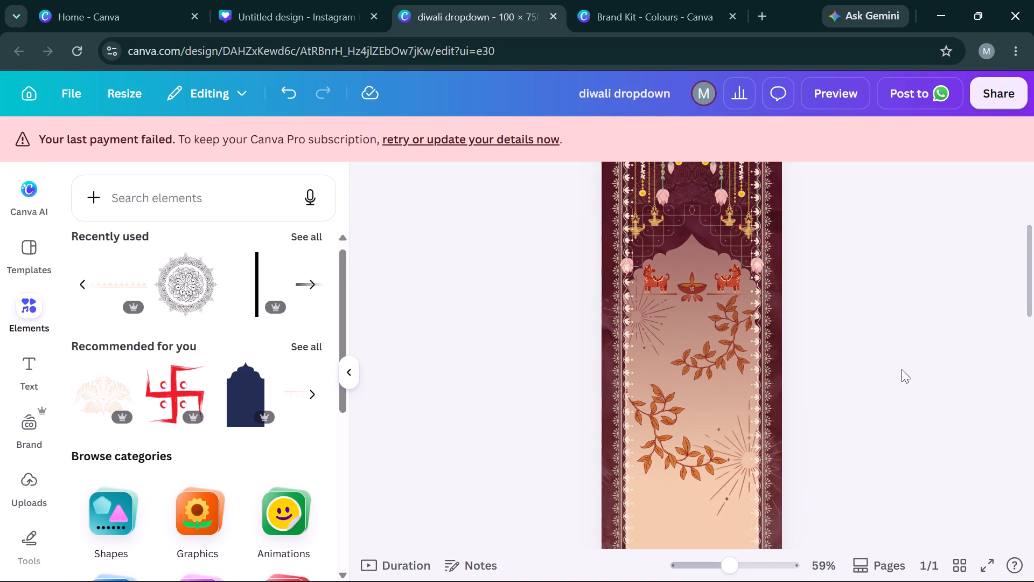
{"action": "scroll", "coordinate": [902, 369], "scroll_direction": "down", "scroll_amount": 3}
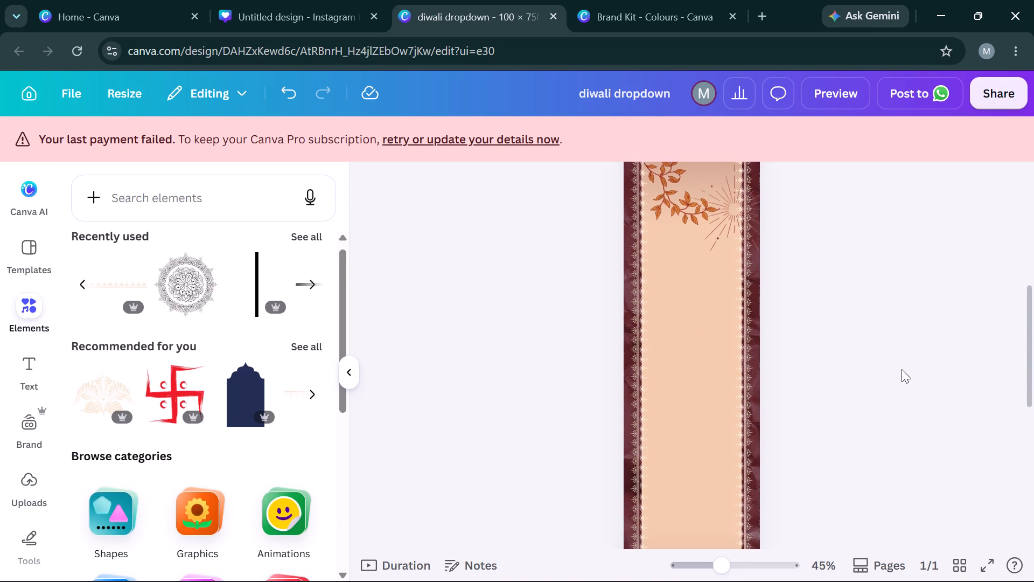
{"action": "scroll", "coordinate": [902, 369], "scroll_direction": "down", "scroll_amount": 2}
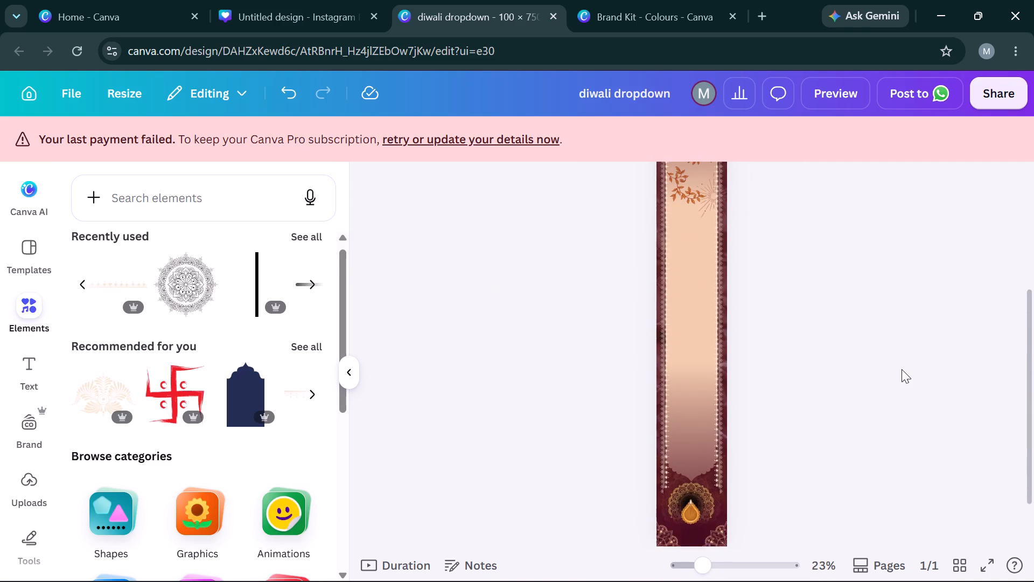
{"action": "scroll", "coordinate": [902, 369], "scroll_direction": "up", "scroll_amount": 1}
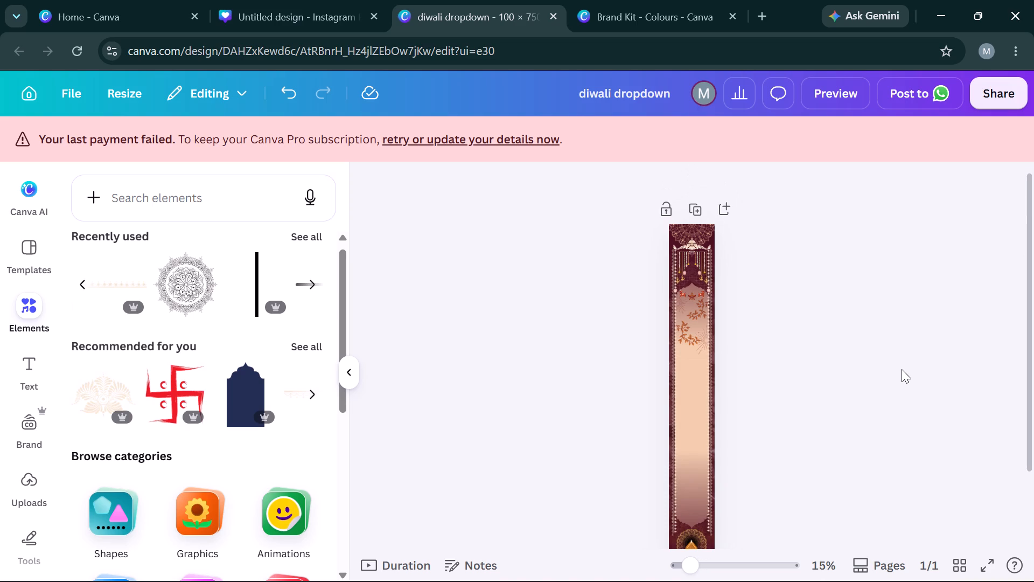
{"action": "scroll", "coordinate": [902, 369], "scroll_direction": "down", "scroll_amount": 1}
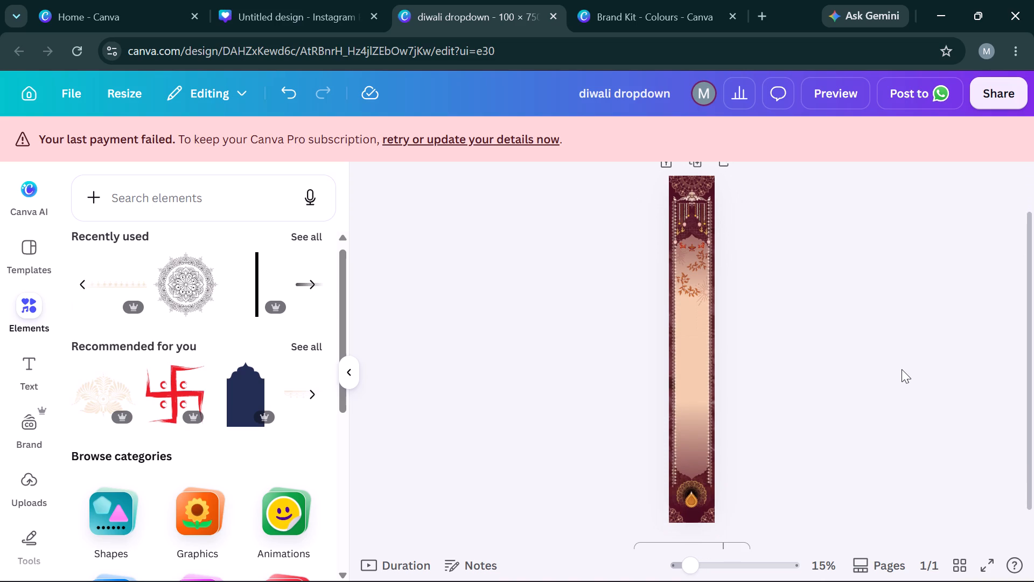
Switch to the untitled Instagram Post design and add a new page at the end.
{"action": "left_click", "coordinate": [317, 1]}
{"action": "scroll", "coordinate": [599, 495], "scroll_direction": "down", "scroll_amount": 2}
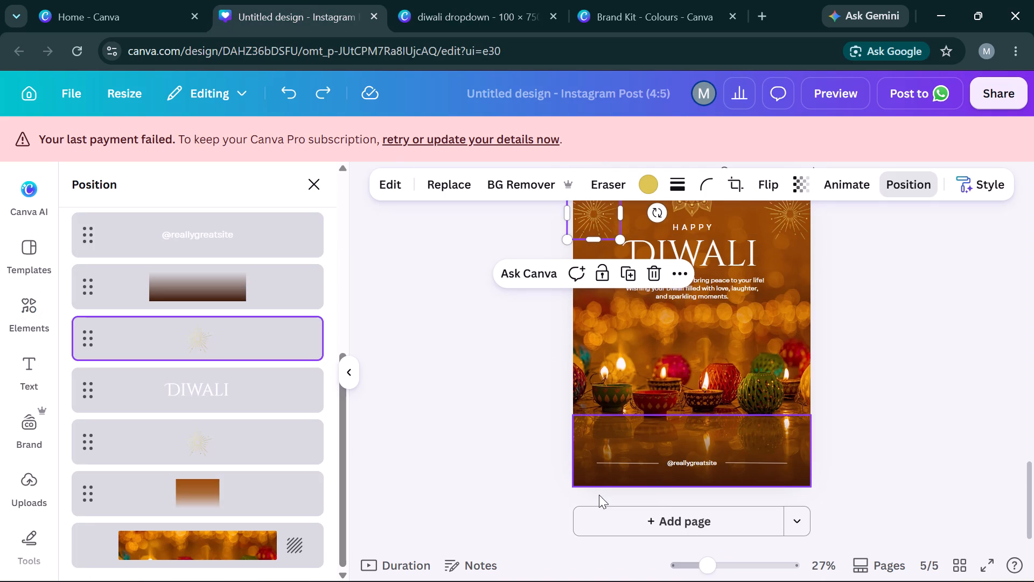
{"action": "left_click", "coordinate": [618, 519]}
Apply the dark Happy Diwali template with three lit diyas and golden bokeh, from the diwali template results, to the new page.
{"action": "left_click", "coordinate": [27, 249]}
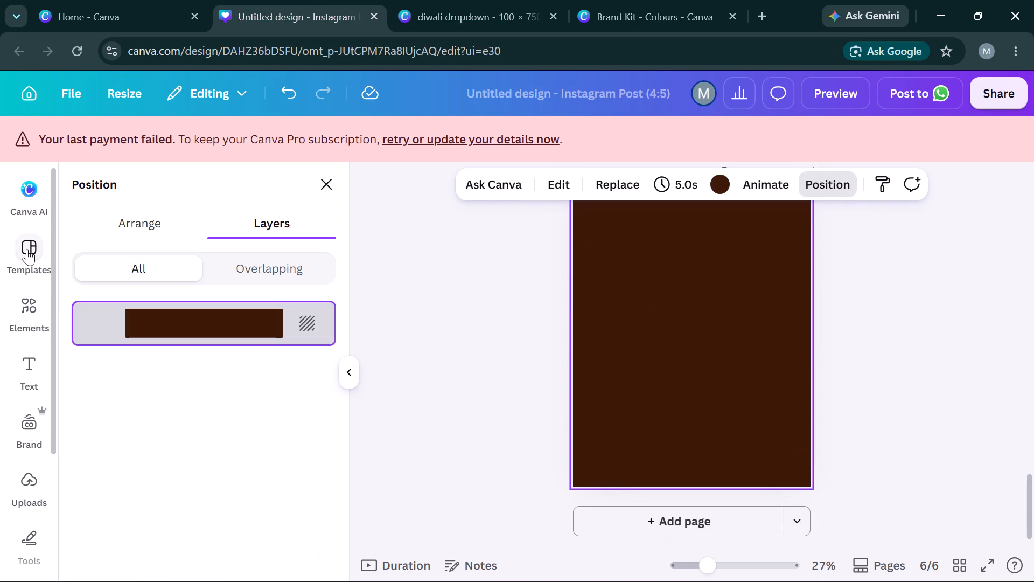
{"action": "scroll", "coordinate": [213, 348], "scroll_direction": "down", "scroll_amount": 2}
{"action": "scroll", "coordinate": [213, 348], "scroll_direction": "right", "scroll_amount": 2}
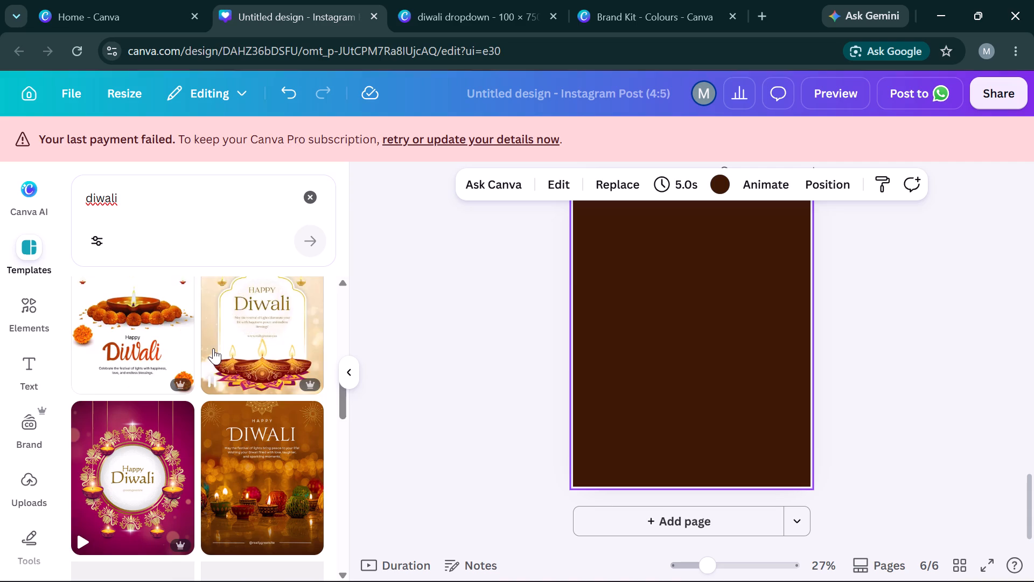
{"action": "scroll", "coordinate": [213, 348], "scroll_direction": "right", "scroll_amount": 3}
{"action": "scroll", "coordinate": [213, 348], "scroll_direction": "up", "scroll_amount": 1}
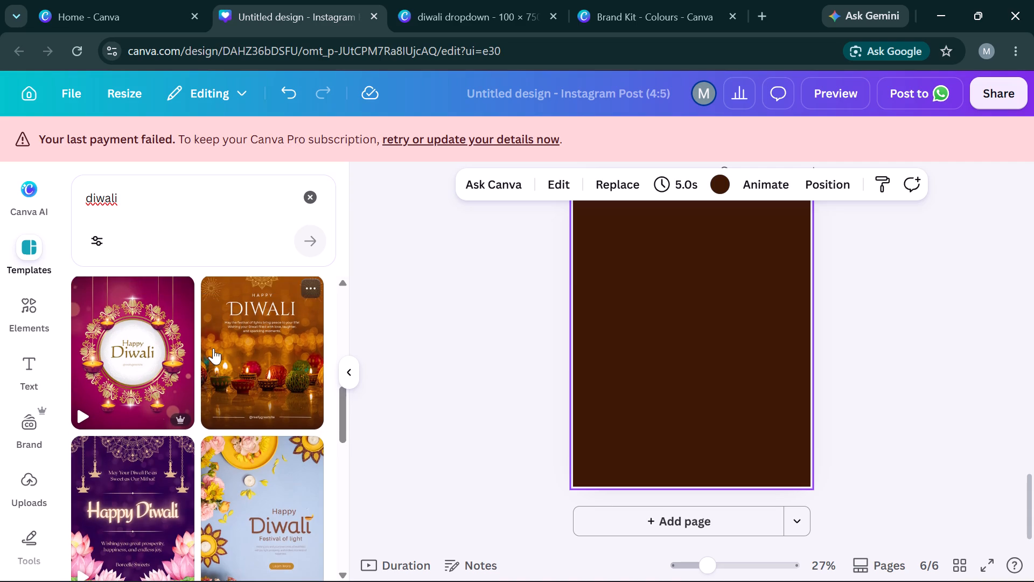
{"action": "scroll", "coordinate": [213, 348], "scroll_direction": "right", "scroll_amount": 4}
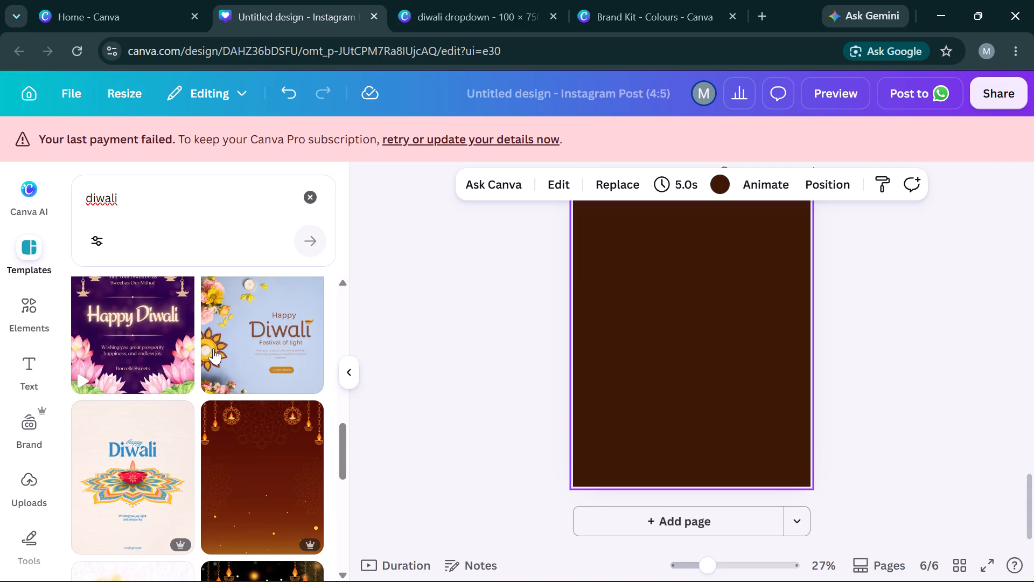
{"action": "scroll", "coordinate": [213, 348], "scroll_direction": "right", "scroll_amount": 2}
{"action": "scroll", "coordinate": [264, 414], "scroll_direction": "down", "scroll_amount": 1}
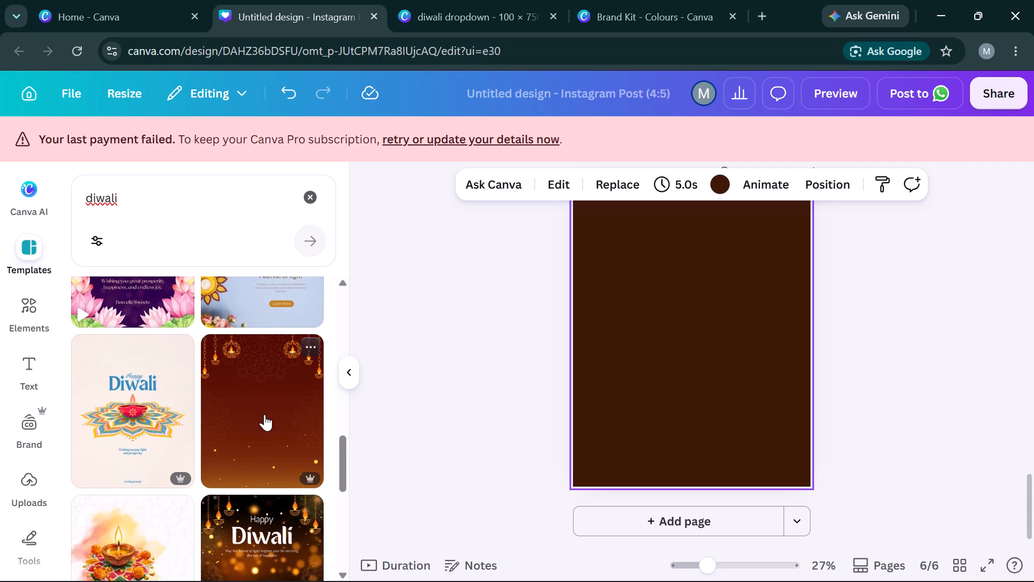
{"action": "scroll", "coordinate": [264, 414], "scroll_direction": "right", "scroll_amount": 1}
{"action": "scroll", "coordinate": [264, 414], "scroll_direction": "down", "scroll_amount": 1}
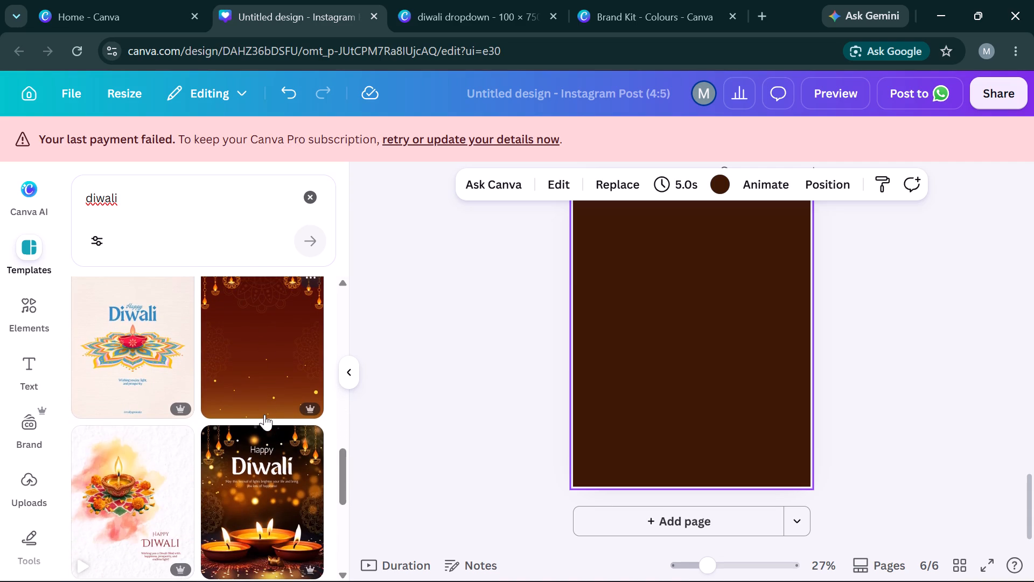
{"action": "left_click", "coordinate": [270, 475]}
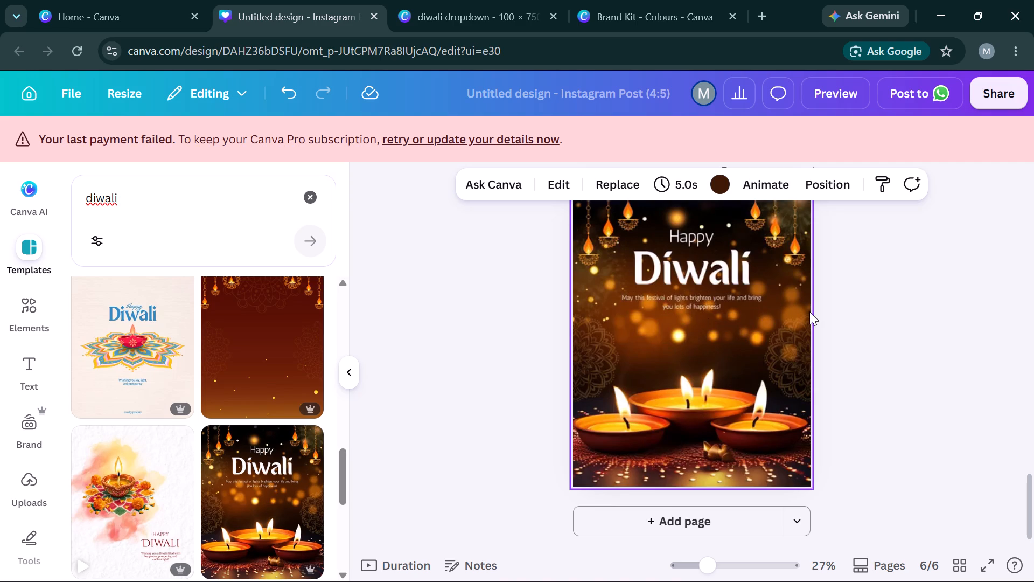
Move the faint gold firework burst out of page 6's upper-right corner to above the diyas, and copy it.
{"action": "scroll", "coordinate": [809, 311], "scroll_direction": "up", "scroll_amount": 1}
{"action": "left_click", "coordinate": [793, 271]}
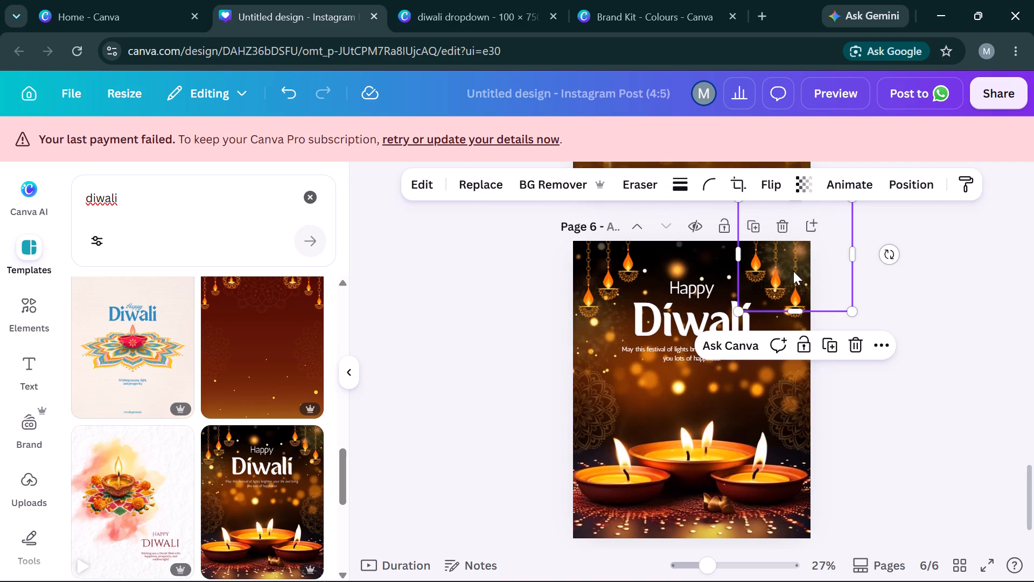
{"action": "left_click_drag", "start_coordinate": [827, 275], "coordinate": [770, 419]}
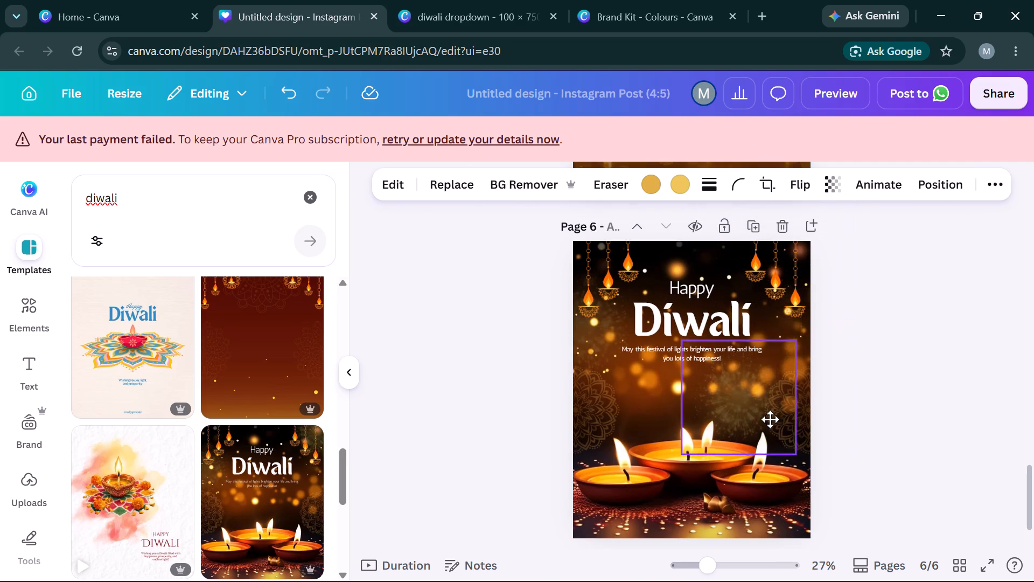
{"action": "left_click_drag", "start_coordinate": [770, 419], "coordinate": [770, 441]}
{"action": "key", "text": "ctrl+c"}
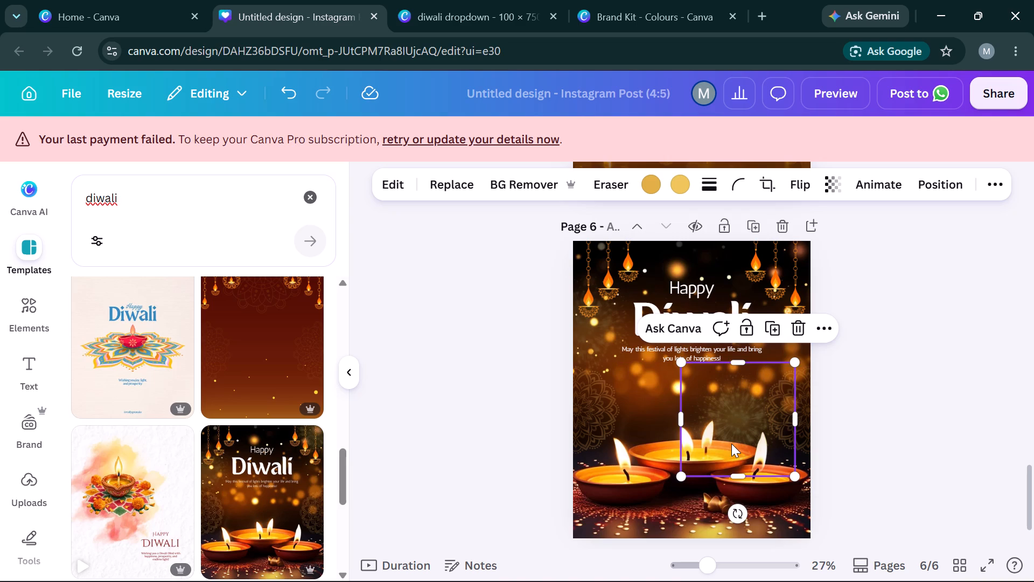
Paste the gold firework burst into the diwali dropdown banner and place it at the panel's left edge, below the lower leaf branch.
{"action": "left_click_drag", "start_coordinate": [474, 0], "coordinate": [852, 373]}
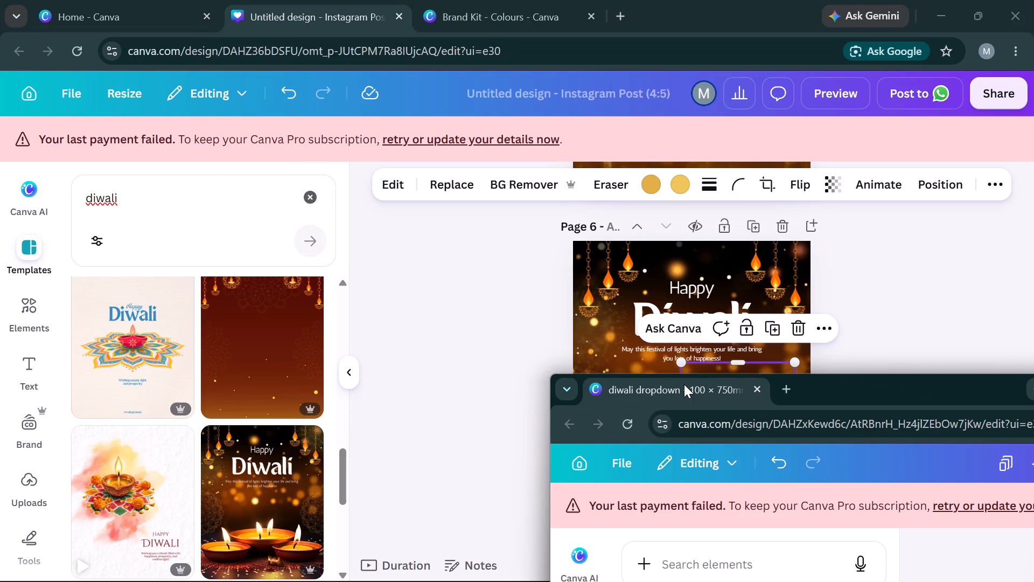
{"action": "left_click", "coordinate": [684, 384]}
{"action": "left_click_drag", "start_coordinate": [640, 394], "coordinate": [453, 0]}
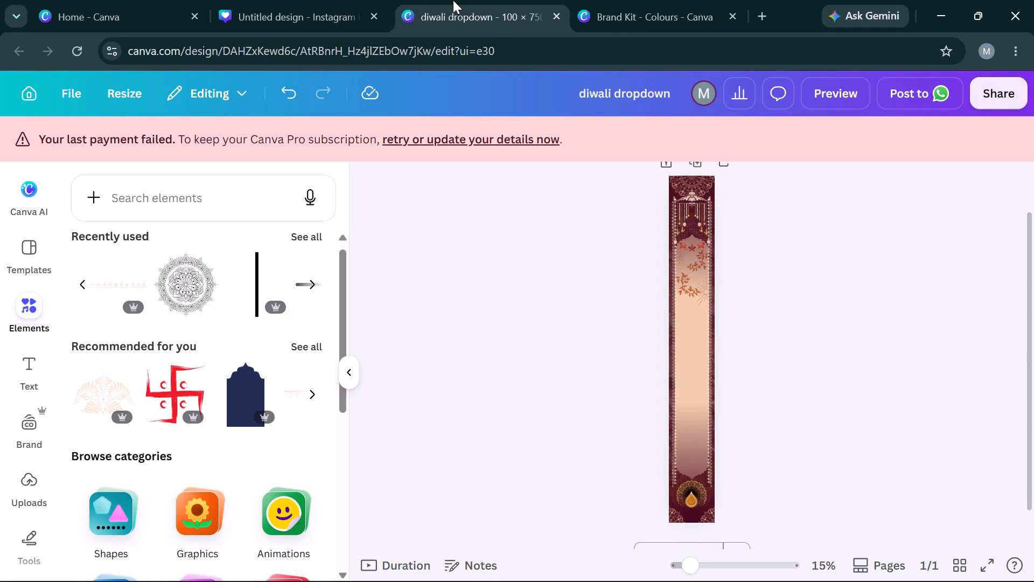
{"action": "scroll", "coordinate": [839, 378], "scroll_direction": "up", "scroll_amount": 3}
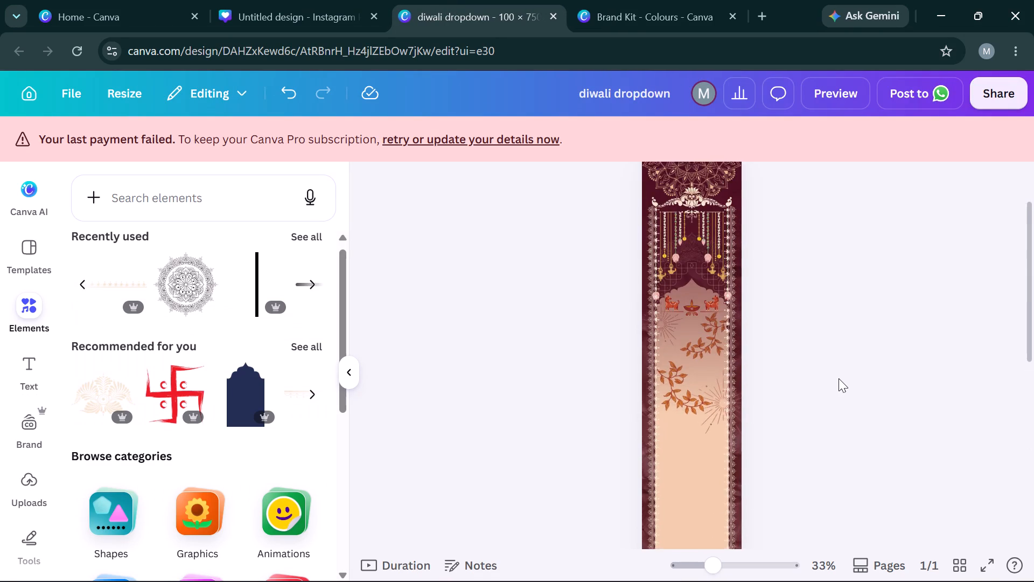
{"action": "scroll", "coordinate": [839, 378], "scroll_direction": "down", "scroll_amount": 1}
{"action": "key", "text": "ctrl+v"}
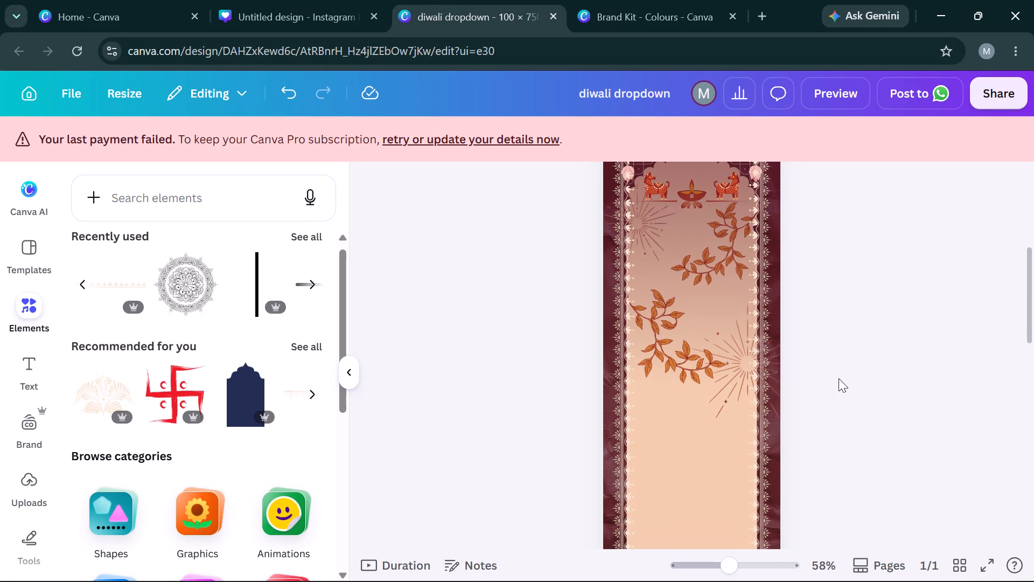
{"action": "left_click_drag", "start_coordinate": [687, 355], "coordinate": [646, 403]}
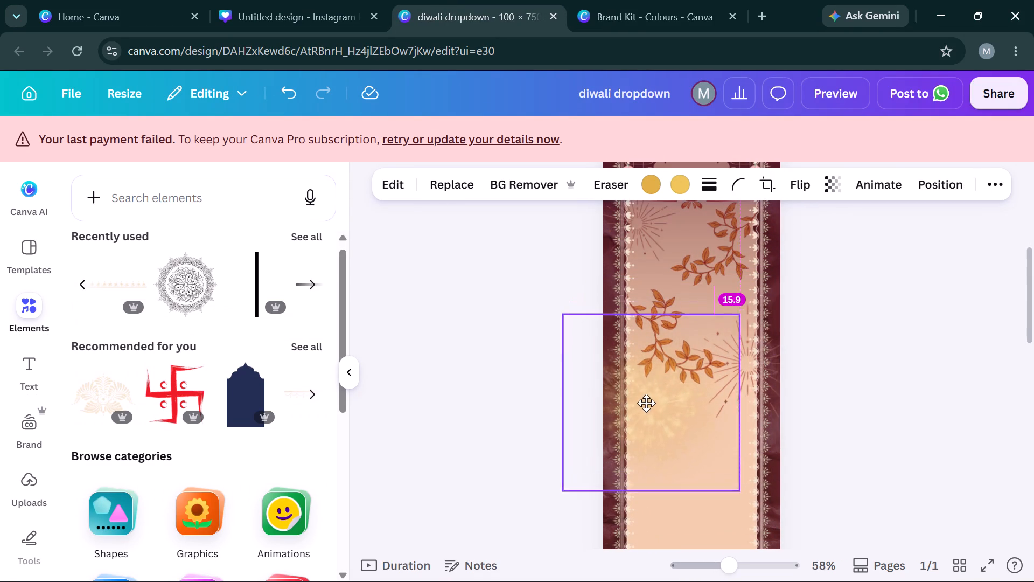
{"action": "left_click_drag", "start_coordinate": [646, 403], "coordinate": [639, 414]}
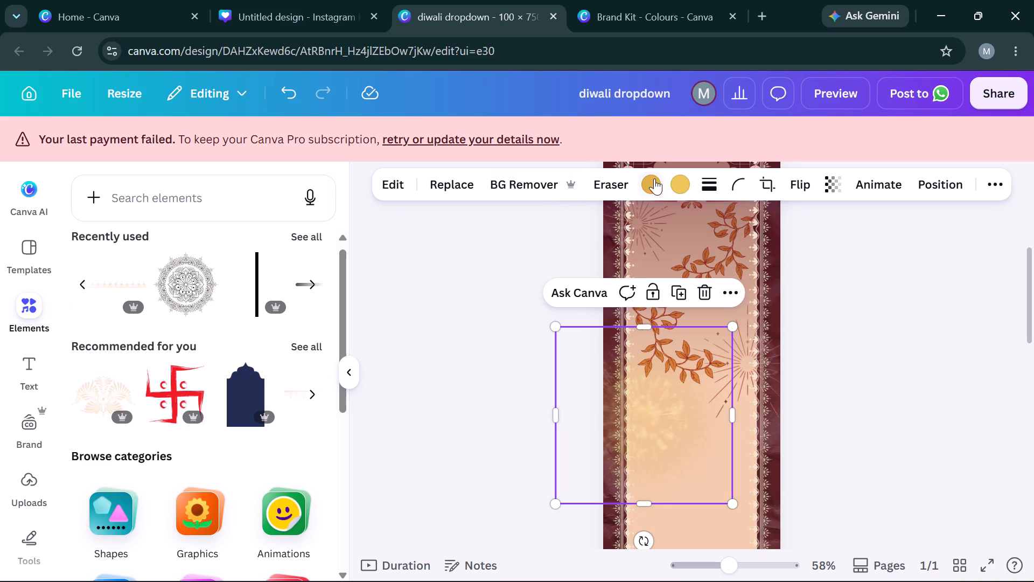
Recolour both gold tones of the pasted firework burst to #bf452a.
{"action": "left_click", "coordinate": [657, 183]}
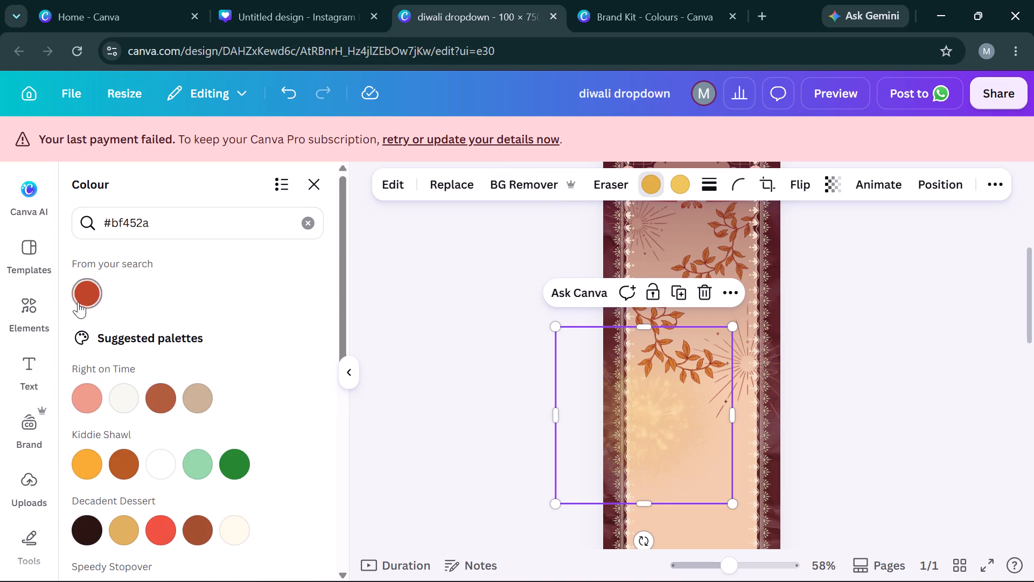
{"action": "left_click", "coordinate": [85, 294]}
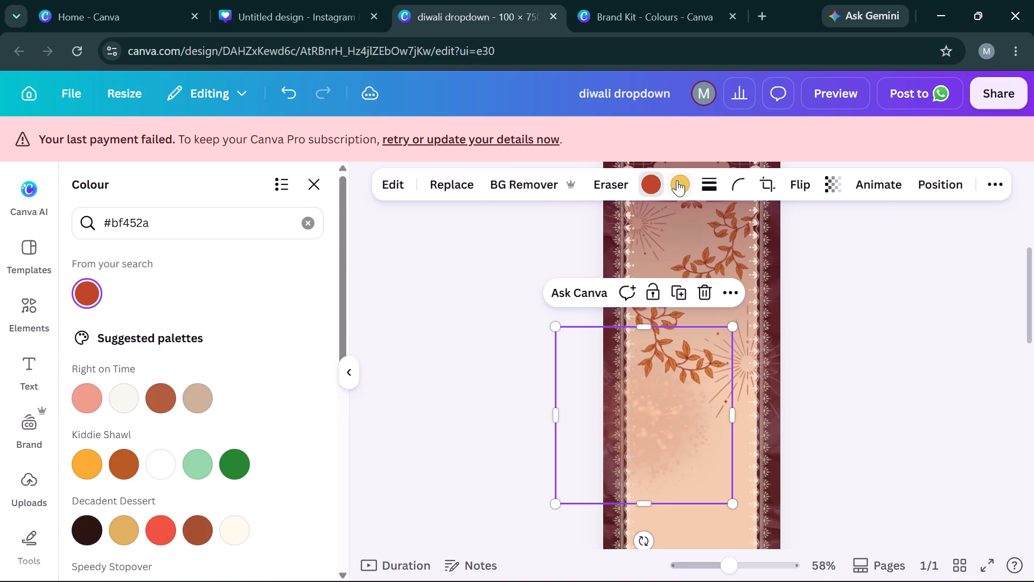
{"action": "left_click", "coordinate": [677, 180]}
{"action": "left_click", "coordinate": [83, 289]}
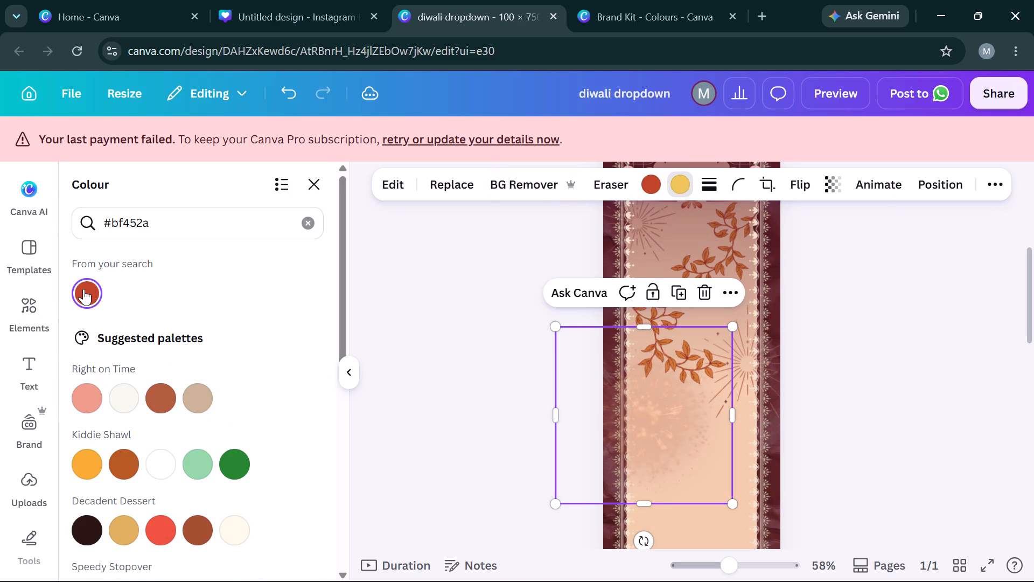
{"action": "left_click", "coordinate": [83, 289]}
{"action": "double_click", "coordinate": [83, 289]}
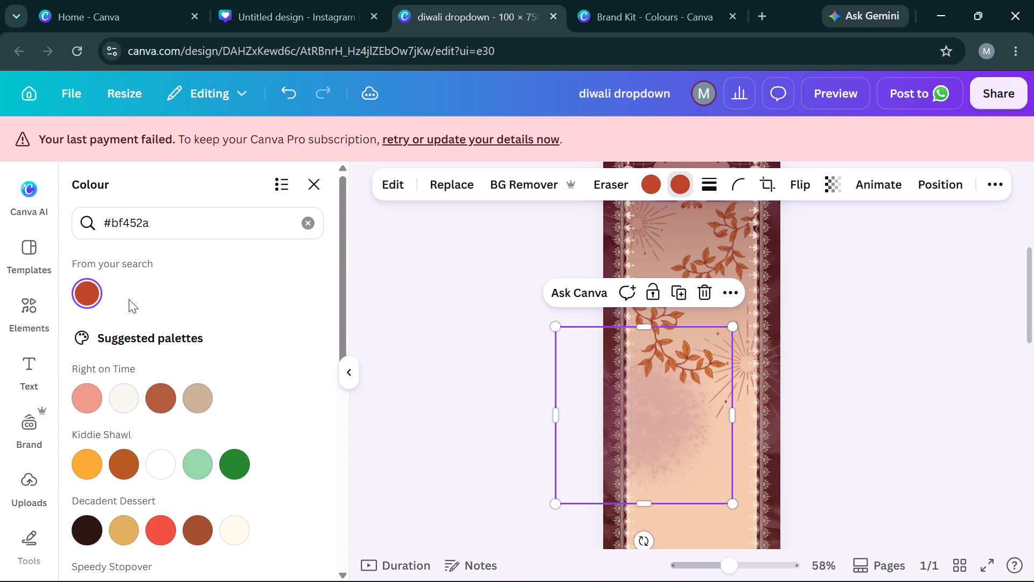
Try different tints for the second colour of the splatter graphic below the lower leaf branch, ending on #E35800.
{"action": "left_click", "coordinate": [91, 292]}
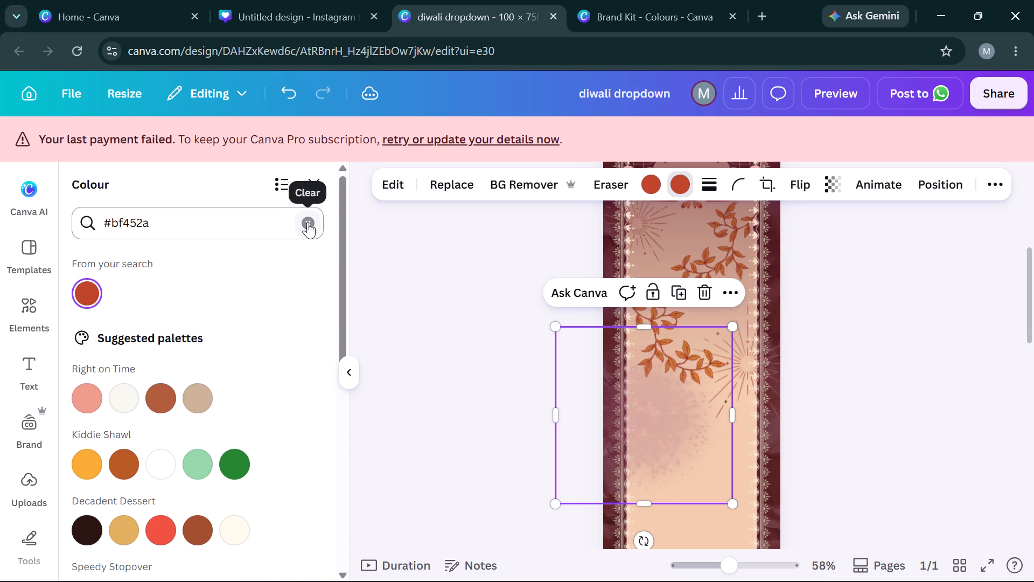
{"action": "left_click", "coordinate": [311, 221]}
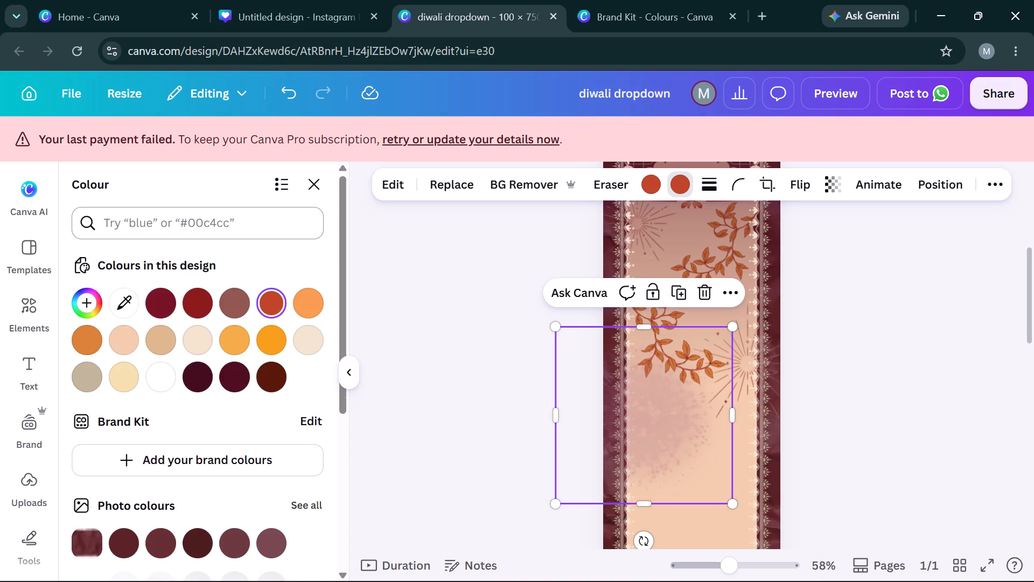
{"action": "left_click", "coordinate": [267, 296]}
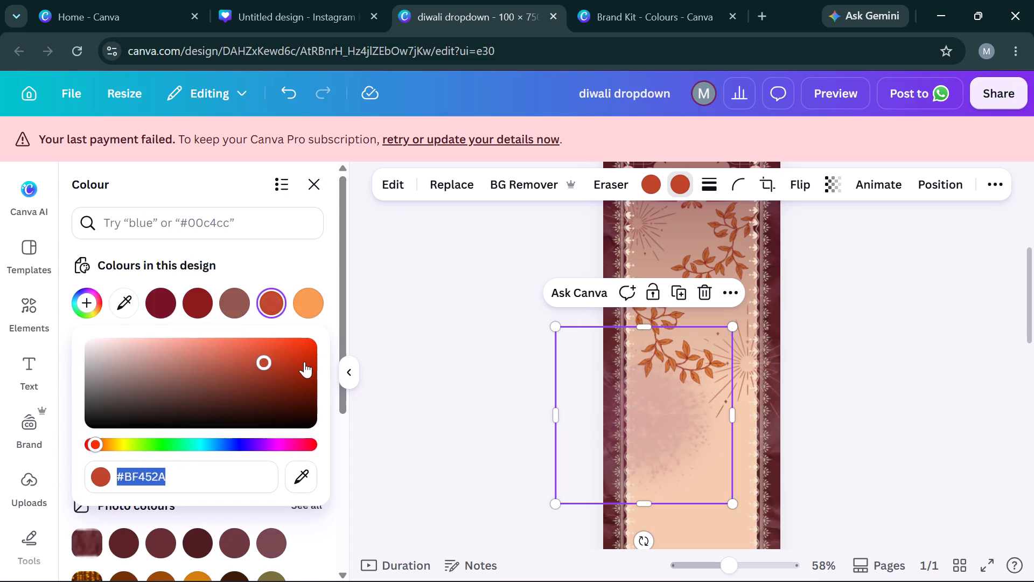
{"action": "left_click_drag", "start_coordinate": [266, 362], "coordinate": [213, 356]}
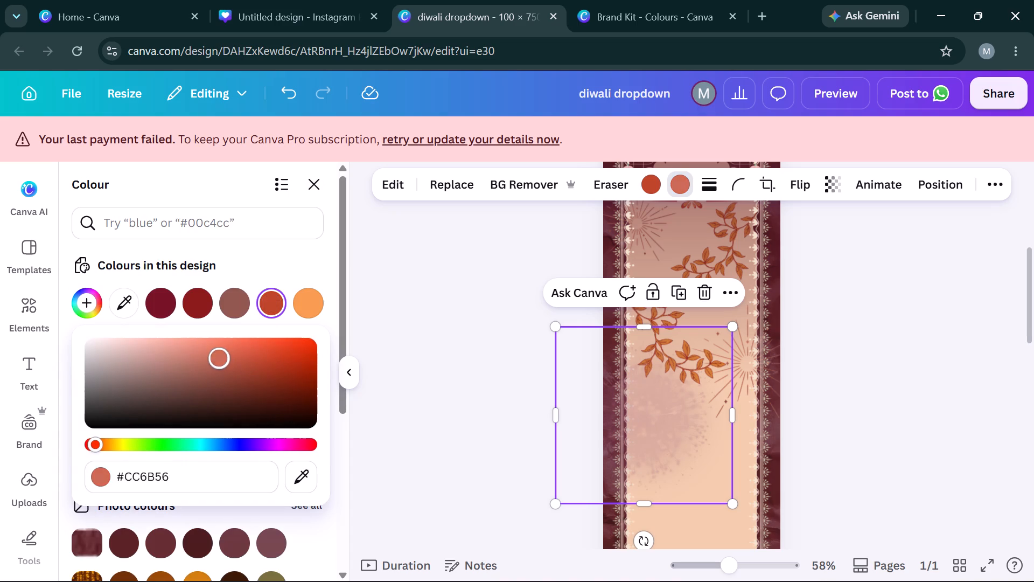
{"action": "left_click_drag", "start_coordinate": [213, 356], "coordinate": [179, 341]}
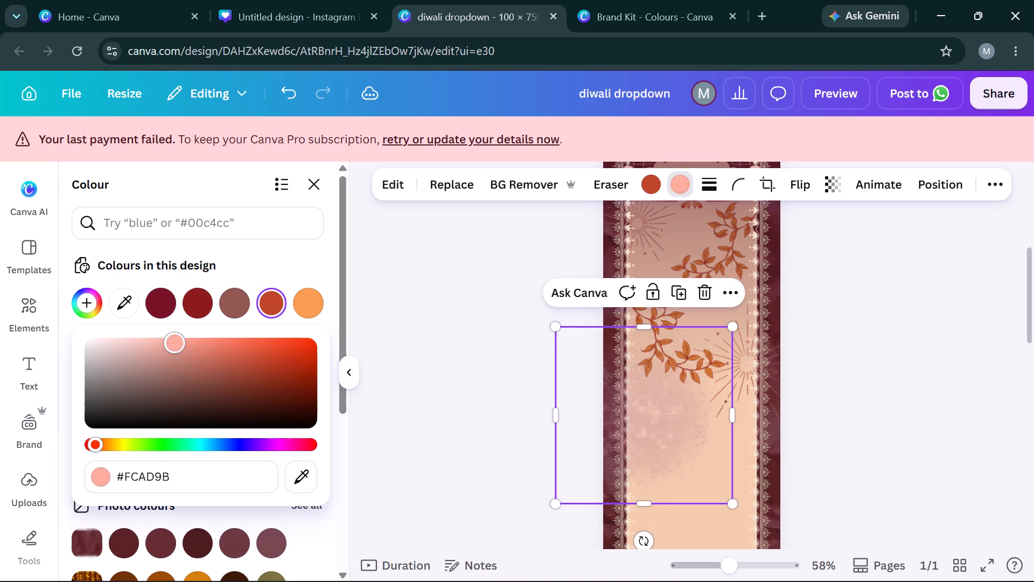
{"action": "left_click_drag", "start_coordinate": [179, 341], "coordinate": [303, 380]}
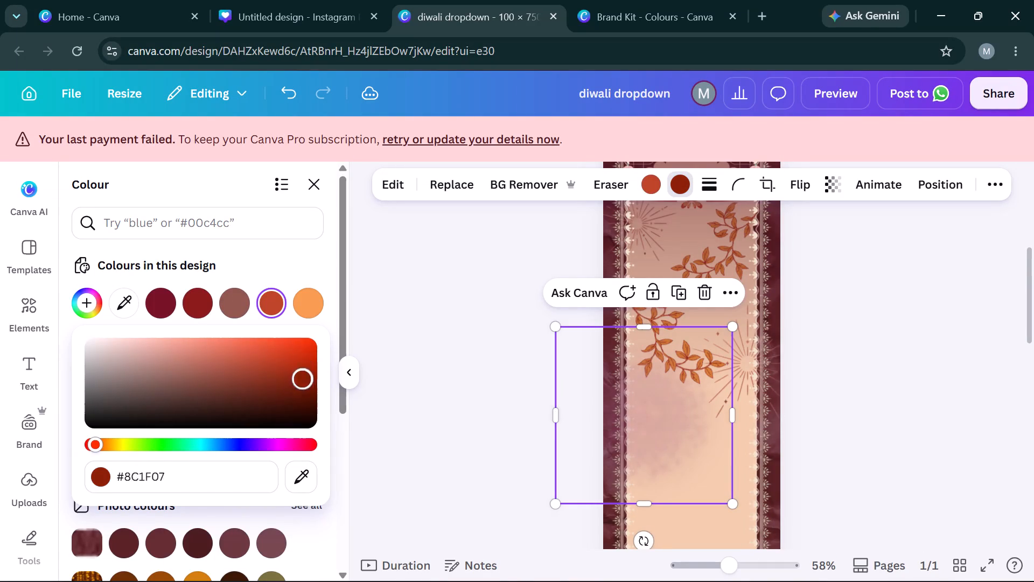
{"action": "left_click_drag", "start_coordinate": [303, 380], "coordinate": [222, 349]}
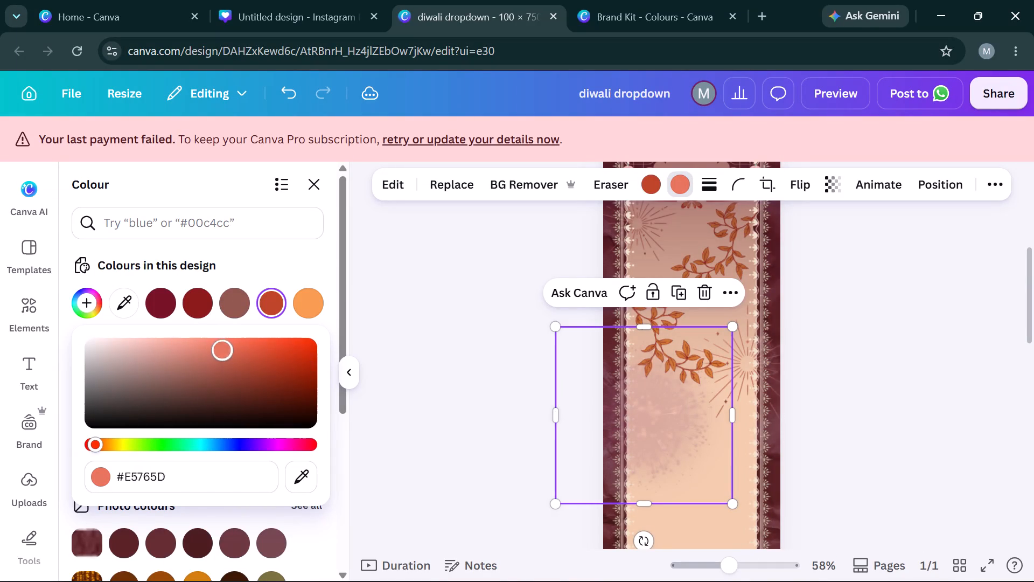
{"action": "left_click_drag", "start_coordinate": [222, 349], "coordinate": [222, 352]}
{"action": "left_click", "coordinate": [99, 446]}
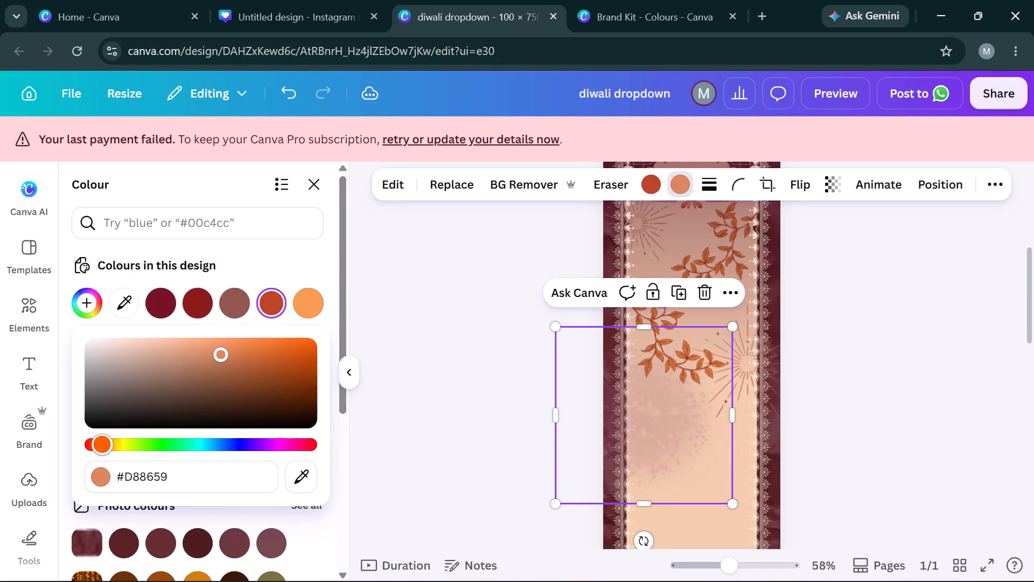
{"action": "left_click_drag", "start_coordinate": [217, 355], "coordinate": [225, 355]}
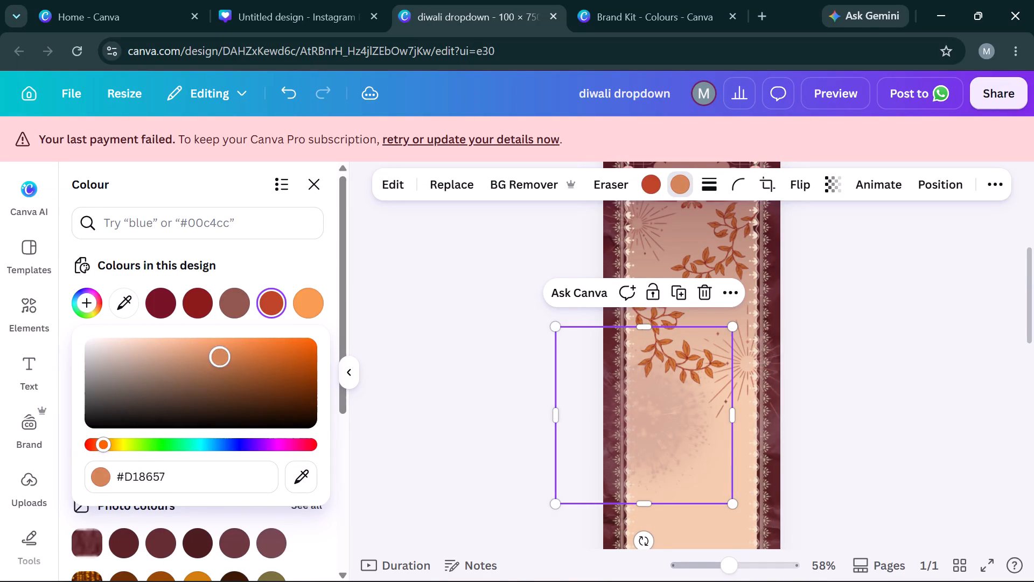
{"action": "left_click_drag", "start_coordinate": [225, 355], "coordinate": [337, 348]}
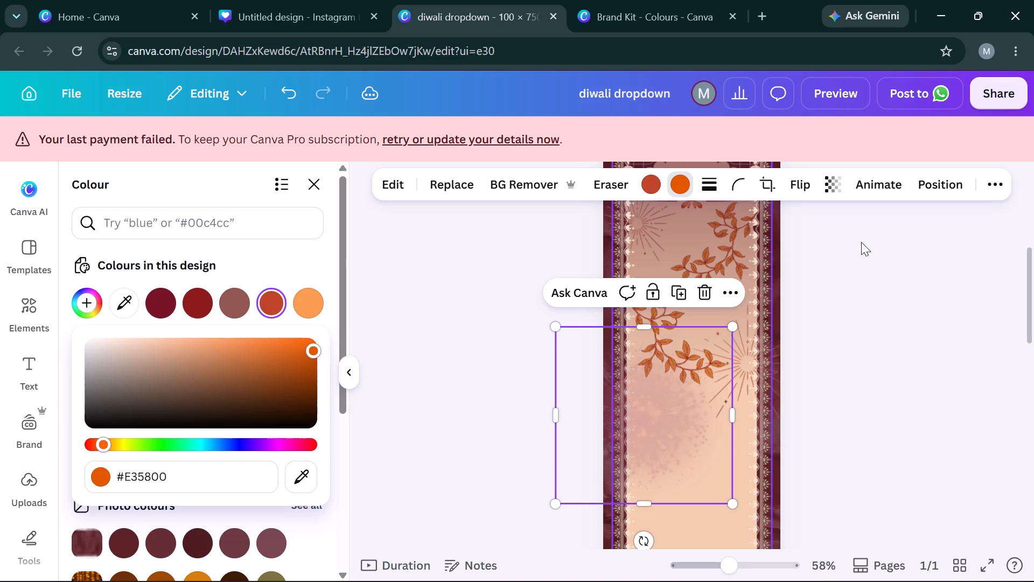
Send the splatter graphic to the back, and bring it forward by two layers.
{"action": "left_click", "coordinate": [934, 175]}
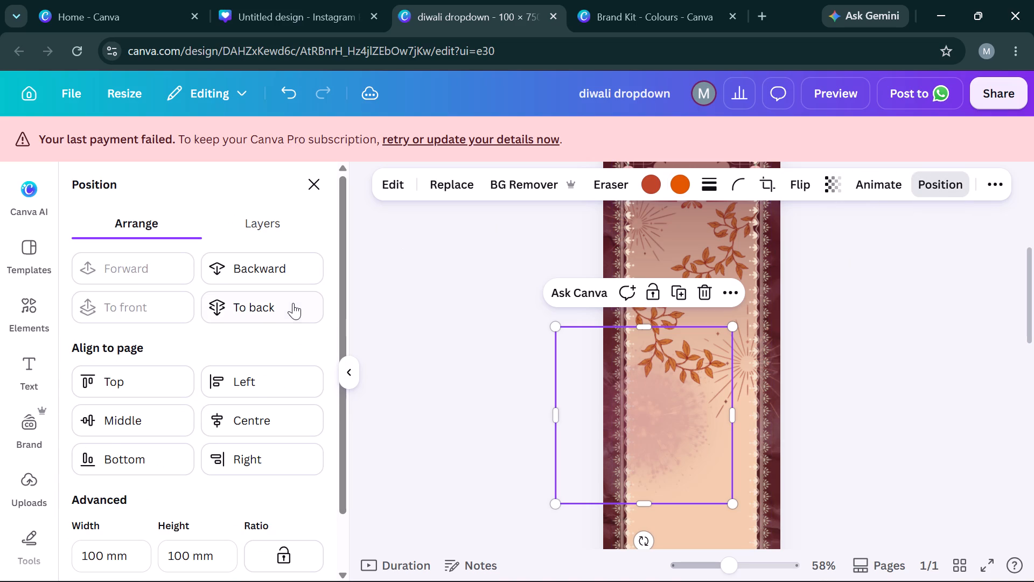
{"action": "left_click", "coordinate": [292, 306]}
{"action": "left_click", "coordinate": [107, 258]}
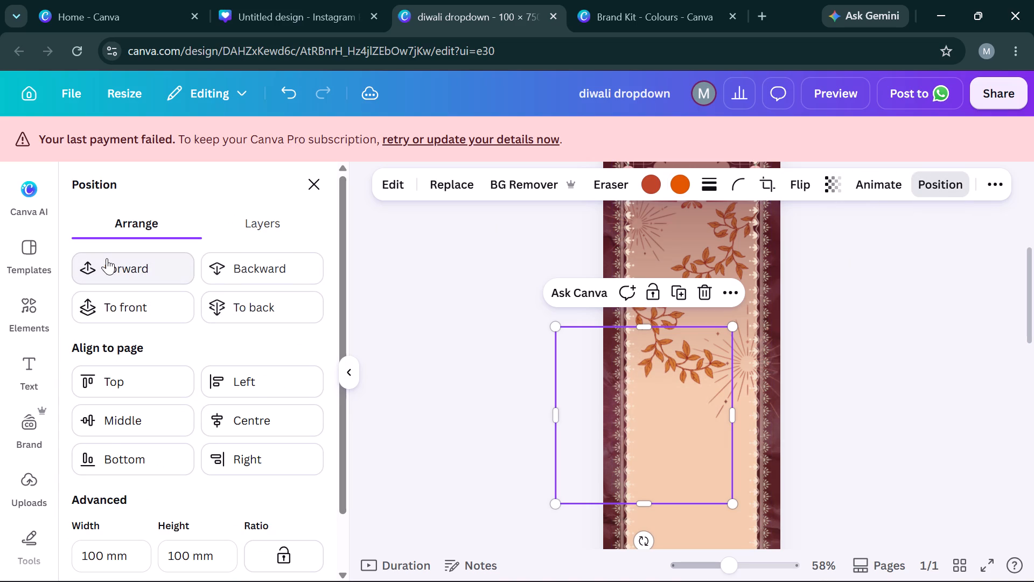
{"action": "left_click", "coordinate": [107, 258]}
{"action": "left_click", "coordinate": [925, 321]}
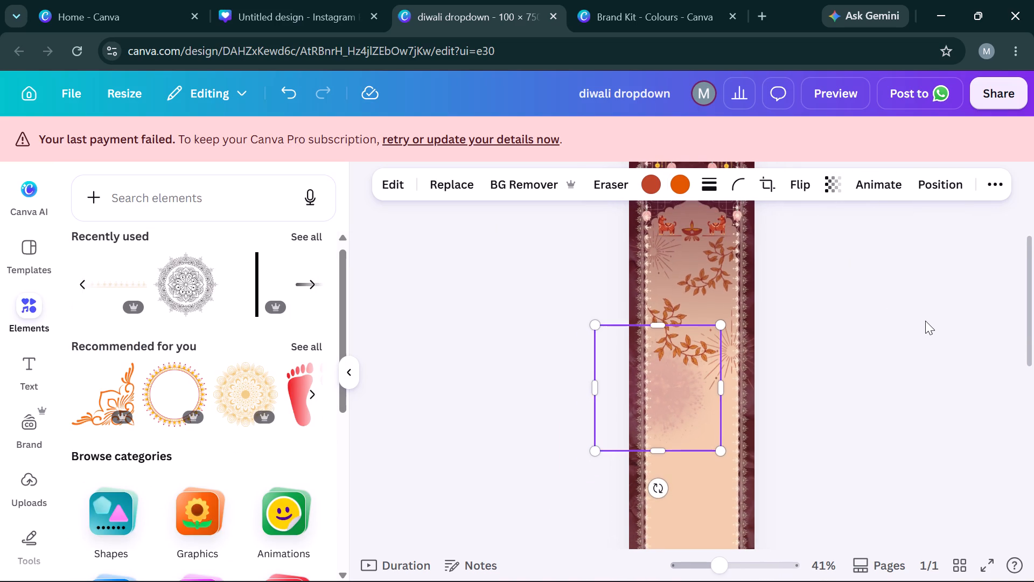
Delete the splatter graphic below the lower leaf branch on the peach panel.
{"action": "key", "text": "Delete"}
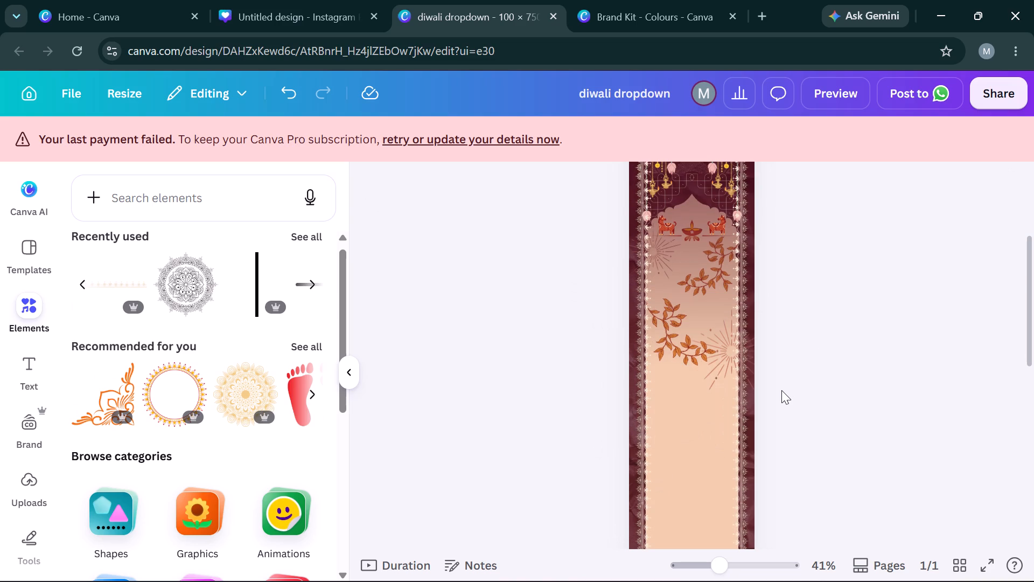
{"action": "scroll", "coordinate": [256, 393], "scroll_direction": "down", "scroll_amount": 1}
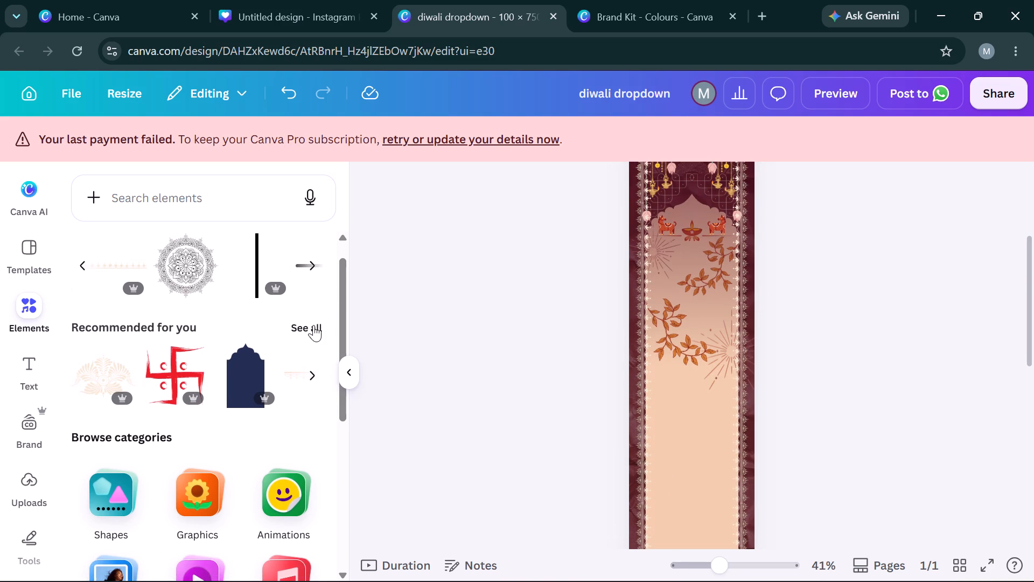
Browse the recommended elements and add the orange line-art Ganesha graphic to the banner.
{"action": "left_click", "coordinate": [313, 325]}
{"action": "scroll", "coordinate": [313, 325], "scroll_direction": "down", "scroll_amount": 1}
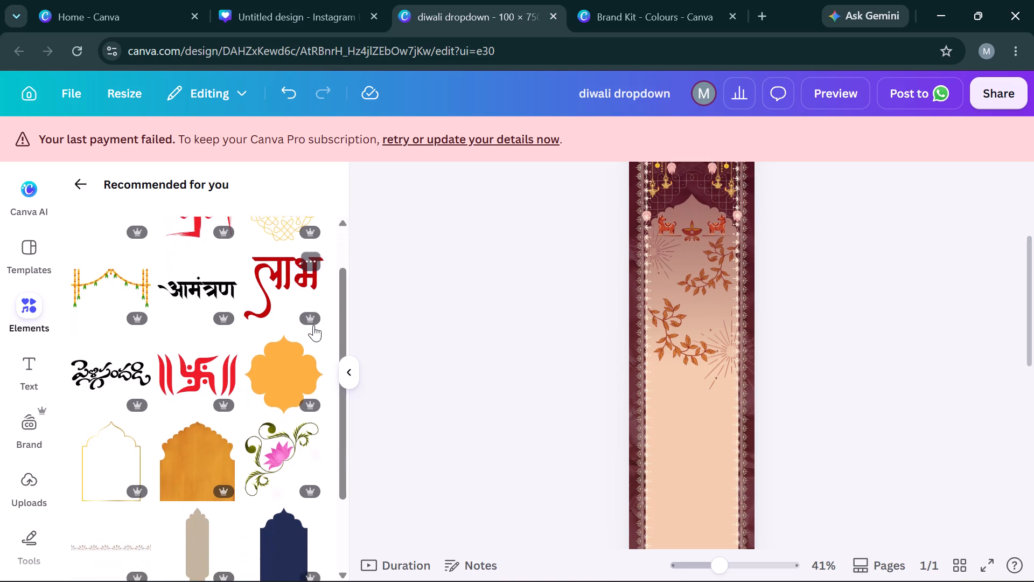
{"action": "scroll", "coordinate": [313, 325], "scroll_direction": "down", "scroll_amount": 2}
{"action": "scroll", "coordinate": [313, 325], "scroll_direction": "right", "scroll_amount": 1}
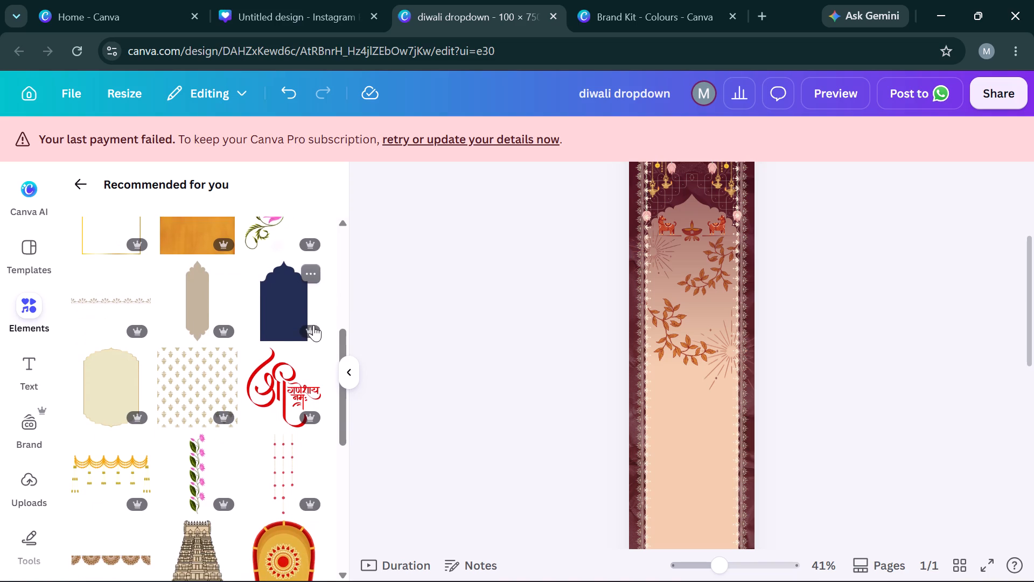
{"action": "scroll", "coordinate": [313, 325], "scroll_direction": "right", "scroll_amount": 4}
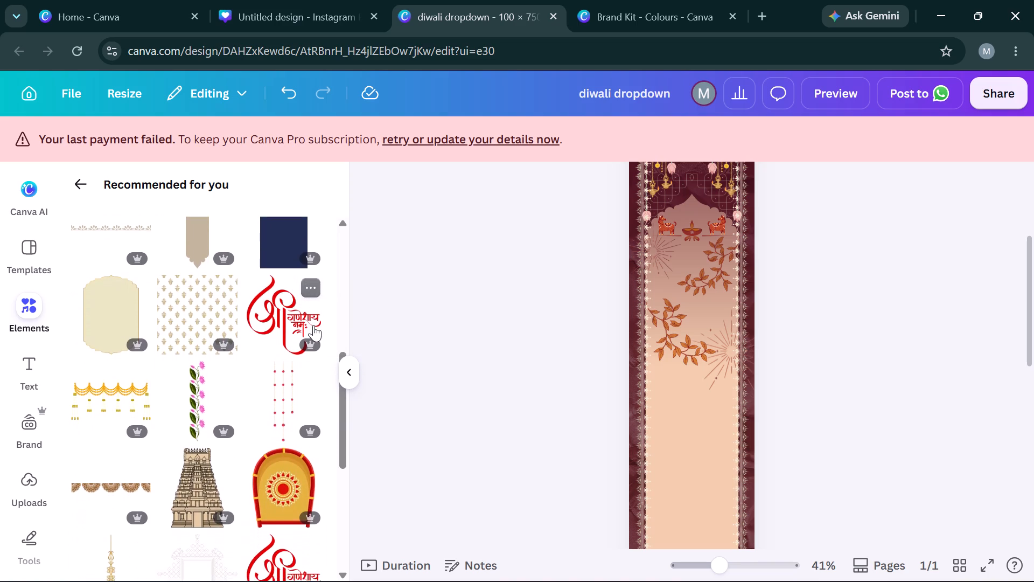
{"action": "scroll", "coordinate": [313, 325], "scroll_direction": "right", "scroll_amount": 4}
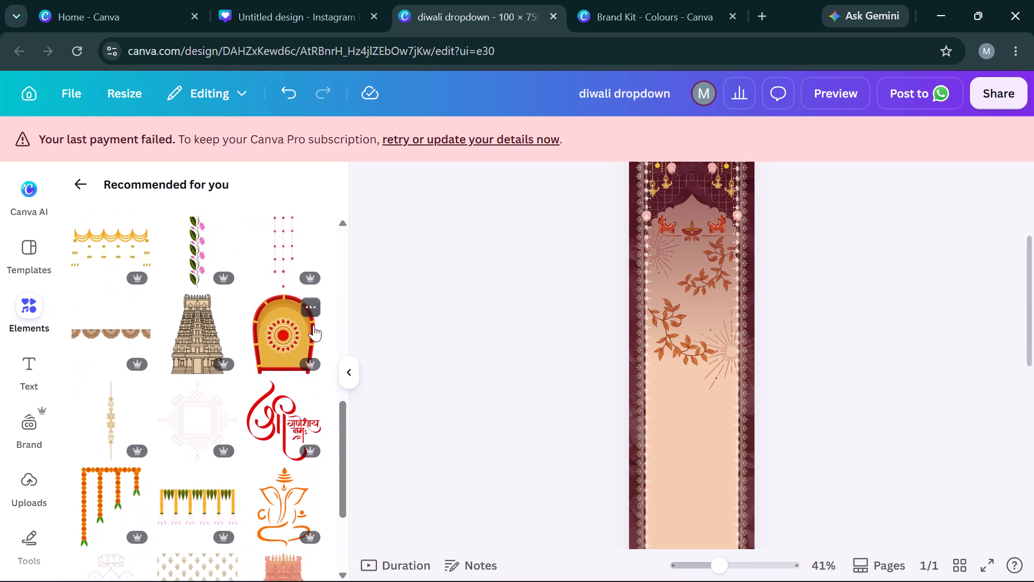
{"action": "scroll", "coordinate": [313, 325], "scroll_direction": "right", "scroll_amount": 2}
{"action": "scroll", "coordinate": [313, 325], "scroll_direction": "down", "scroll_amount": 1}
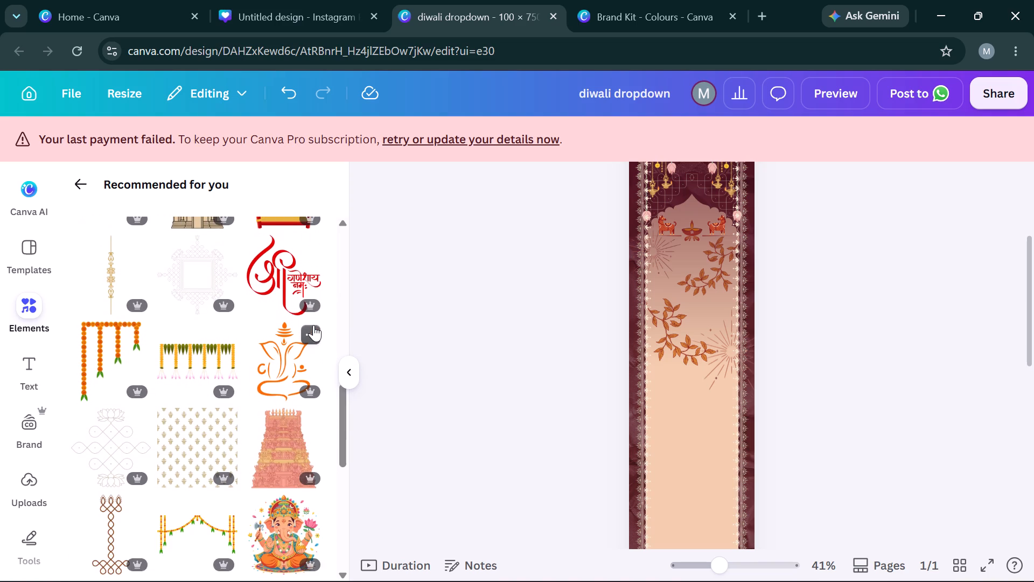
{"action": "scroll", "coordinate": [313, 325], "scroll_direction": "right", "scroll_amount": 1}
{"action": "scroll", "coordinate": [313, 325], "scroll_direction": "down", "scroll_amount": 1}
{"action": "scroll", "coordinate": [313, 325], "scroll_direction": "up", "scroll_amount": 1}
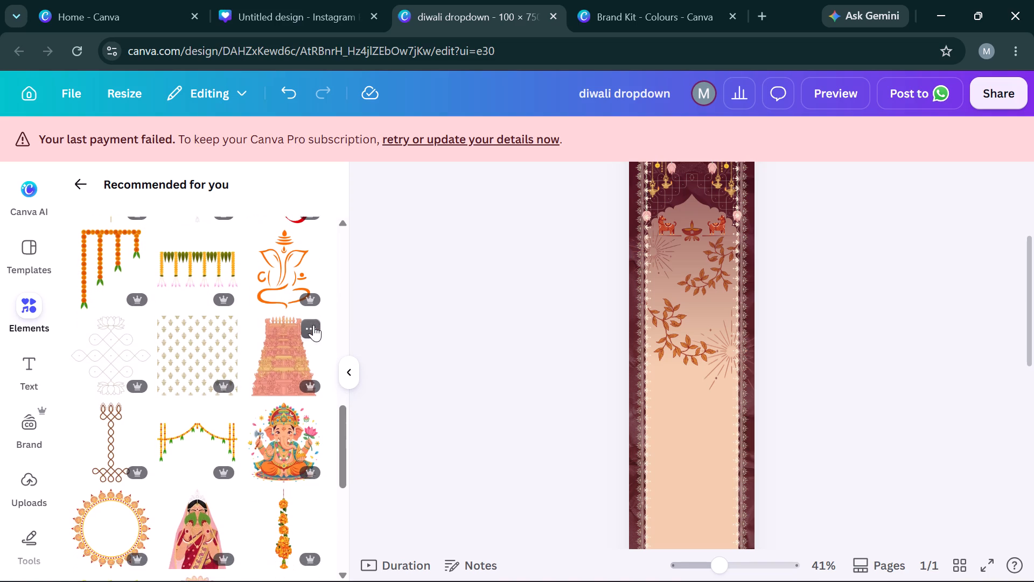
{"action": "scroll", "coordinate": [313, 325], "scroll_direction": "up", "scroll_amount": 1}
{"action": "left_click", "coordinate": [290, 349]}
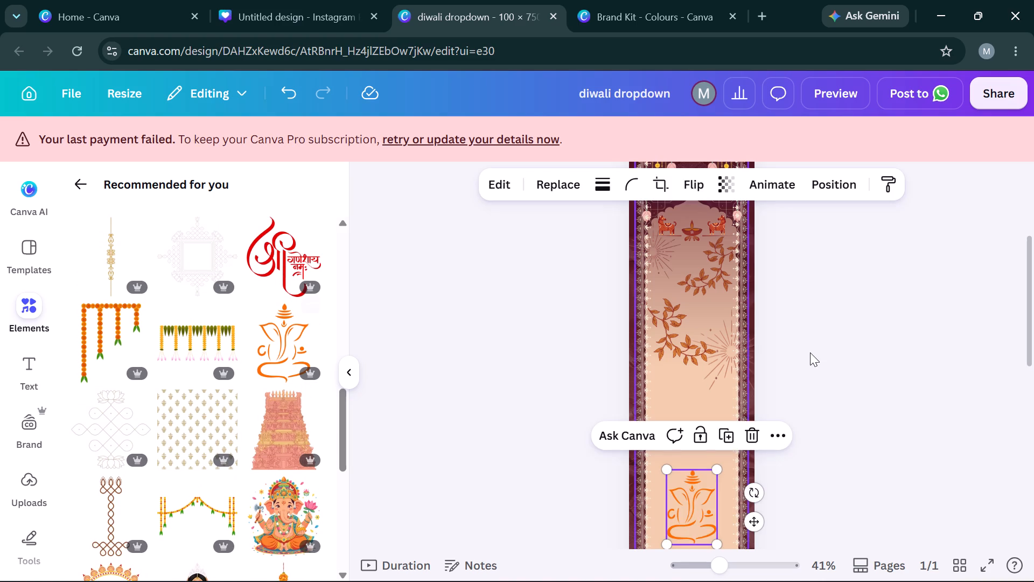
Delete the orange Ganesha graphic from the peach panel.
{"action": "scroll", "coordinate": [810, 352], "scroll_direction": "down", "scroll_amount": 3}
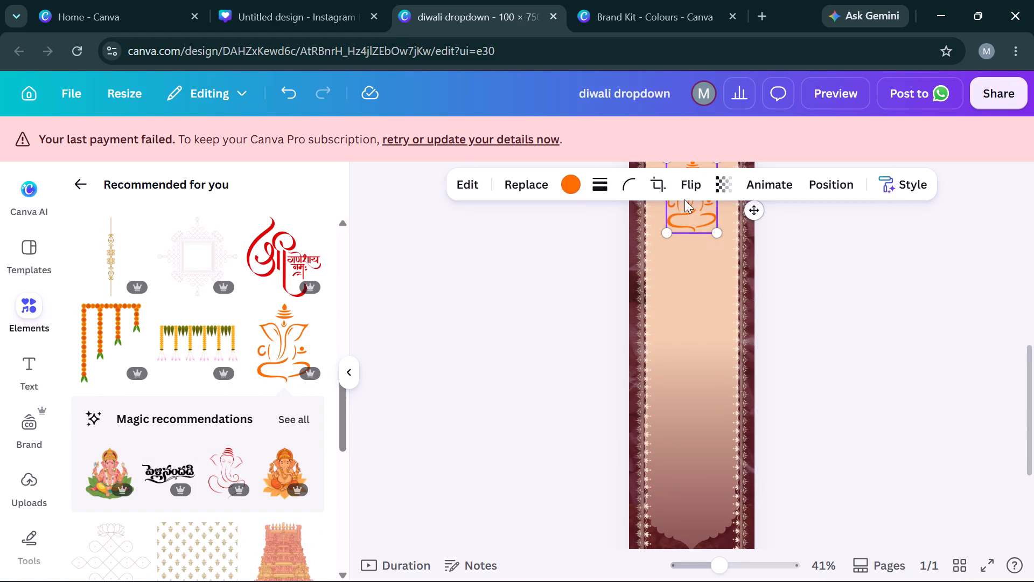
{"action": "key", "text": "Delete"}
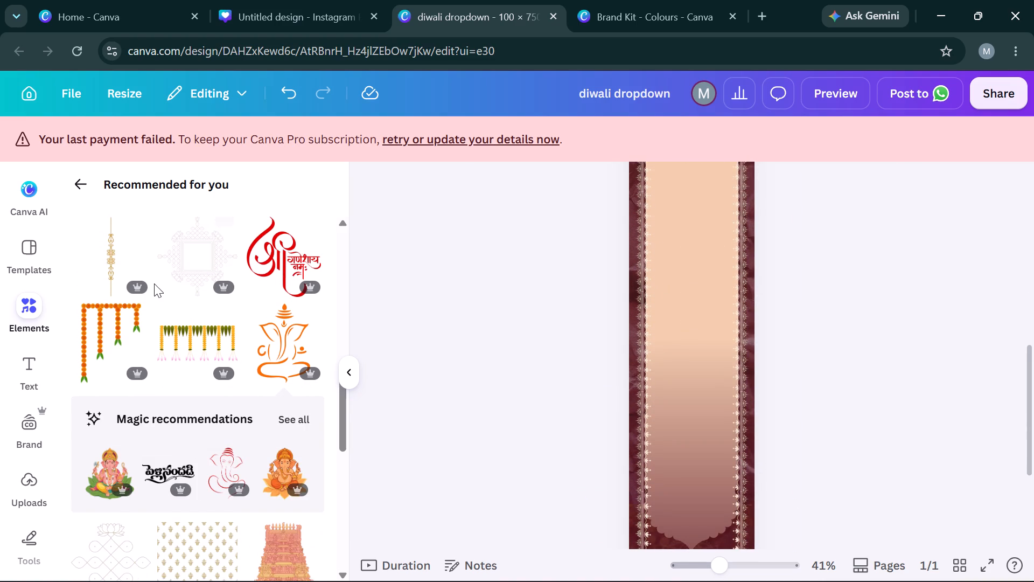
Browse further through the recommended elements and add the beige hanging kolam graphic that tapers to a point.
{"action": "scroll", "coordinate": [154, 283], "scroll_direction": "down", "scroll_amount": 2}
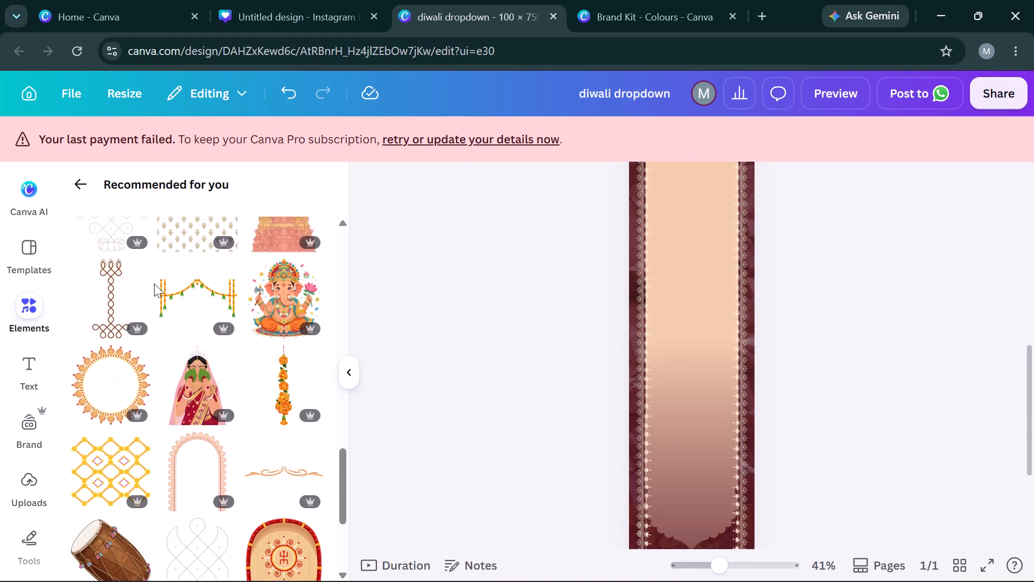
{"action": "scroll", "coordinate": [154, 283], "scroll_direction": "down", "scroll_amount": 1}
{"action": "scroll", "coordinate": [154, 283], "scroll_direction": "right", "scroll_amount": 1}
{"action": "scroll", "coordinate": [154, 283], "scroll_direction": "down", "scroll_amount": 2}
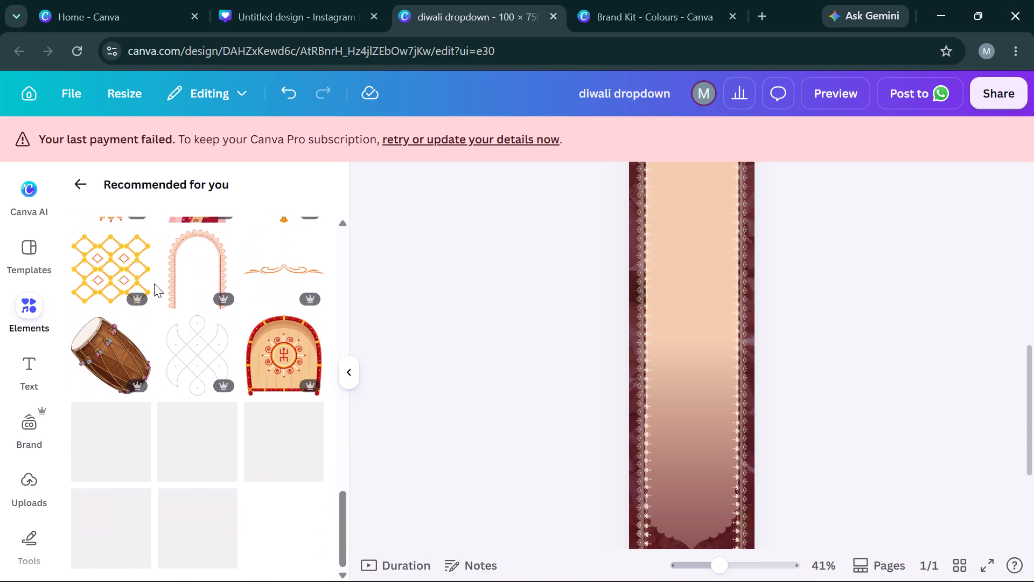
{"action": "scroll", "coordinate": [154, 283], "scroll_direction": "down", "scroll_amount": 2}
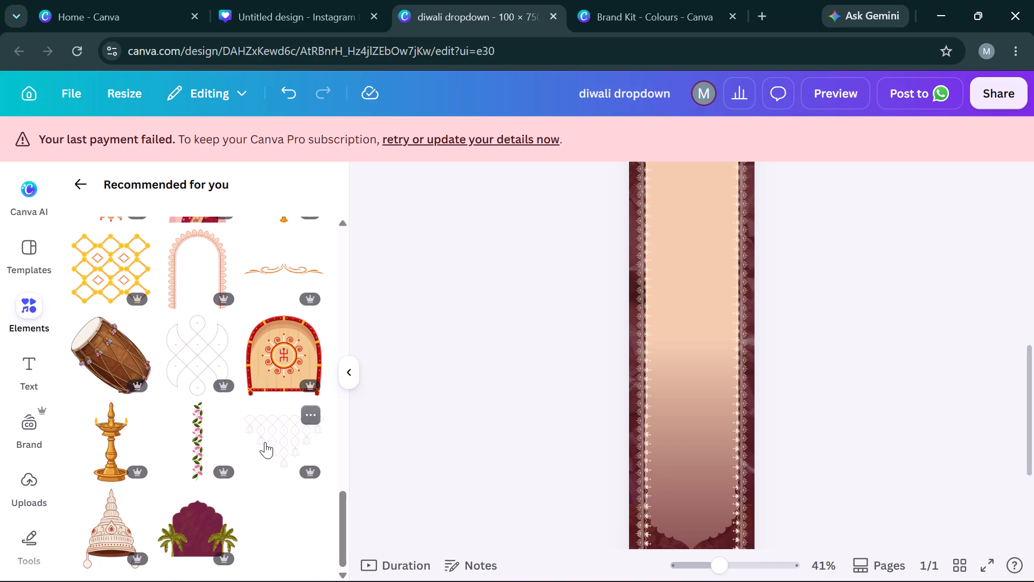
{"action": "left_click", "coordinate": [265, 442]}
Move the hanging kolam graphic straight down to the banner's maroon bottom end, just below the large diya.
{"action": "scroll", "coordinate": [894, 375], "scroll_direction": "up", "scroll_amount": 3}
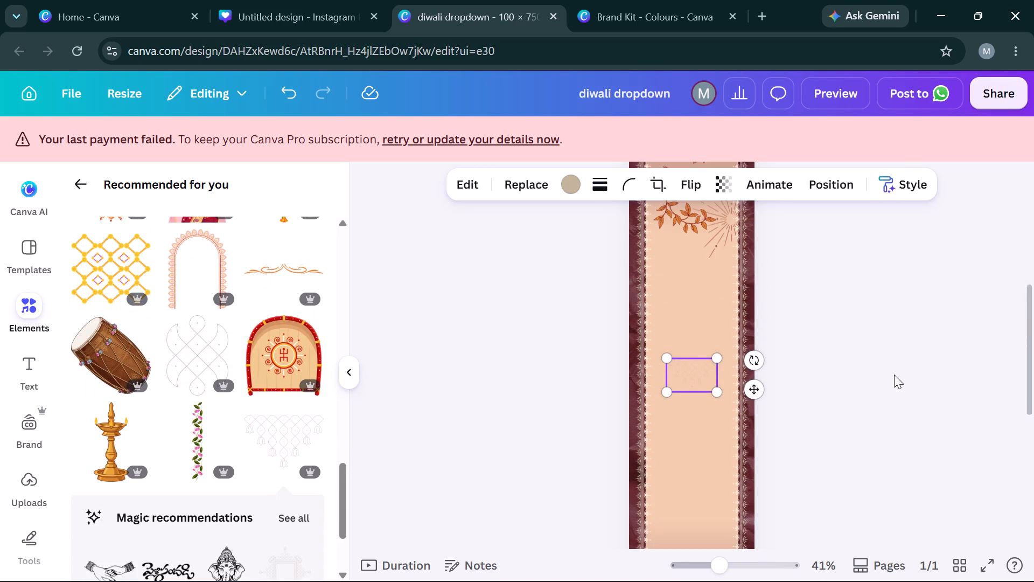
{"action": "key", "text": "Down"}
{"action": "key", "text": "Down"}
{"action": "key", "text": "Down"}
{"action": "key", "text": "Down"}
{"action": "key", "text": "Down"}
{"action": "key", "text": "Down"}
{"action": "key", "text": "Down"}
{"action": "key", "text": "Down"}
{"action": "key", "text": "Down"}
{"action": "key", "text": "Down"}
{"action": "key", "text": "Down"}
{"action": "key", "text": "Down"}
{"action": "key", "text": "Down"}
{"action": "key", "text": "Down"}
{"action": "key", "text": "Down"}
{"action": "key", "text": "Down"}
{"action": "key", "text": "Down"}
{"action": "key", "text": "Down"}
{"action": "key", "text": "Down"}
{"action": "key", "text": "Down"}
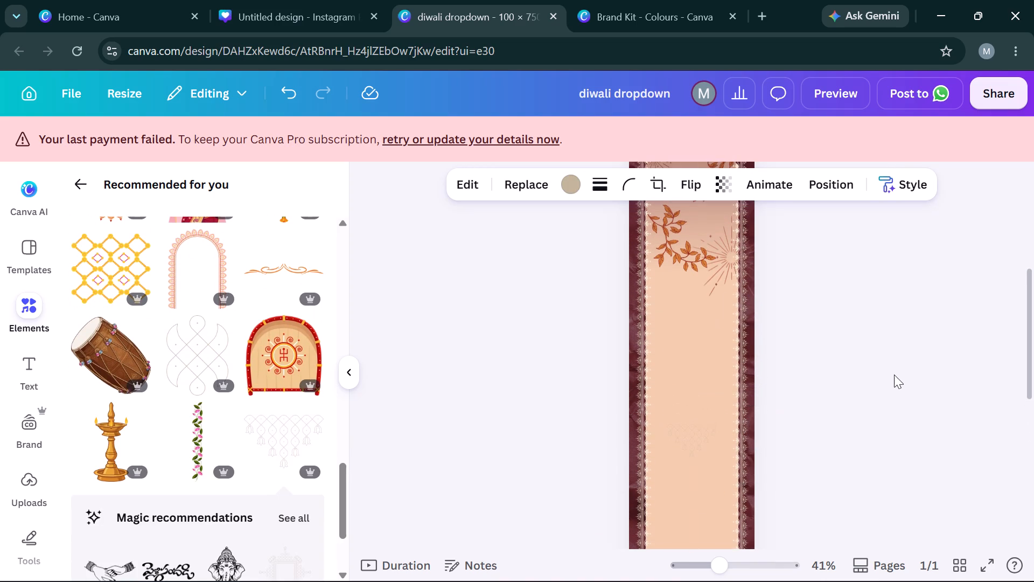
{"action": "scroll", "coordinate": [894, 375], "scroll_direction": "down", "scroll_amount": 4}
{"action": "key", "text": "Down"}
{"action": "key", "text": "Down"}
{"action": "key", "text": "Down"}
{"action": "key", "text": "Down"}
{"action": "key", "text": "Down"}
{"action": "key", "text": "Down"}
{"action": "key", "text": "Down"}
{"action": "key", "text": "Down"}
{"action": "key", "text": "Down"}
{"action": "key", "text": "Down"}
{"action": "key", "text": "Down"}
{"action": "key", "text": "Down"}
{"action": "key", "text": "Down"}
{"action": "key", "text": "Down"}
{"action": "key", "text": "Down"}
{"action": "key", "text": "Down"}
{"action": "key", "text": "Down"}
{"action": "key", "text": "Down"}
{"action": "key", "text": "Down"}
{"action": "key", "text": "Down"}
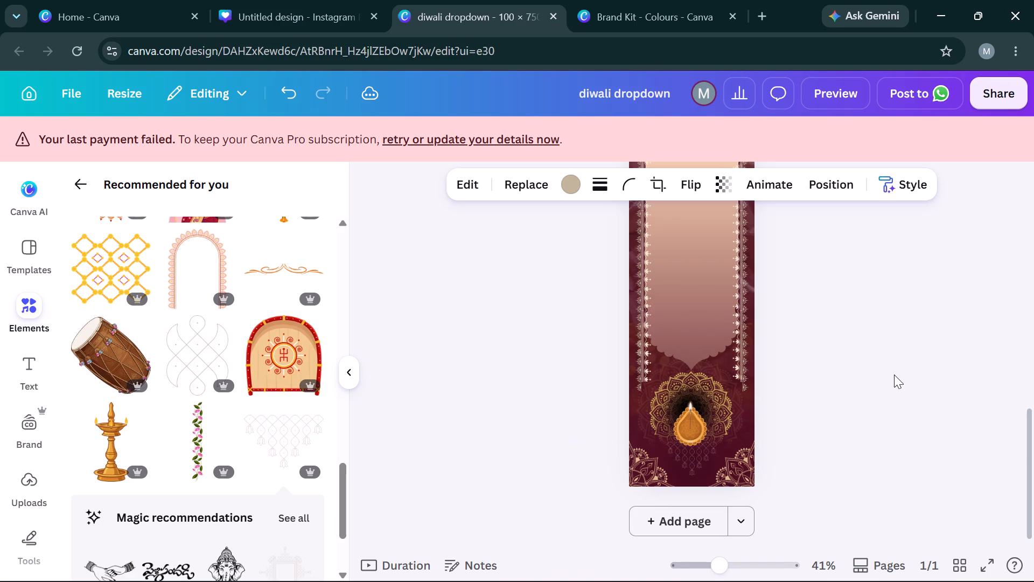
{"action": "key", "text": "Up"}
{"action": "key", "text": "Up"}
{"action": "key", "text": "Up"}
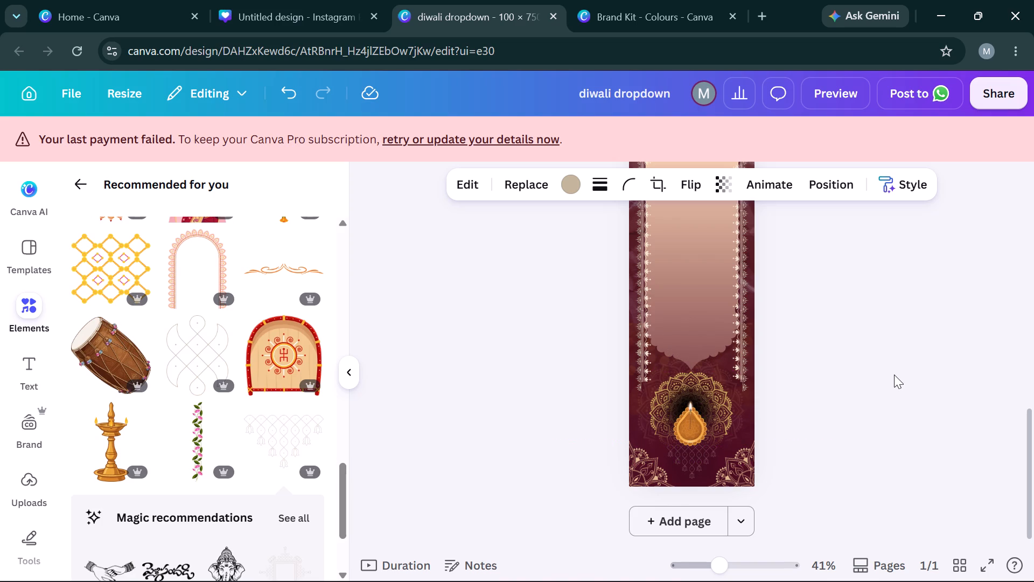
{"action": "key", "text": "Up"}
{"action": "key", "text": "Up"}
{"action": "key", "text": "Up"}
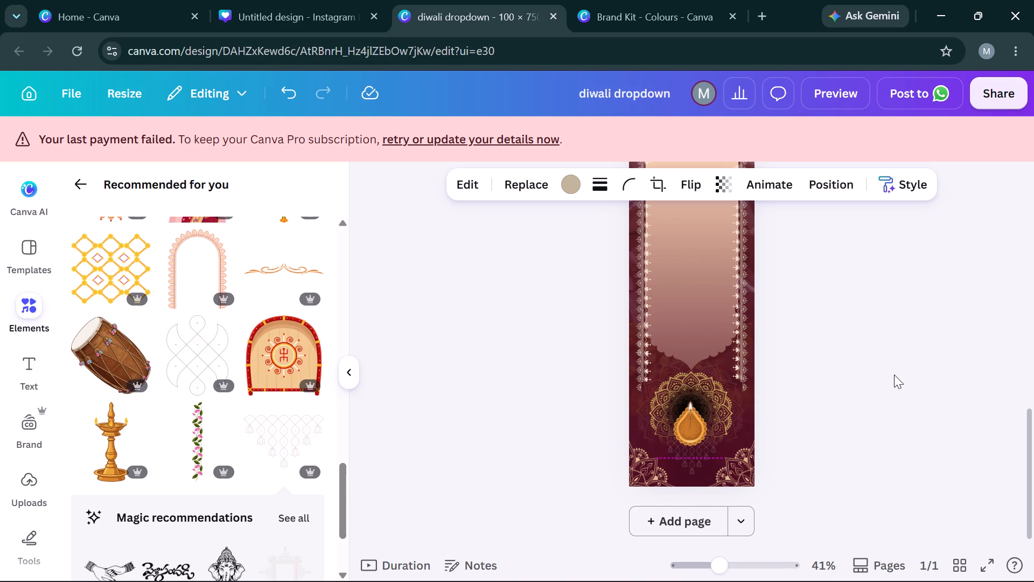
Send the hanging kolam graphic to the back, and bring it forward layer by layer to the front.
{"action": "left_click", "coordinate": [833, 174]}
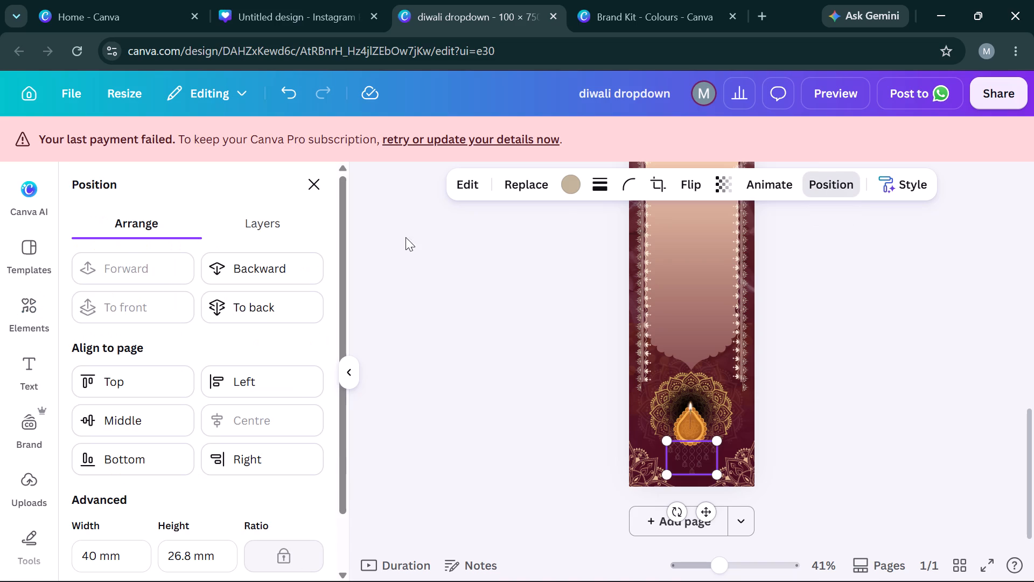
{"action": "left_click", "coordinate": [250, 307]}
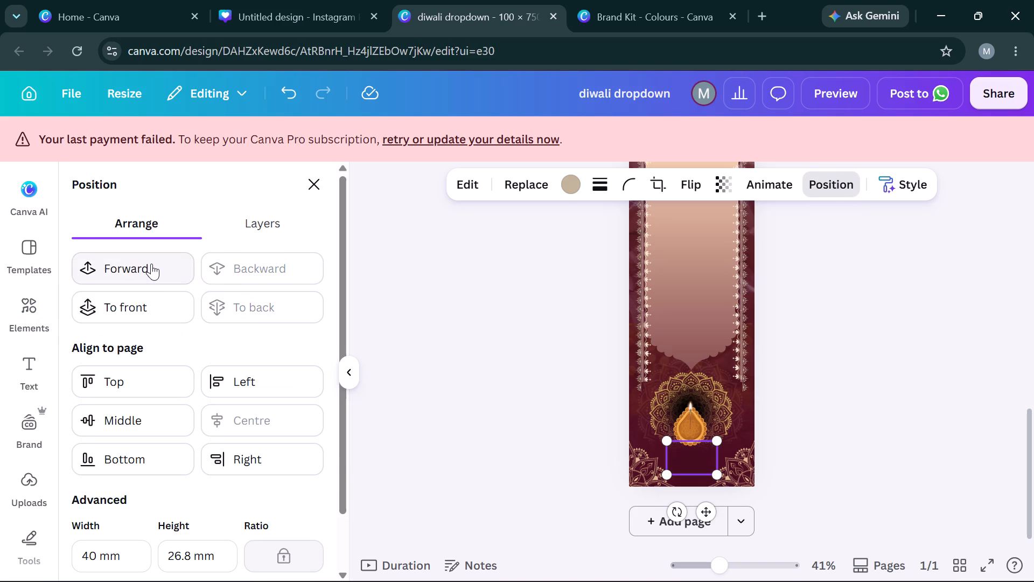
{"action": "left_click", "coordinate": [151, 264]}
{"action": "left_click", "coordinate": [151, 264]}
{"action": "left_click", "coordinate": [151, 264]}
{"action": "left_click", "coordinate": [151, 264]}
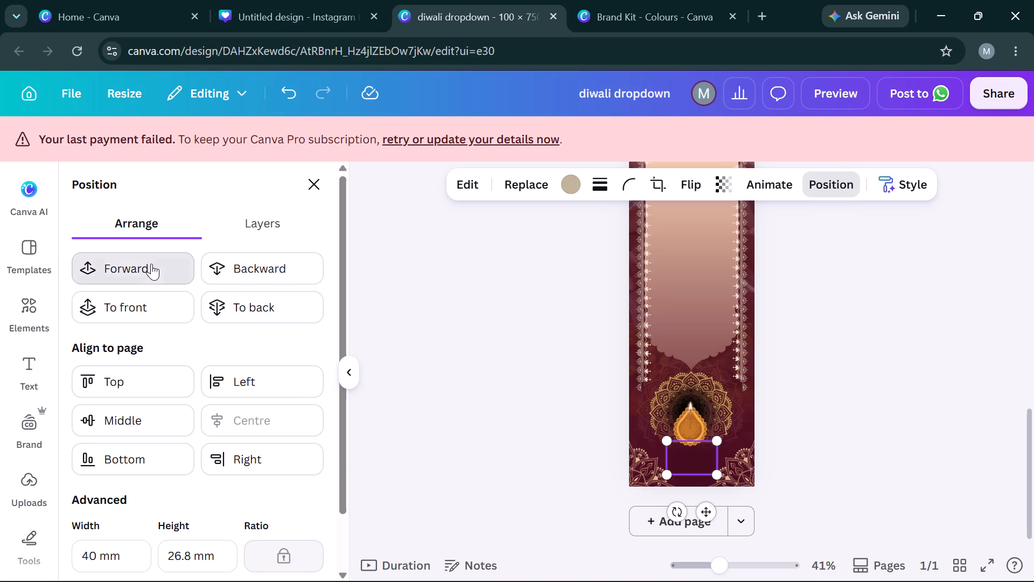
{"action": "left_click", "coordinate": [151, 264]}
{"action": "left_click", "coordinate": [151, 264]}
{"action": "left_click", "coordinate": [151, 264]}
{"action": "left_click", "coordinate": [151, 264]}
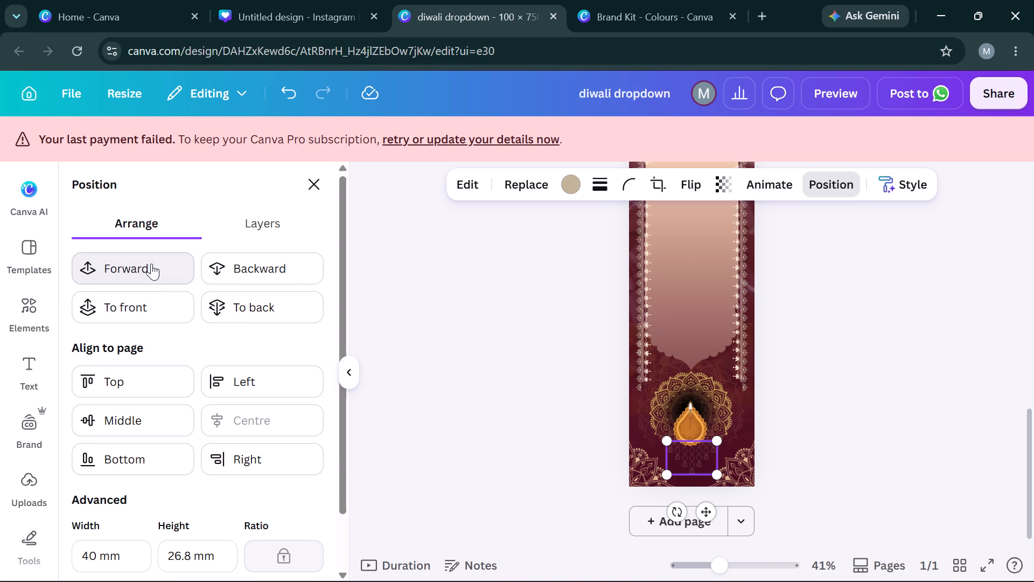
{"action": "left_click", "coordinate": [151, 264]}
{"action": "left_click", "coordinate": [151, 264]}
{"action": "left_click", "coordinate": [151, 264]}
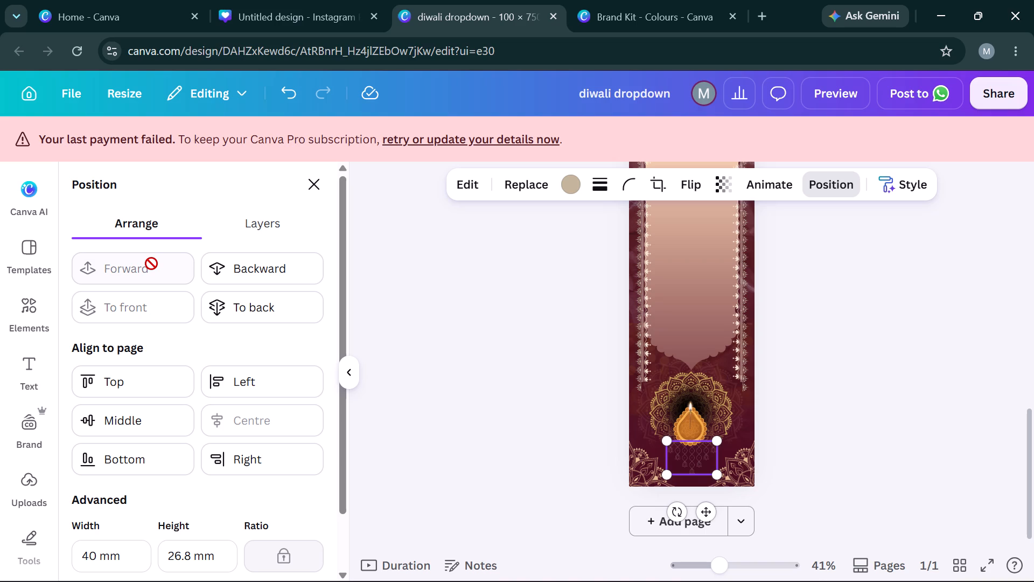
Move the hanging kolam graphic backward by two layers, and deselect it.
{"action": "left_click", "coordinate": [246, 278]}
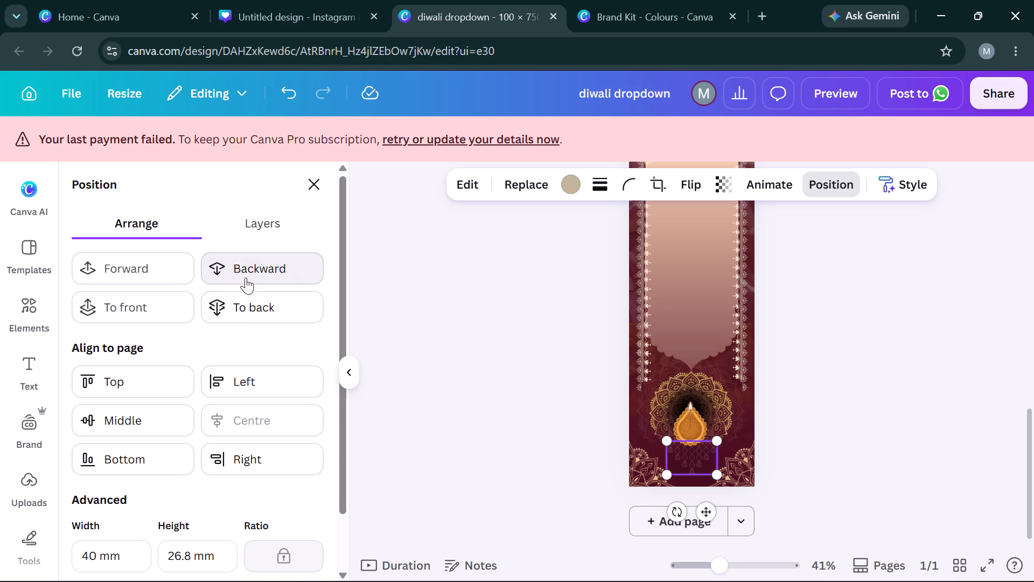
{"action": "left_click", "coordinate": [246, 278]}
{"action": "left_click", "coordinate": [833, 282]}
{"action": "left_click", "coordinate": [833, 282]}
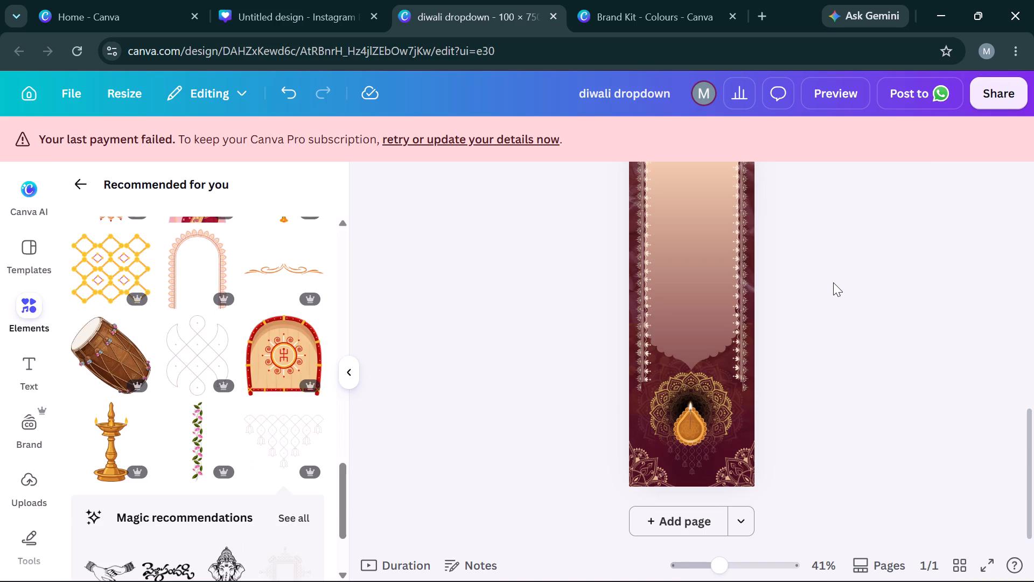
Nudge the hanging kolam graphic slightly left to align it under the diya.
{"action": "left_click", "coordinate": [700, 465]}
{"action": "key", "text": "Left"}
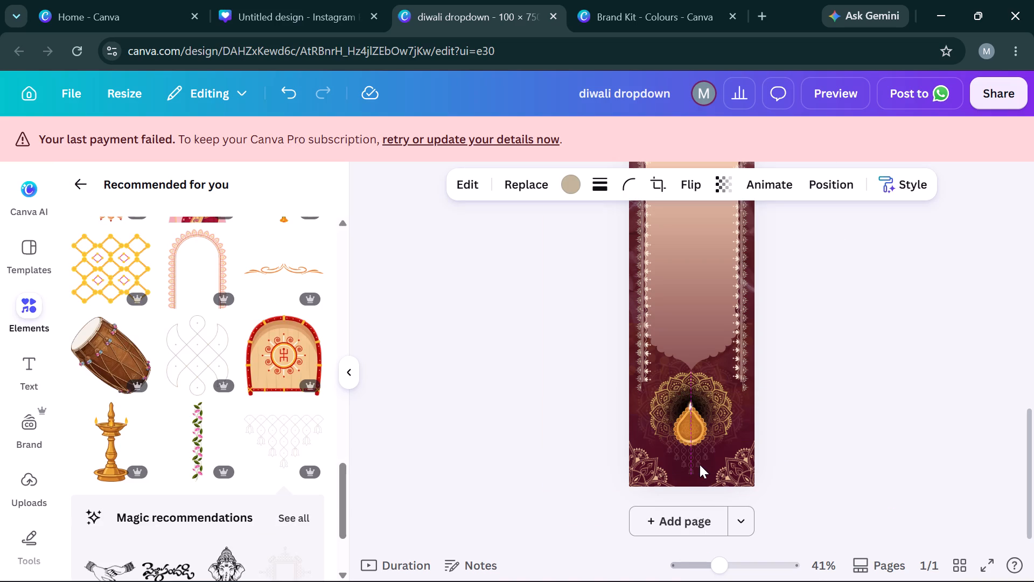
{"action": "left_click", "coordinate": [904, 379]}
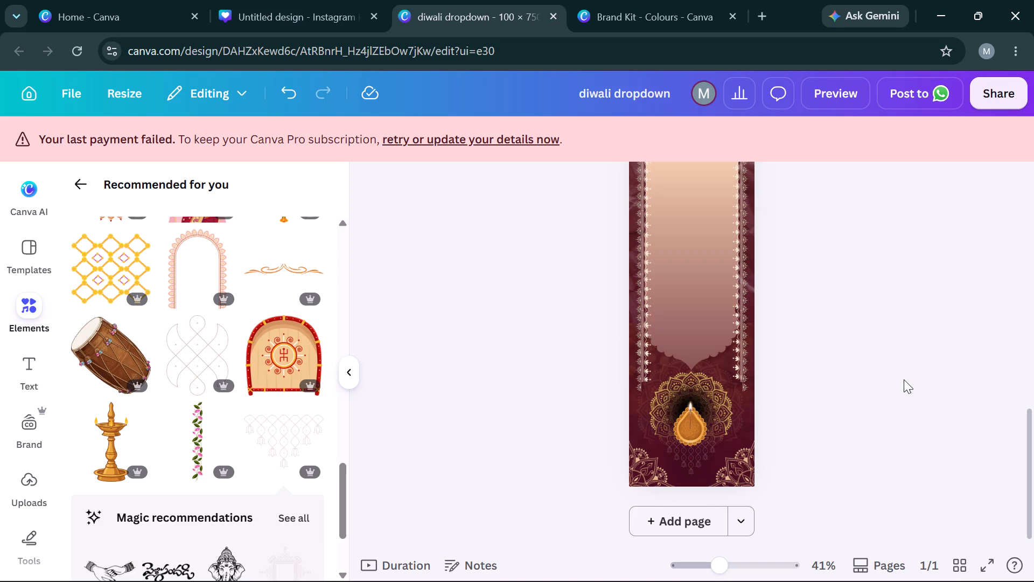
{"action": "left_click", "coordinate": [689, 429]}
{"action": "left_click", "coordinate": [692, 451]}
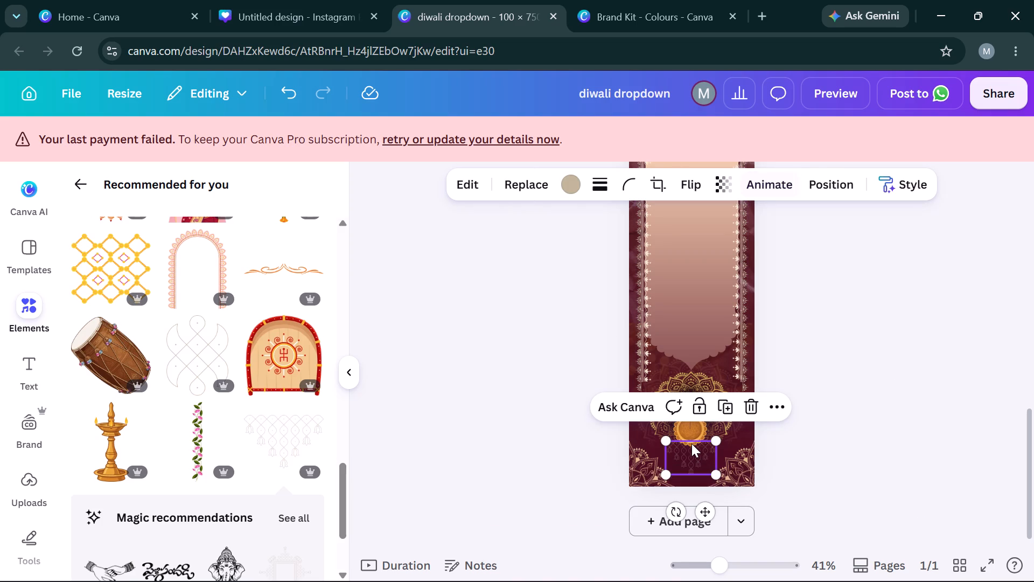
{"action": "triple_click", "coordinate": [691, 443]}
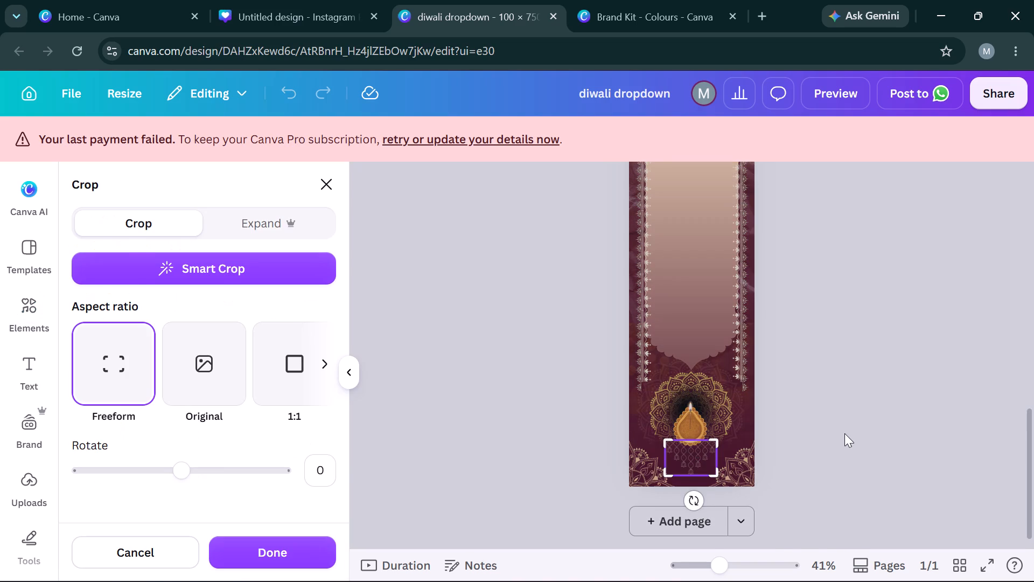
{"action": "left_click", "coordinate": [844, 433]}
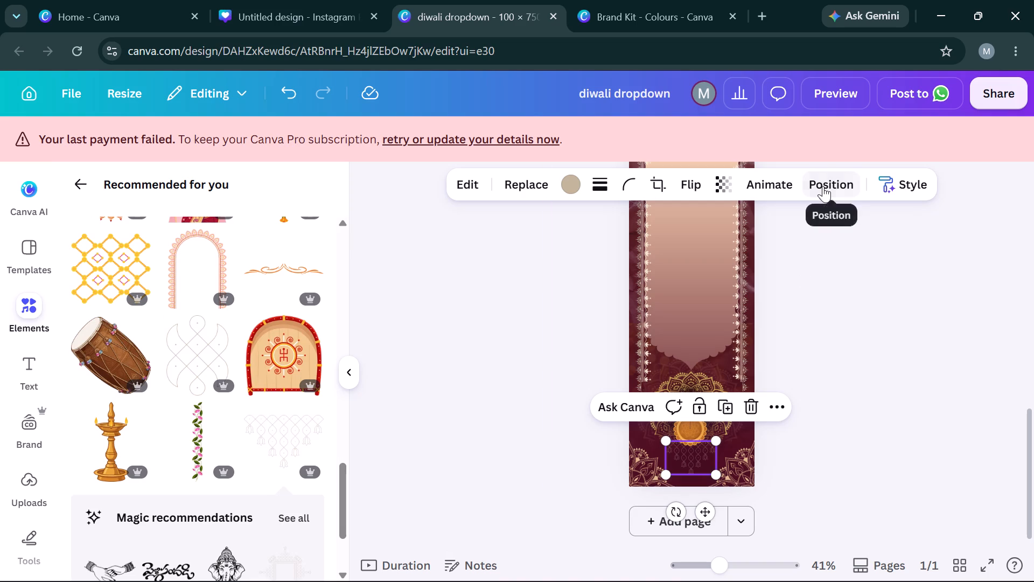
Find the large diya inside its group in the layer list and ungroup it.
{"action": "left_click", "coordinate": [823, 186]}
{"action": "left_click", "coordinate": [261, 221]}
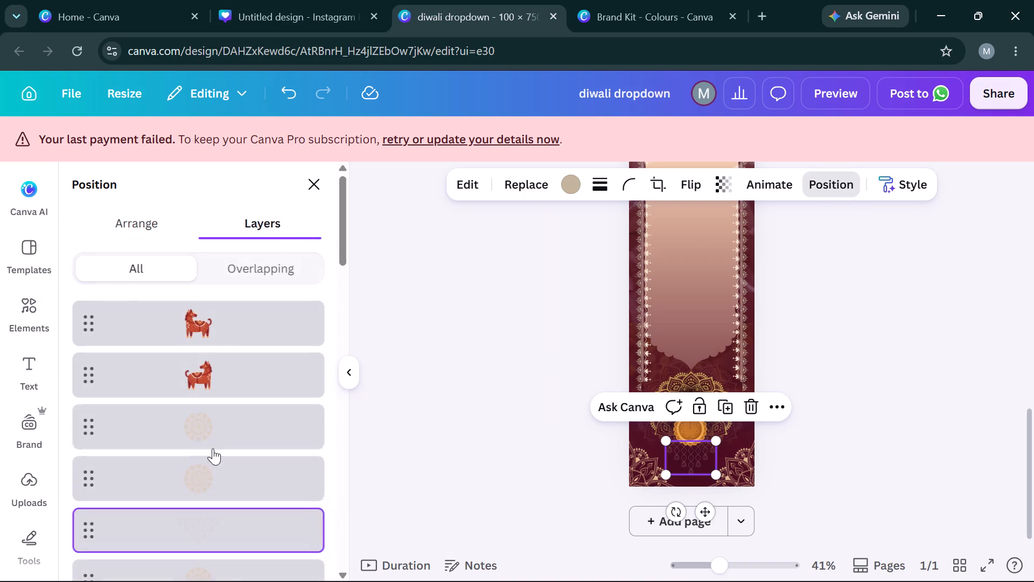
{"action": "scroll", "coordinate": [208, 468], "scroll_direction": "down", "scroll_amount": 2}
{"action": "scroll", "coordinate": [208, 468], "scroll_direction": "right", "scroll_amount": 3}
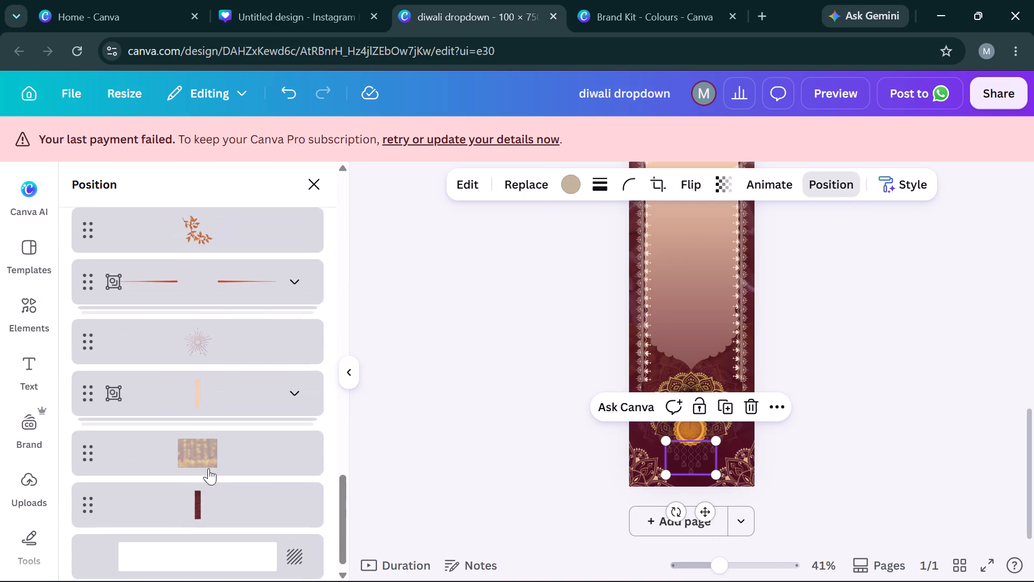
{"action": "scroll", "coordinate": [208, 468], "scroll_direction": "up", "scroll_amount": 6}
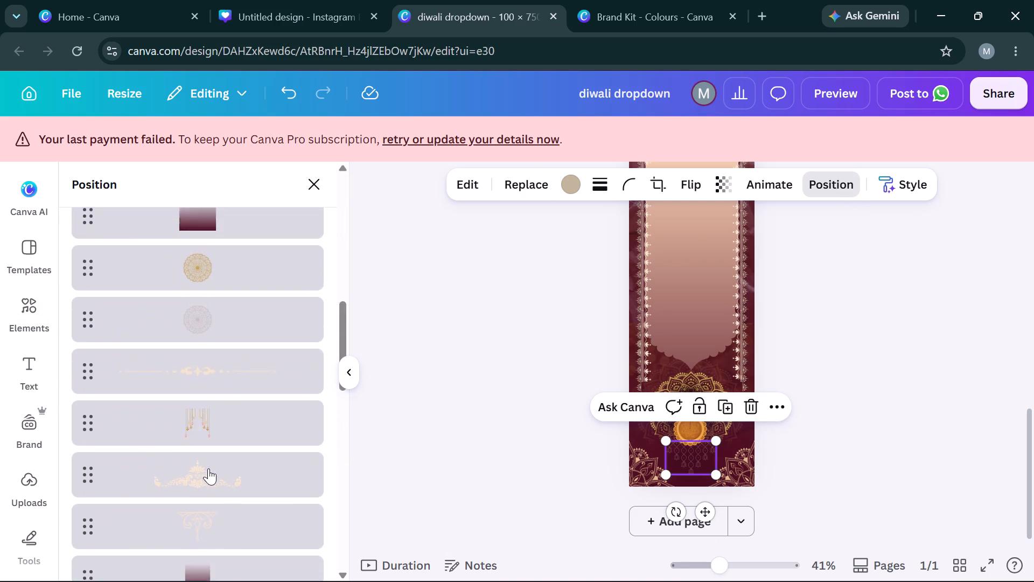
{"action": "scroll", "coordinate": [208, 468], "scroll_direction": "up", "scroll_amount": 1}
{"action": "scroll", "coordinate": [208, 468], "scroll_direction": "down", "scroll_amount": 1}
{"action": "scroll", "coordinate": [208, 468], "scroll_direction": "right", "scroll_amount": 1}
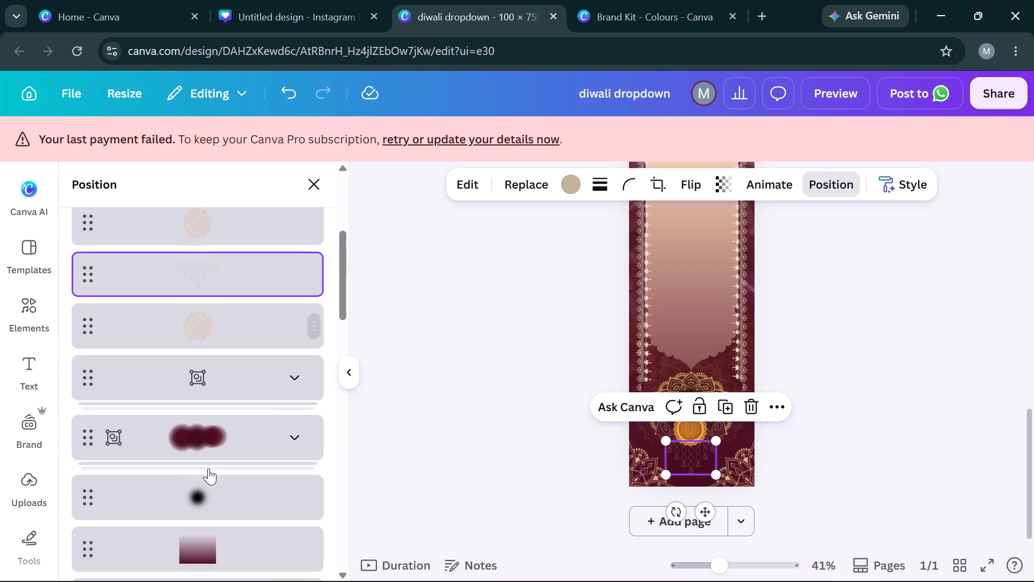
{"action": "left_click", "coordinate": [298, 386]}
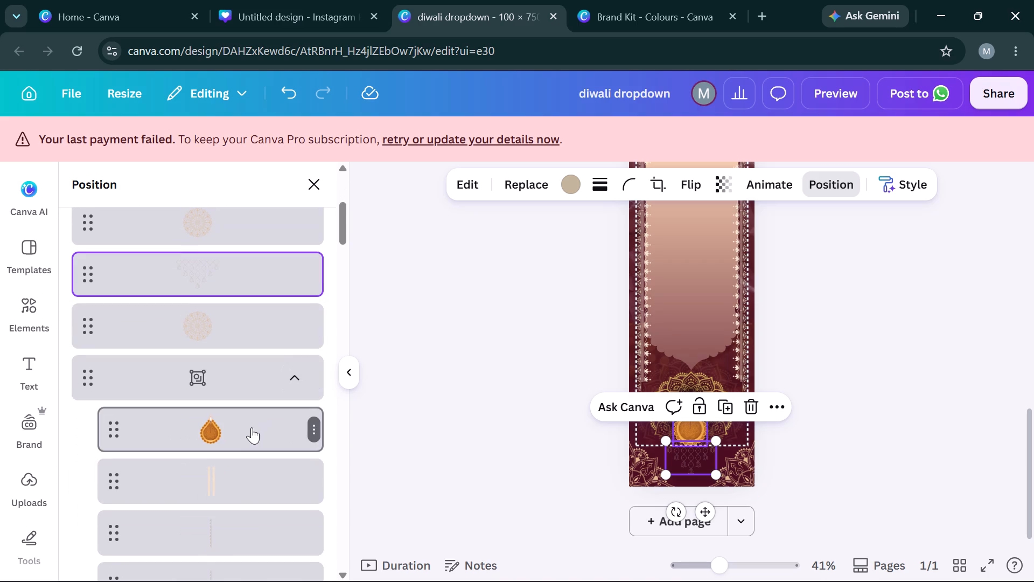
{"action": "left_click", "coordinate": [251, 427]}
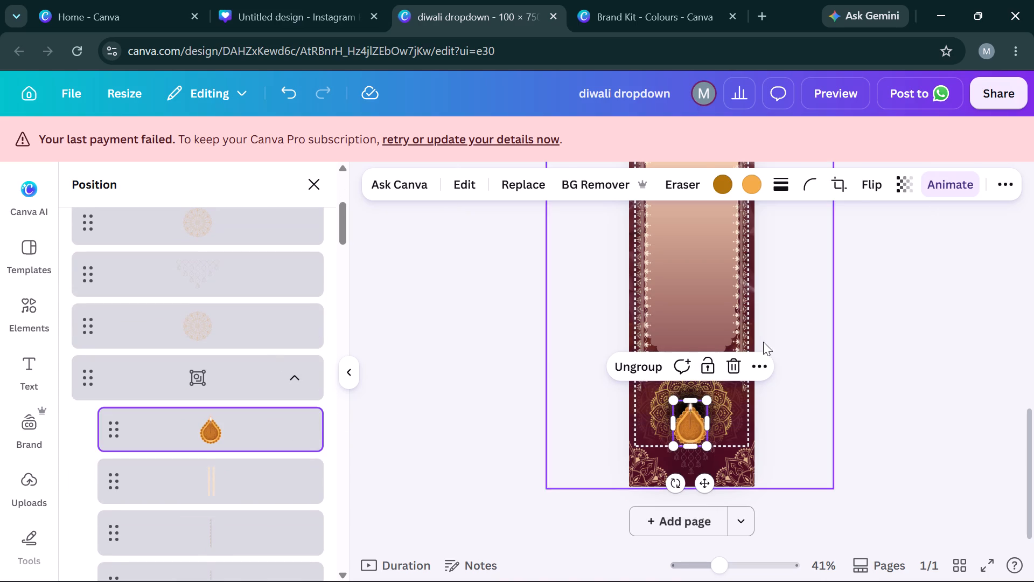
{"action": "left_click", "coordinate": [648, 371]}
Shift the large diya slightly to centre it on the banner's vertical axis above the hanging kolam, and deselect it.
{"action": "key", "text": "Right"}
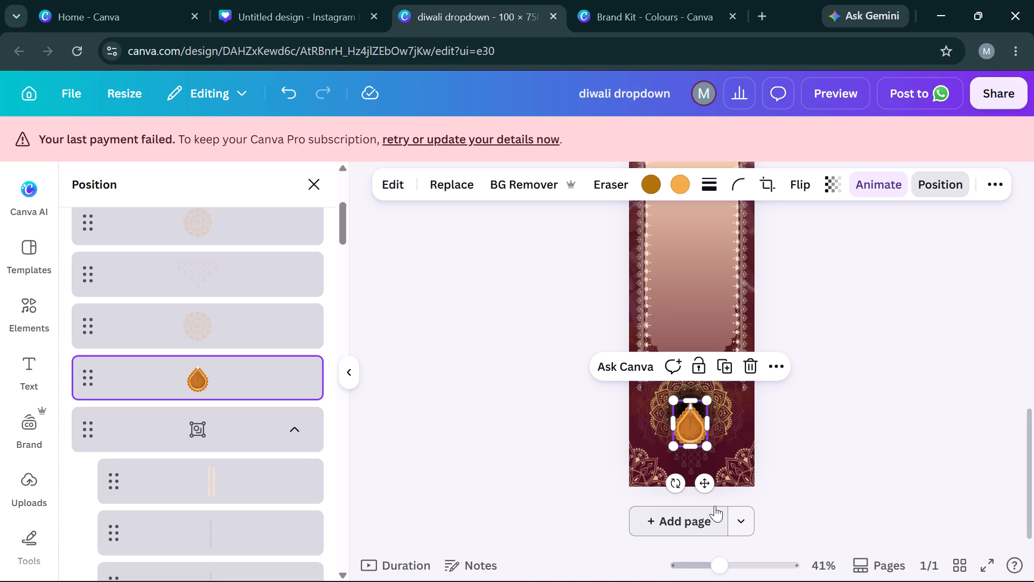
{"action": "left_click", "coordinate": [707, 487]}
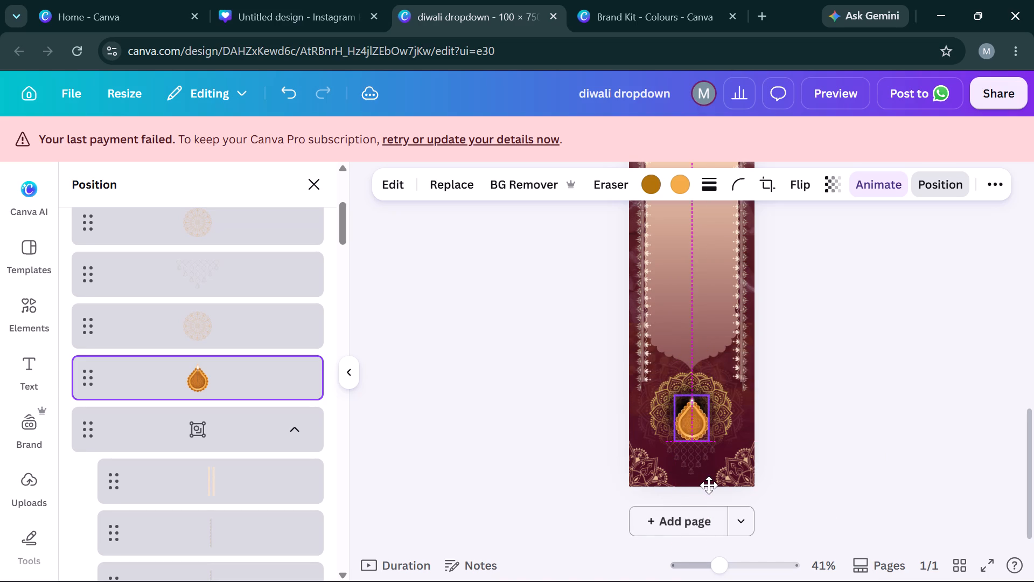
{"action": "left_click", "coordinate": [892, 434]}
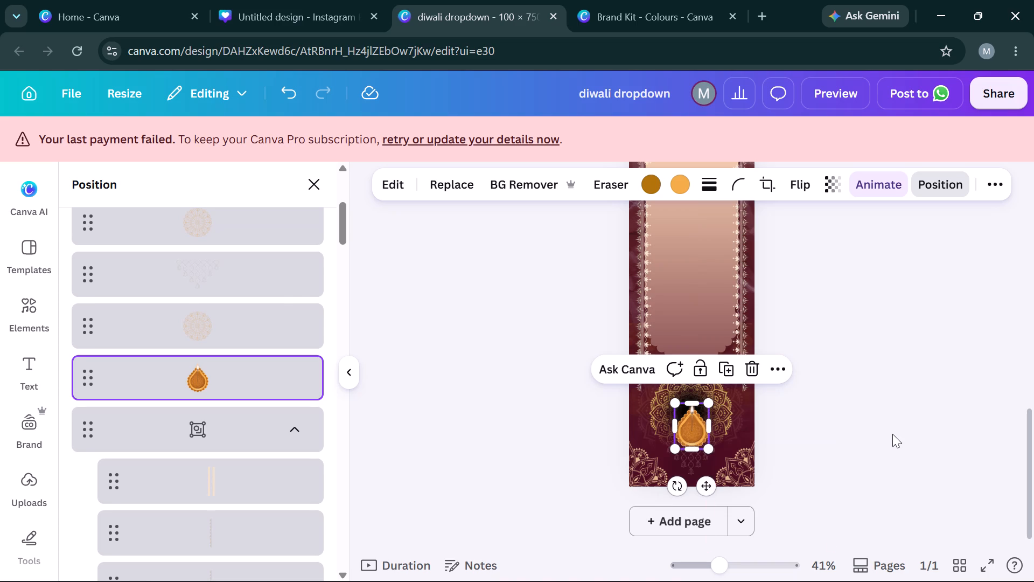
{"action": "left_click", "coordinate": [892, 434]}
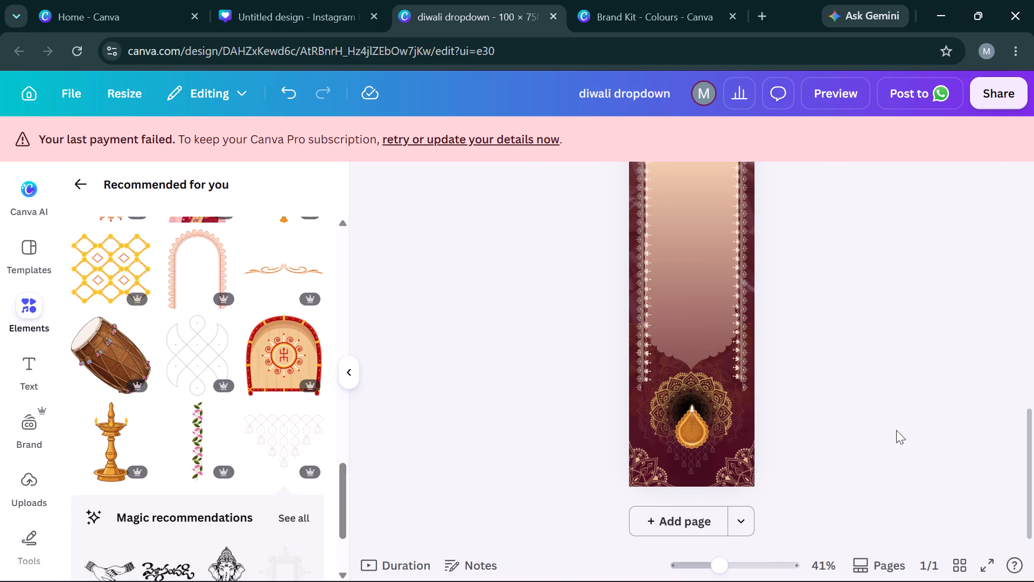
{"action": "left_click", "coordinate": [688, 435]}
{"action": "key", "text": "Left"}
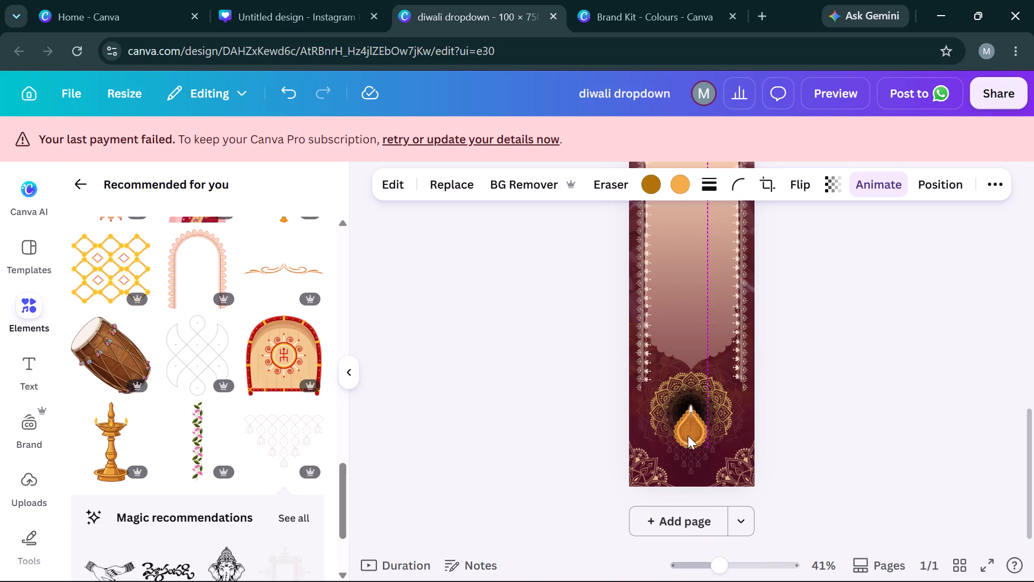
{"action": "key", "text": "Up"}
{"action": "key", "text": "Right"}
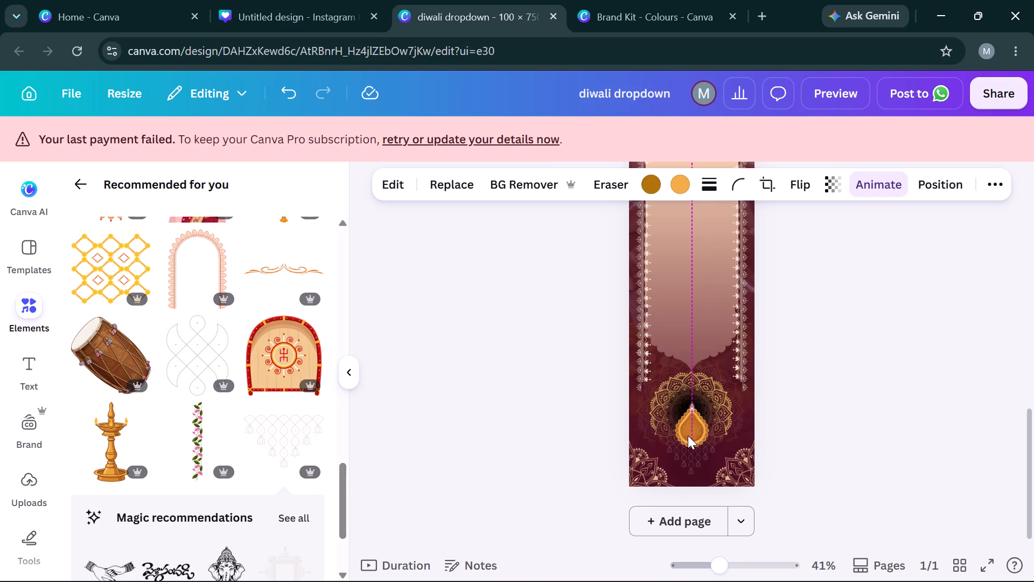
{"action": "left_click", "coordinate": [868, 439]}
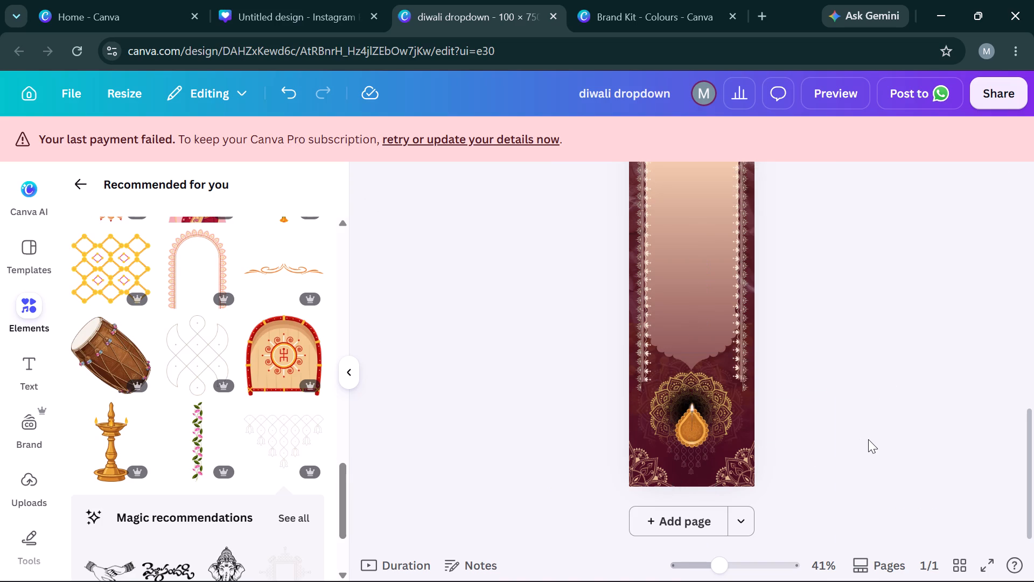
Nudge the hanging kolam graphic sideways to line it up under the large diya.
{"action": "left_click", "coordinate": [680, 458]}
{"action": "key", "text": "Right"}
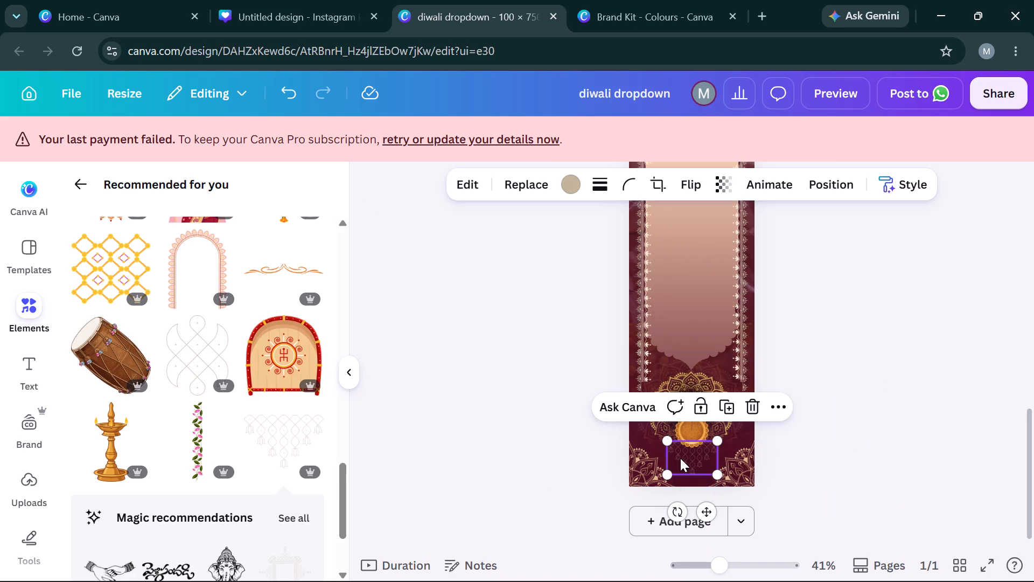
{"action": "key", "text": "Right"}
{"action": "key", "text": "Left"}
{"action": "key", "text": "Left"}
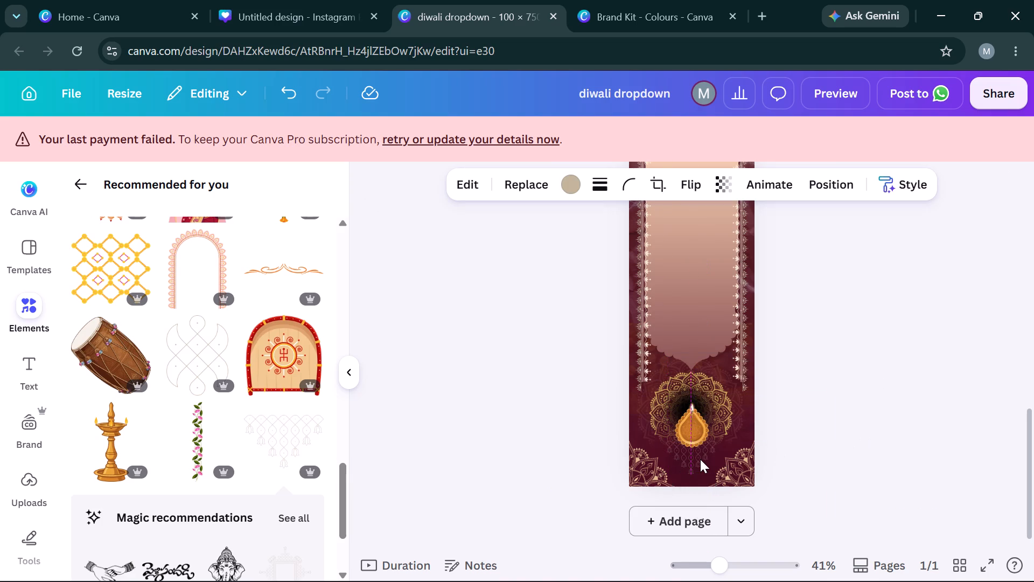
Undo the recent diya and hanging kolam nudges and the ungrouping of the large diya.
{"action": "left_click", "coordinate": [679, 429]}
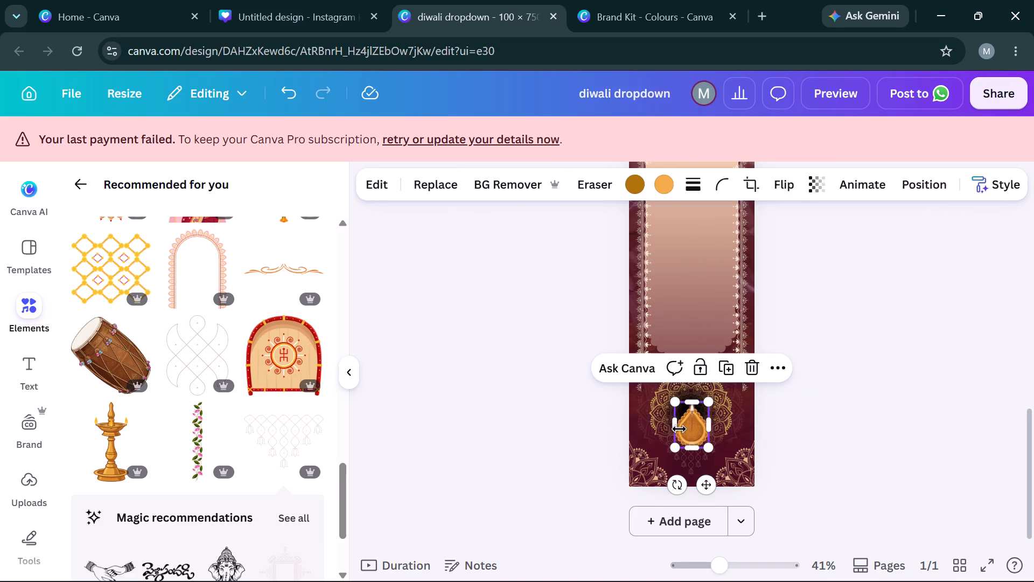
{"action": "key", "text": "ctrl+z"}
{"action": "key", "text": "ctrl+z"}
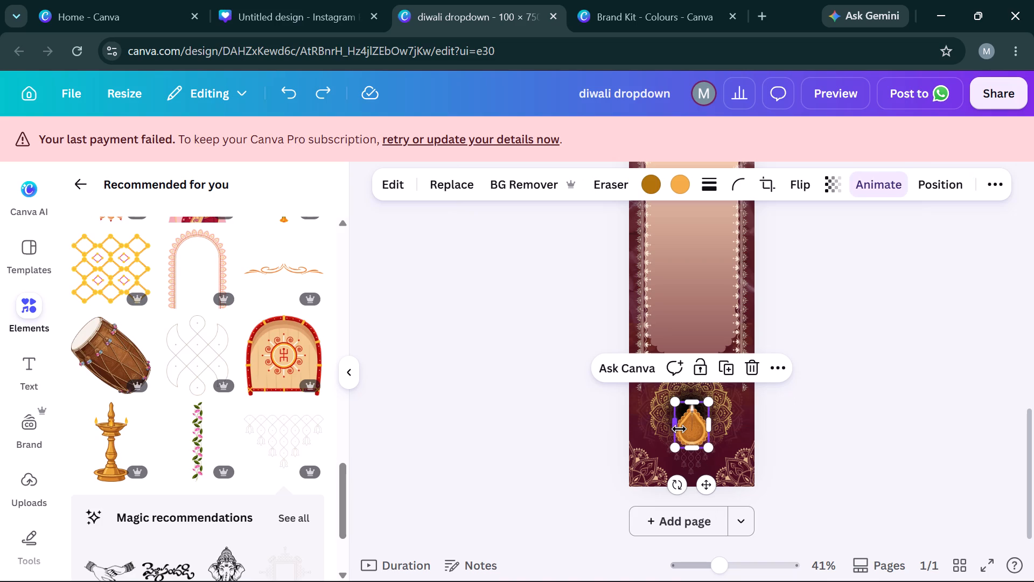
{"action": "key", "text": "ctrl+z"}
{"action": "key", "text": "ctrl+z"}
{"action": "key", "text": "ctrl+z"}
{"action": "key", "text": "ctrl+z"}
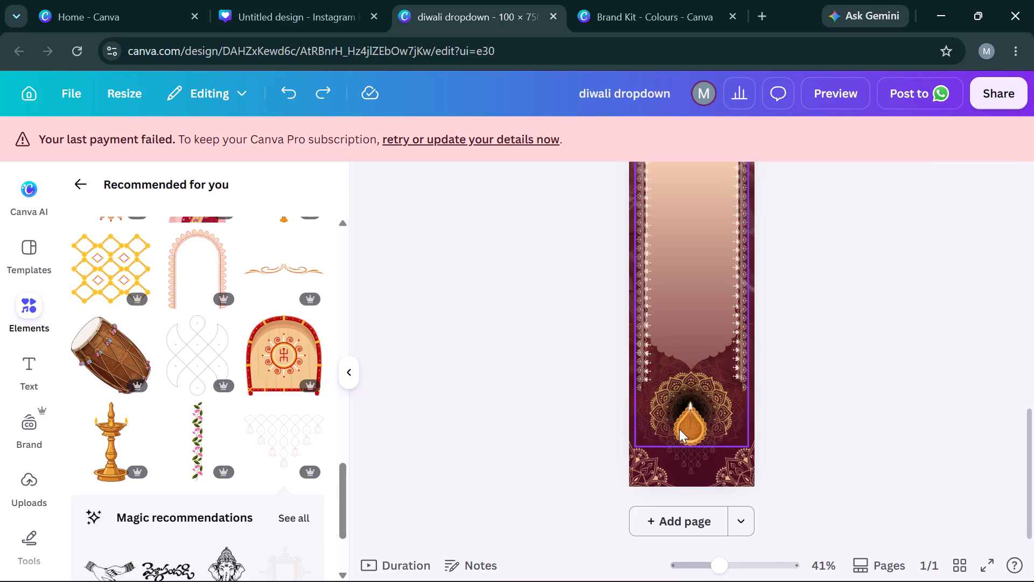
Browse all the magic recommendations related to the hanging kolam graphic for another ornament that suits the banner.
{"action": "scroll", "coordinate": [833, 378], "scroll_direction": "down", "scroll_amount": 2}
{"action": "scroll", "coordinate": [229, 398], "scroll_direction": "right", "scroll_amount": 2}
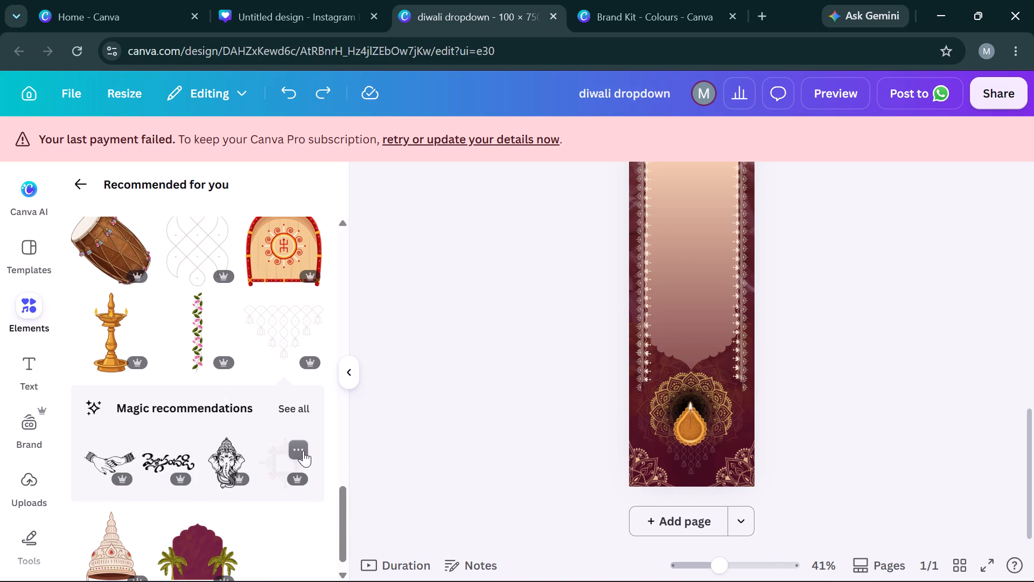
{"action": "scroll", "coordinate": [236, 439], "scroll_direction": "right", "scroll_amount": 2}
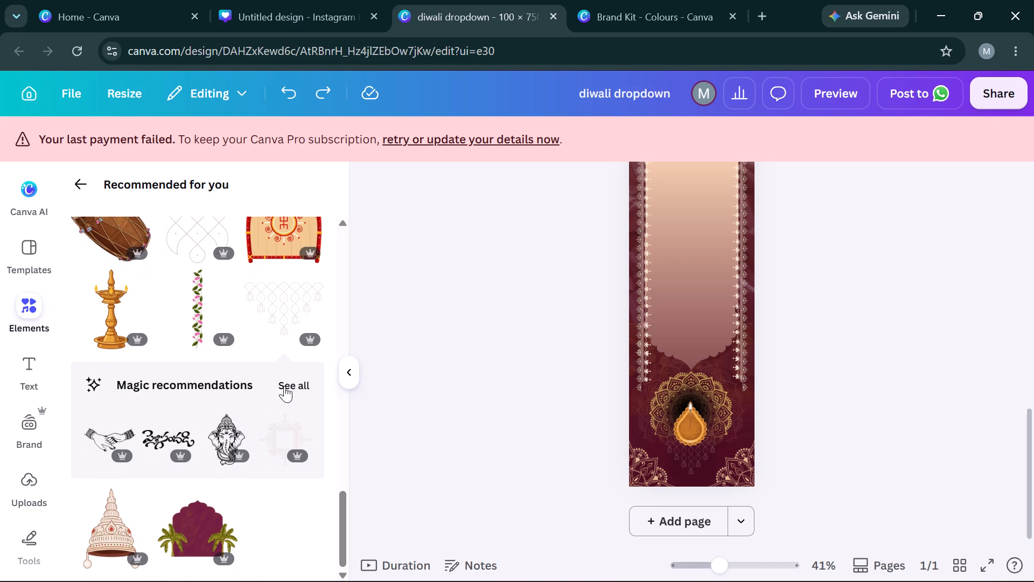
{"action": "left_click", "coordinate": [284, 386]}
{"action": "scroll", "coordinate": [284, 386], "scroll_direction": "right", "scroll_amount": 2}
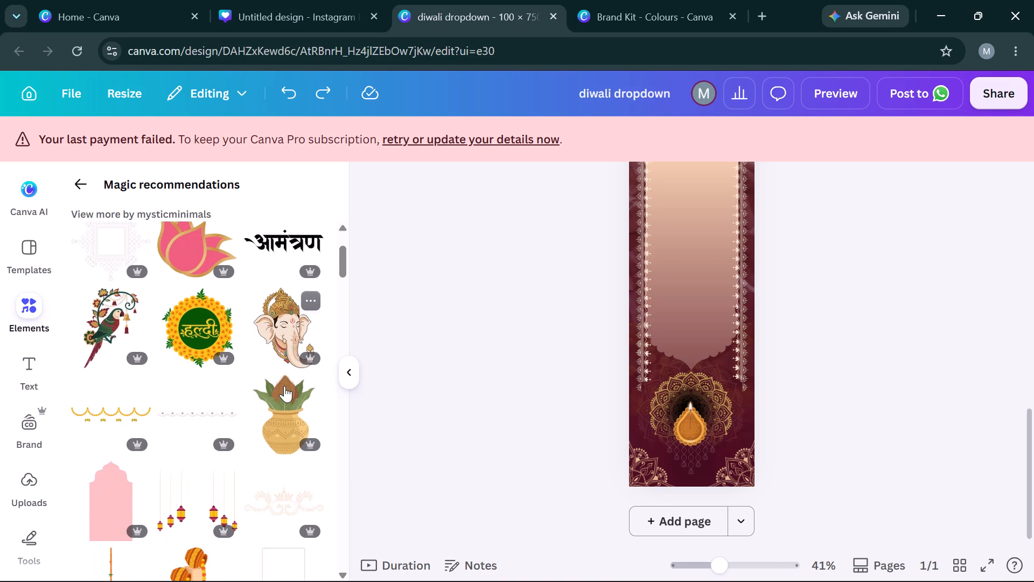
{"action": "scroll", "coordinate": [158, 444], "scroll_direction": "down", "scroll_amount": 2}
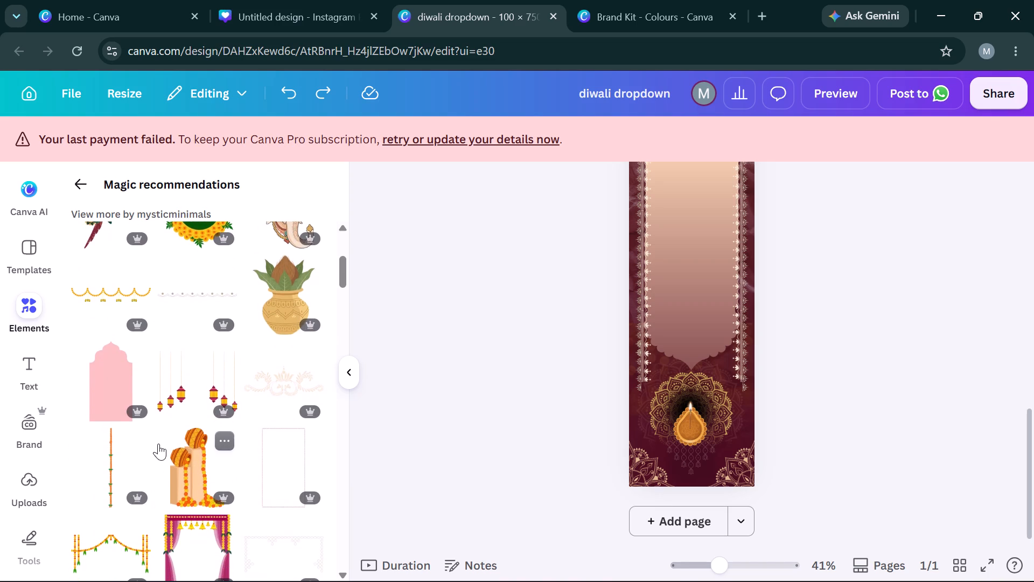
{"action": "scroll", "coordinate": [158, 444], "scroll_direction": "right", "scroll_amount": 3}
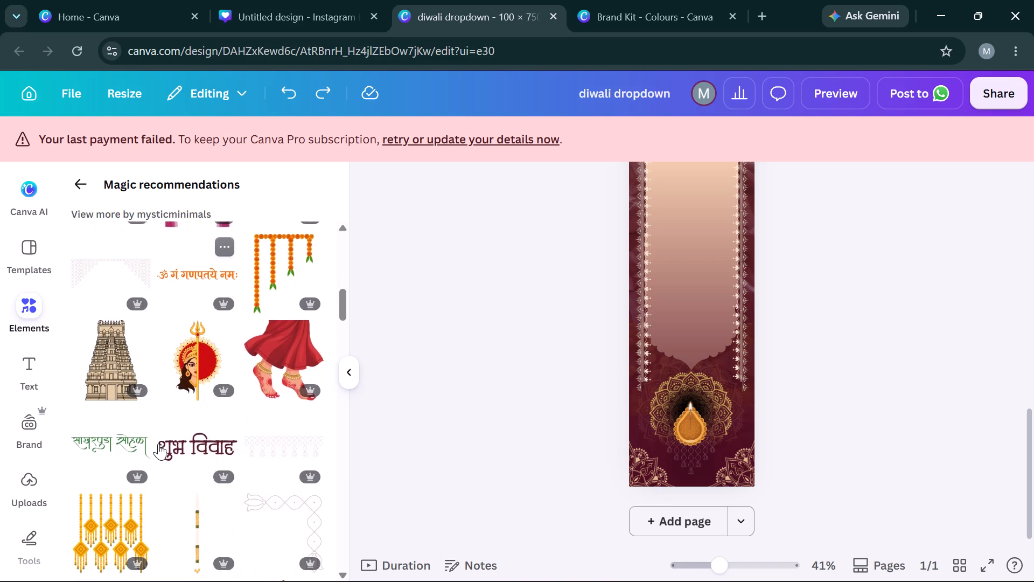
{"action": "scroll", "coordinate": [158, 444], "scroll_direction": "right", "scroll_amount": 4}
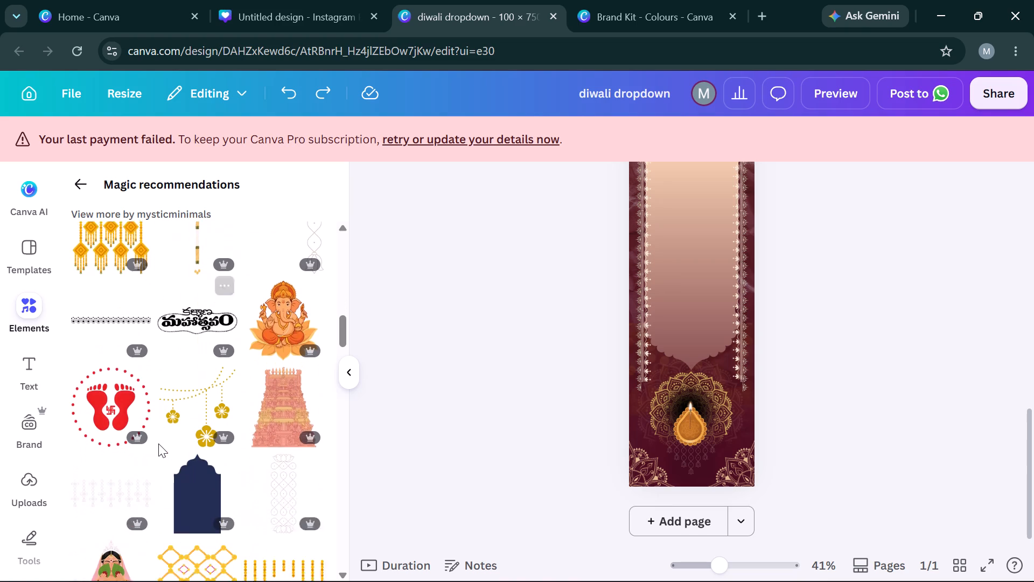
{"action": "scroll", "coordinate": [158, 444], "scroll_direction": "right", "scroll_amount": 4}
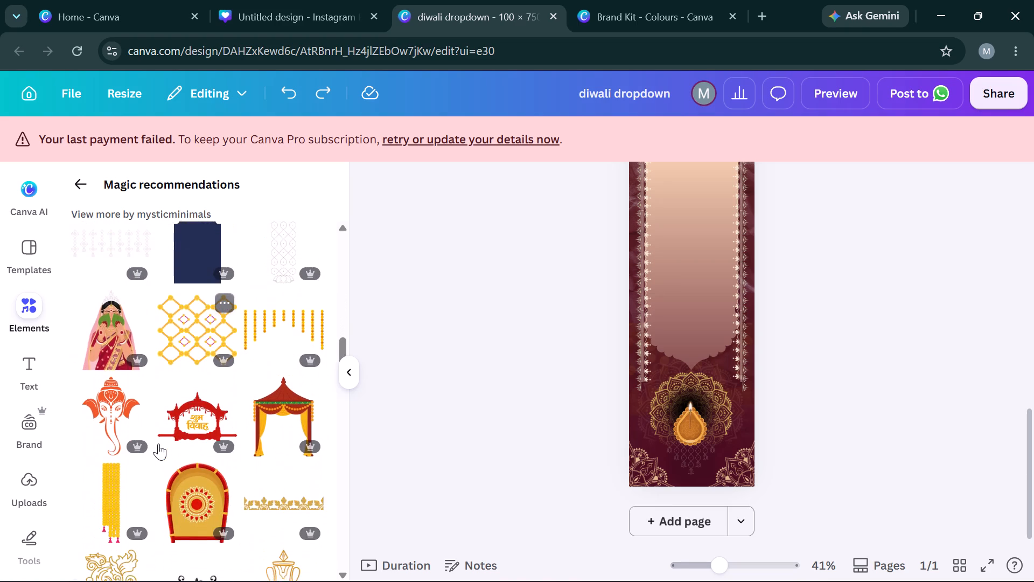
{"action": "scroll", "coordinate": [158, 444], "scroll_direction": "right", "scroll_amount": 5}
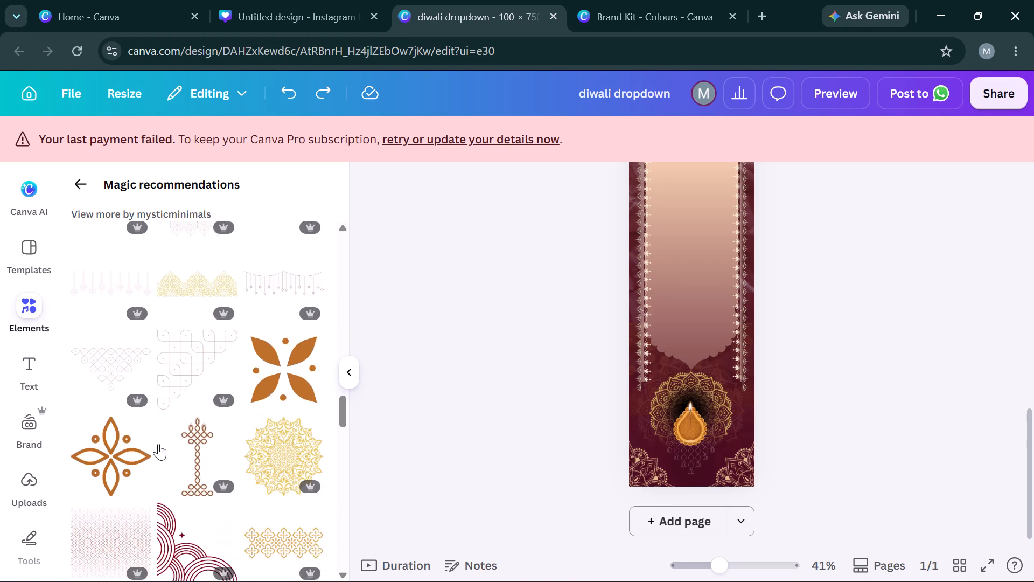
{"action": "scroll", "coordinate": [158, 444], "scroll_direction": "right", "scroll_amount": 4}
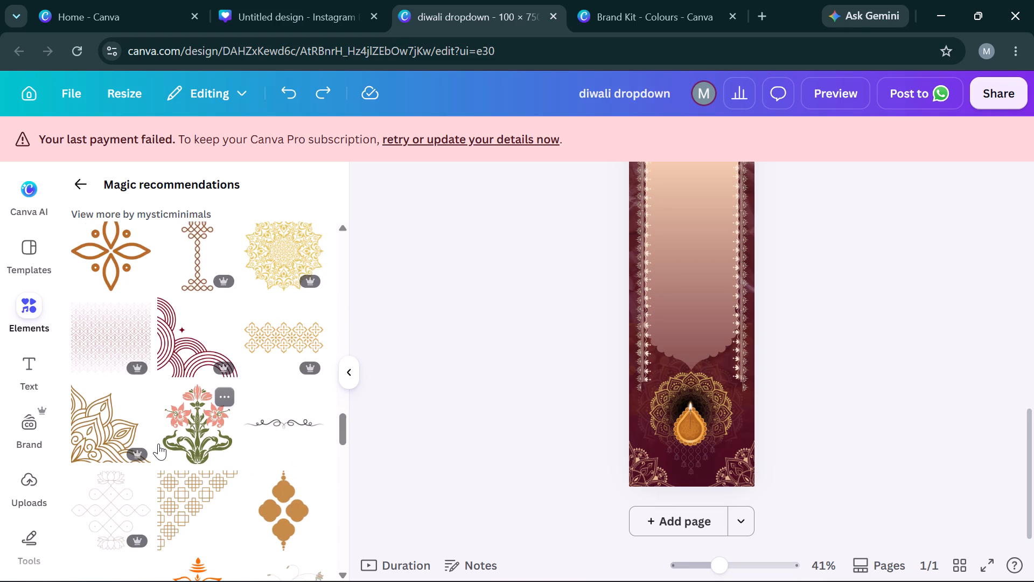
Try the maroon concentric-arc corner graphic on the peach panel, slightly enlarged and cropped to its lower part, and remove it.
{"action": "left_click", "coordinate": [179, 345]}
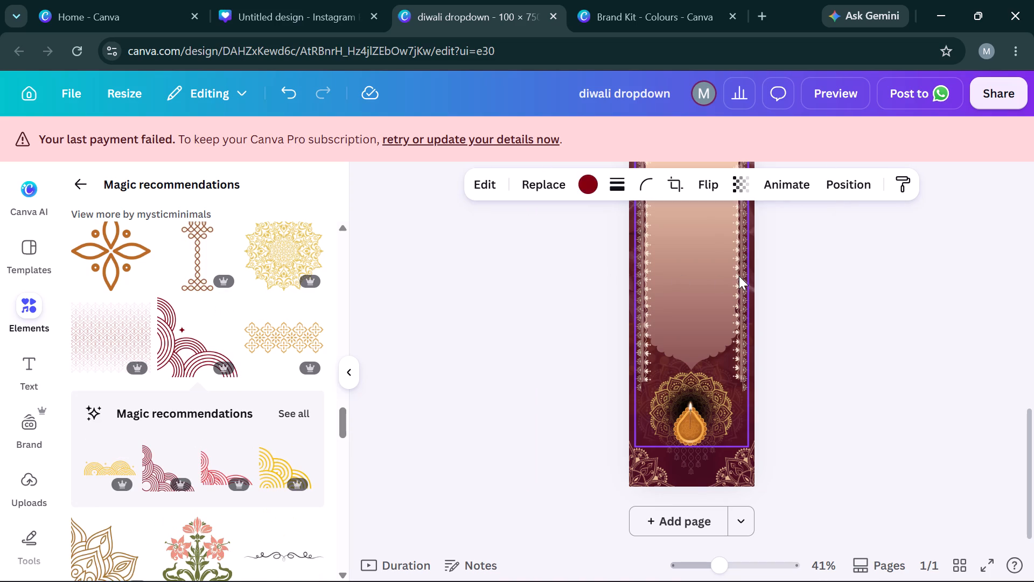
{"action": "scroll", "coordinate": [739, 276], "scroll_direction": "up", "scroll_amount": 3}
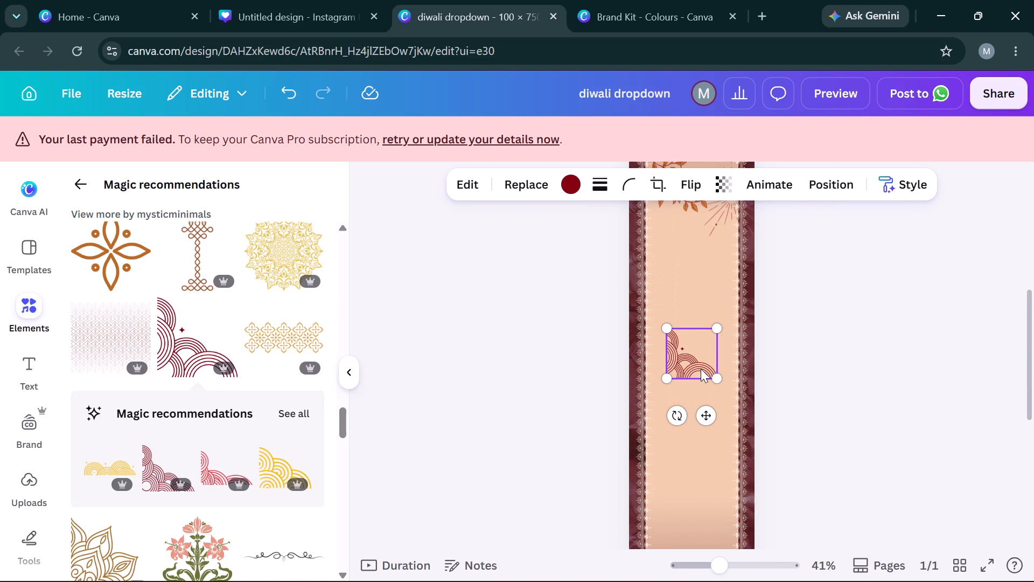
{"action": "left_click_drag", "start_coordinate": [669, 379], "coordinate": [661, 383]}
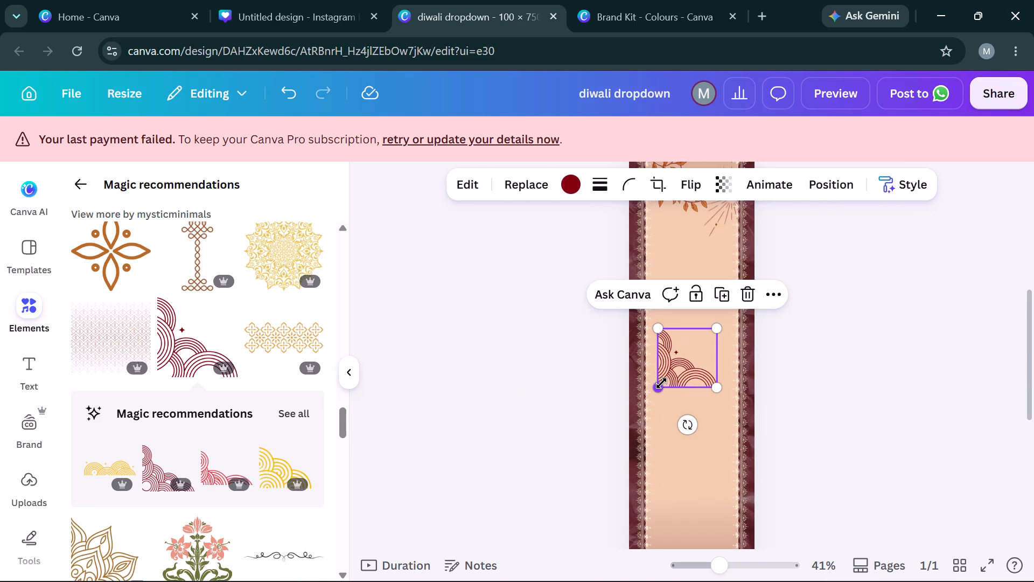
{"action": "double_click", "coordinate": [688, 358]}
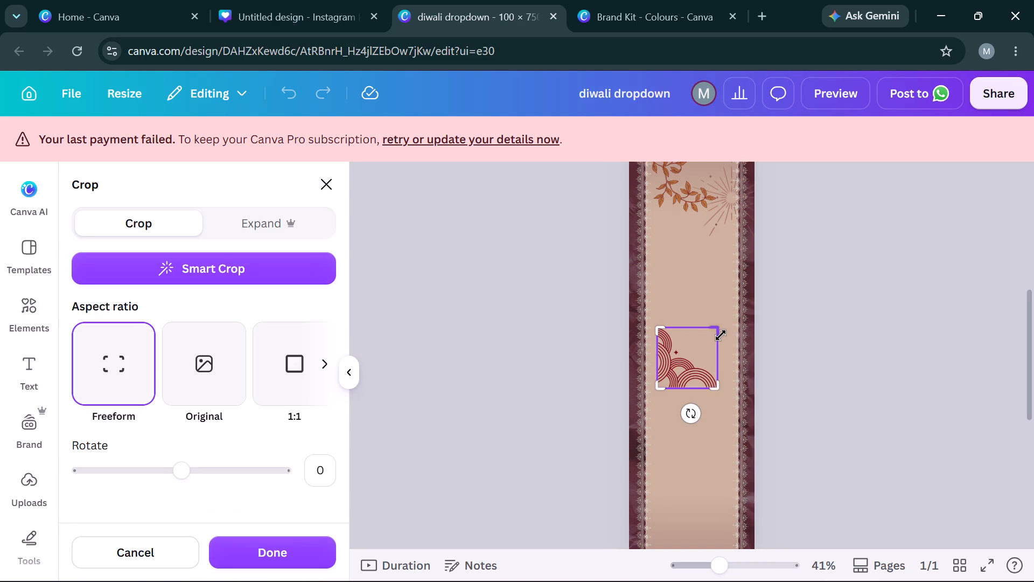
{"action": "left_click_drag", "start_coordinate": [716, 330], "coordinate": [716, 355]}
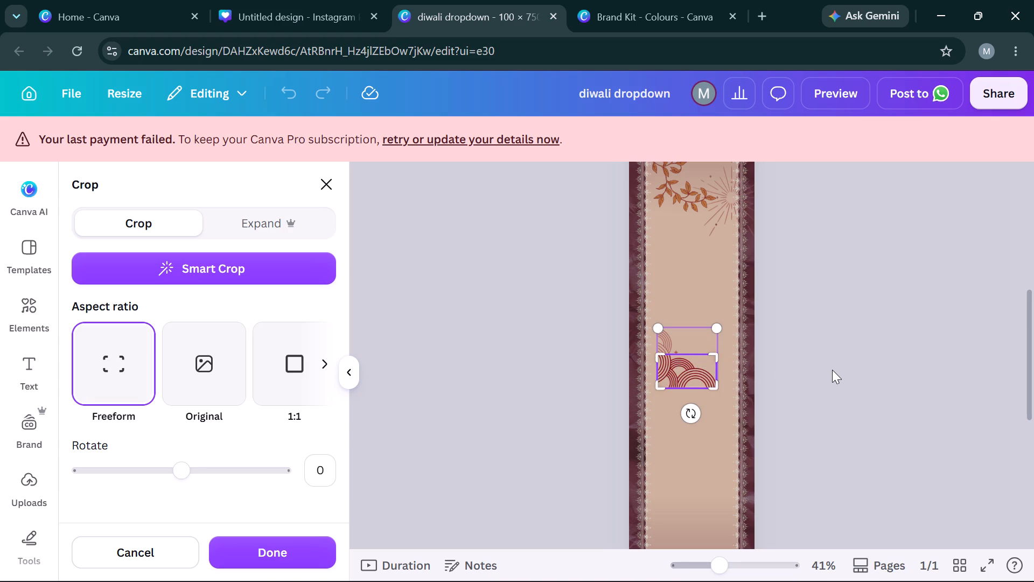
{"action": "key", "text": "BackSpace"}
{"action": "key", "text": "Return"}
Add the yellow concentric-arc cloud graphic from the magic recommendations and recolour it dark red.
{"action": "scroll", "coordinate": [832, 370], "scroll_direction": "down", "scroll_amount": 3}
{"action": "scroll", "coordinate": [159, 415], "scroll_direction": "down", "scroll_amount": 2}
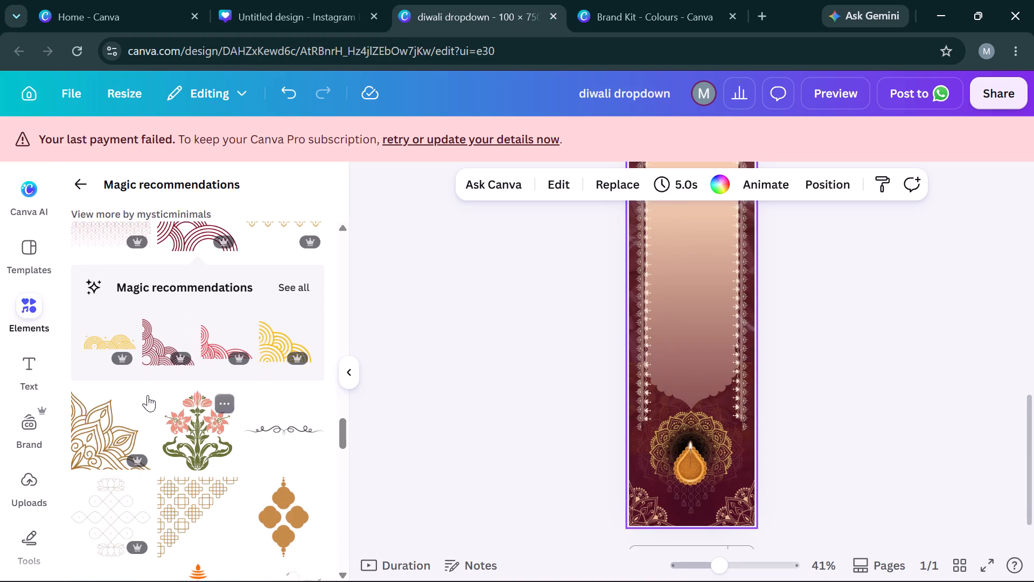
{"action": "left_click", "coordinate": [117, 345]}
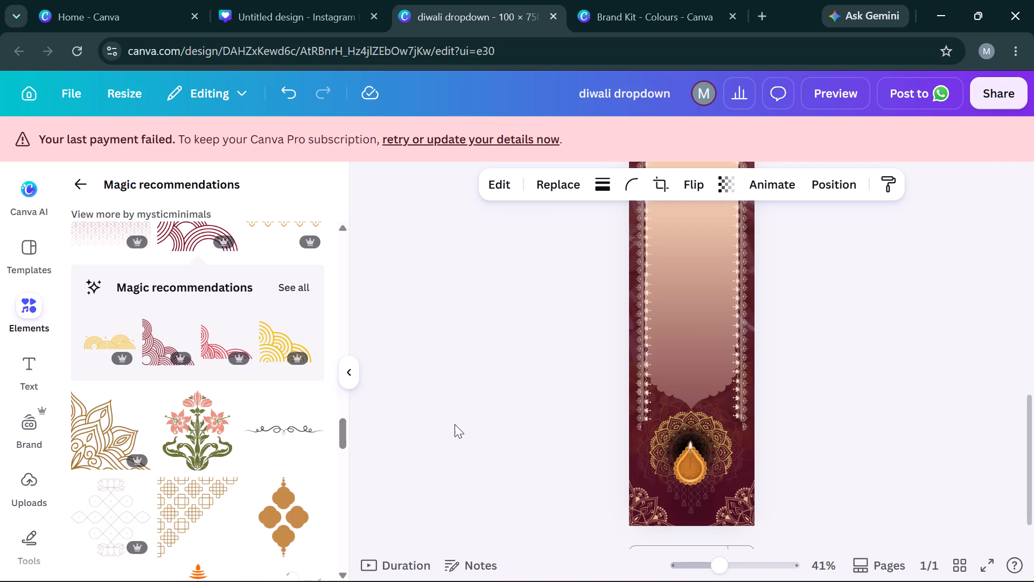
{"action": "scroll", "coordinate": [690, 325], "scroll_direction": "up", "scroll_amount": 2}
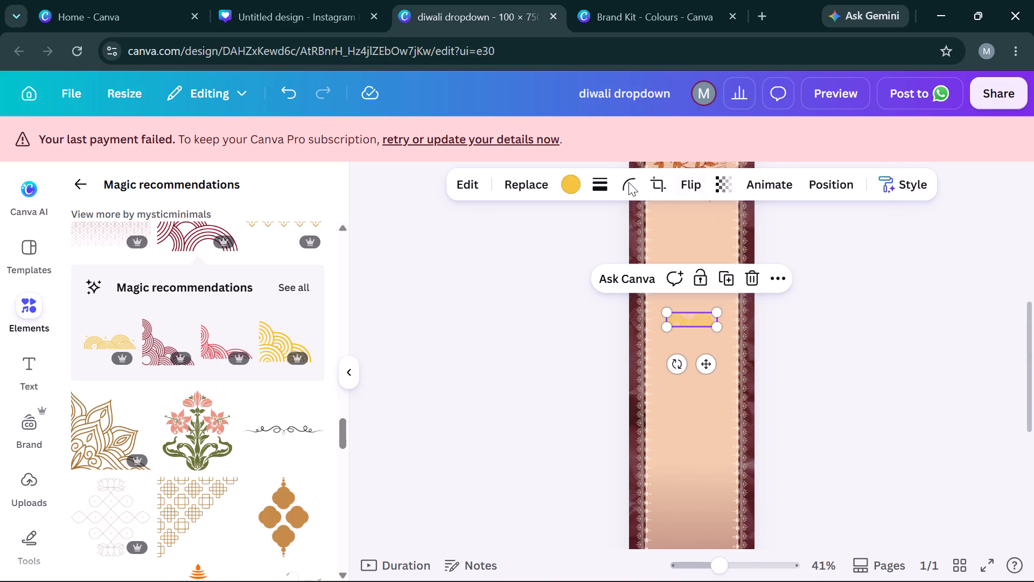
{"action": "left_click", "coordinate": [575, 184]}
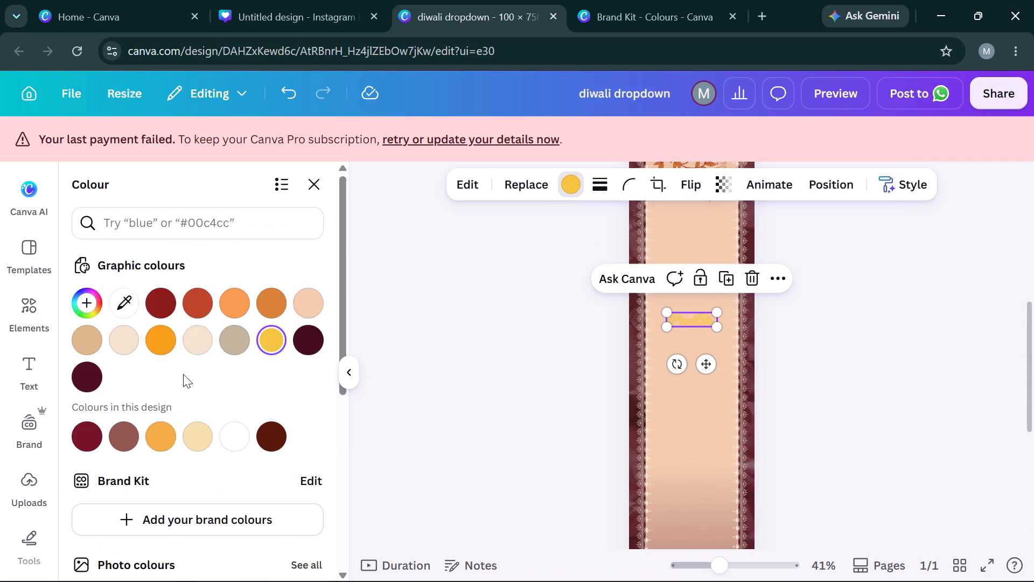
{"action": "left_click", "coordinate": [175, 305]}
Enlarge the dark red arc cloud graphic to about the peach panel's width and rotate it to -90°.
{"action": "left_click_drag", "start_coordinate": [705, 359], "coordinate": [721, 322]}
{"action": "left_click_drag", "start_coordinate": [684, 290], "coordinate": [650, 344]}
{"action": "left_click_drag", "start_coordinate": [665, 339], "coordinate": [673, 340]}
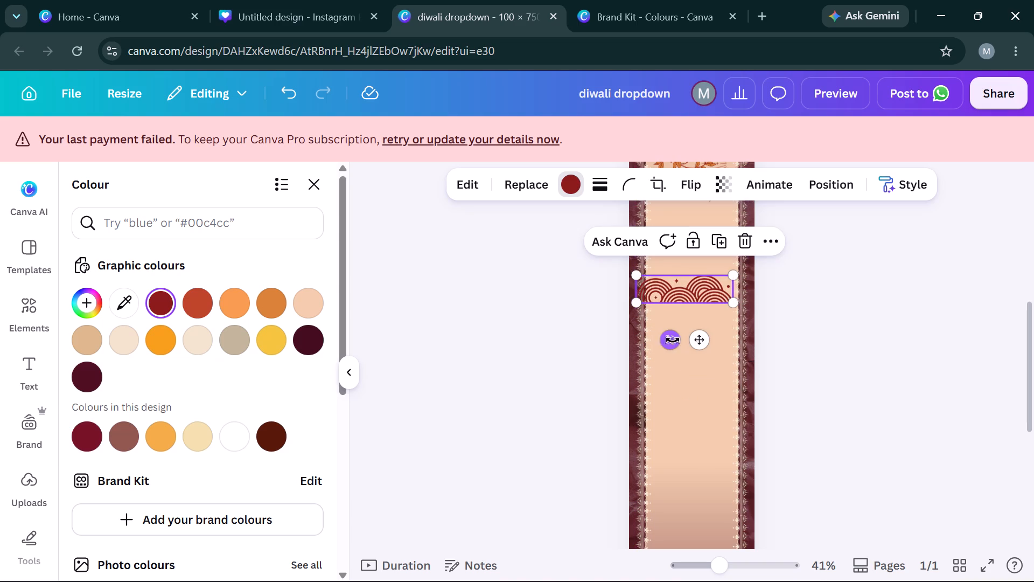
{"action": "left_click_drag", "start_coordinate": [673, 340], "coordinate": [761, 317]}
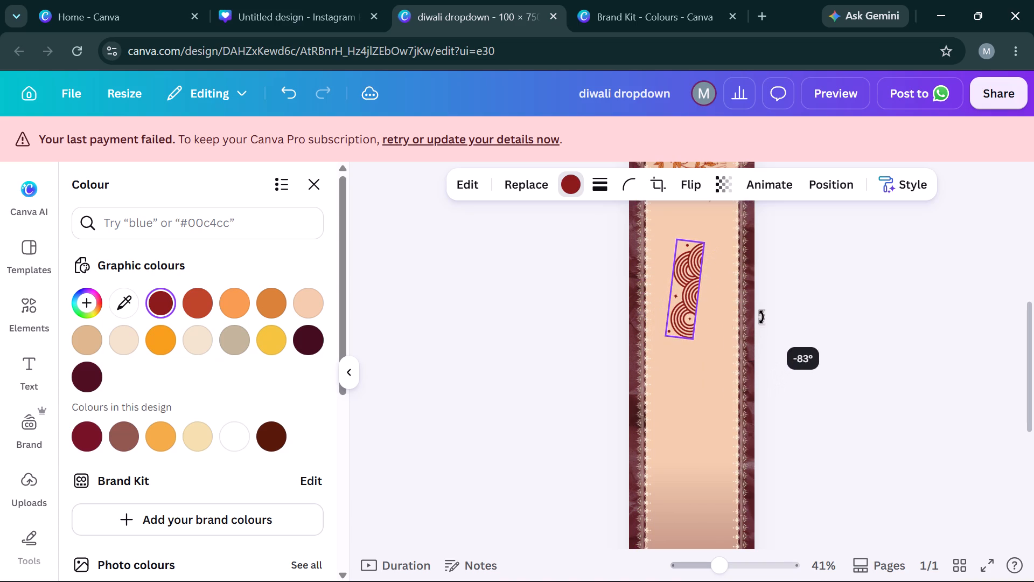
{"action": "left_click_drag", "start_coordinate": [761, 317], "coordinate": [766, 309]}
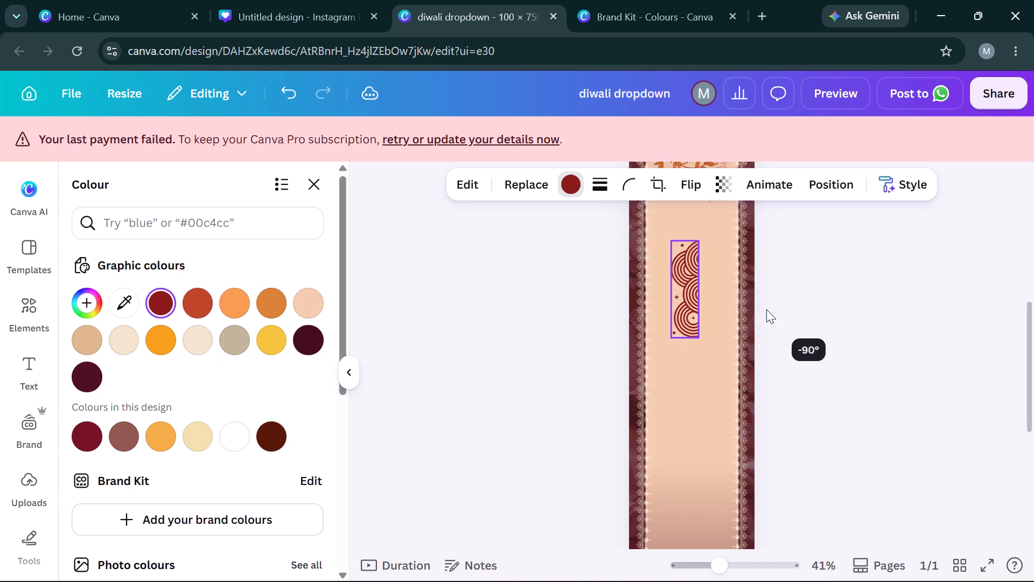
Place the rotated arc graphic against the peach panel's right edge below the firework and enlarge it to about 109 × 31 mm.
{"action": "left_click_drag", "start_coordinate": [676, 299], "coordinate": [700, 272]}
{"action": "scroll", "coordinate": [700, 272], "scroll_direction": "up", "scroll_amount": 1}
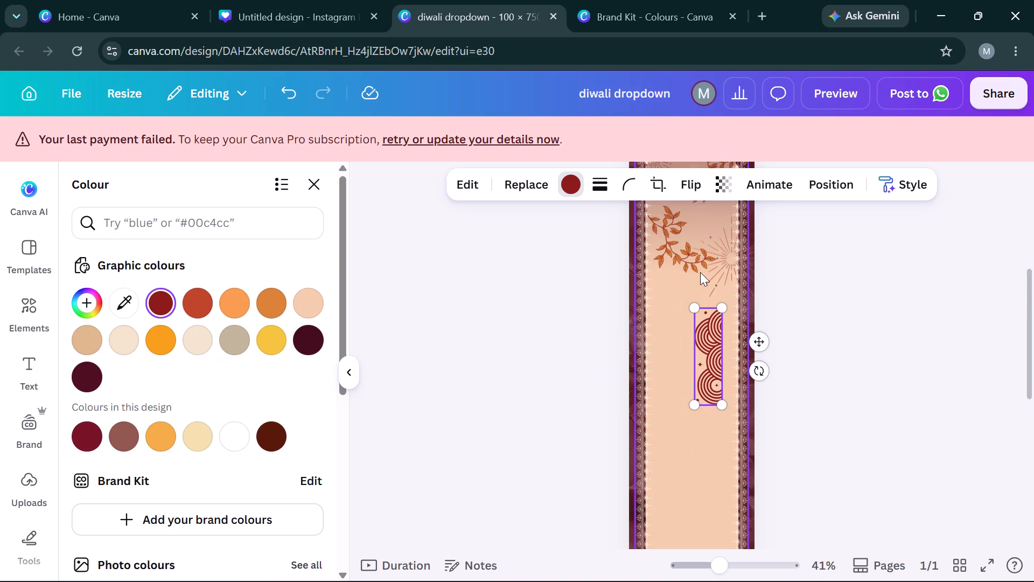
{"action": "left_click_drag", "start_coordinate": [714, 339], "coordinate": [730, 315]}
{"action": "left_click_drag", "start_coordinate": [711, 382], "coordinate": [708, 392]}
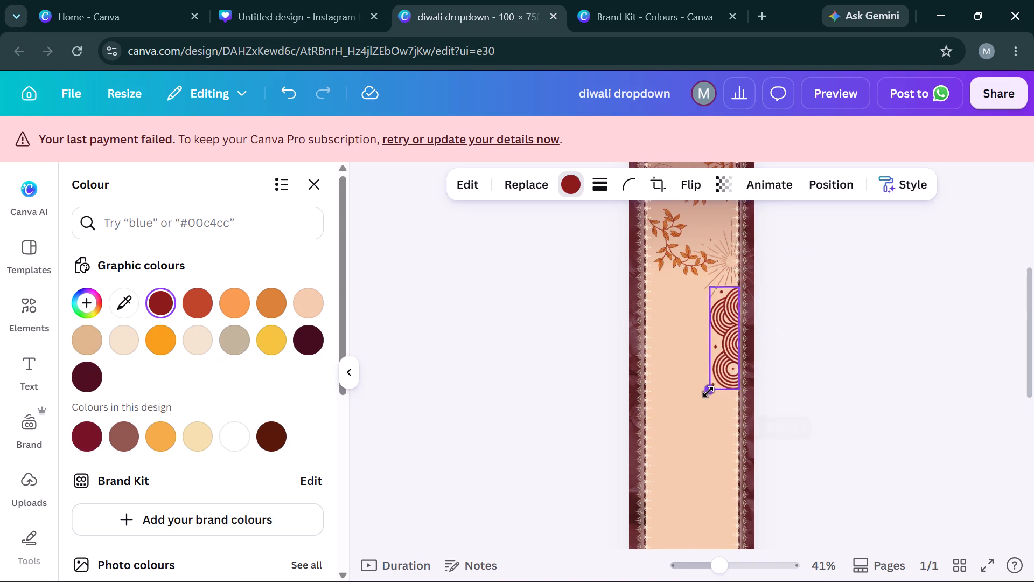
{"action": "left_click_drag", "start_coordinate": [708, 392], "coordinate": [697, 421]}
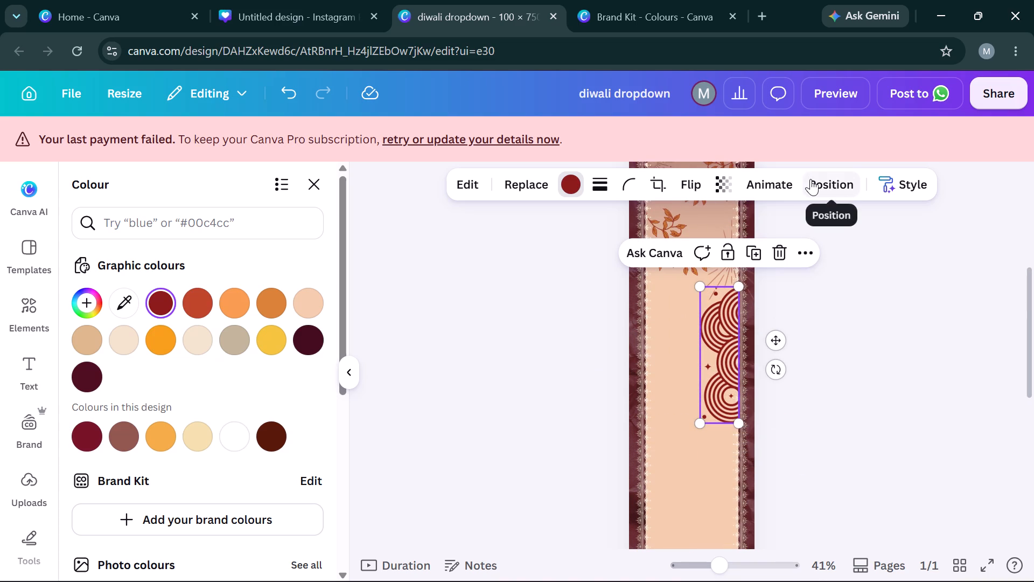
Adjust the arc graphic's layer order by sending it backward and bringing it forward again.
{"action": "left_click", "coordinate": [811, 179]}
{"action": "left_click", "coordinate": [157, 233]}
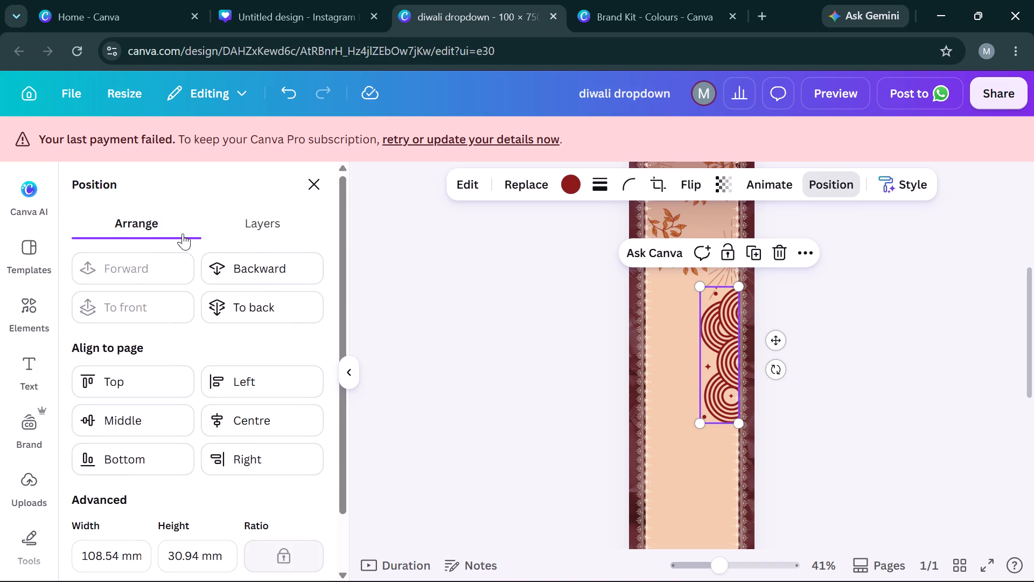
{"action": "left_click", "coordinate": [276, 262]}
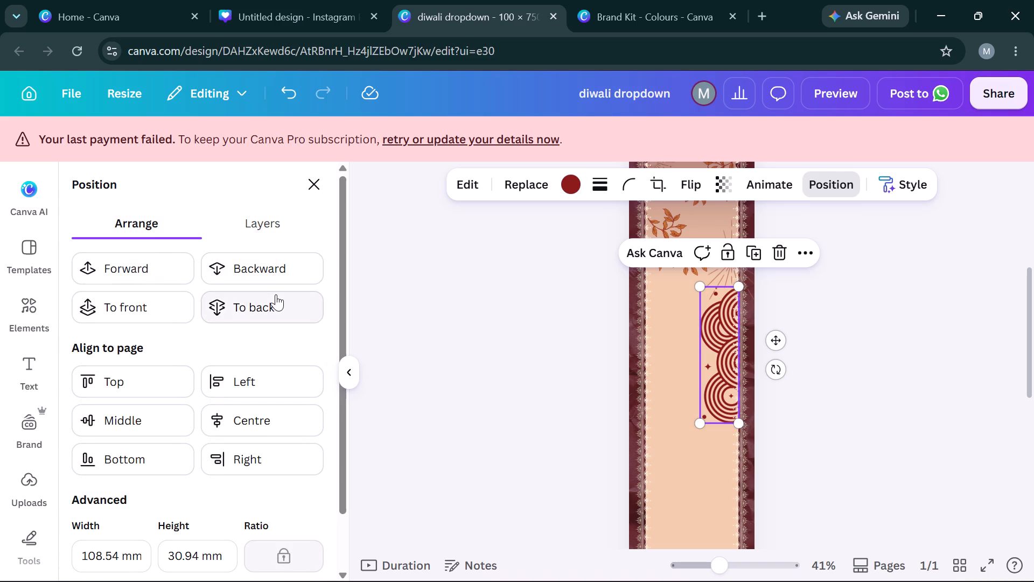
{"action": "left_click", "coordinate": [276, 294]}
{"action": "left_click", "coordinate": [165, 271]}
{"action": "left_click", "coordinate": [165, 271]}
Lower the arc graphic's opacity to well under 57 so it fades softly into the peach panel, and deselect it.
{"action": "left_click", "coordinate": [718, 184]}
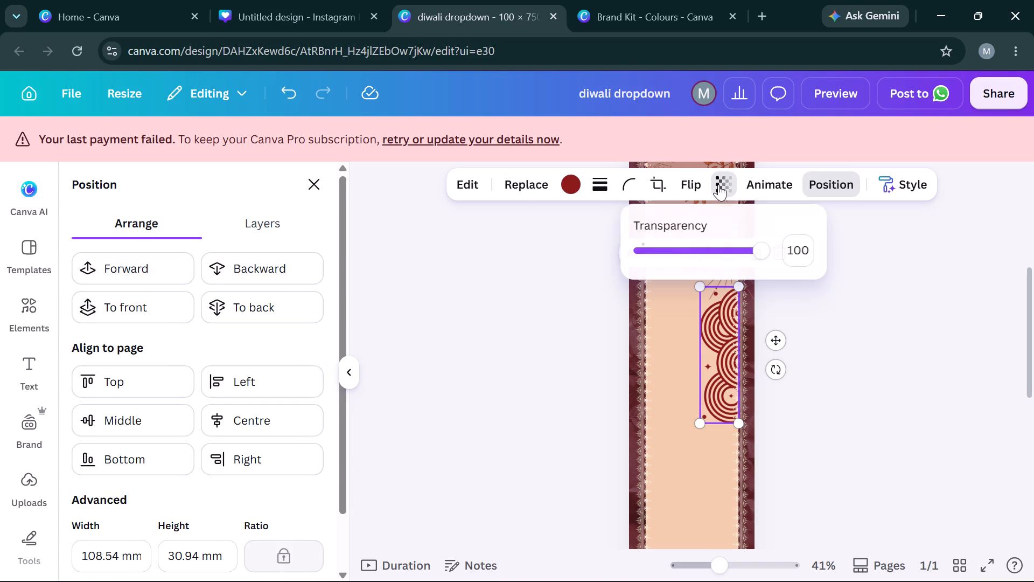
{"action": "left_click_drag", "start_coordinate": [754, 259], "coordinate": [710, 260]}
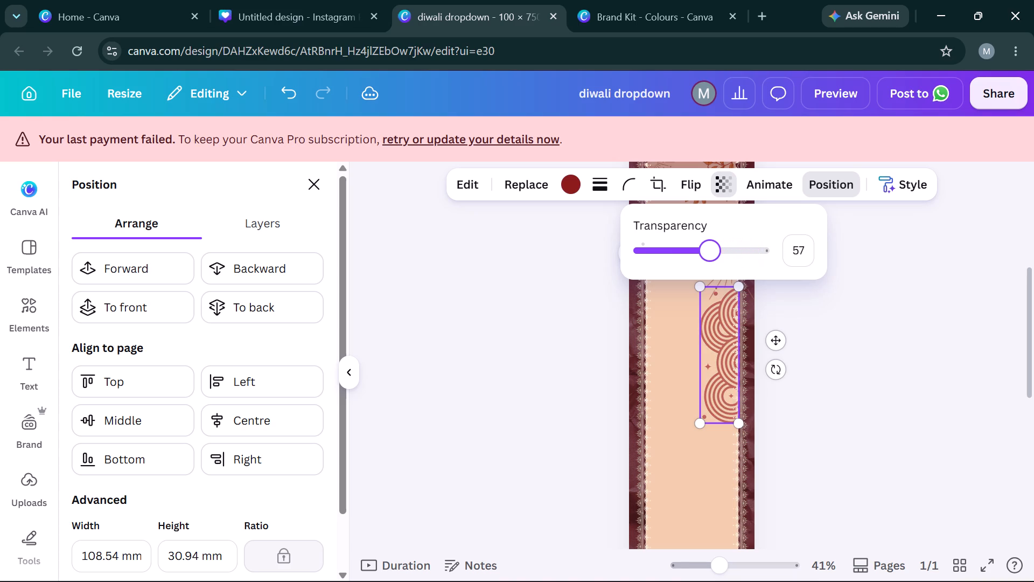
{"action": "left_click_drag", "start_coordinate": [710, 260], "coordinate": [682, 267]}
{"action": "left_click", "coordinate": [979, 374]}
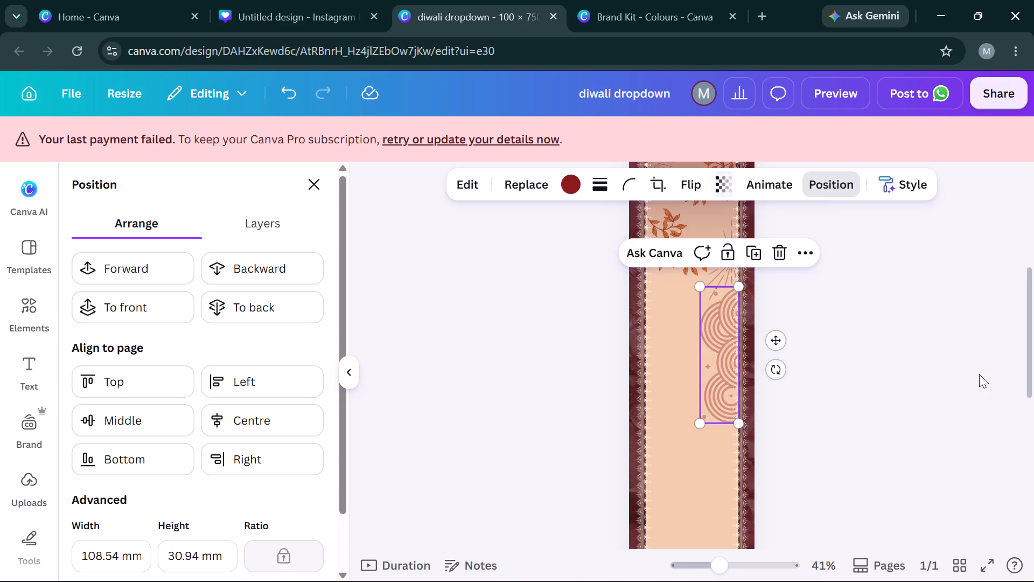
{"action": "left_click", "coordinate": [979, 374]}
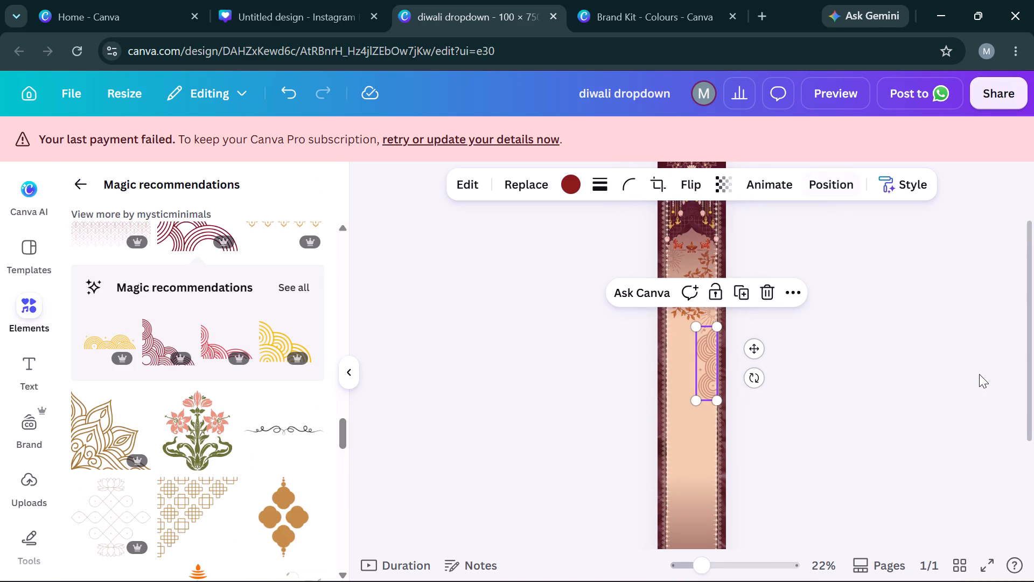
{"action": "right_click", "coordinate": [979, 374]}
{"action": "left_click", "coordinate": [942, 432]}
{"action": "left_click", "coordinate": [942, 432]}
Find the grey swirling wave pattern in the magic recommendations, add it to the banner and recolour it dark red.
{"action": "scroll", "coordinate": [942, 432], "scroll_direction": "down", "scroll_amount": 1}
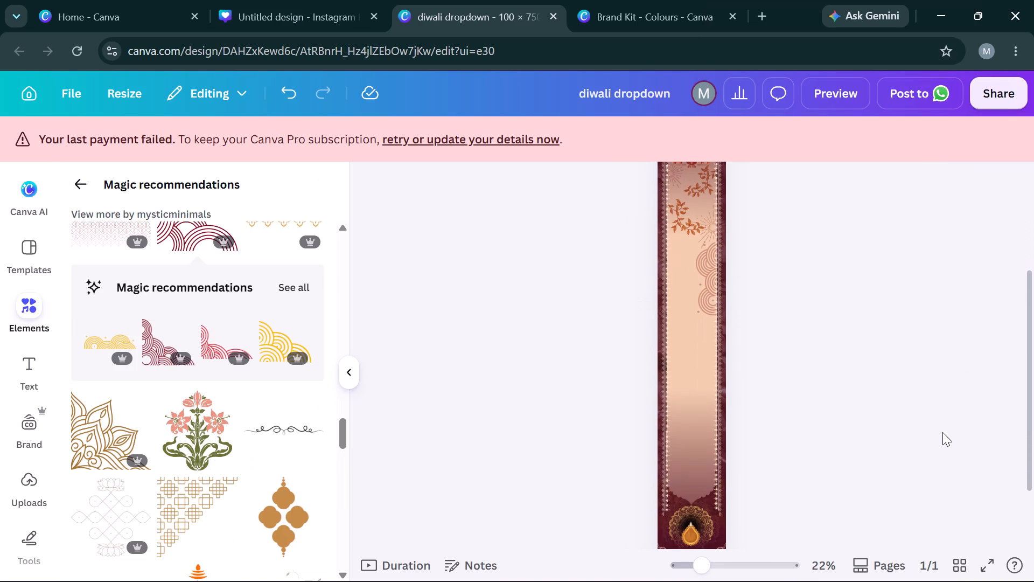
{"action": "scroll", "coordinate": [235, 509], "scroll_direction": "down", "scroll_amount": 2}
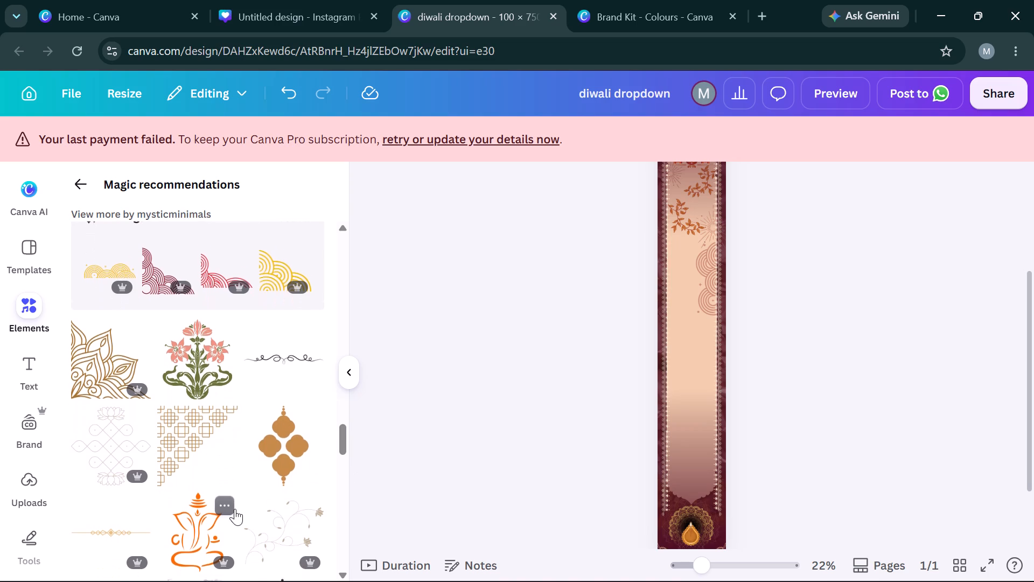
{"action": "scroll", "coordinate": [235, 509], "scroll_direction": "down", "scroll_amount": 3}
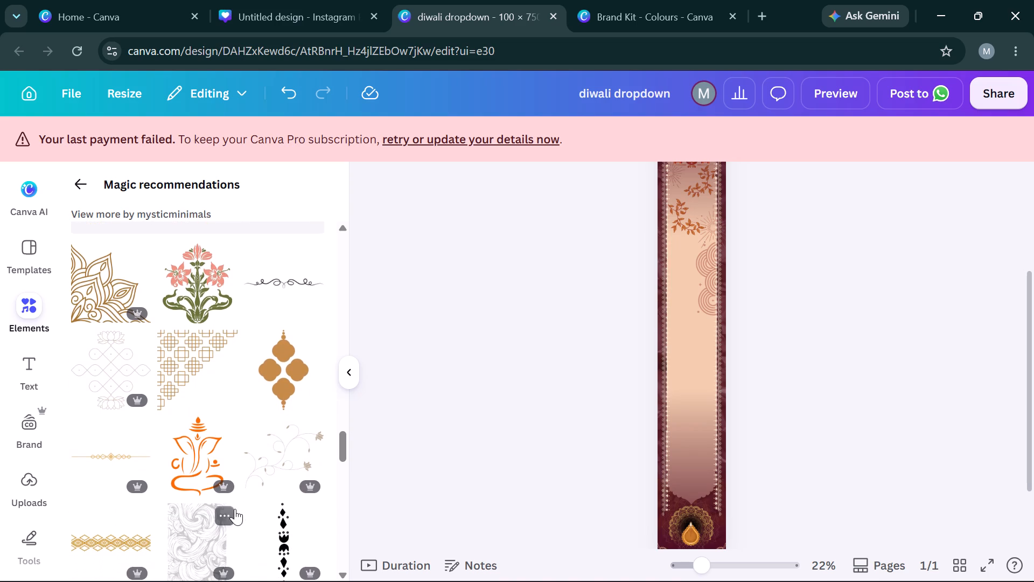
{"action": "scroll", "coordinate": [235, 509], "scroll_direction": "down", "scroll_amount": 2}
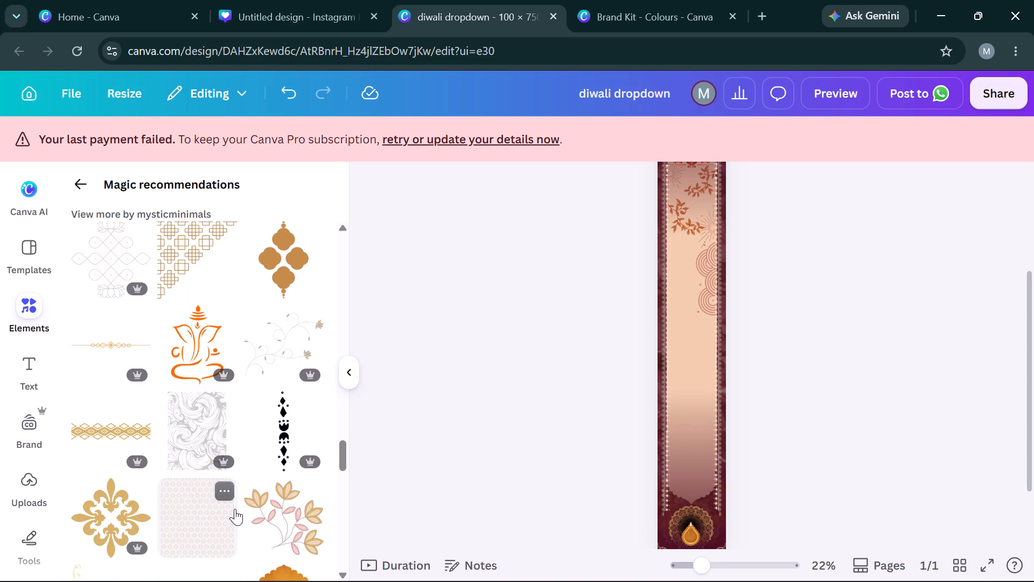
{"action": "left_click", "coordinate": [209, 445]}
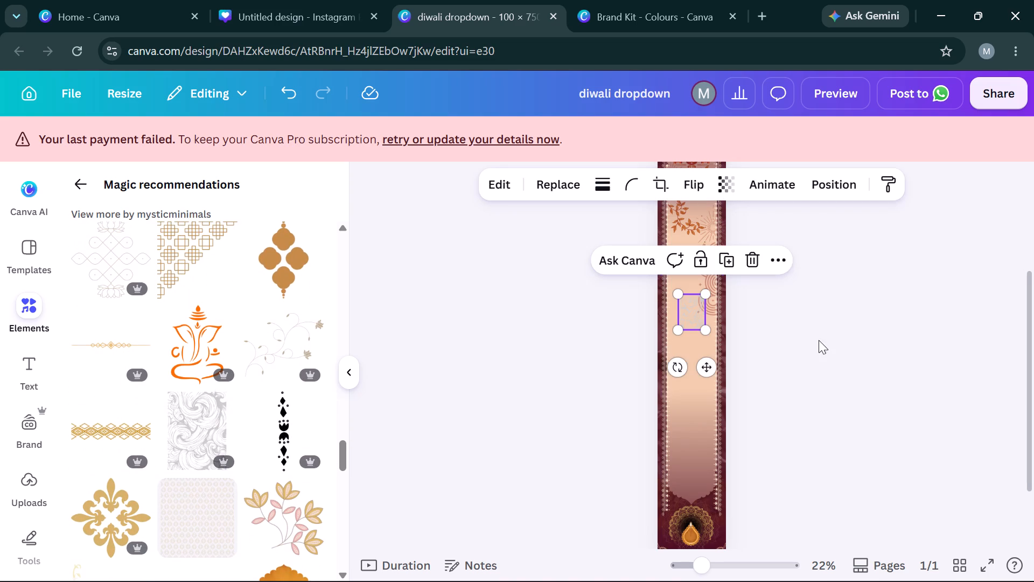
{"action": "left_click", "coordinate": [575, 177]}
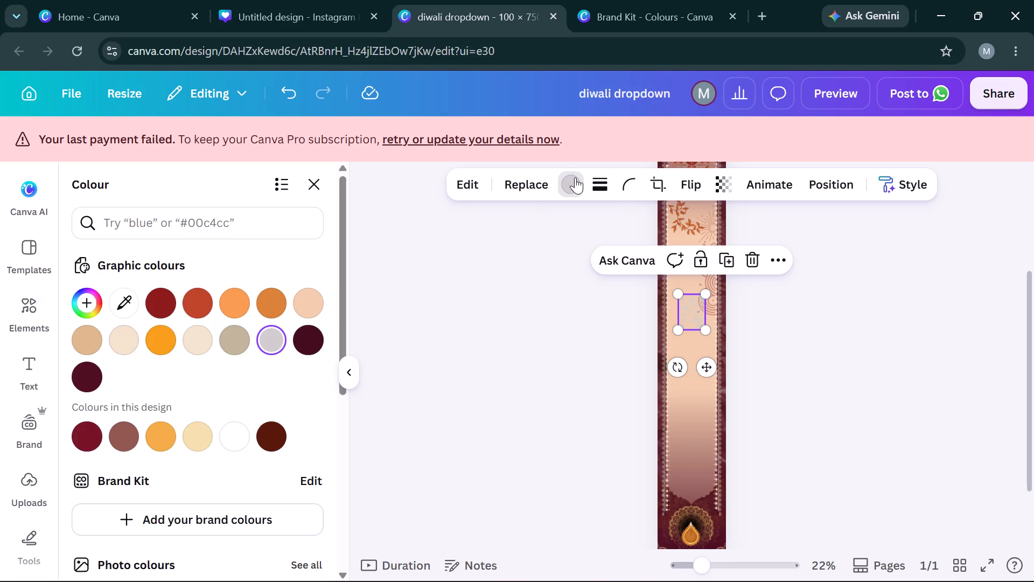
{"action": "left_click", "coordinate": [152, 293]}
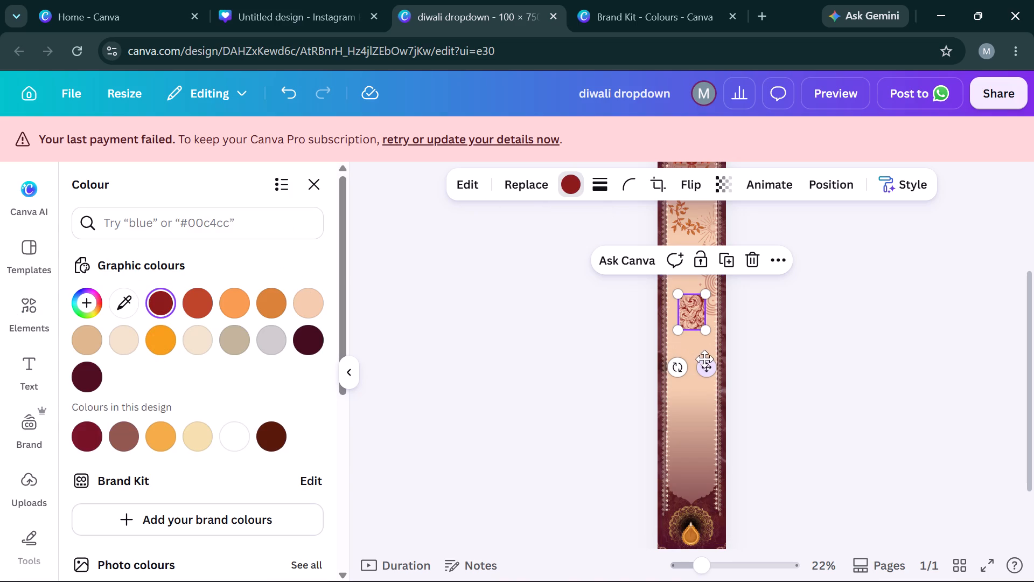
Enlarge the dark red swirl pattern well beyond the banner's width and move it down over the lower part of the peach panel.
{"action": "left_click_drag", "start_coordinate": [705, 332], "coordinate": [714, 366]}
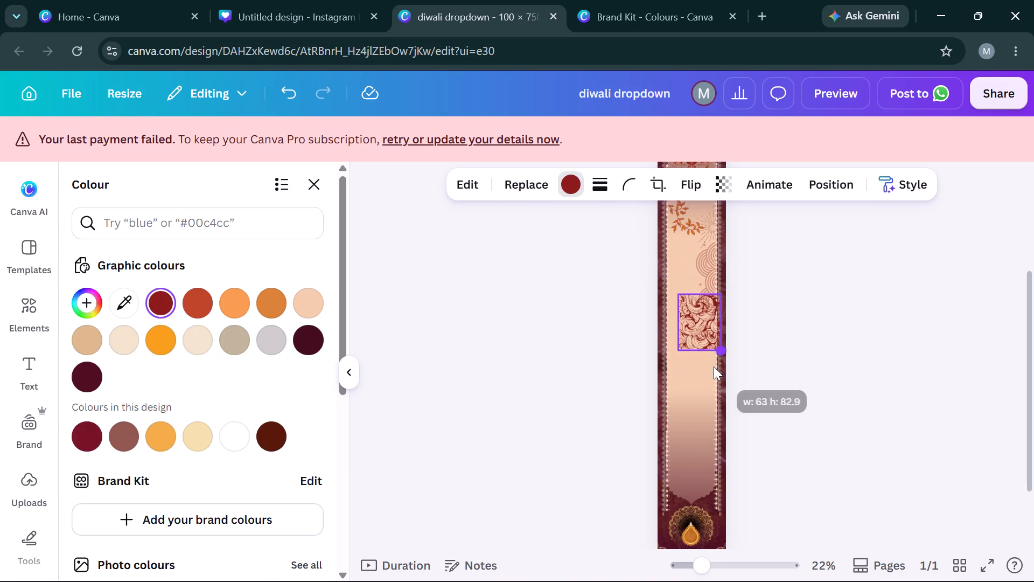
{"action": "left_click_drag", "start_coordinate": [714, 366], "coordinate": [733, 412]}
{"action": "left_click_drag", "start_coordinate": [712, 363], "coordinate": [700, 370]}
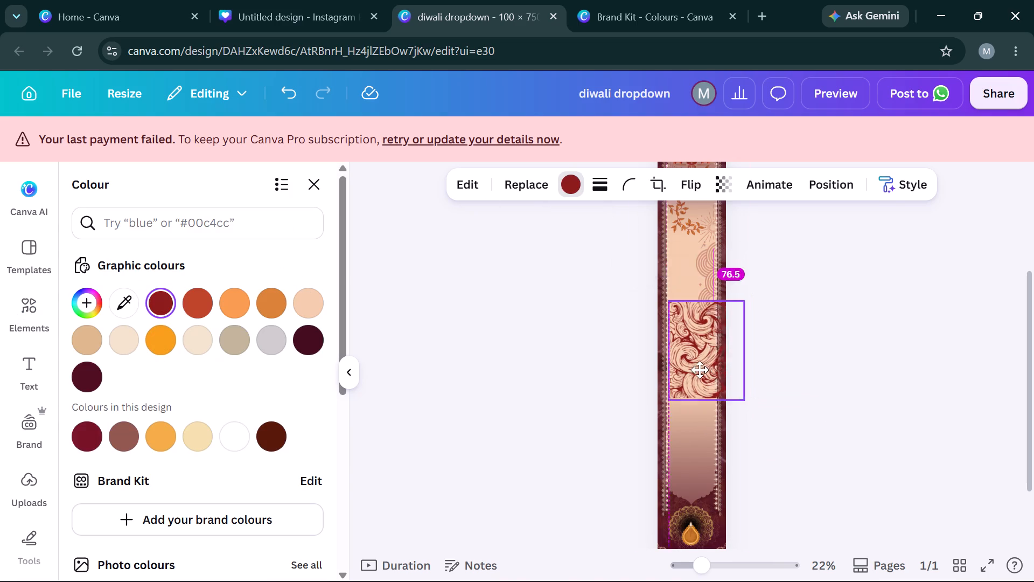
{"action": "left_click_drag", "start_coordinate": [700, 370], "coordinate": [689, 377]}
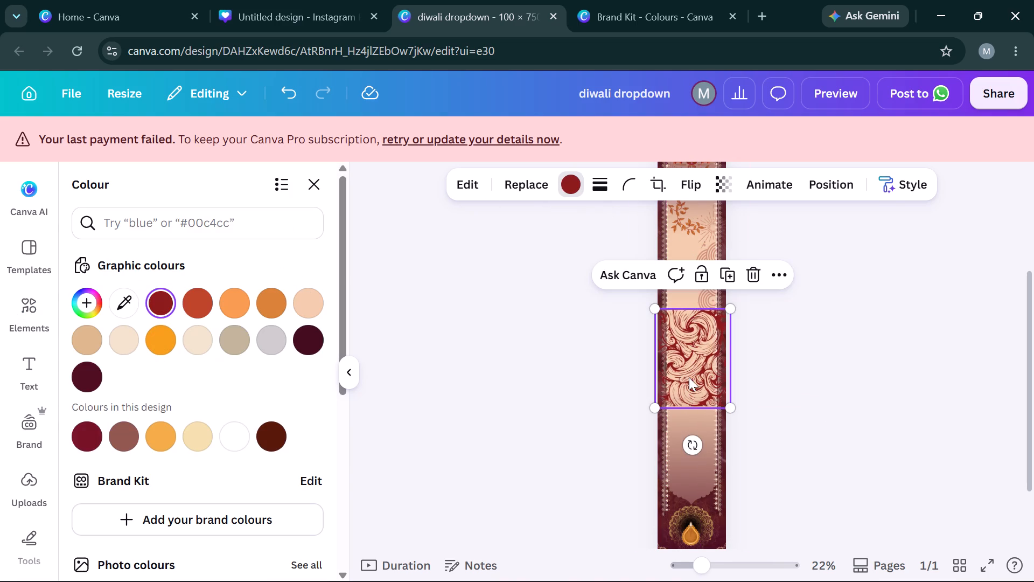
{"action": "left_click", "coordinate": [649, 306]}
{"action": "left_click_drag", "start_coordinate": [656, 308], "coordinate": [549, 188]}
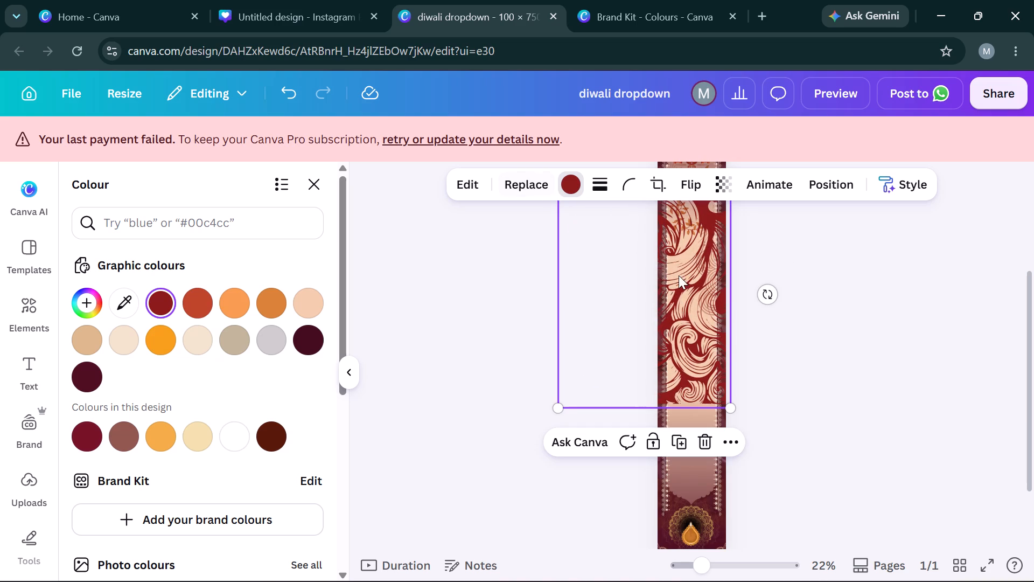
{"action": "scroll", "coordinate": [849, 324], "scroll_direction": "up", "scroll_amount": 1}
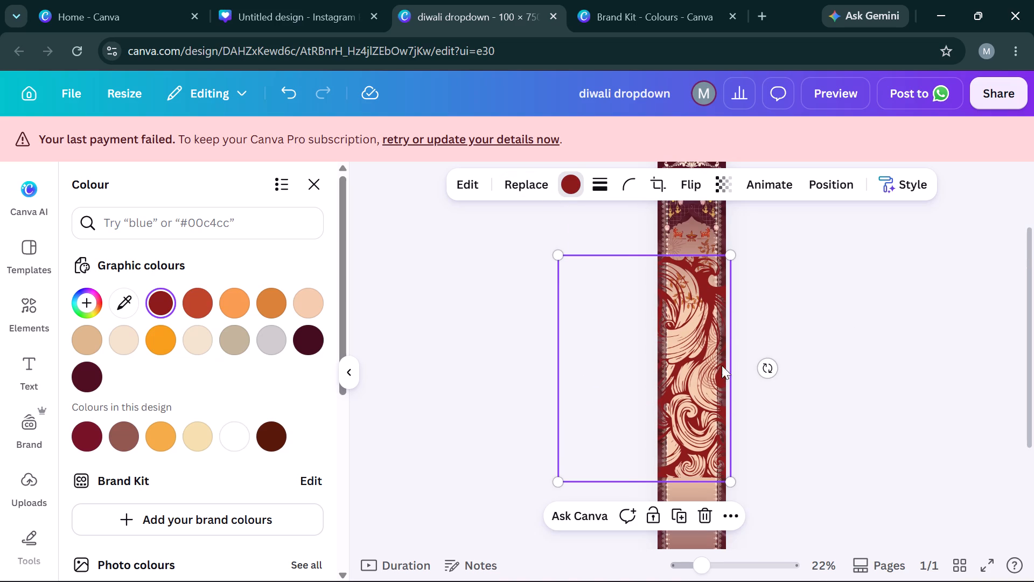
{"action": "left_click_drag", "start_coordinate": [712, 369], "coordinate": [703, 456]}
Crop the dark red swirl pattern to the peach panel's width, about 72 mm wide and 325 mm high.
{"action": "scroll", "coordinate": [703, 456], "scroll_direction": "down", "scroll_amount": 1}
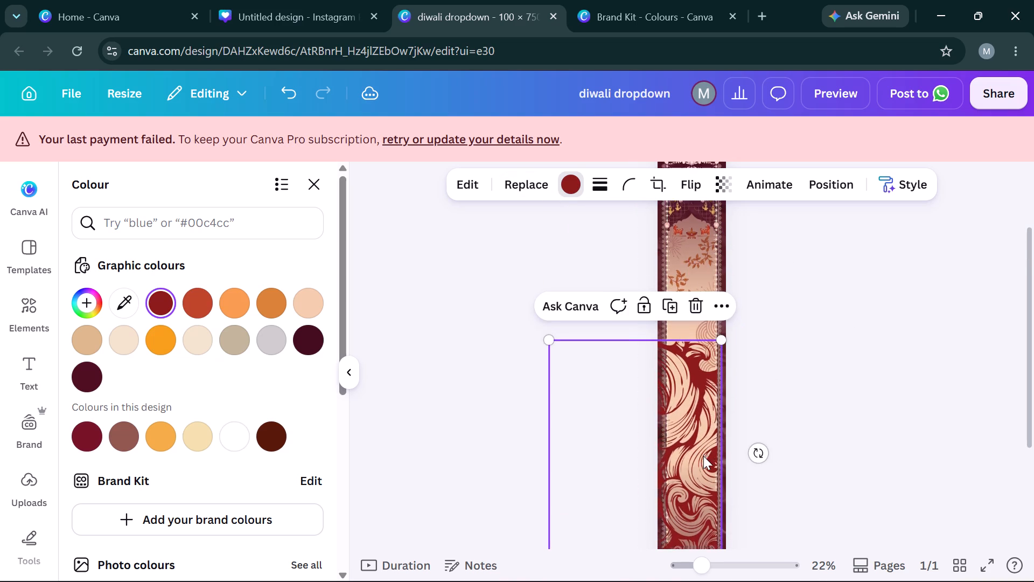
{"action": "scroll", "coordinate": [703, 456], "scroll_direction": "down", "scroll_amount": 1}
{"action": "left_click", "coordinate": [692, 406]}
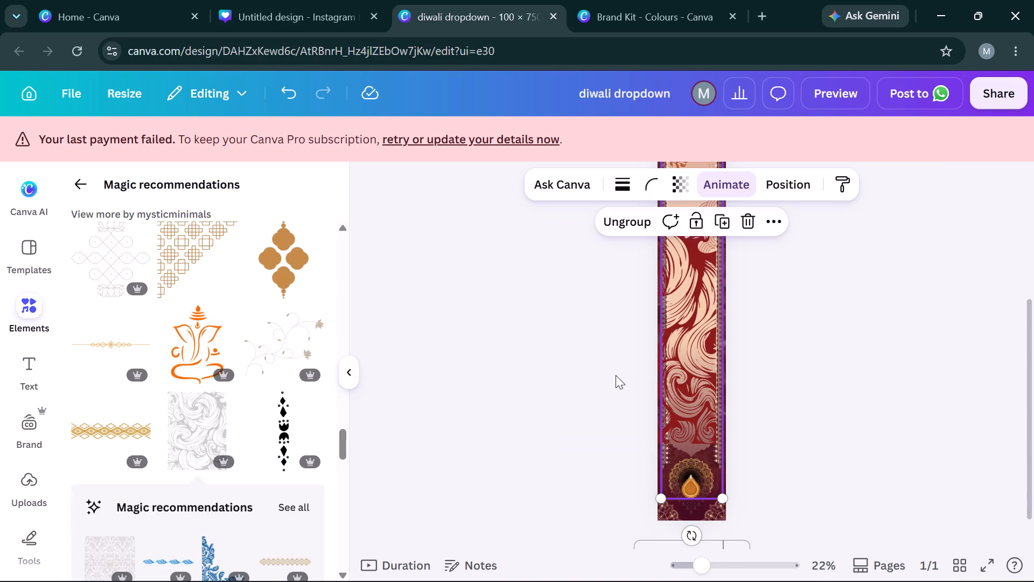
{"action": "double_click", "coordinate": [674, 364]}
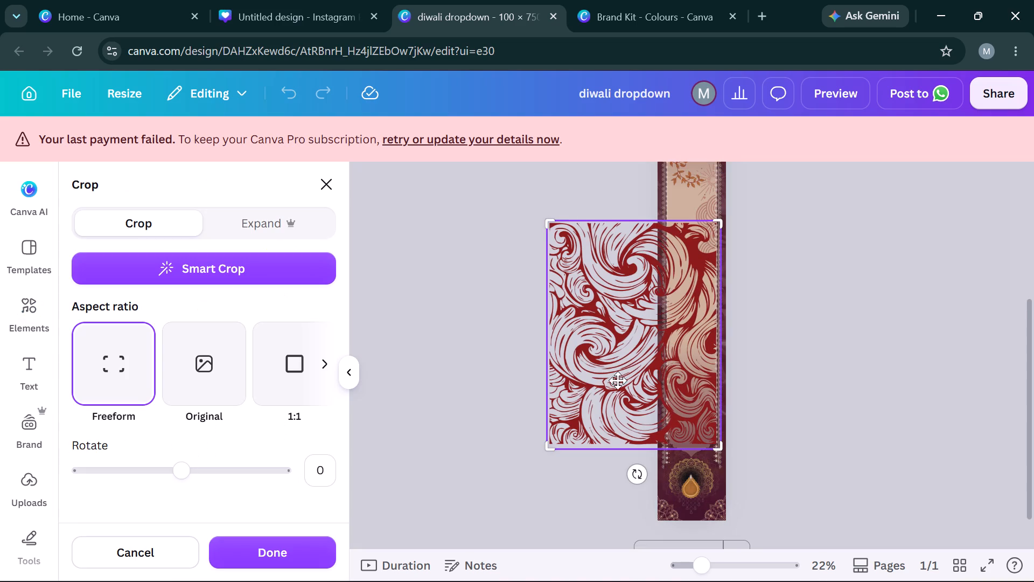
{"action": "left_click_drag", "start_coordinate": [553, 446], "coordinate": [644, 455]}
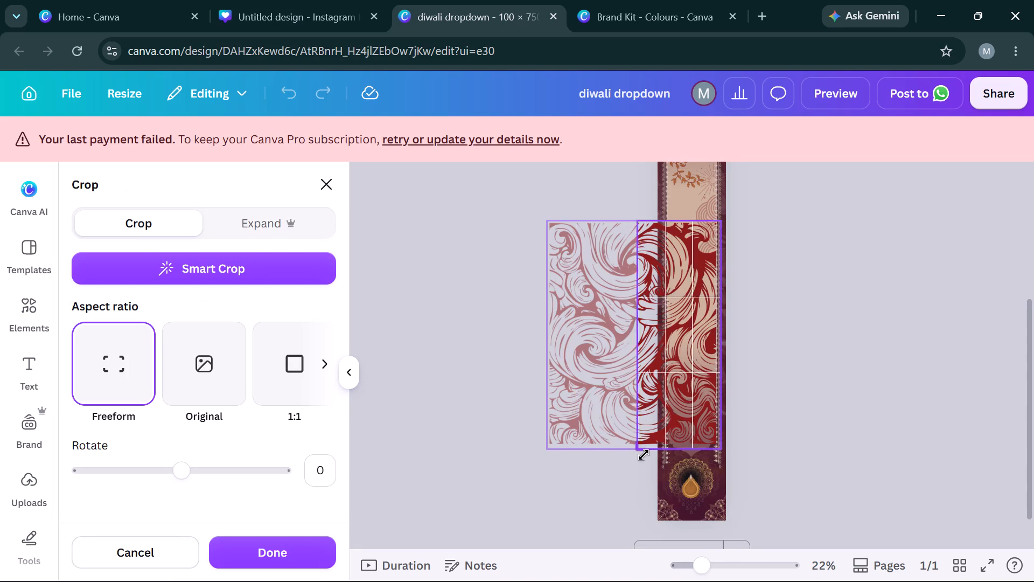
{"action": "left_click_drag", "start_coordinate": [644, 455], "coordinate": [666, 455]}
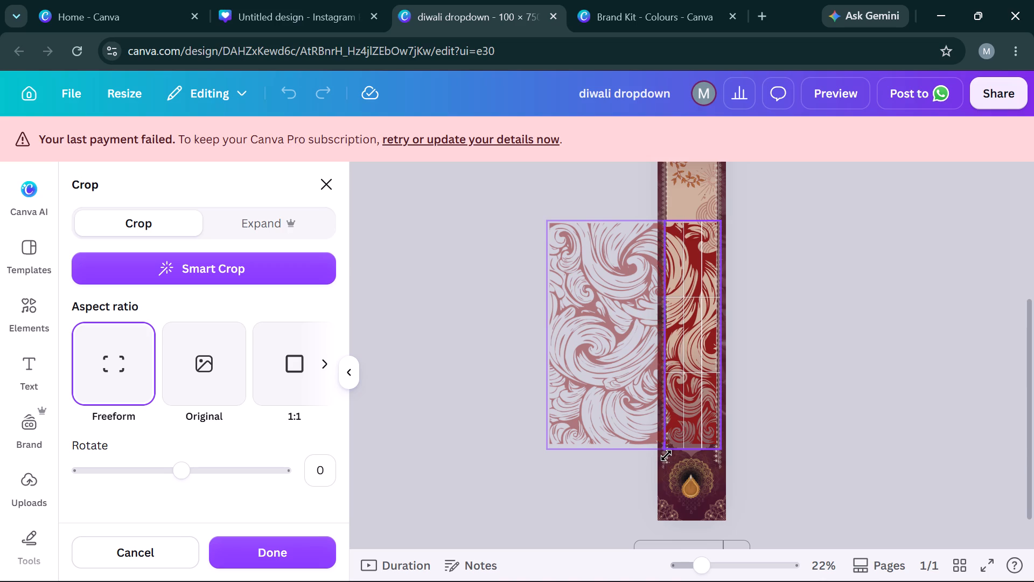
{"action": "left_click_drag", "start_coordinate": [666, 455], "coordinate": [667, 455]}
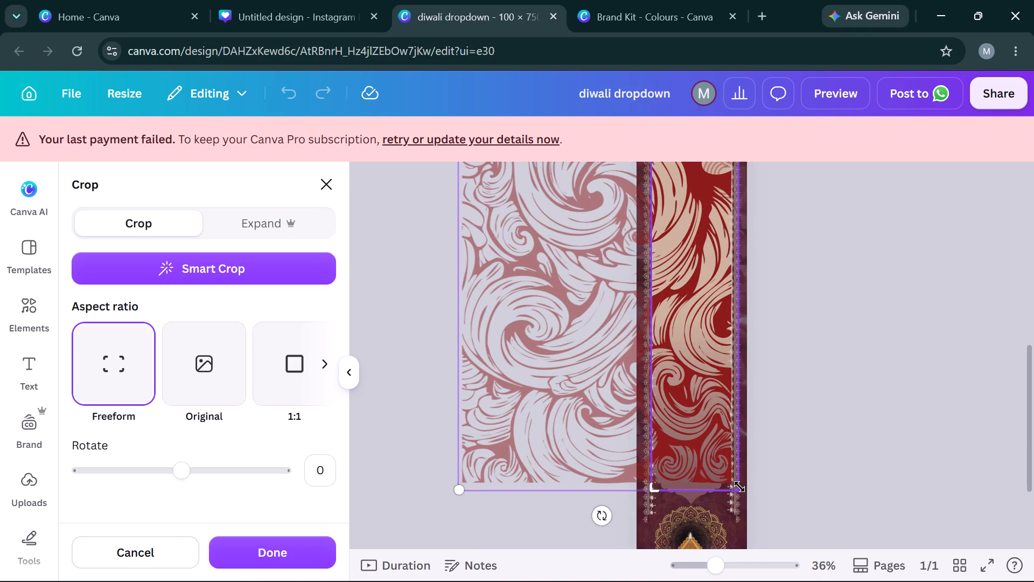
{"action": "left_click_drag", "start_coordinate": [739, 487], "coordinate": [731, 482]}
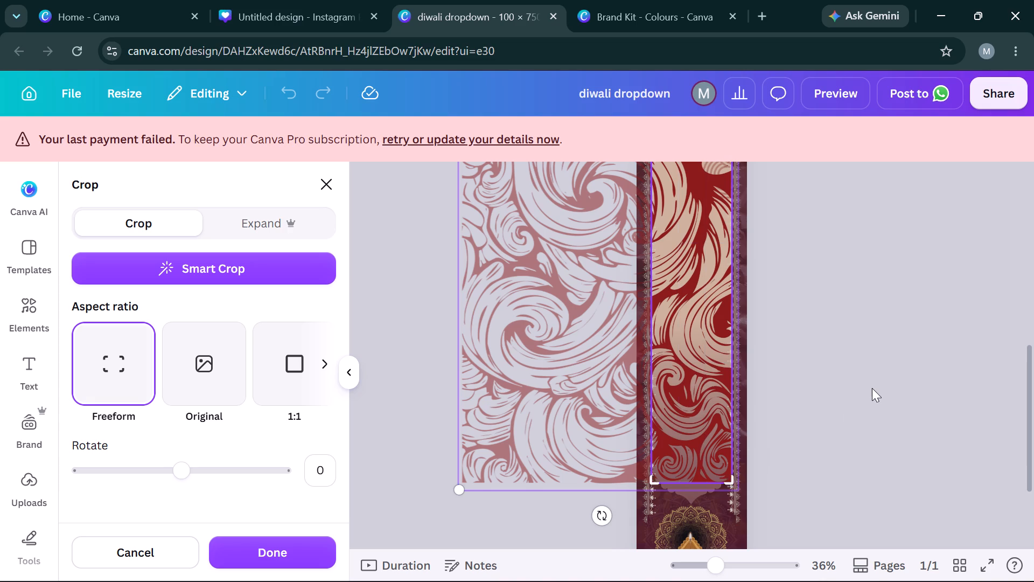
{"action": "scroll", "coordinate": [872, 388], "scroll_direction": "up", "scroll_amount": 1}
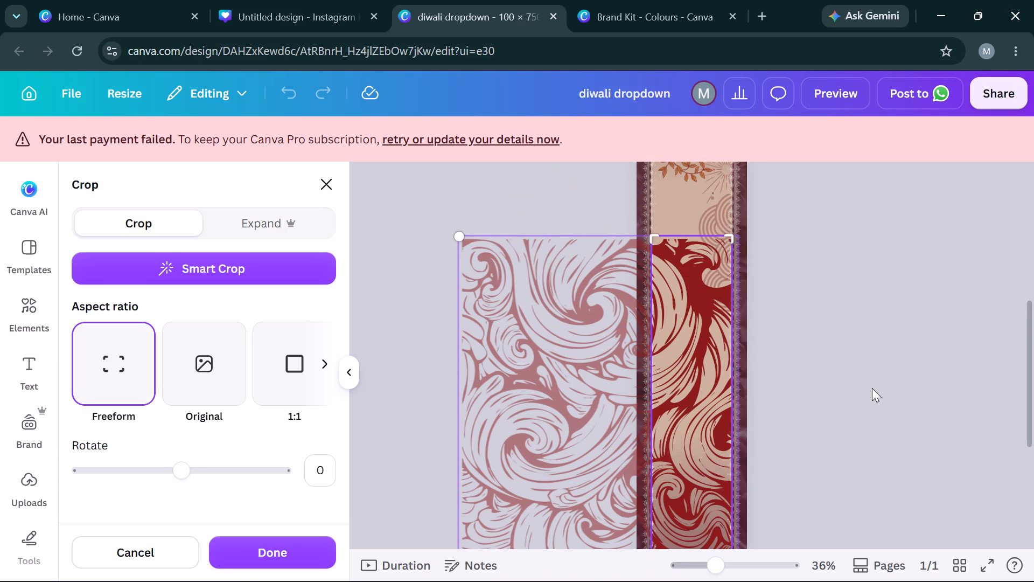
{"action": "scroll", "coordinate": [872, 388], "scroll_direction": "down", "scroll_amount": 1}
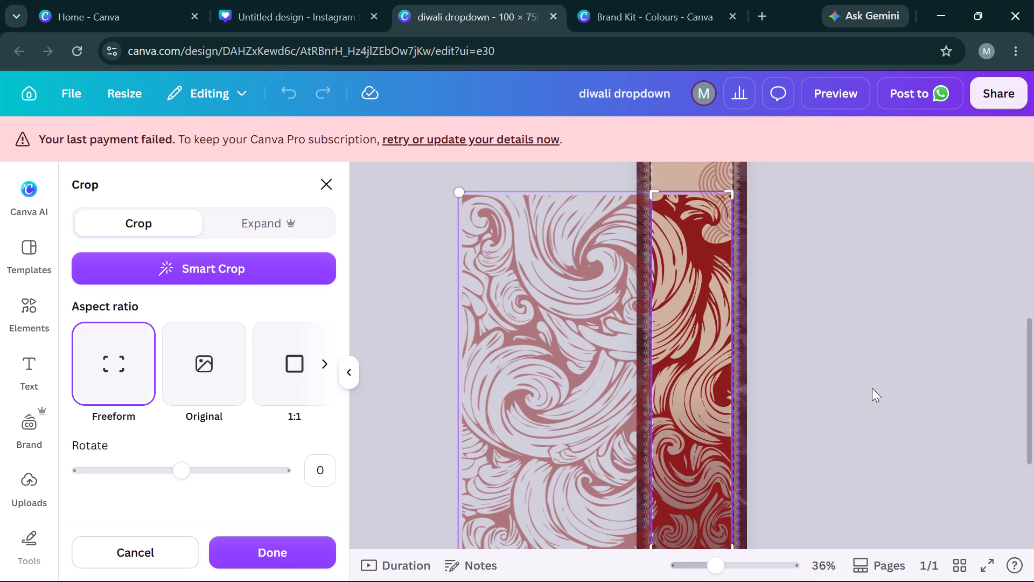
{"action": "scroll", "coordinate": [872, 388], "scroll_direction": "down", "scroll_amount": 1}
{"action": "left_click", "coordinate": [872, 388]}
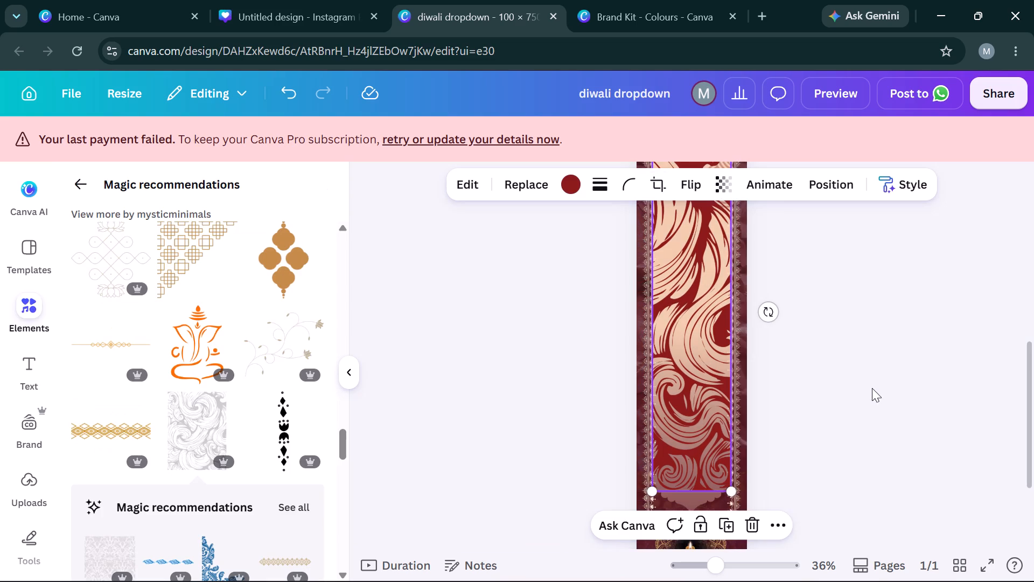
Nudge the cropped swirl pattern slightly upward, keeping it centred across the peach panel and clear of the scalloped lower edge.
{"action": "key", "text": "Up"}
{"action": "key", "text": "Up"}
{"action": "left_click", "coordinate": [829, 411]}
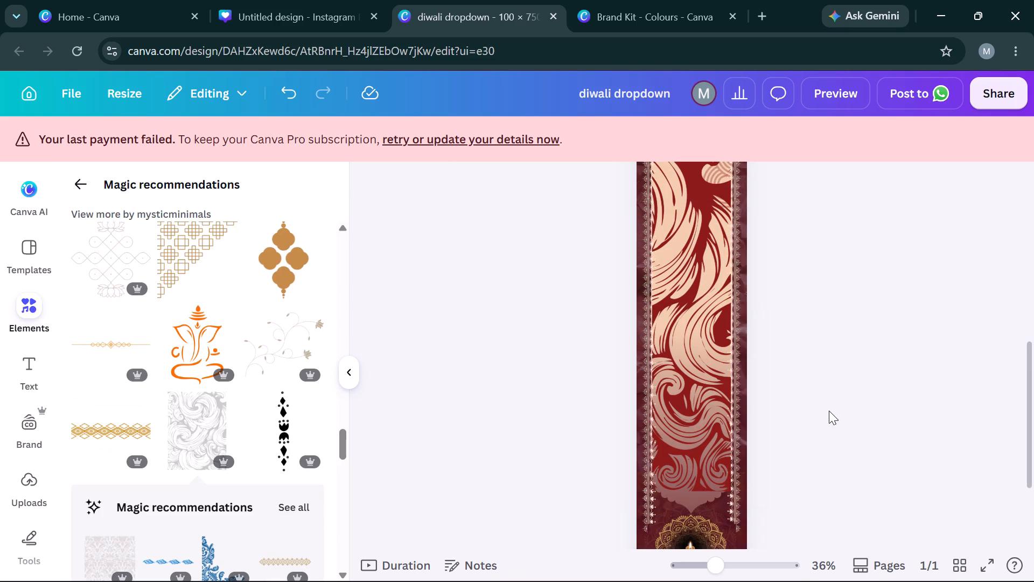
{"action": "left_click", "coordinate": [707, 421]}
{"action": "key", "text": "Up"}
{"action": "key", "text": "Up"}
{"action": "key", "text": "Up"}
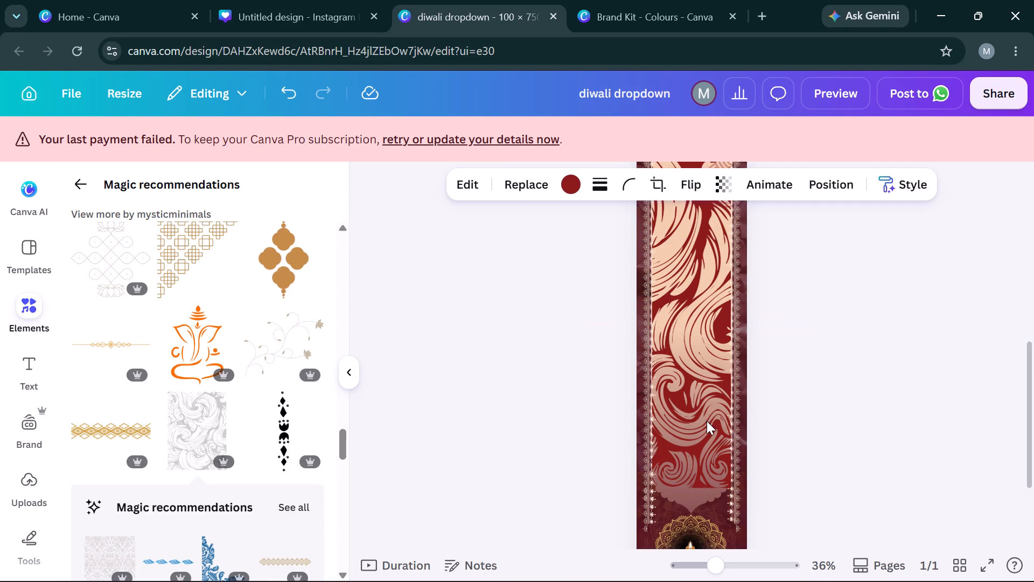
{"action": "key", "text": "Up"}
{"action": "key", "text": "Up"}
{"action": "key", "text": "Up"}
{"action": "key", "text": "Up"}
{"action": "key", "text": "Left"}
{"action": "key", "text": "Left"}
{"action": "key", "text": "Up"}
{"action": "key", "text": "Right"}
{"action": "key", "text": "Right"}
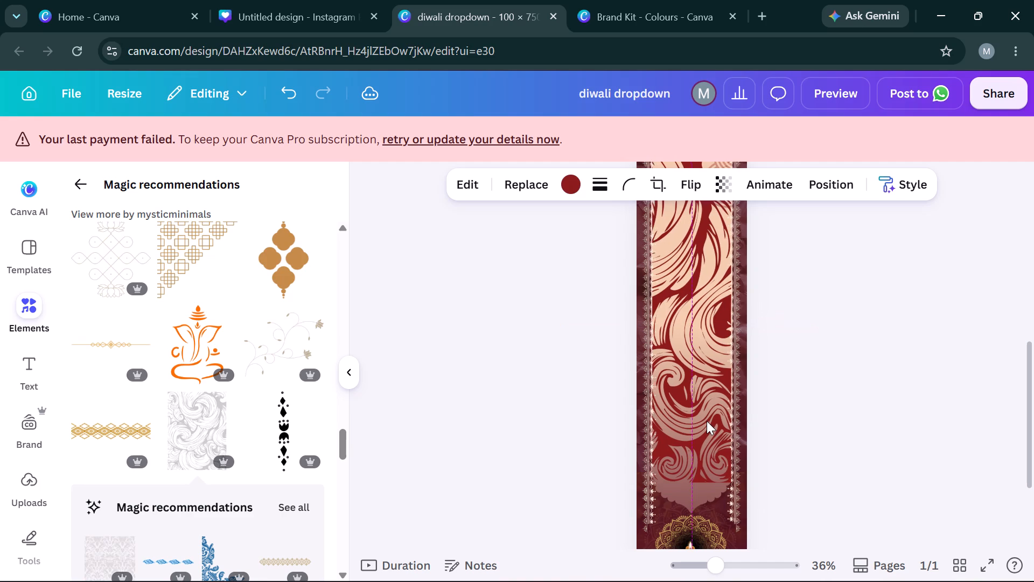
{"action": "key", "text": "Left"}
{"action": "key", "text": "Right"}
{"action": "key", "text": "Up"}
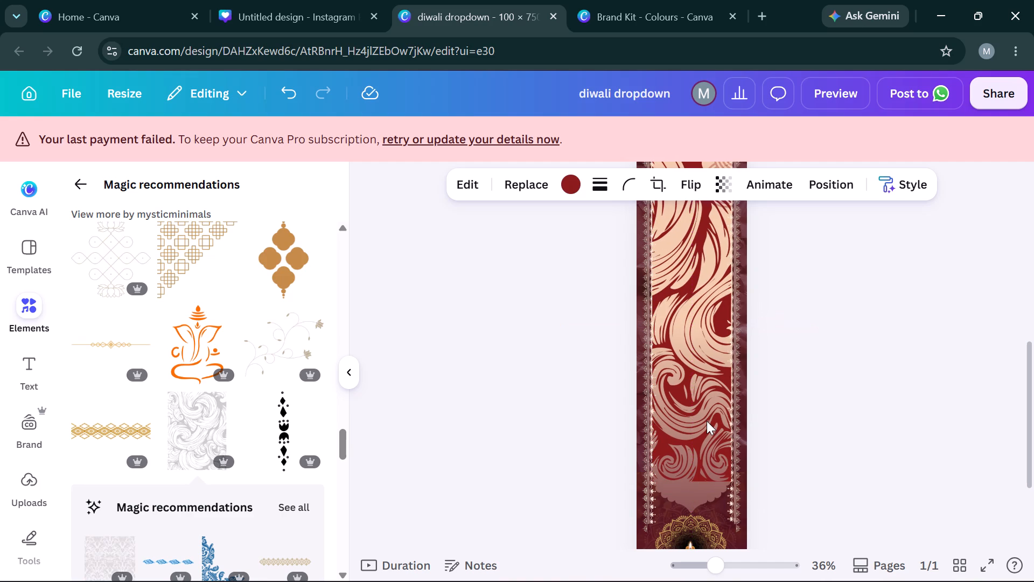
Find the faded arc graphic in the layer order, select it and check its transparency setting.
{"action": "scroll", "coordinate": [842, 268], "scroll_direction": "up", "scroll_amount": 2}
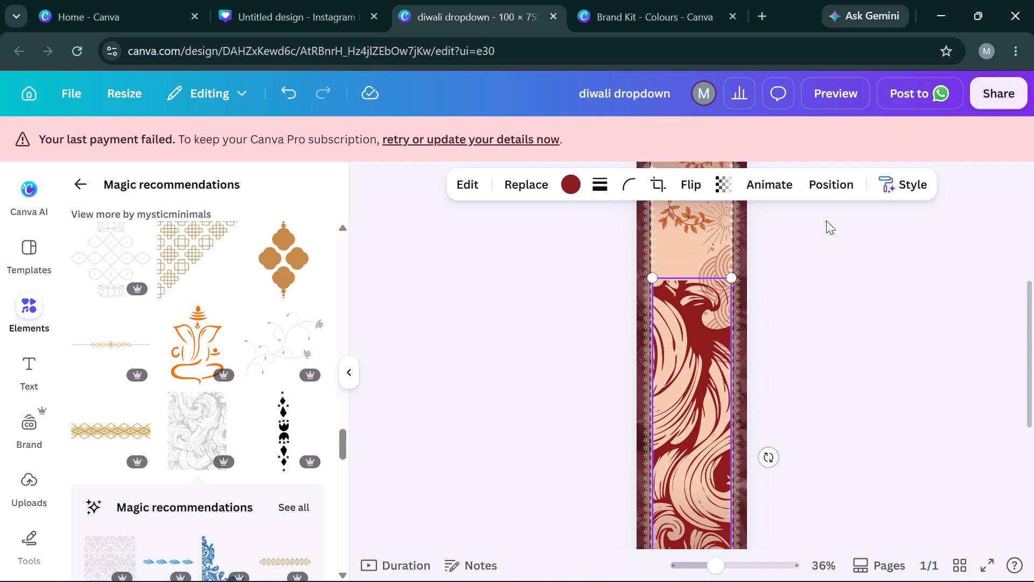
{"action": "left_click", "coordinate": [829, 187]}
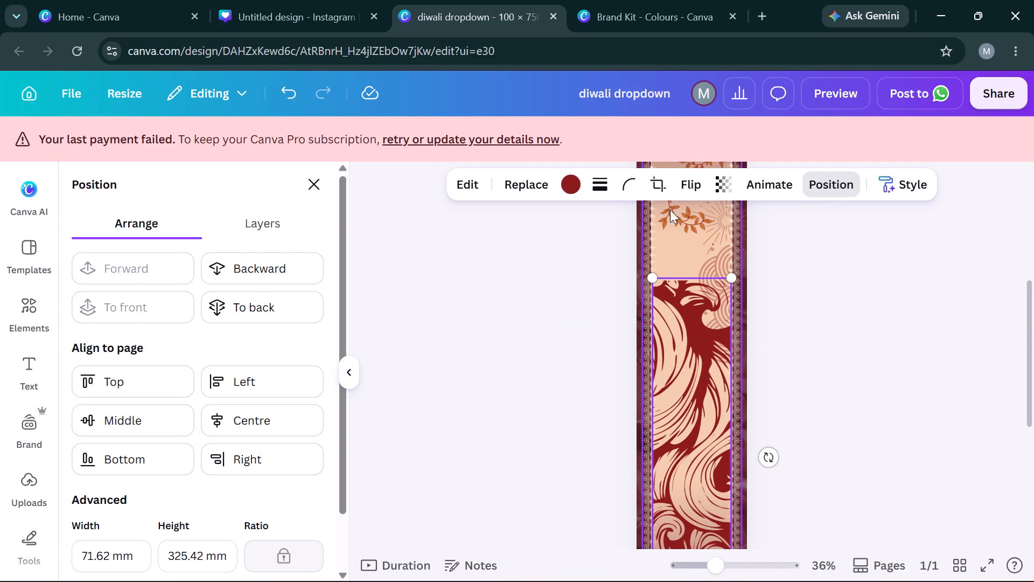
{"action": "left_click", "coordinate": [289, 233]}
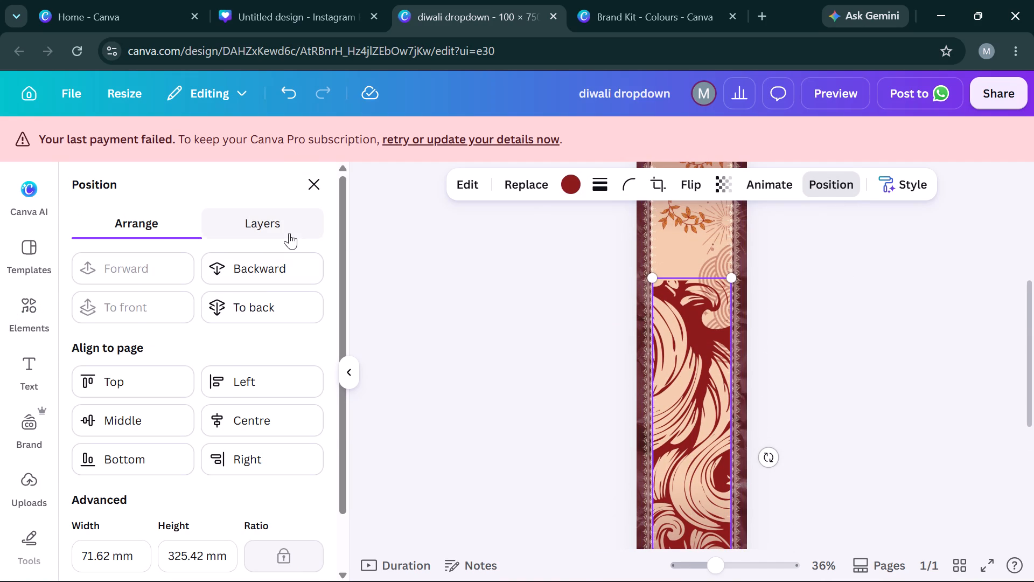
{"action": "scroll", "coordinate": [236, 466], "scroll_direction": "down", "scroll_amount": 3}
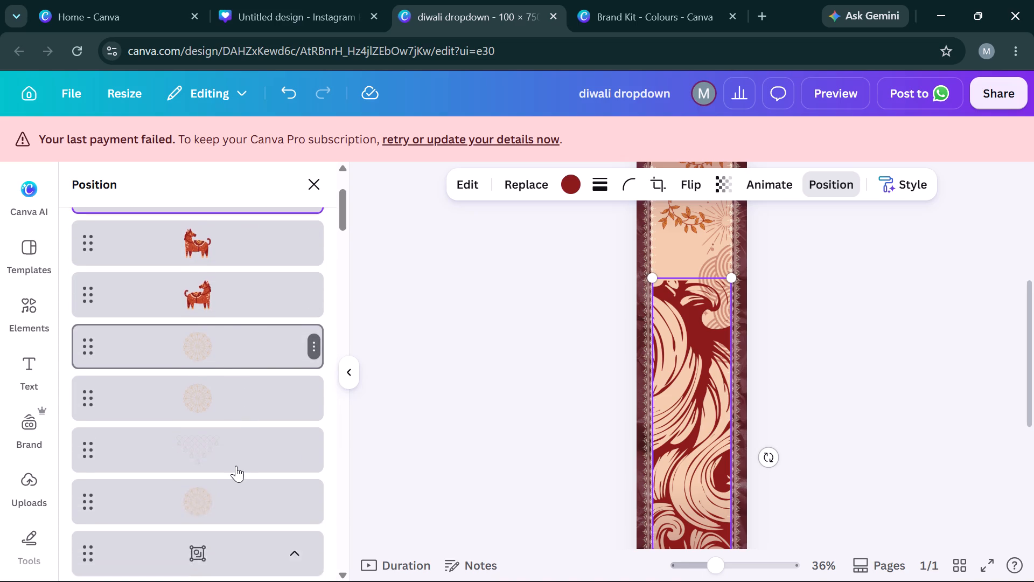
{"action": "scroll", "coordinate": [236, 466], "scroll_direction": "down", "scroll_amount": 8}
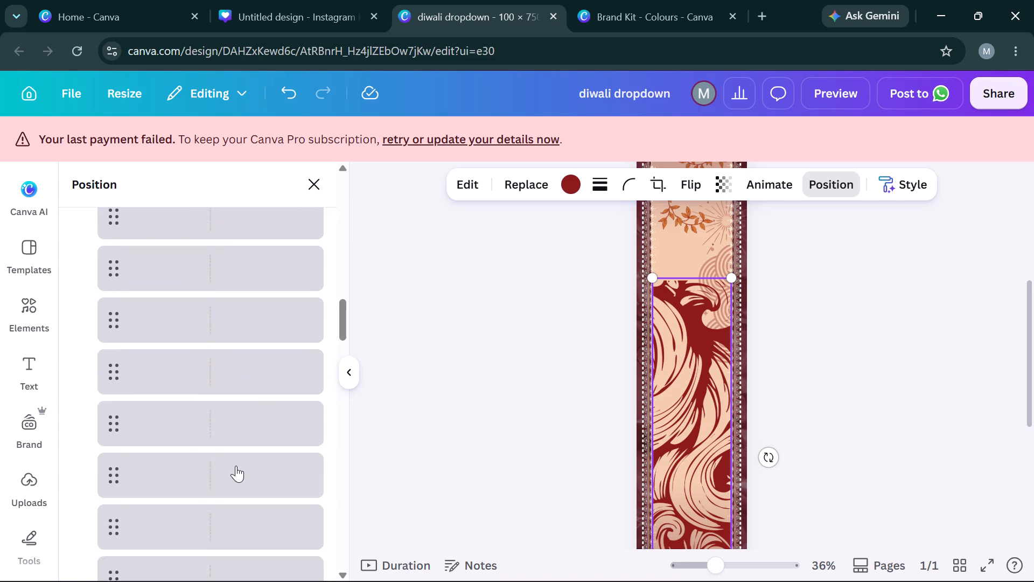
{"action": "scroll", "coordinate": [236, 466], "scroll_direction": "down", "scroll_amount": 5}
{"action": "scroll", "coordinate": [236, 466], "scroll_direction": "up", "scroll_amount": 1}
{"action": "left_click", "coordinate": [222, 399]}
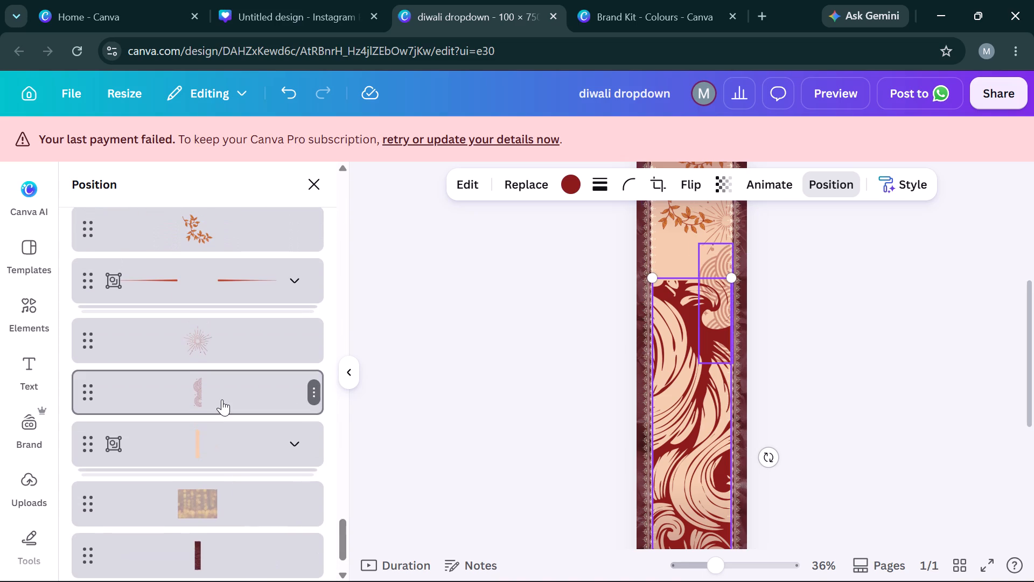
{"action": "left_click", "coordinate": [728, 171]}
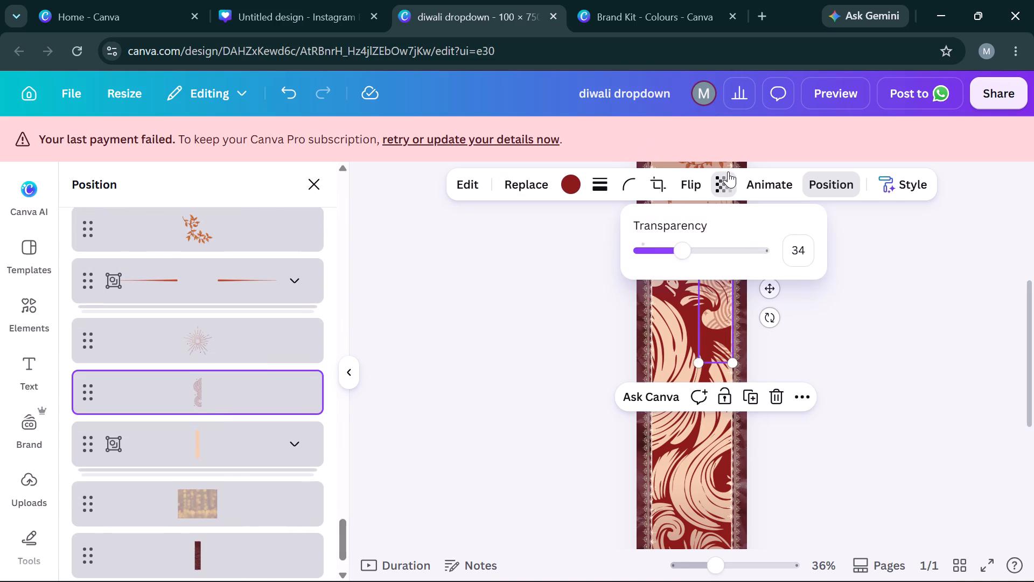
{"action": "left_click", "coordinate": [867, 258]}
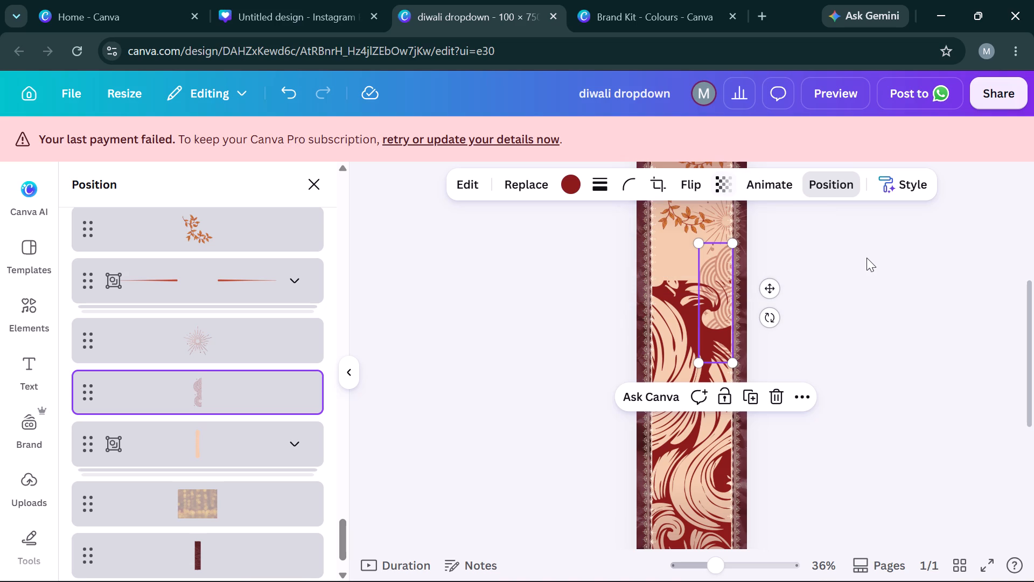
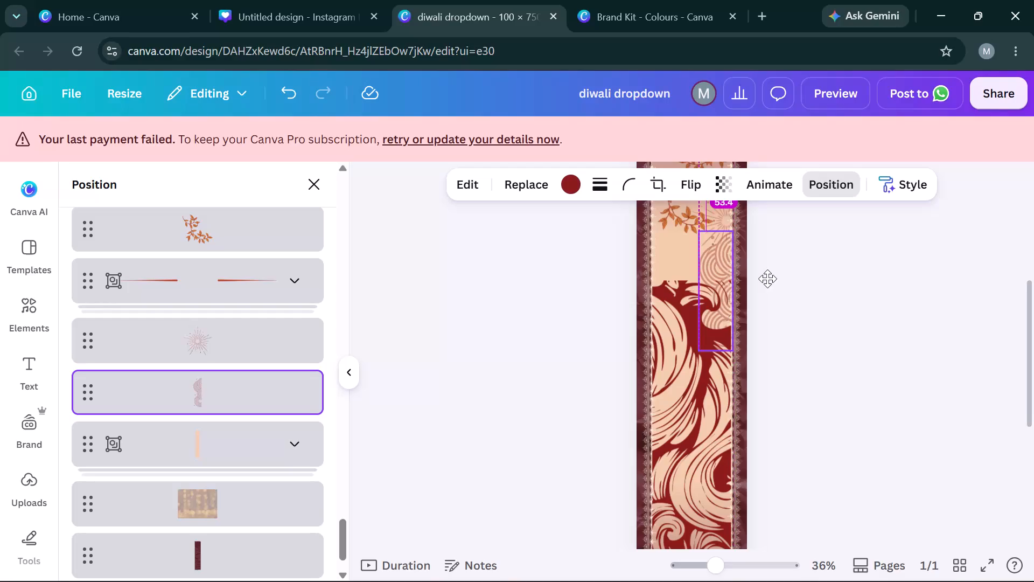
Send the dark red swirl pattern to the back, and bring it forward to sit just above the peach panel, behind the arc graphic.
{"action": "left_click", "coordinate": [684, 345]}
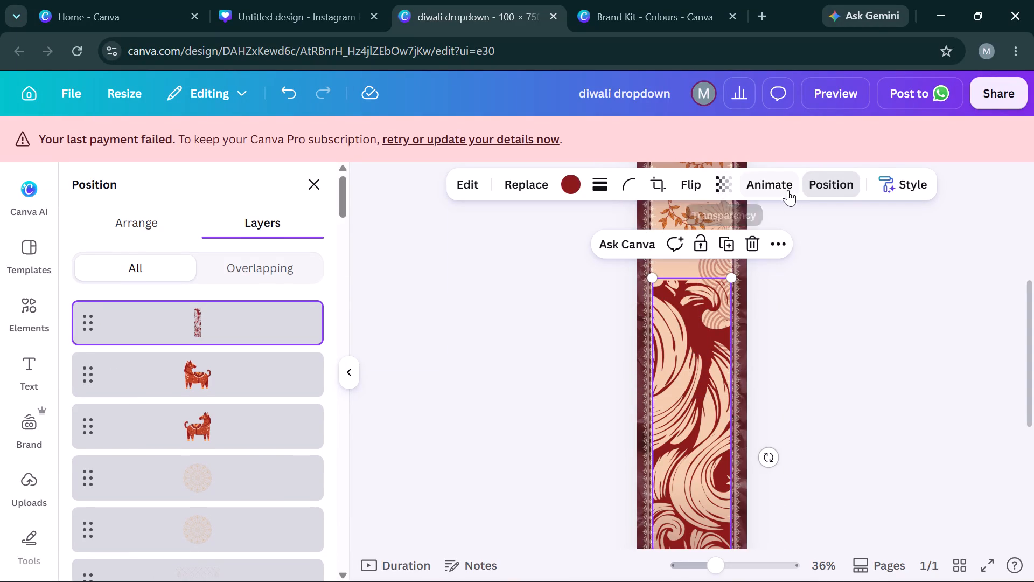
{"action": "left_click", "coordinate": [150, 229]}
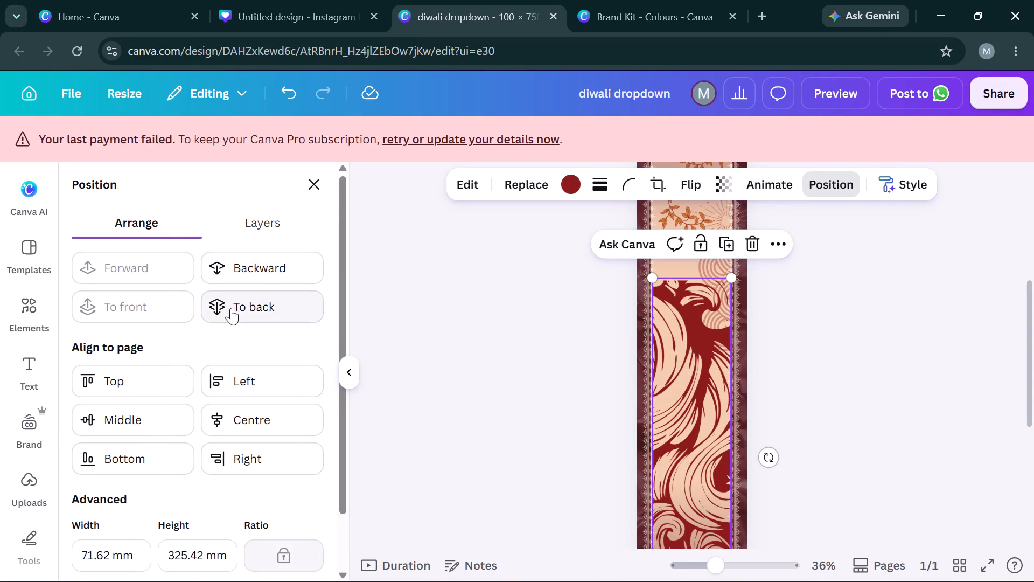
{"action": "left_click", "coordinate": [230, 308]}
{"action": "left_click", "coordinate": [148, 269]}
{"action": "left_click", "coordinate": [148, 269]}
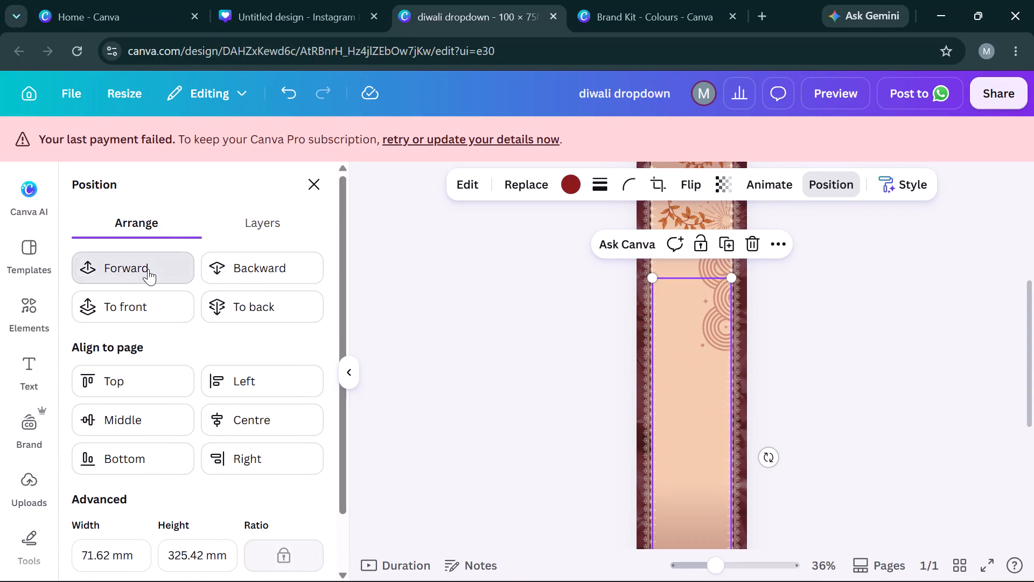
{"action": "left_click", "coordinate": [148, 269]}
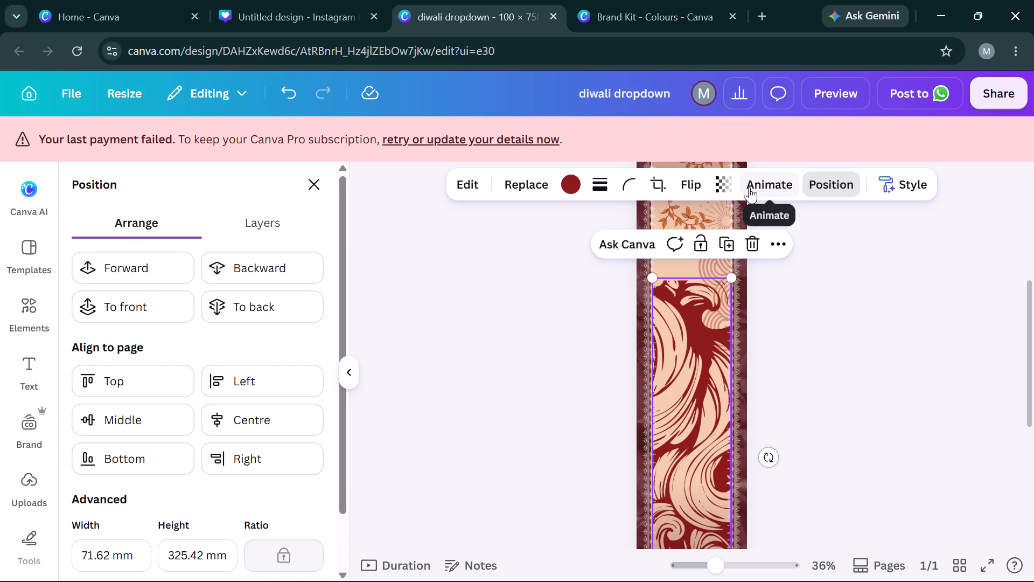
Set the swirl pattern's transparency to 34.
{"action": "left_click", "coordinate": [721, 184]}
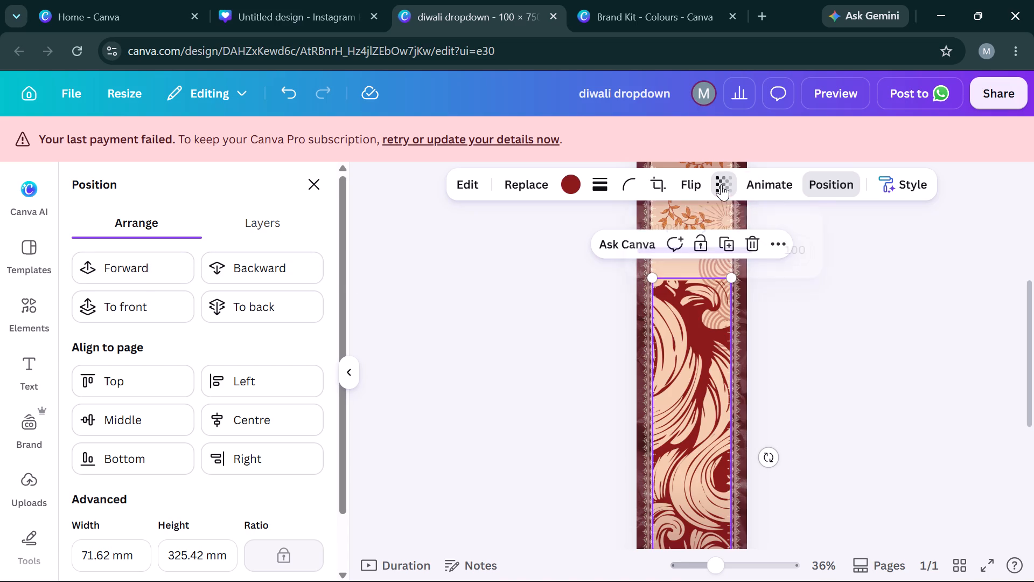
{"action": "left_click", "coordinate": [808, 257]}
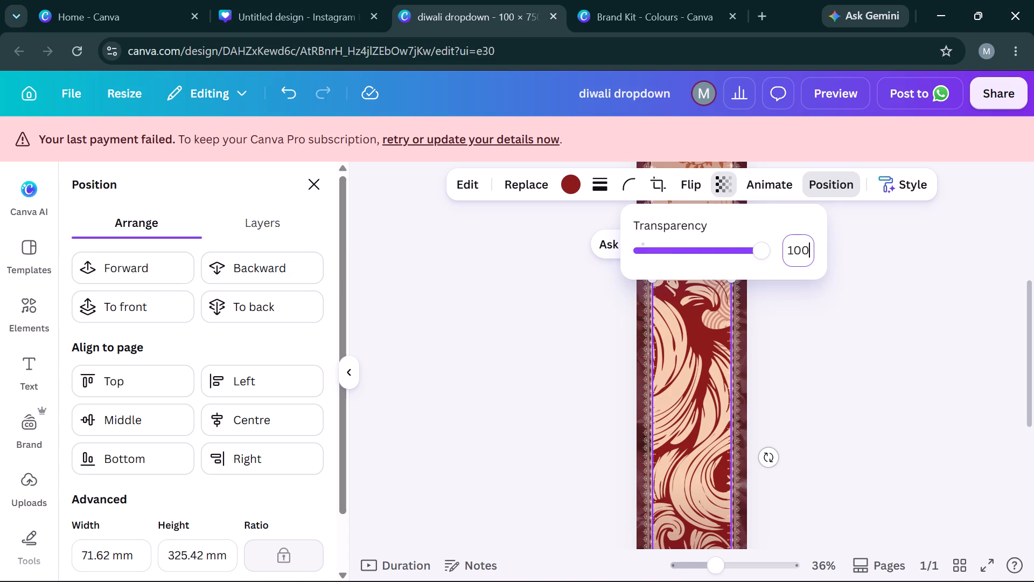
{"action": "type", "text": "34"}
{"action": "key", "text": "Return"}
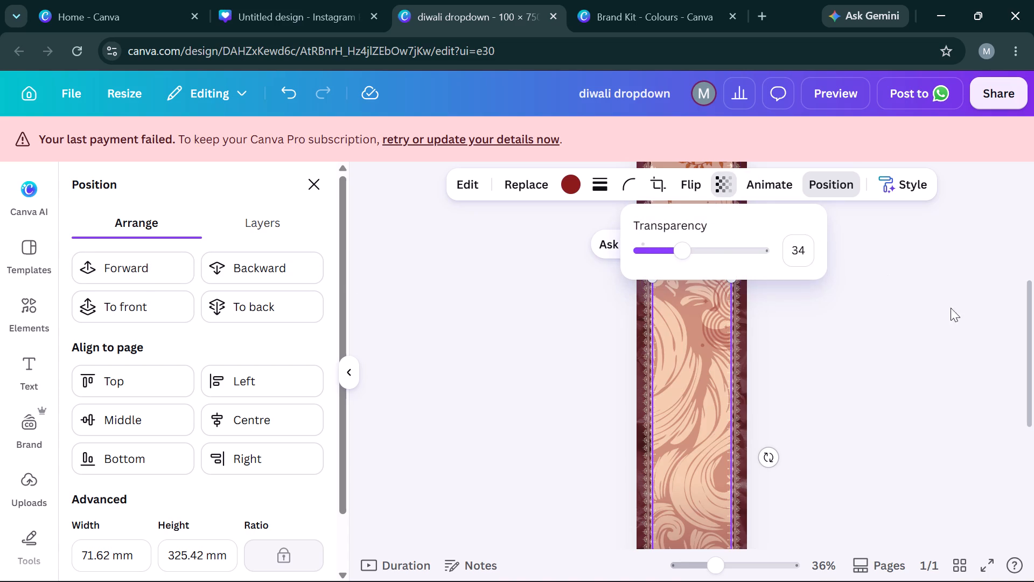
{"action": "left_click", "coordinate": [954, 318]}
{"action": "scroll", "coordinate": [954, 318], "scroll_direction": "down", "scroll_amount": 4}
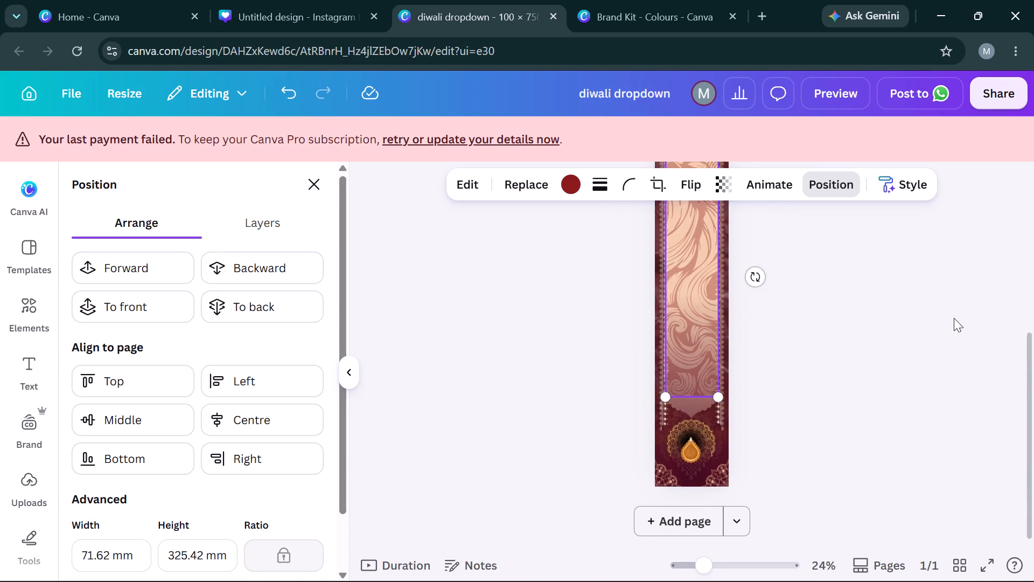
{"action": "scroll", "coordinate": [954, 318], "scroll_direction": "up", "scroll_amount": 1}
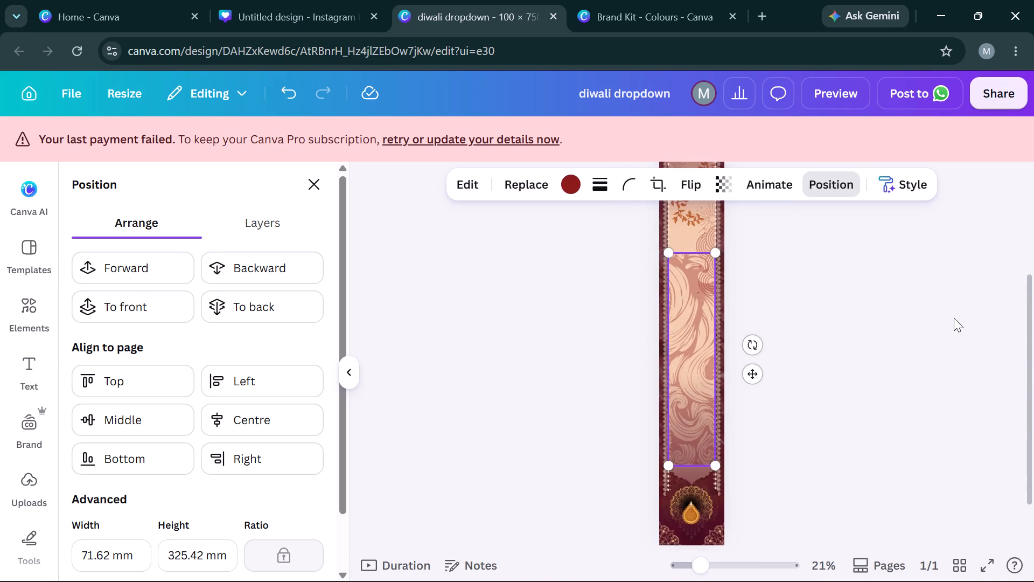
{"action": "left_click", "coordinate": [954, 318]}
{"action": "left_click", "coordinate": [954, 318]}
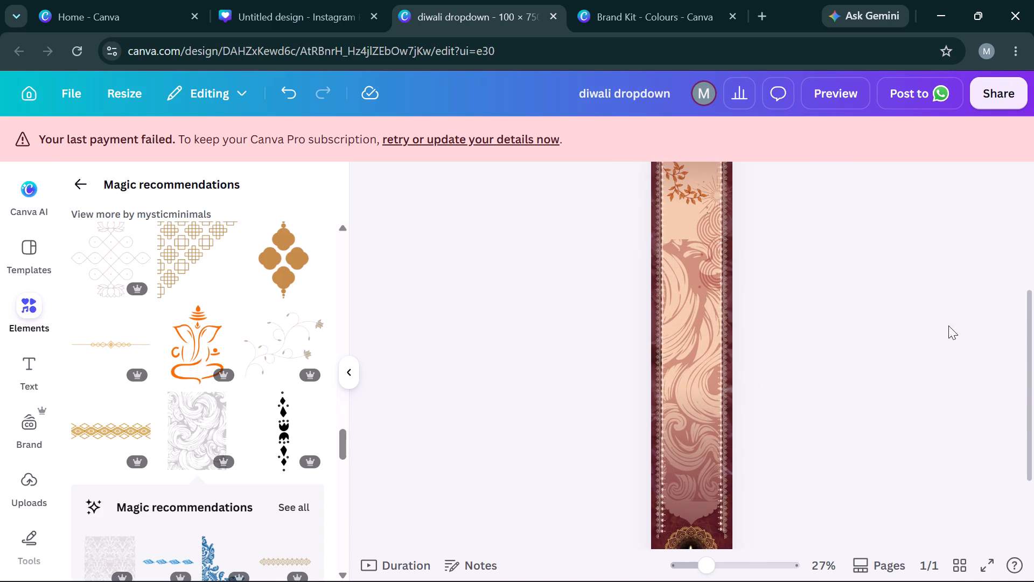
Browse the recommended ornament elements for further decorations that suit the banner.
{"action": "scroll", "coordinate": [921, 371], "scroll_direction": "up", "scroll_amount": 1}
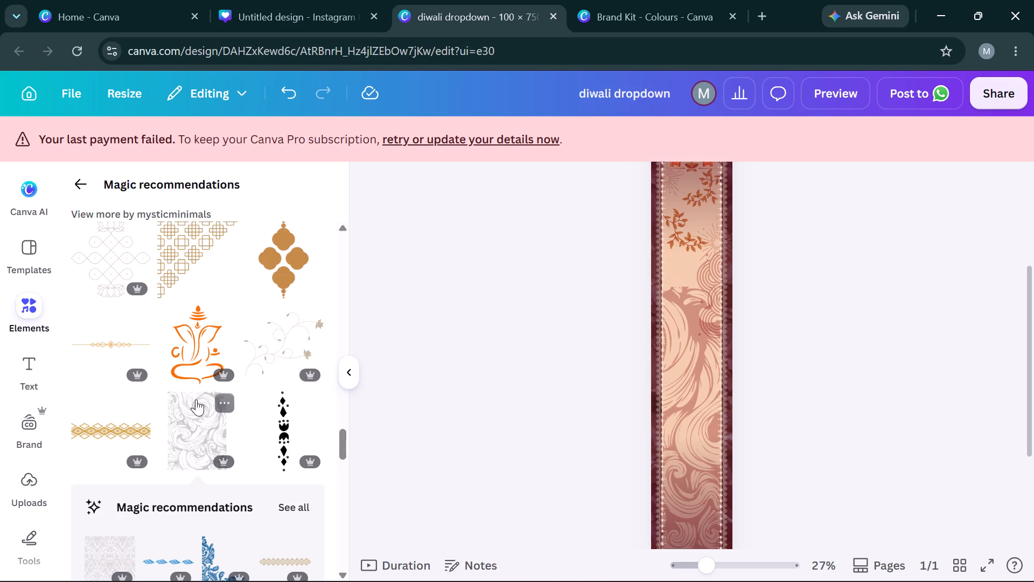
{"action": "scroll", "coordinate": [196, 399], "scroll_direction": "down", "scroll_amount": 2}
{"action": "scroll", "coordinate": [196, 399], "scroll_direction": "right", "scroll_amount": 1}
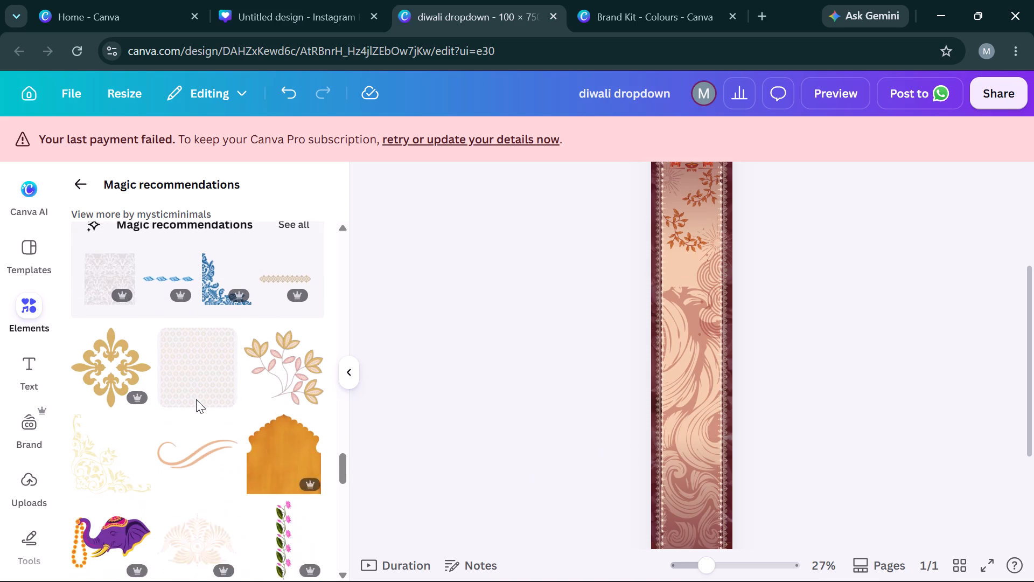
{"action": "scroll", "coordinate": [196, 399], "scroll_direction": "right", "scroll_amount": 4}
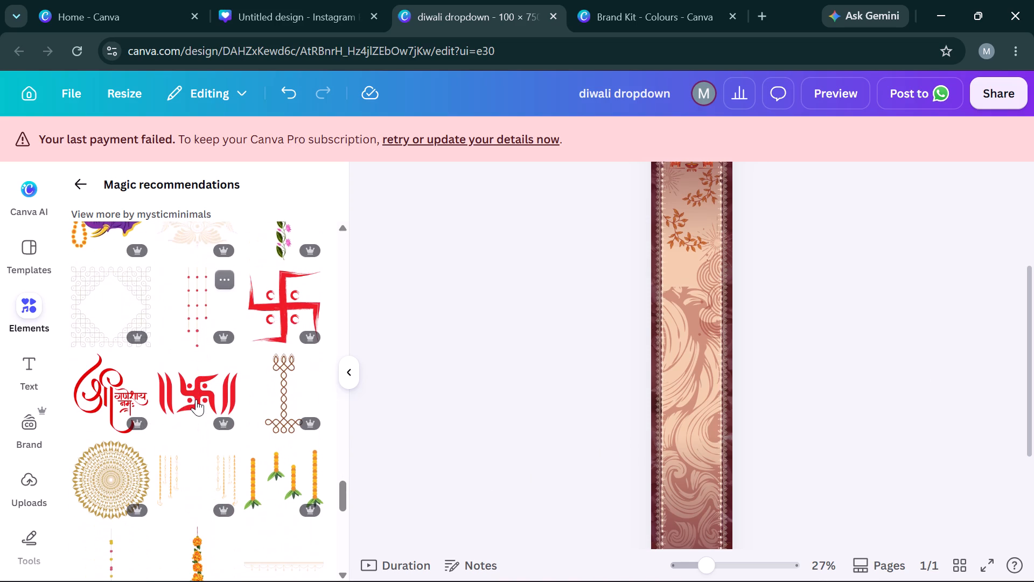
{"action": "scroll", "coordinate": [196, 399], "scroll_direction": "right", "scroll_amount": 4}
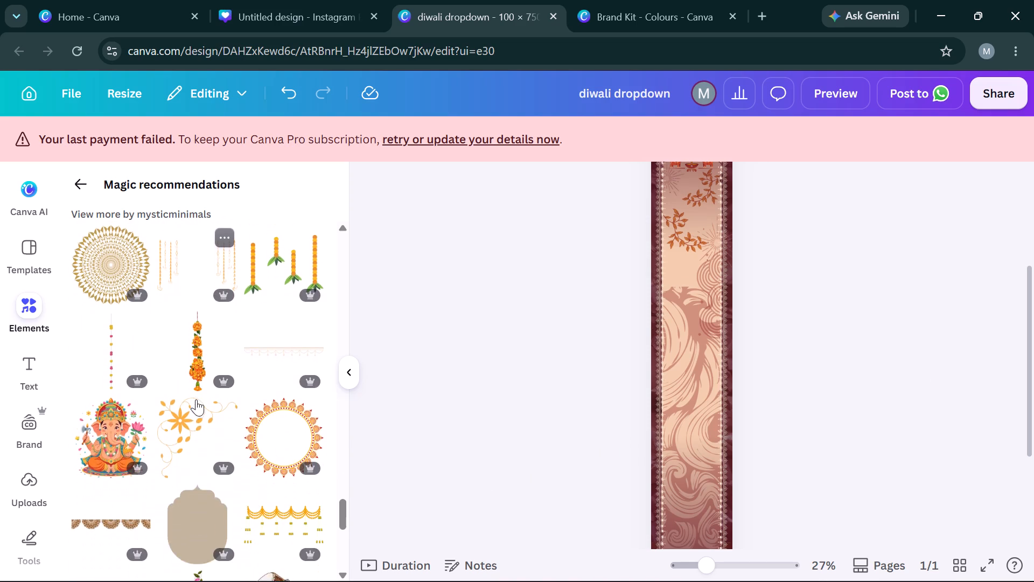
{"action": "scroll", "coordinate": [196, 399], "scroll_direction": "up", "scroll_amount": 2}
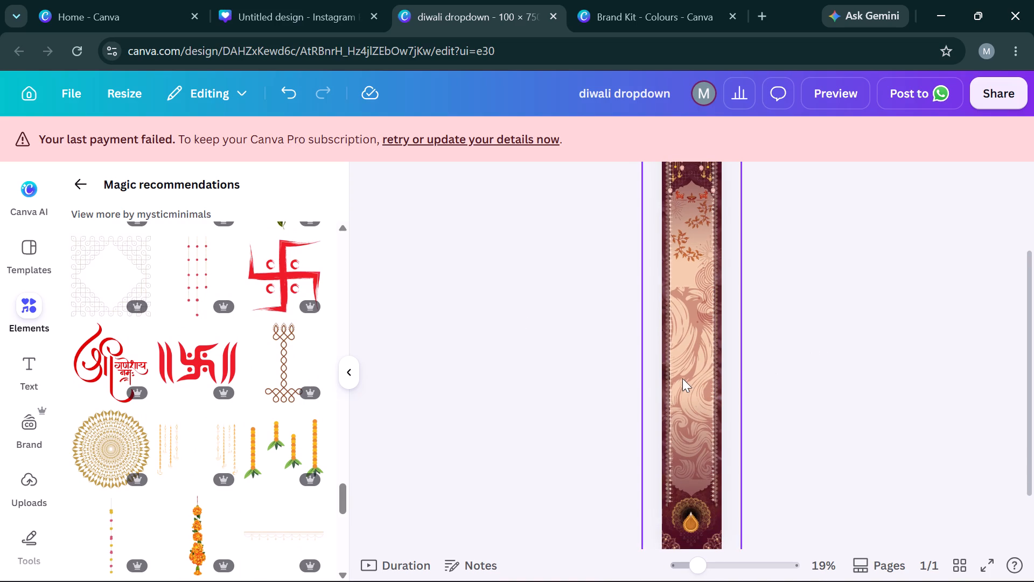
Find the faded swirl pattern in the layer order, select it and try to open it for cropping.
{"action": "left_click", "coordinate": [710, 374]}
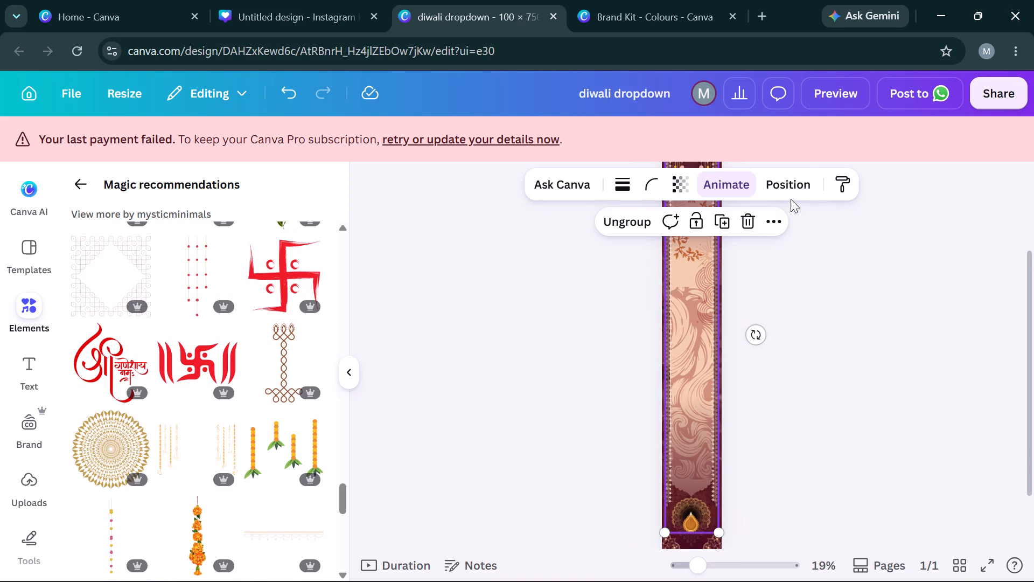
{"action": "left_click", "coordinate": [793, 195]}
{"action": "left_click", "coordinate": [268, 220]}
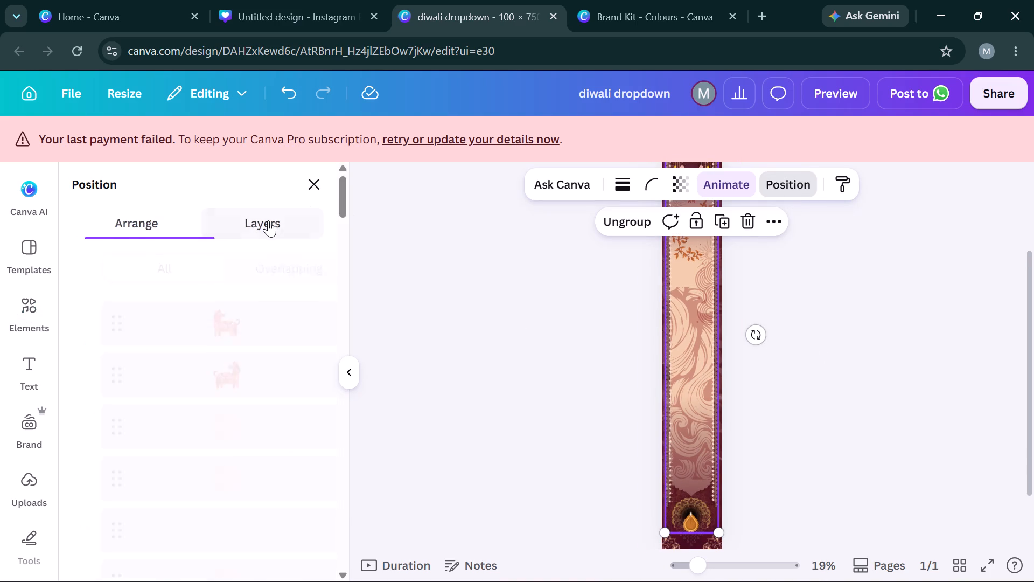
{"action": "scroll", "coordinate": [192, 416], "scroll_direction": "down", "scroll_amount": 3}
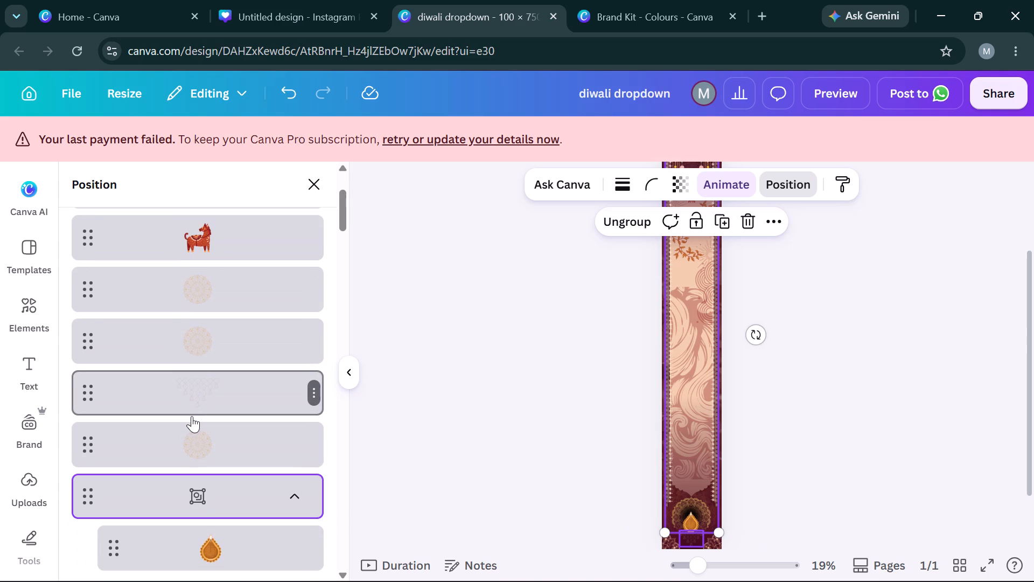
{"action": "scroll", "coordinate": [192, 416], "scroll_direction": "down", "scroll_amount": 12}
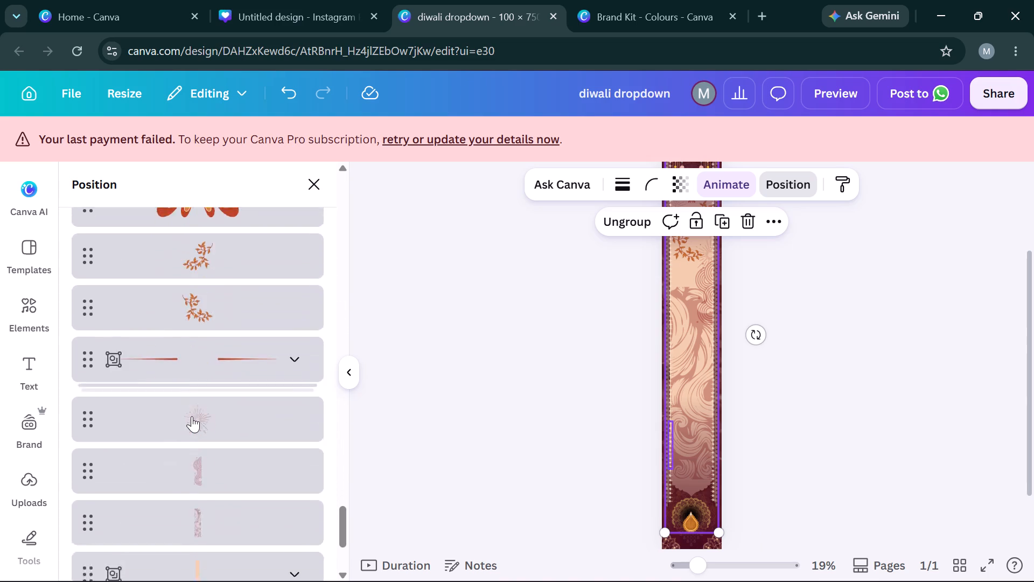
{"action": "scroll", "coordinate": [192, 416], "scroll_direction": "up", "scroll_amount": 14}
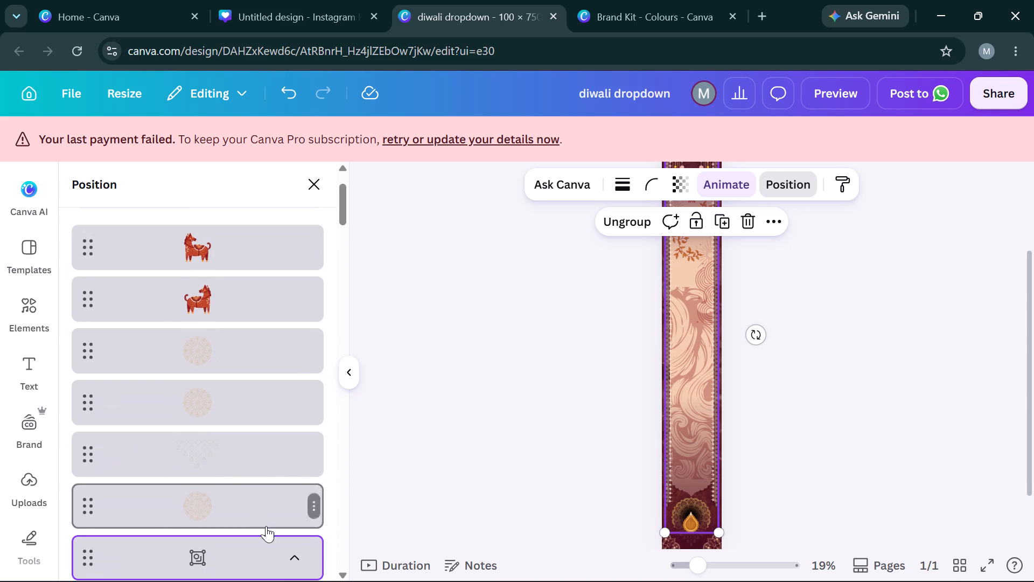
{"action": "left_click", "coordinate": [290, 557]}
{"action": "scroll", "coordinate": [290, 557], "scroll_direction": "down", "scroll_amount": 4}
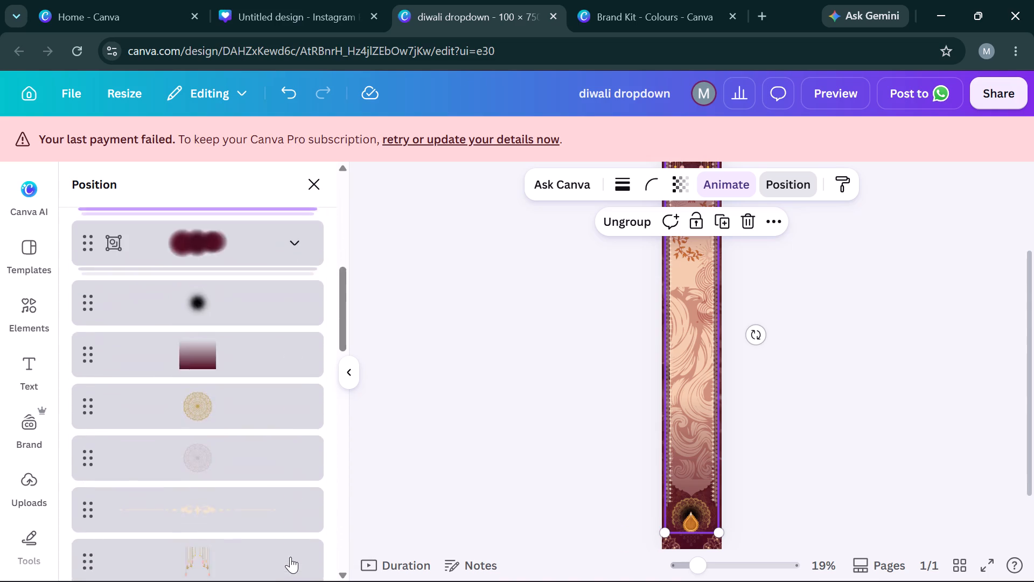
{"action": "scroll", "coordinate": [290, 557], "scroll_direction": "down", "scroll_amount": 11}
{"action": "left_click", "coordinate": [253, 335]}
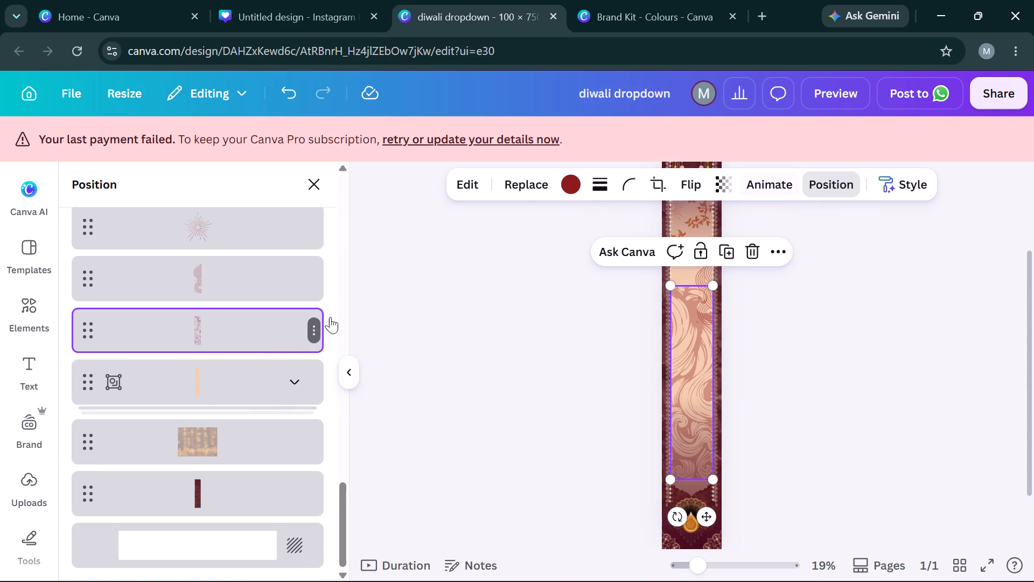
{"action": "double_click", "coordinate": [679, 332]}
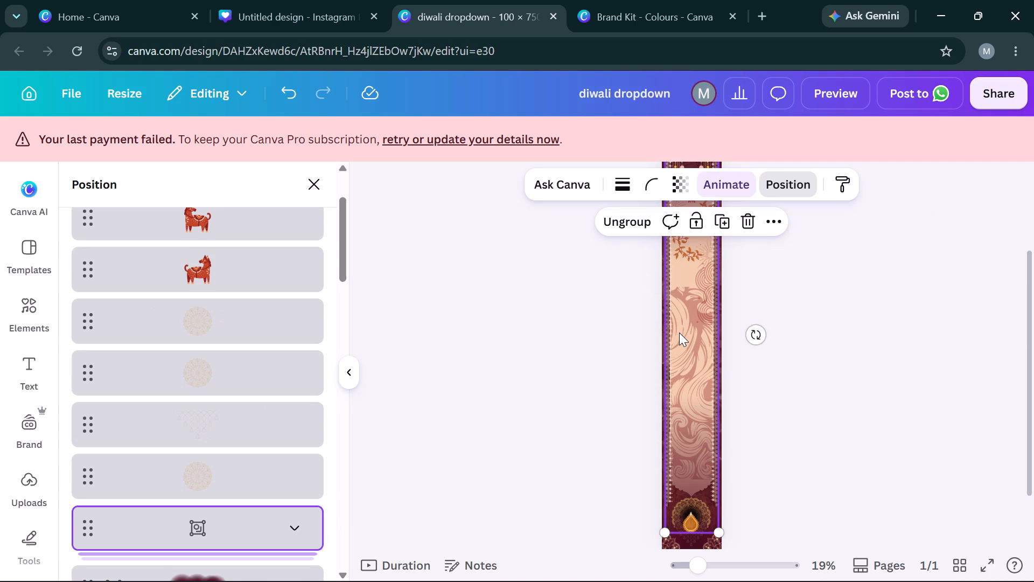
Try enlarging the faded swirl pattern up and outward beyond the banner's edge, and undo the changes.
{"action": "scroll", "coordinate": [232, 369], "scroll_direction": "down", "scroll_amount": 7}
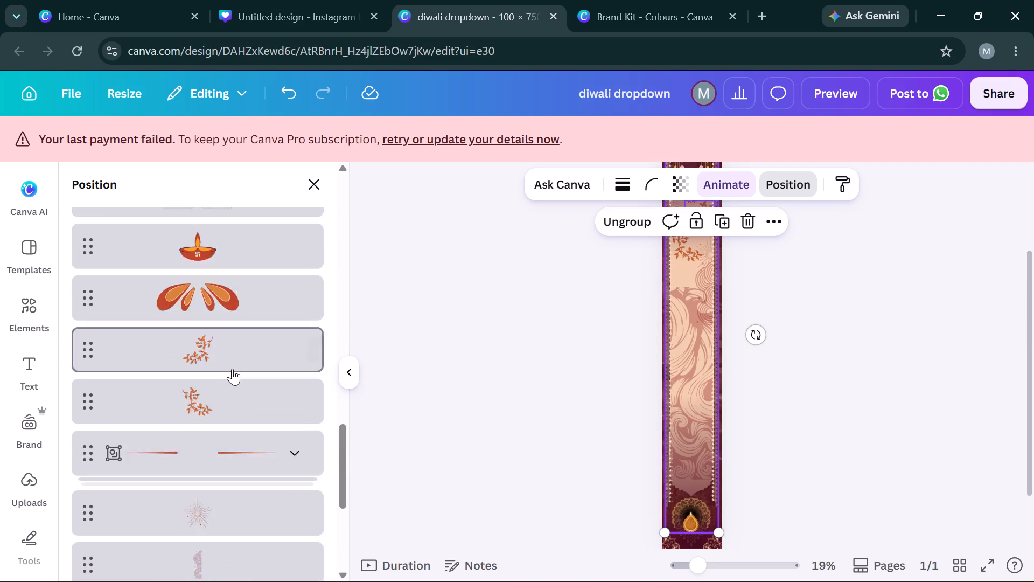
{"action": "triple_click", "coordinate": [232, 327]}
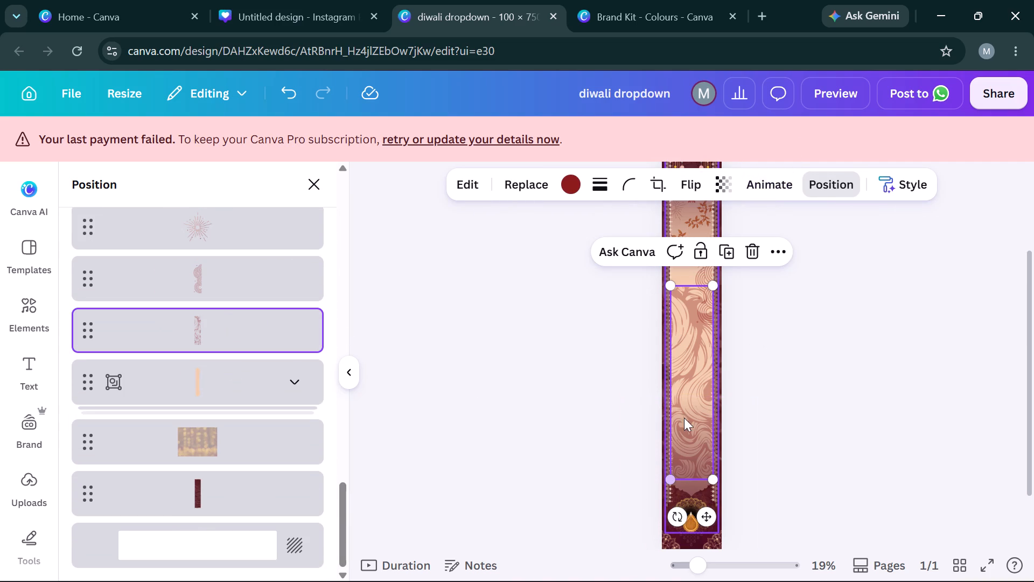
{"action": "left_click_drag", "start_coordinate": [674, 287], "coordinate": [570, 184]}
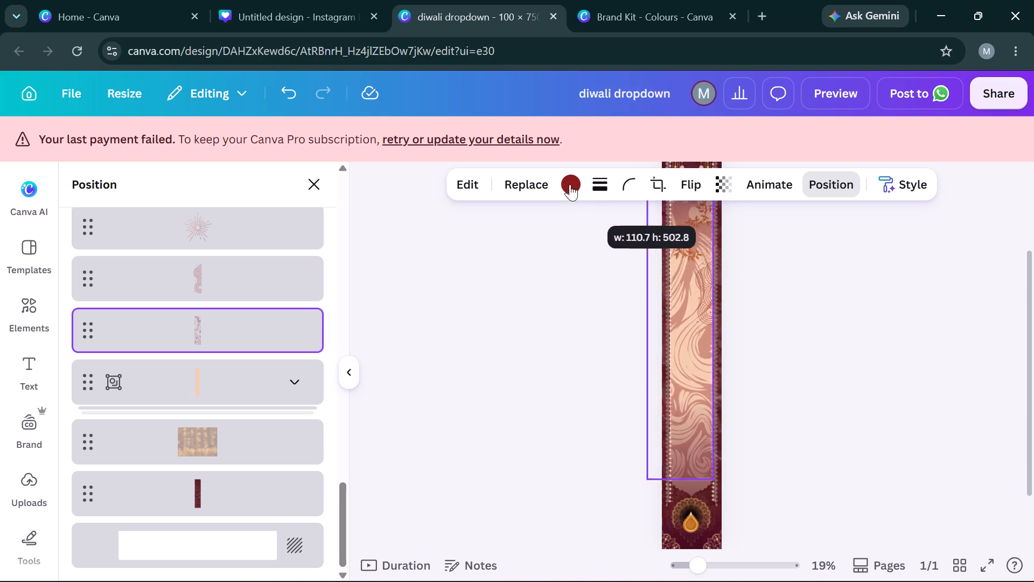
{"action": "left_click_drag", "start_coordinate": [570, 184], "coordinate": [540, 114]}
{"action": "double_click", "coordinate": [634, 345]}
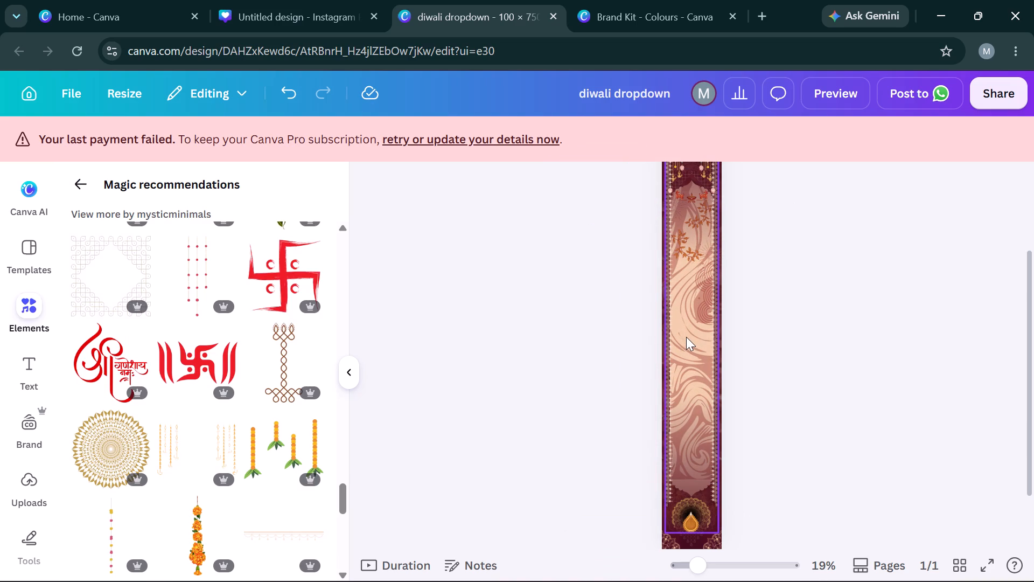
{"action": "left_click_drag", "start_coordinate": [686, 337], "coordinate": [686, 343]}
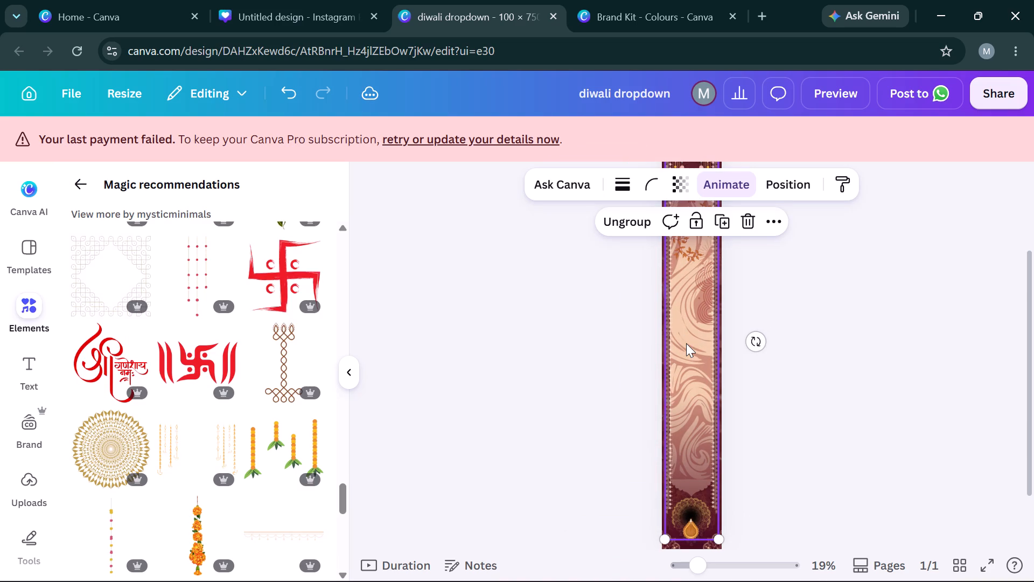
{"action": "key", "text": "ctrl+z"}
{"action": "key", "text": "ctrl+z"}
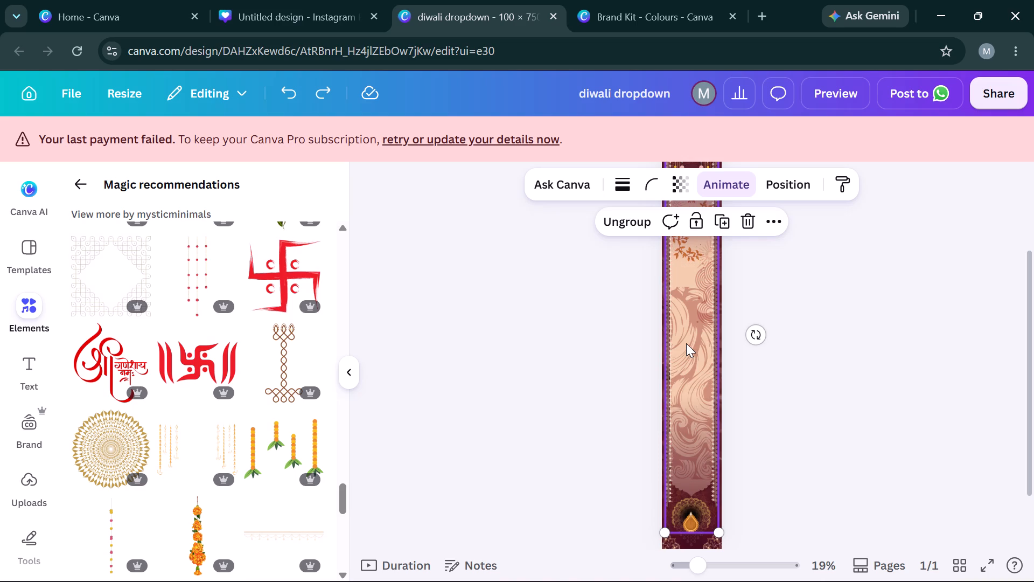
Bring the tall border group containing the diya to the front of the layer order.
{"action": "left_click", "coordinate": [792, 183]}
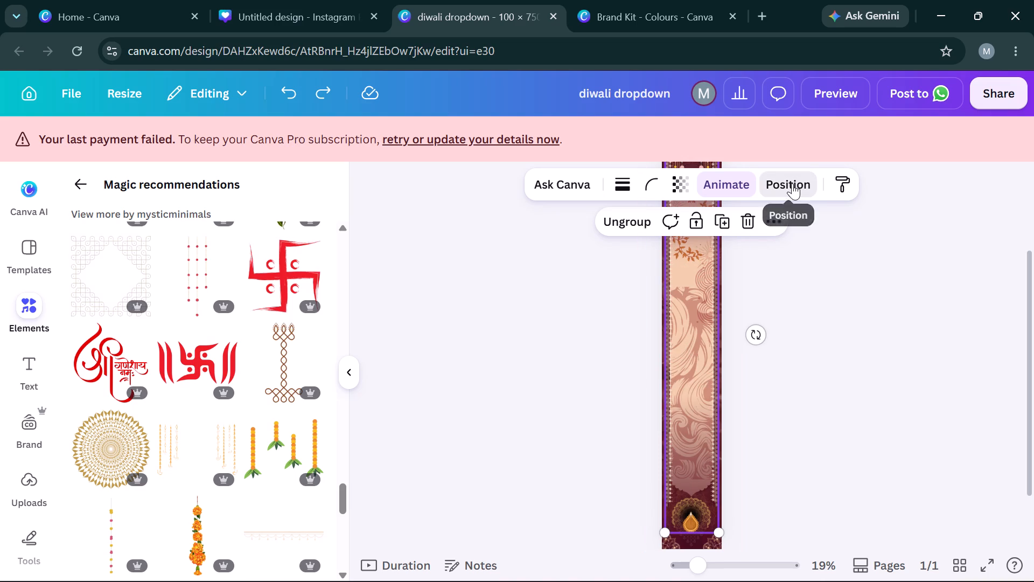
{"action": "left_click", "coordinate": [124, 220]}
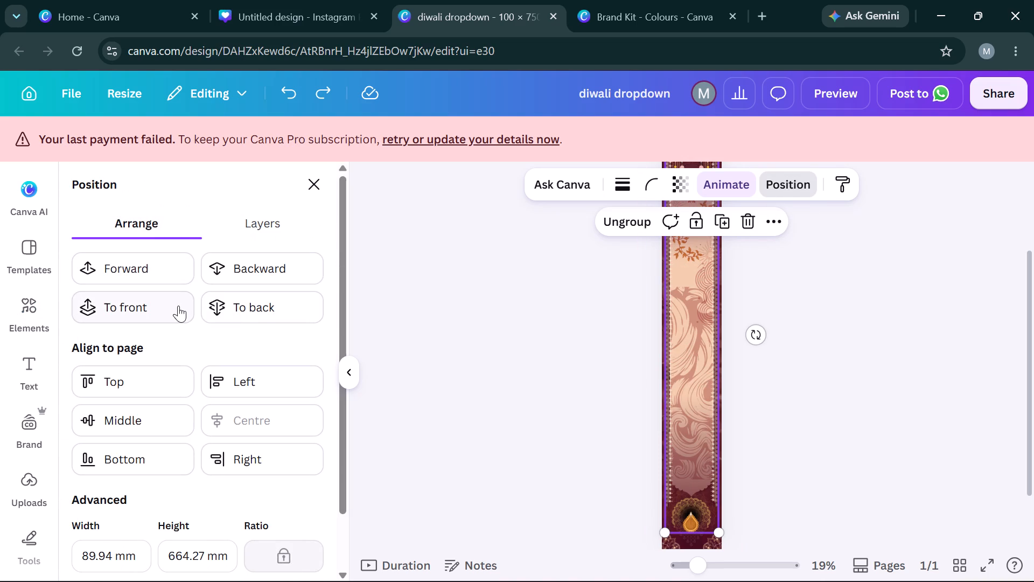
{"action": "left_click", "coordinate": [178, 306]}
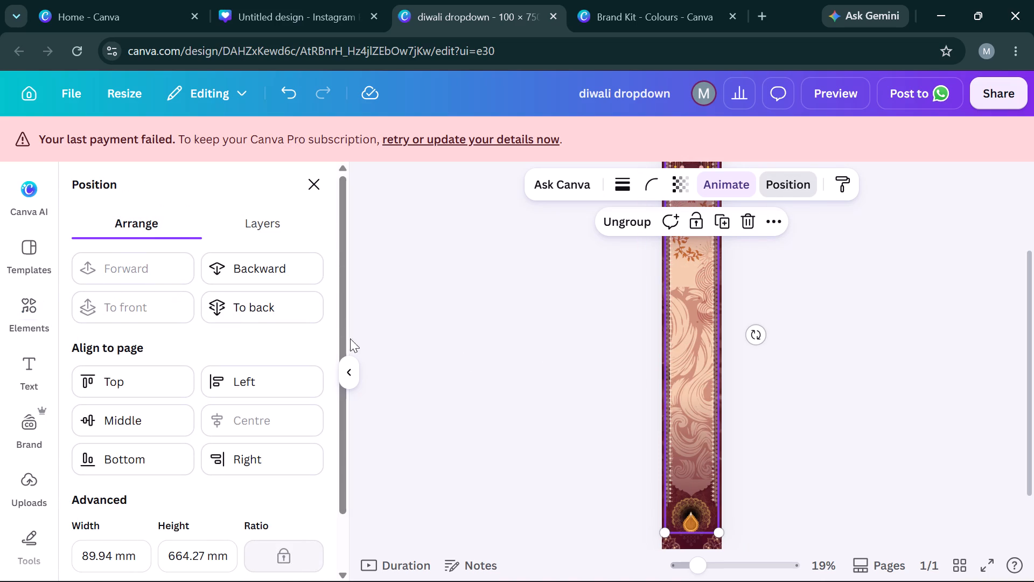
{"action": "double_click", "coordinate": [681, 324]}
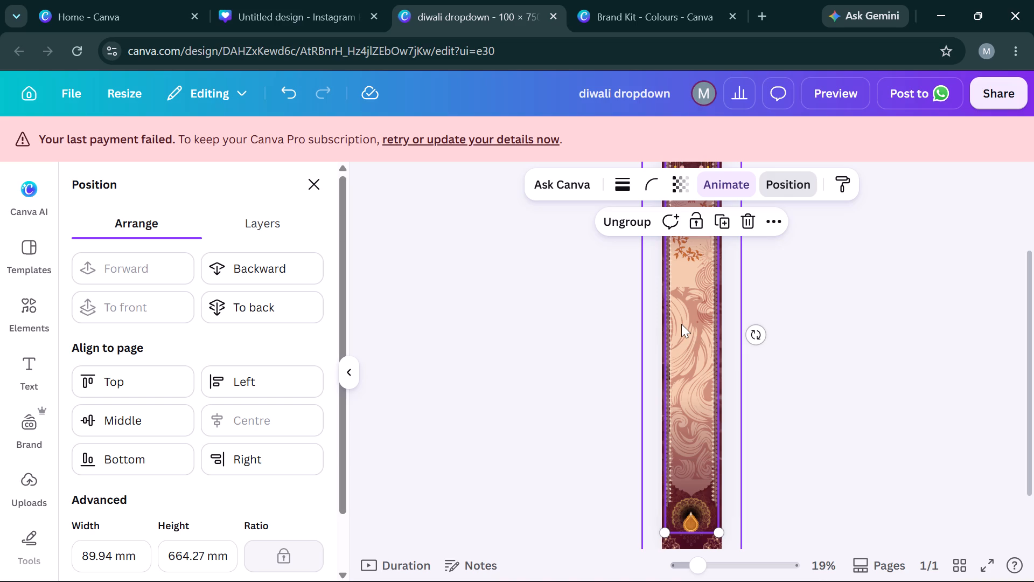
{"action": "left_click", "coordinate": [694, 429]}
{"action": "left_click", "coordinate": [853, 453]}
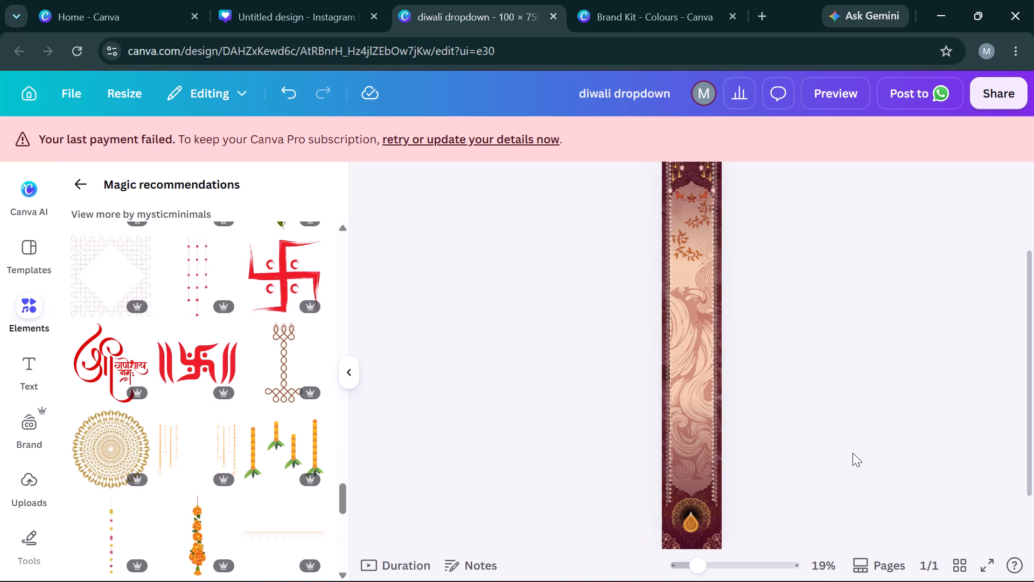
Check the tall border group's place in the layer order and undo bringing it to the front.
{"action": "left_click", "coordinate": [686, 400]}
{"action": "left_click", "coordinate": [783, 190]}
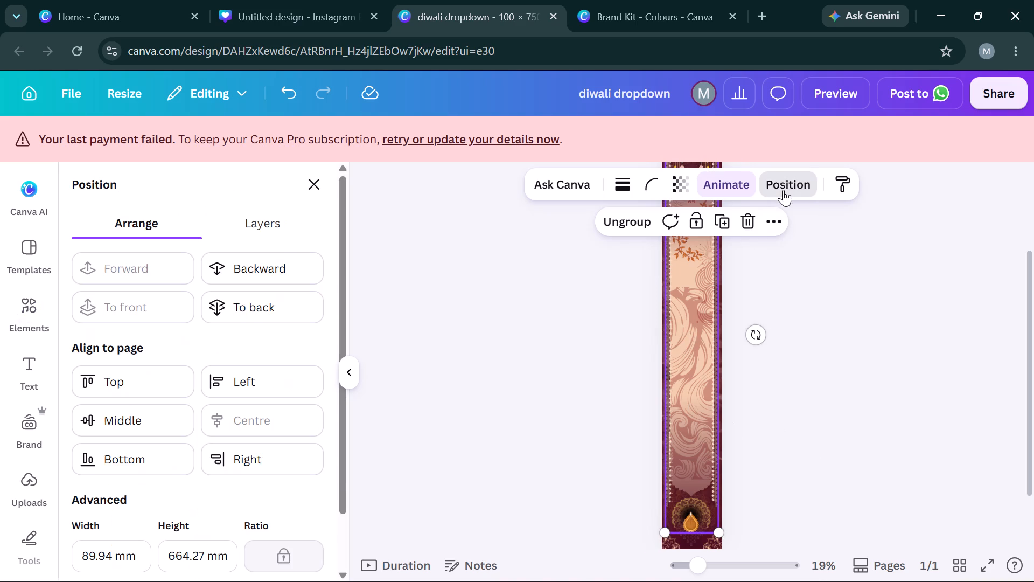
{"action": "left_click", "coordinate": [255, 231]}
{"action": "scroll", "coordinate": [212, 393], "scroll_direction": "down", "scroll_amount": 5}
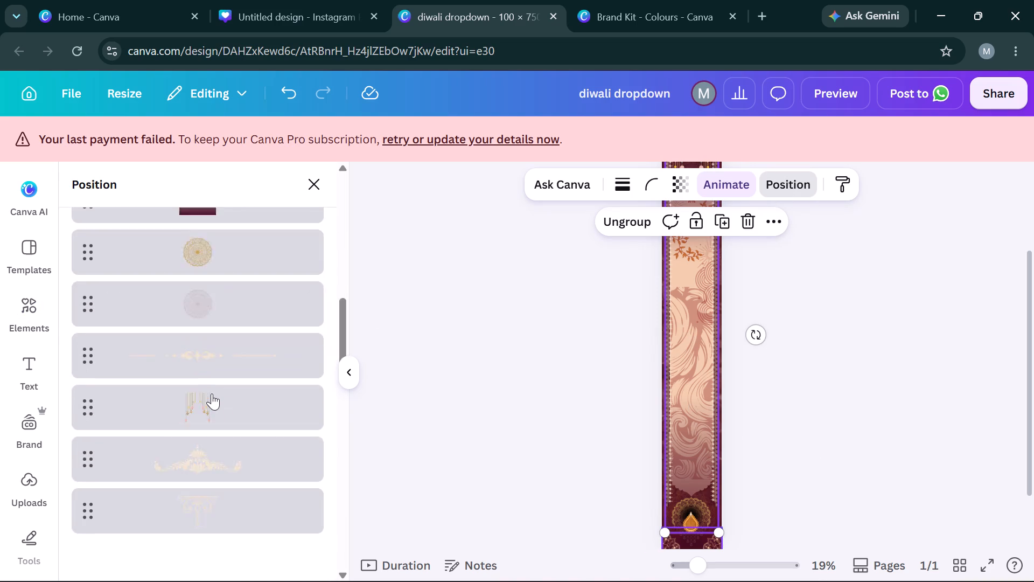
{"action": "scroll", "coordinate": [212, 393], "scroll_direction": "up", "scroll_amount": 10}
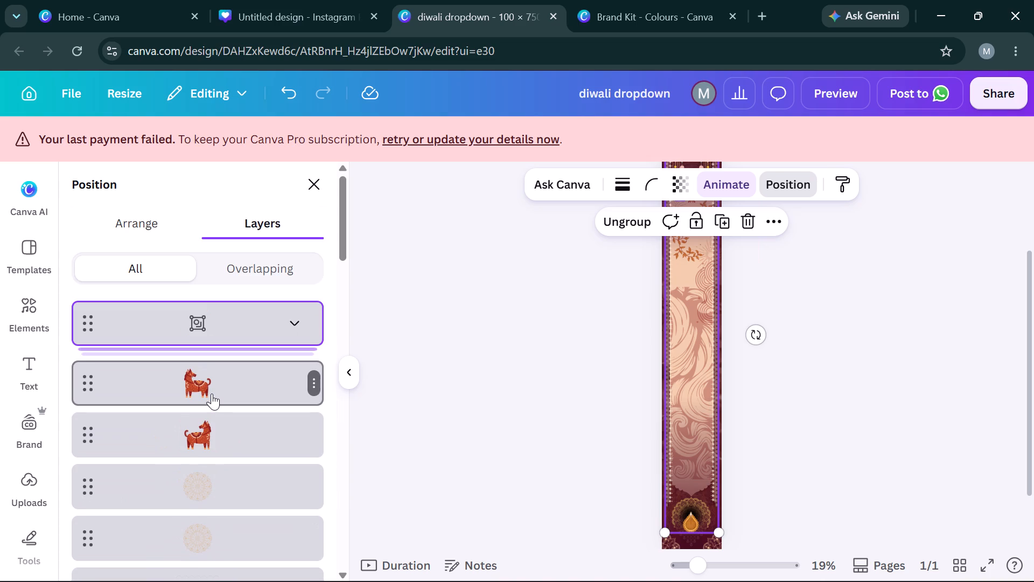
{"action": "key", "text": "ctrl+z"}
Select the faded swirl pattern in the layer order and bring it to the front.
{"action": "scroll", "coordinate": [212, 393], "scroll_direction": "down", "scroll_amount": 5}
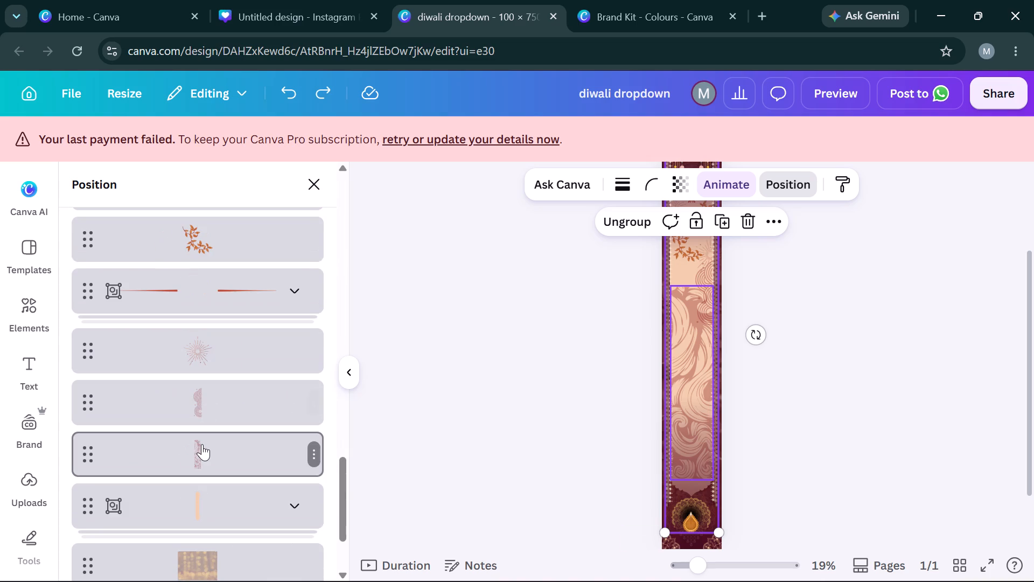
{"action": "left_click", "coordinate": [202, 444]}
{"action": "scroll", "coordinate": [202, 444], "scroll_direction": "up", "scroll_amount": 5}
{"action": "scroll", "coordinate": [163, 241], "scroll_direction": "up", "scroll_amount": 5}
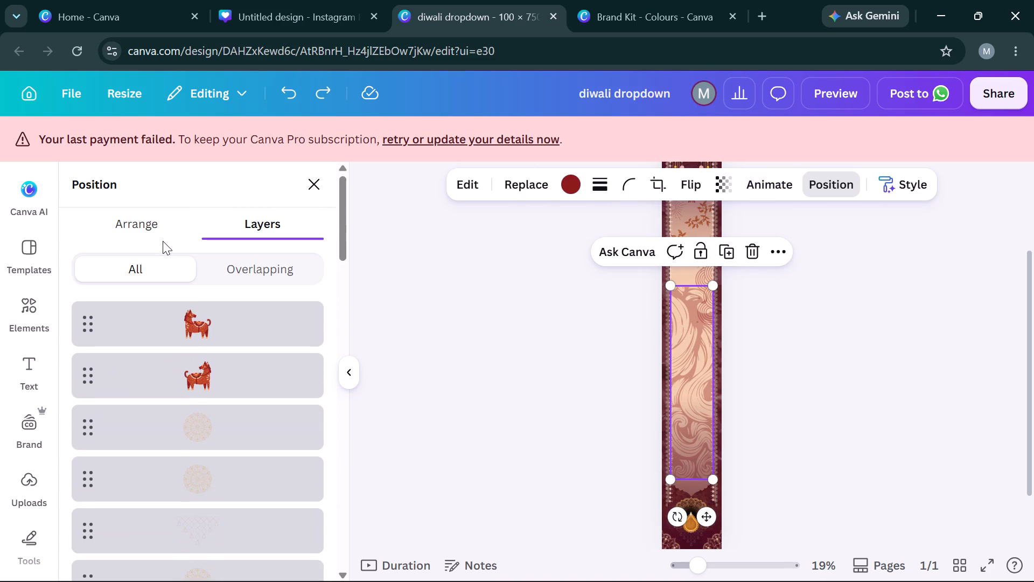
{"action": "left_click", "coordinate": [160, 238]}
{"action": "left_click", "coordinate": [136, 293]}
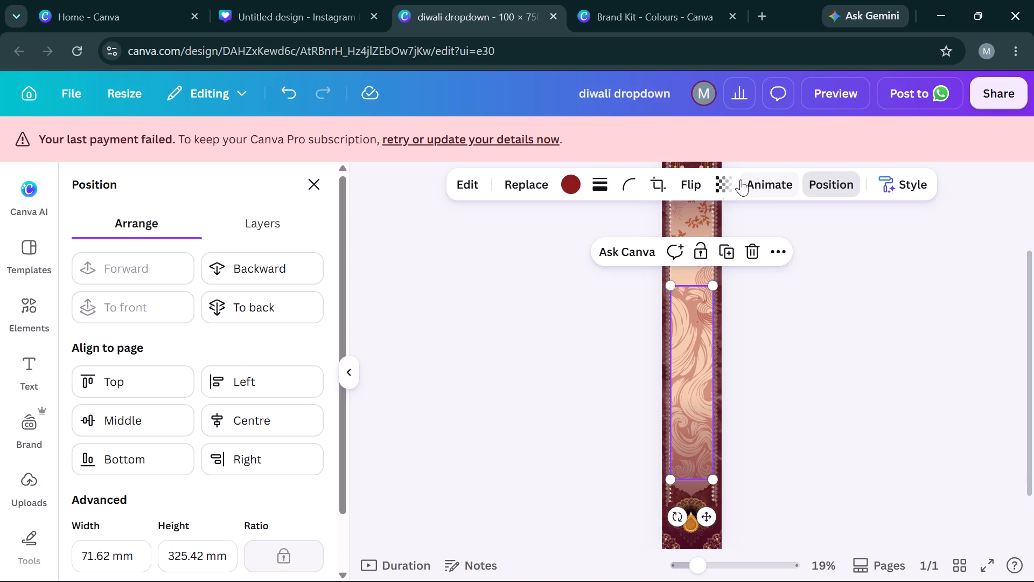
Set the swirl pattern's transparency value to 100.
{"action": "left_click", "coordinate": [725, 184]}
{"action": "left_click_drag", "start_coordinate": [695, 250], "coordinate": [796, 264]}
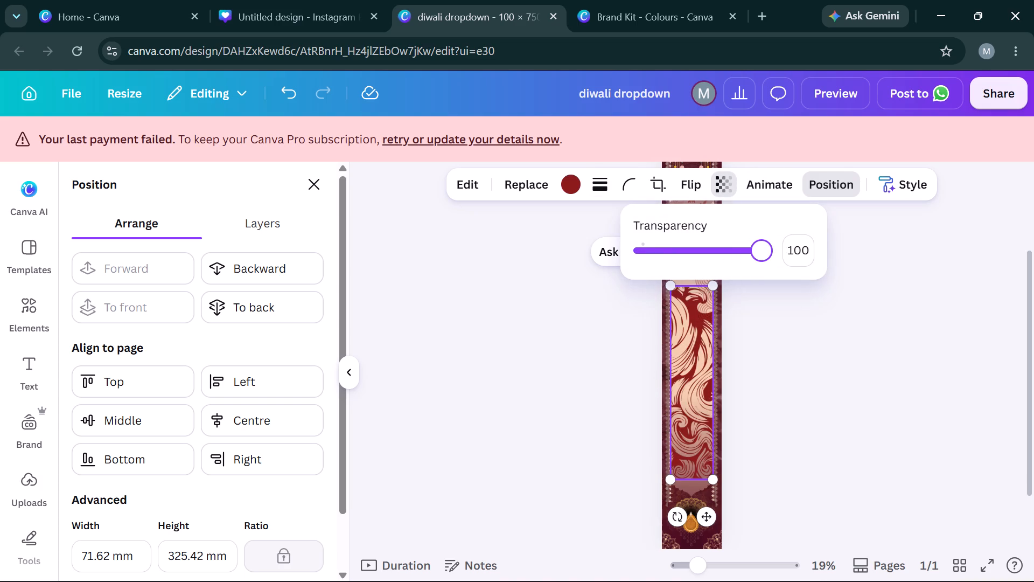
{"action": "left_click_drag", "start_coordinate": [796, 264], "coordinate": [801, 264]}
{"action": "left_click", "coordinate": [805, 357]}
Extend the swirl pattern's crop outward on its left side to the banner's edge.
{"action": "double_click", "coordinate": [701, 383]}
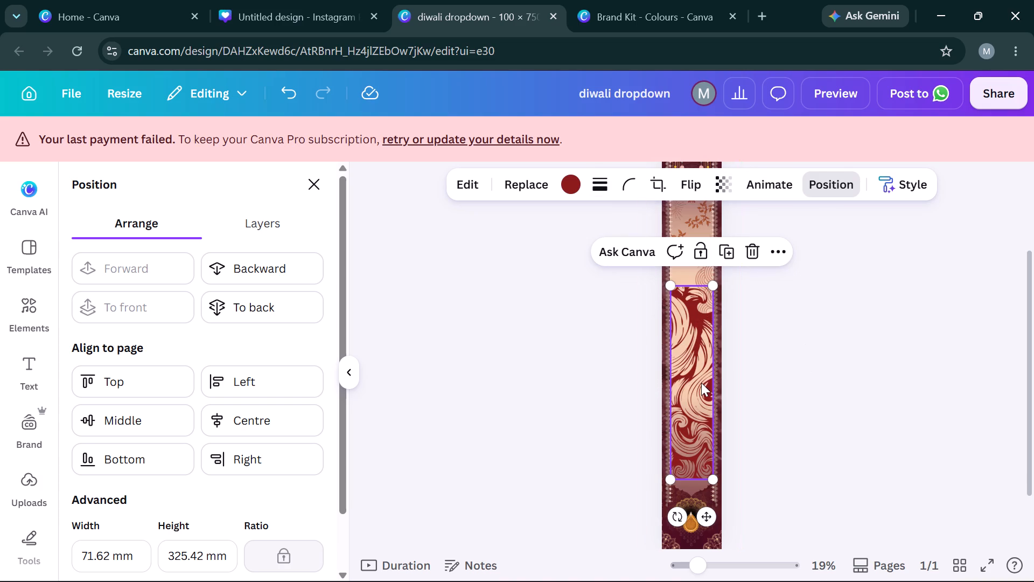
{"action": "left_click_drag", "start_coordinate": [672, 481], "coordinate": [665, 481]}
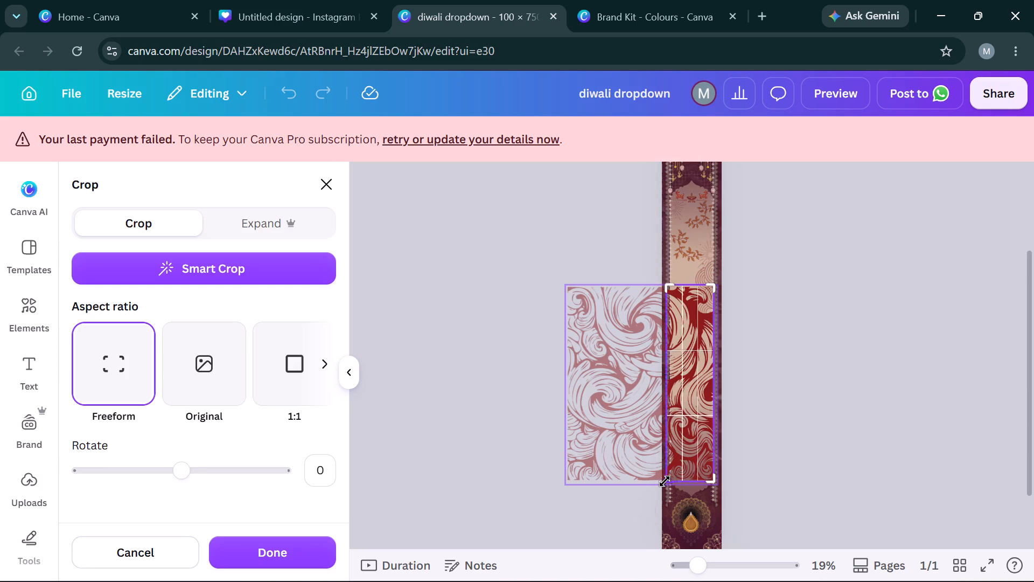
{"action": "left_click_drag", "start_coordinate": [665, 481], "coordinate": [659, 482]}
{"action": "left_click", "coordinate": [833, 273]}
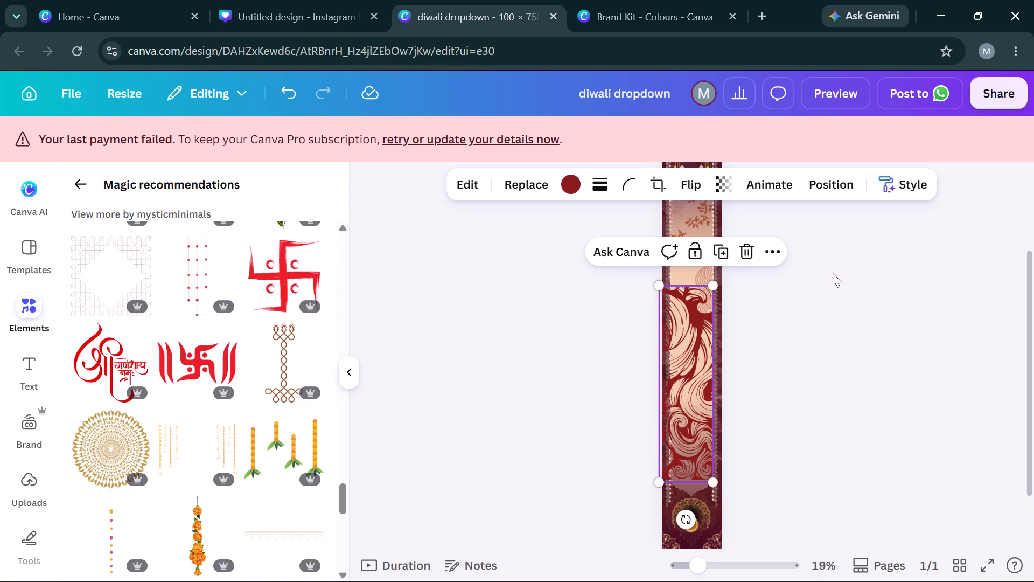
Enlarge the swirl pattern up and outward past the banner's left edge, then shrink it slightly from its lower corner.
{"action": "left_click_drag", "start_coordinate": [661, 288], "coordinate": [614, 168]}
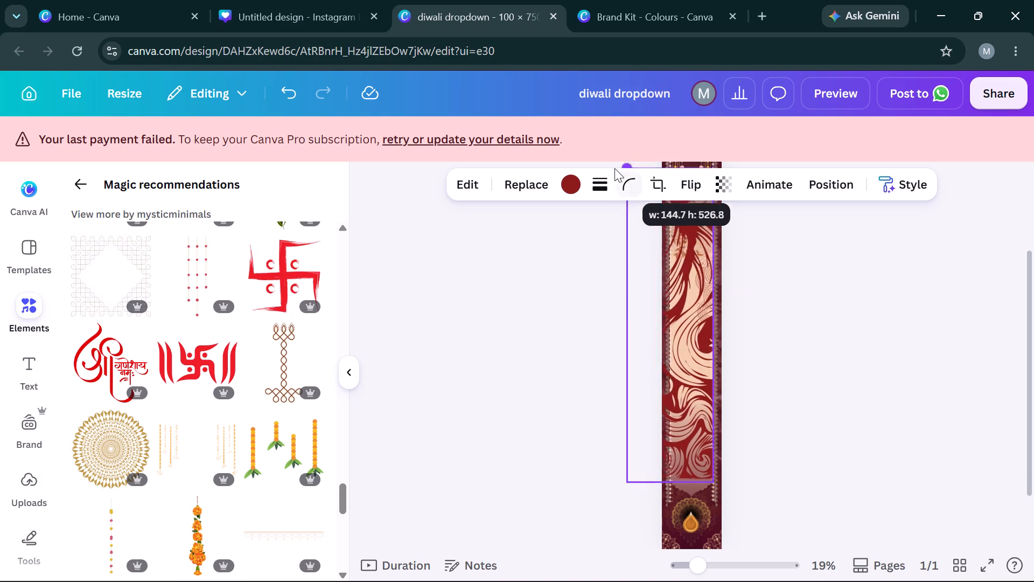
{"action": "left_click_drag", "start_coordinate": [614, 168], "coordinate": [595, 135]}
{"action": "scroll", "coordinate": [886, 375], "scroll_direction": "up", "scroll_amount": 1}
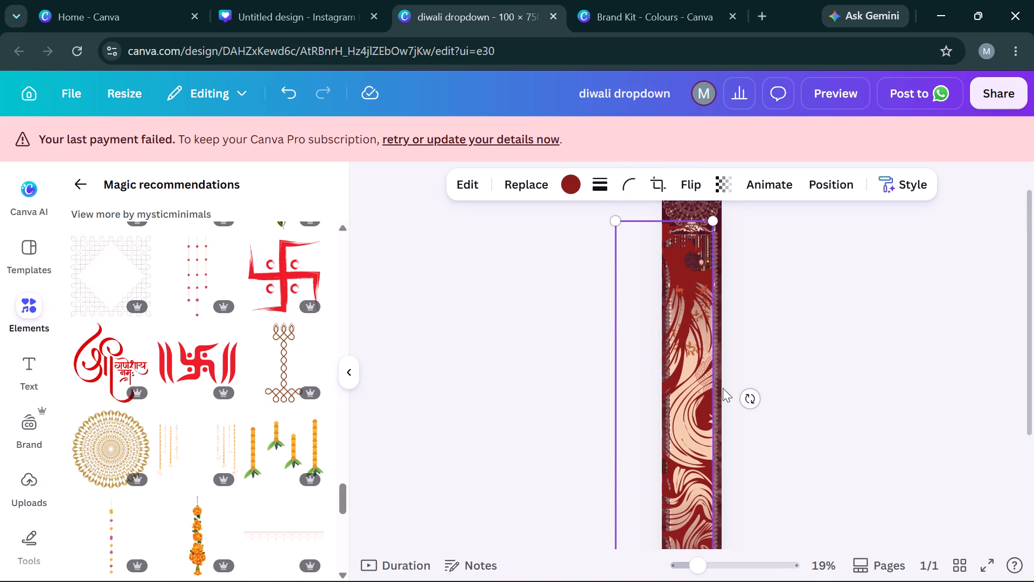
{"action": "scroll", "coordinate": [698, 387], "scroll_direction": "down", "scroll_amount": 2}
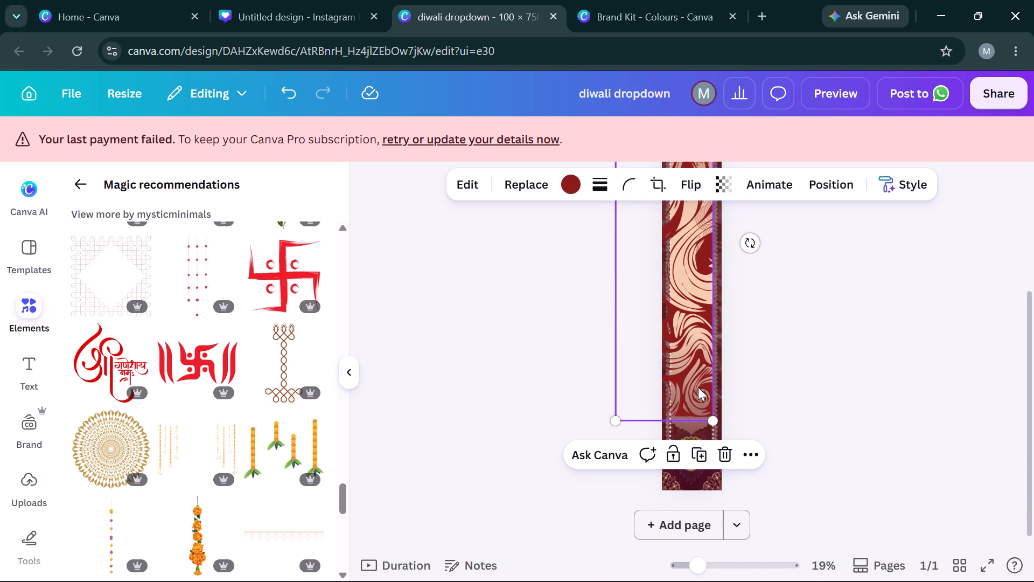
{"action": "left_click_drag", "start_coordinate": [613, 418], "coordinate": [670, 388]}
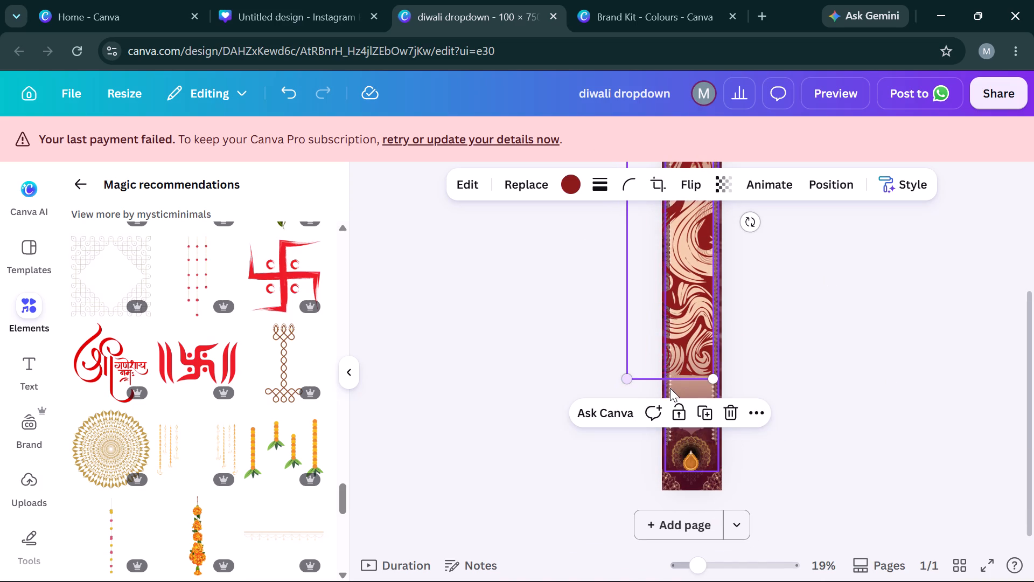
Nudge the swirl pattern down until its lower edge sits near the bottom of the peach panel, above the diya.
{"action": "key", "text": "Down"}
{"action": "left_click", "coordinate": [940, 315]}
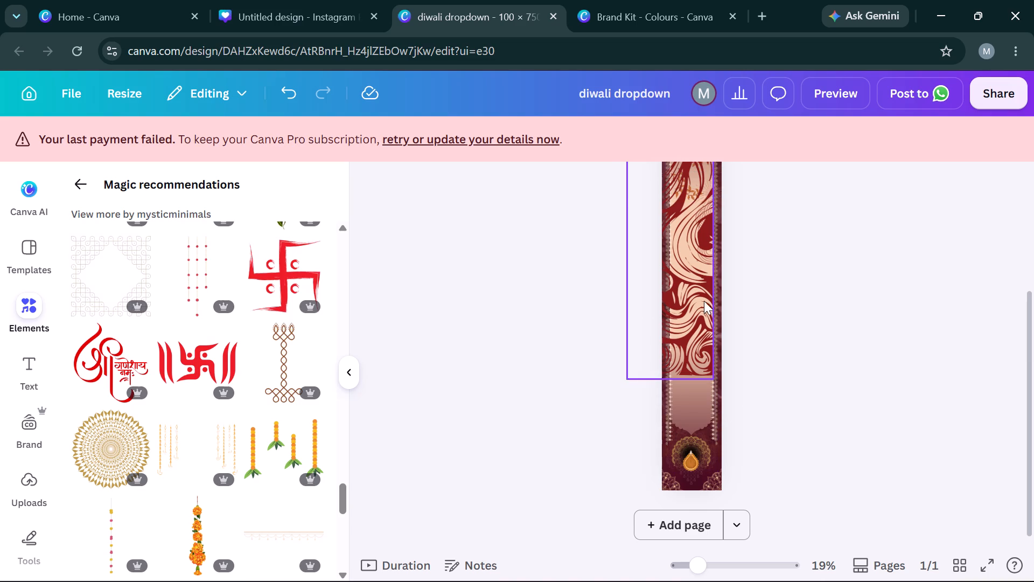
{"action": "left_click", "coordinate": [702, 301]}
{"action": "key", "text": "Down"}
{"action": "key", "text": "Down"}
{"action": "key", "text": "Down"}
{"action": "key", "text": "Down"}
{"action": "key", "text": "Down"}
{"action": "key", "text": "Down"}
{"action": "key", "text": "Down"}
{"action": "key", "text": "Down"}
{"action": "key", "text": "Down"}
{"action": "key", "text": "Down"}
{"action": "key", "text": "Down"}
{"action": "key", "text": "Down"}
{"action": "key", "text": "Down"}
{"action": "key", "text": "Down"}
{"action": "key", "text": "Down"}
{"action": "key", "text": "Down"}
{"action": "key", "text": "Down"}
{"action": "key", "text": "Down"}
{"action": "key", "text": "Down"}
{"action": "key", "text": "Down"}
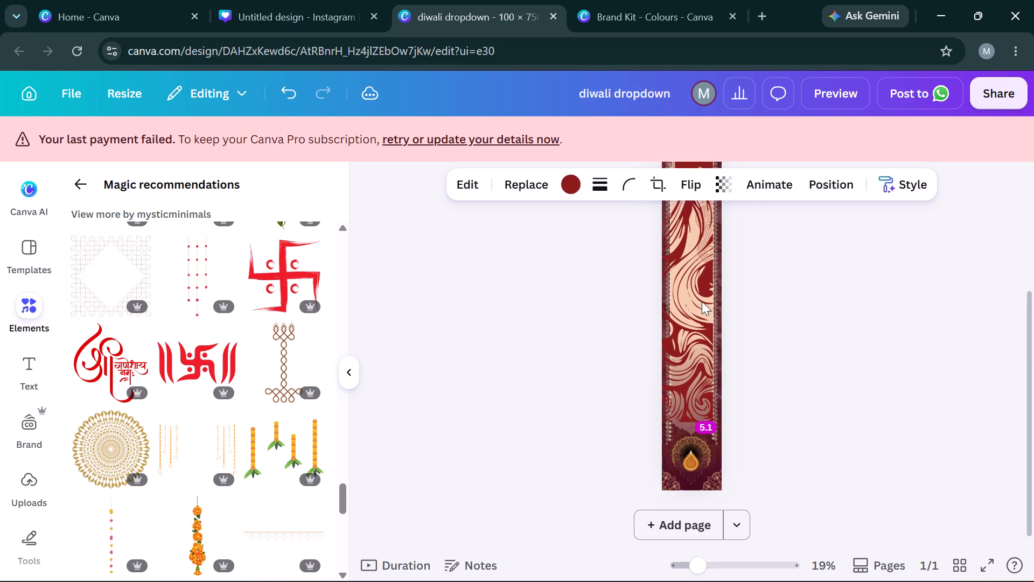
Shrink the swirl pattern from its upper corner so its top sits at the cows at the top of the panel.
{"action": "scroll", "coordinate": [885, 293], "scroll_direction": "up", "scroll_amount": 2}
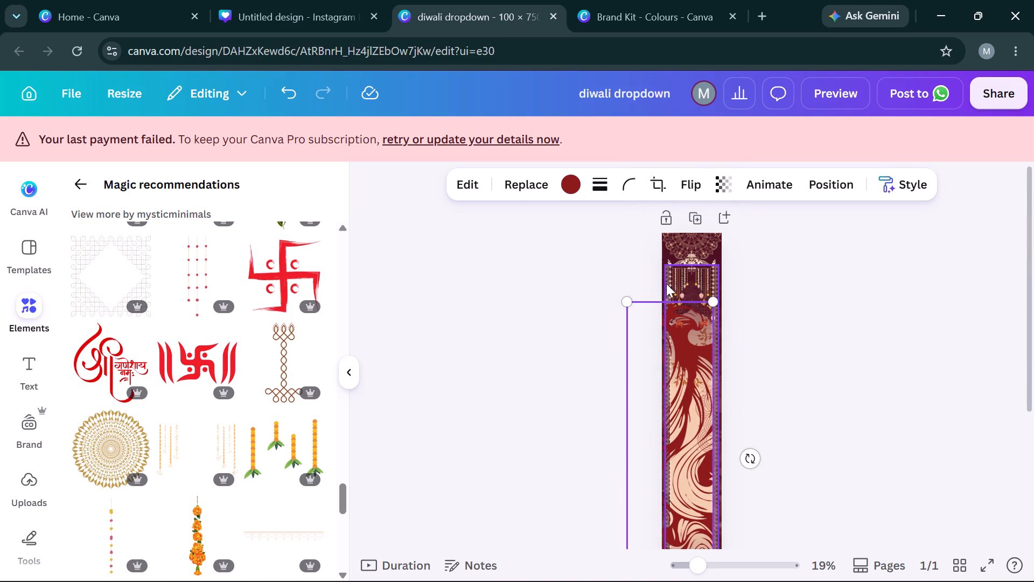
{"action": "left_click_drag", "start_coordinate": [625, 302], "coordinate": [635, 321]}
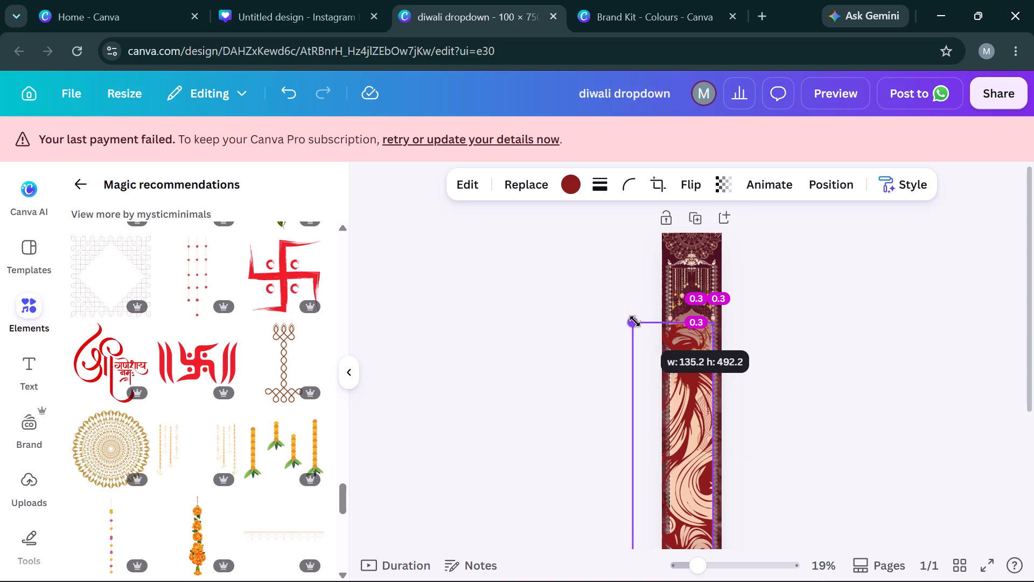
{"action": "left_click_drag", "start_coordinate": [635, 321], "coordinate": [640, 328]}
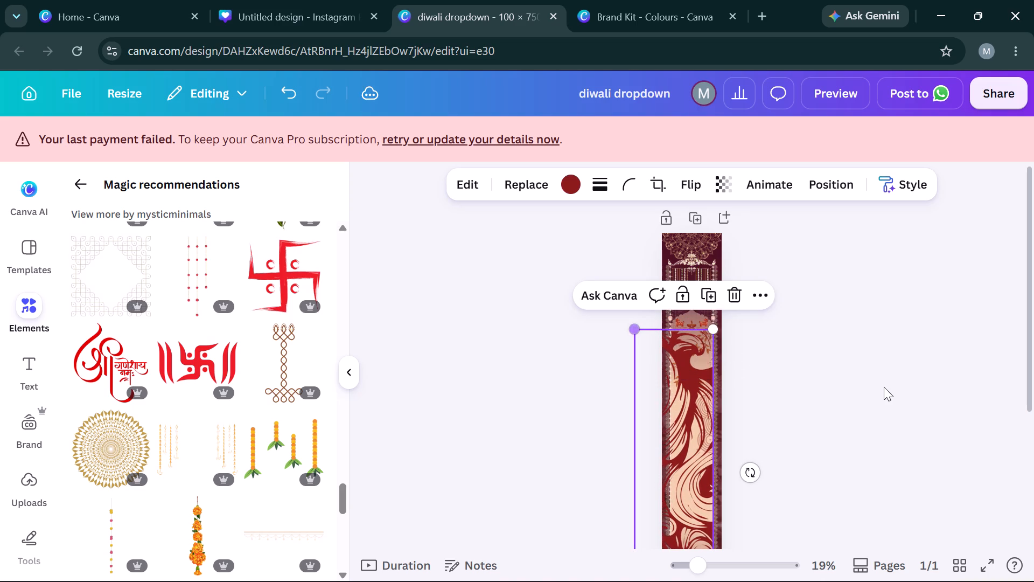
Crop the swirl pattern to the peach panel's width, about 72 mm wide by 476 mm tall.
{"action": "scroll", "coordinate": [884, 387], "scroll_direction": "down", "scroll_amount": 1}
{"action": "scroll", "coordinate": [884, 387], "scroll_direction": "right", "scroll_amount": 1}
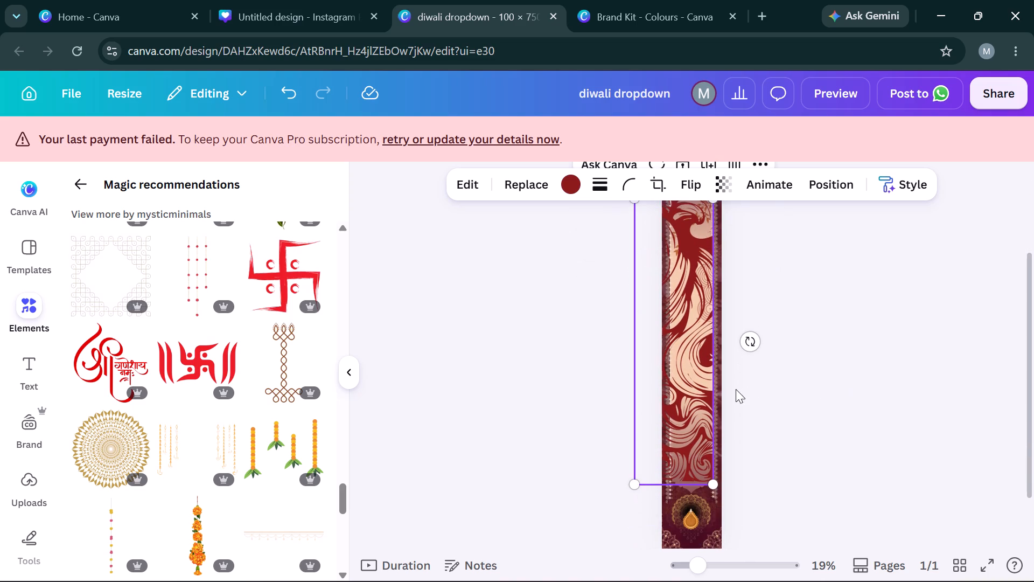
{"action": "double_click", "coordinate": [675, 412]}
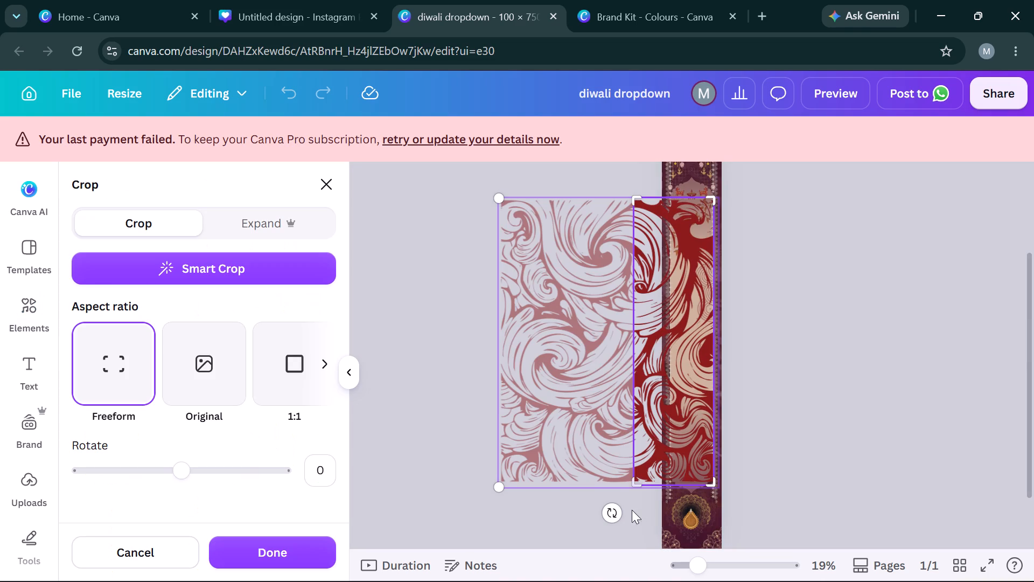
{"action": "left_click_drag", "start_coordinate": [634, 492], "coordinate": [659, 493]}
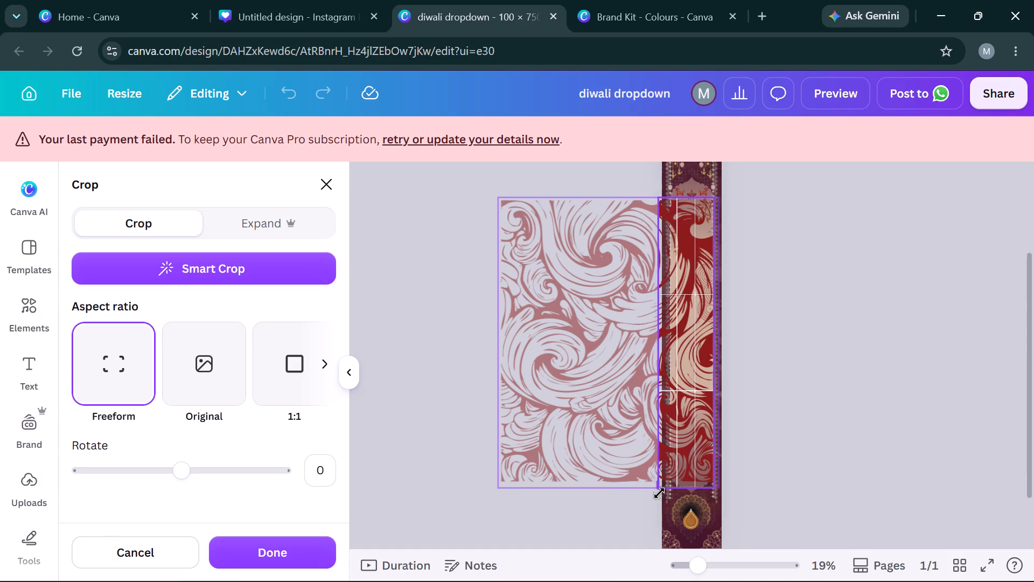
{"action": "left_click_drag", "start_coordinate": [659, 493], "coordinate": [670, 482]}
{"action": "left_click", "coordinate": [777, 460]}
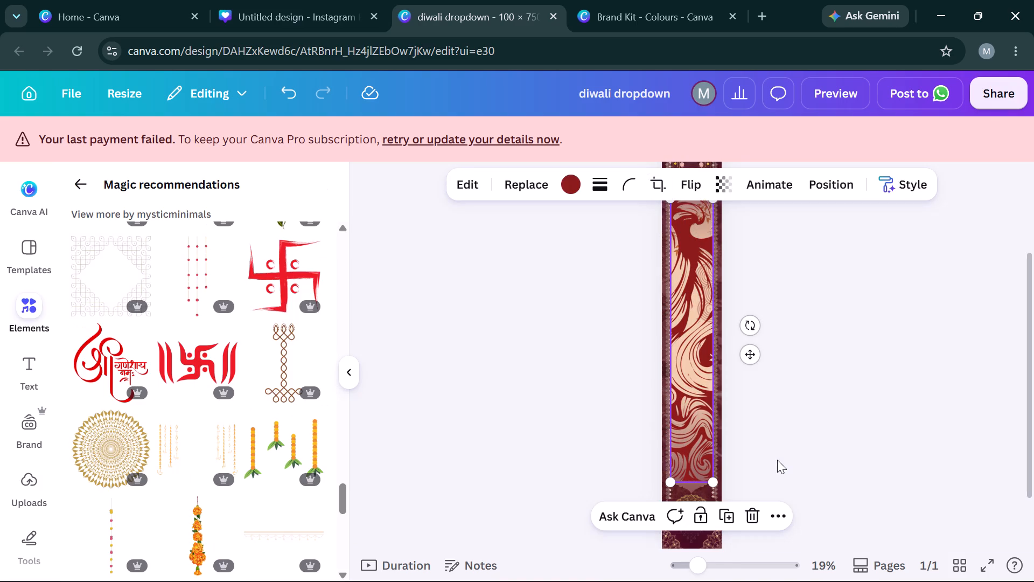
{"action": "left_click", "coordinate": [777, 460]}
Send the swirl pattern to the back, then bring it forward three levels so it lies over the panel beneath the leaves.
{"action": "scroll", "coordinate": [777, 460], "scroll_direction": "up", "scroll_amount": 1}
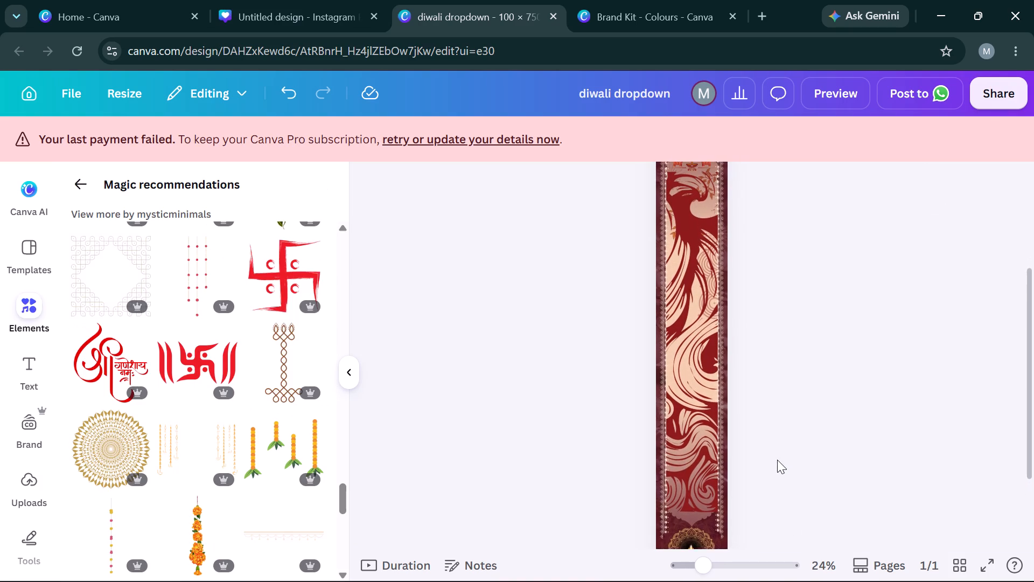
{"action": "scroll", "coordinate": [777, 460], "scroll_direction": "up", "scroll_amount": 1}
{"action": "left_click", "coordinate": [700, 395]}
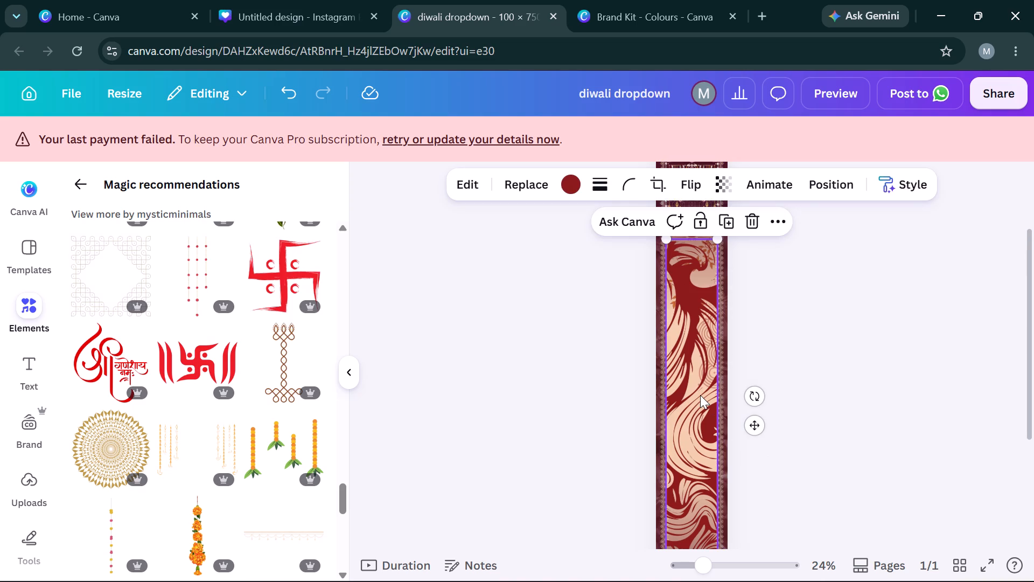
{"action": "left_click", "coordinate": [838, 179]}
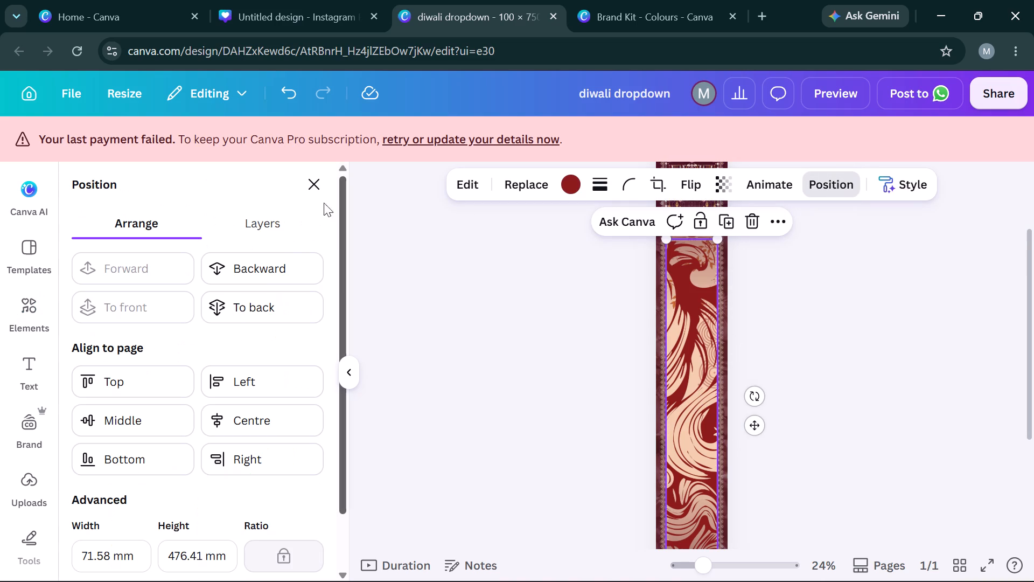
{"action": "left_click", "coordinate": [258, 322]}
{"action": "left_click", "coordinate": [159, 275]}
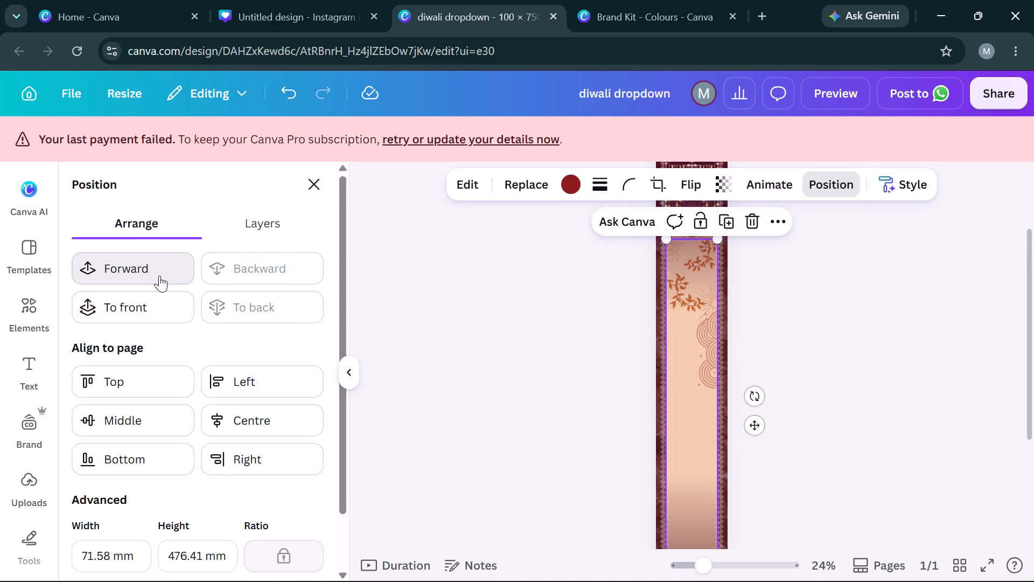
{"action": "left_click", "coordinate": [159, 275]}
{"action": "left_click", "coordinate": [159, 275]}
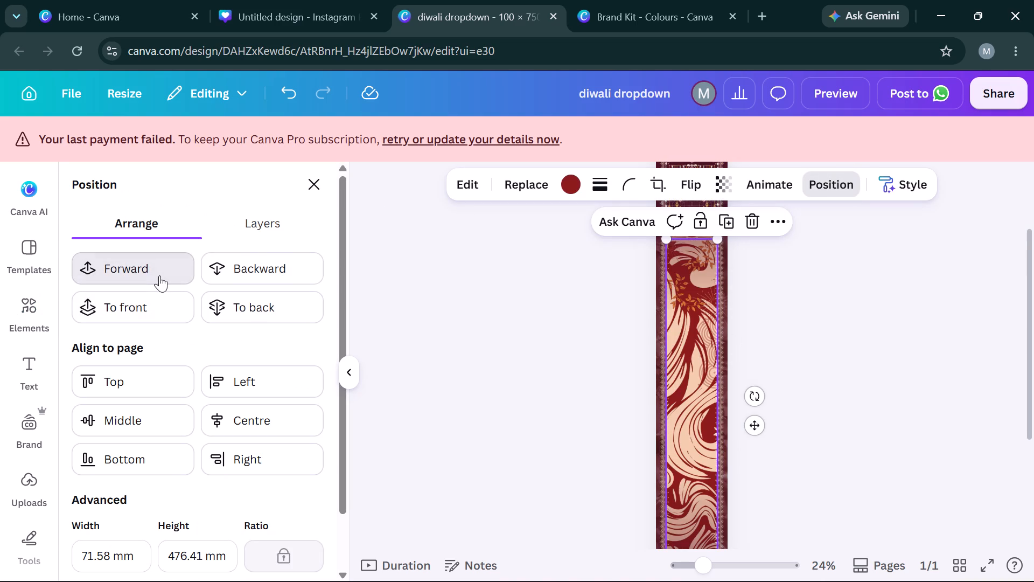
Set the swirl pattern's transparency value to 34.
{"action": "left_click", "coordinate": [718, 193]}
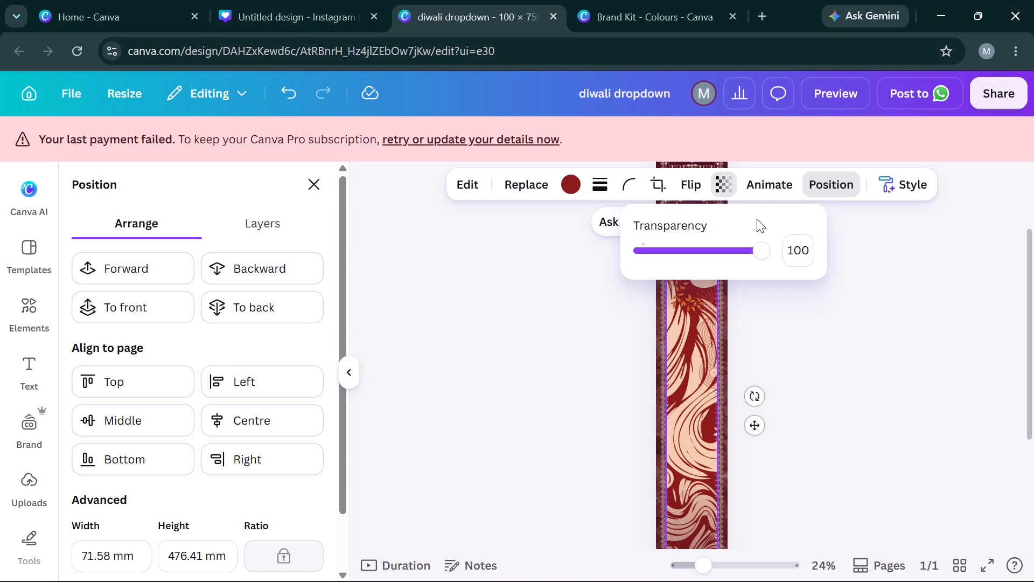
{"action": "left_click", "coordinate": [799, 250]}
{"action": "type", "text": "34"}
{"action": "key", "text": "Return"}
{"action": "left_click", "coordinate": [869, 387]}
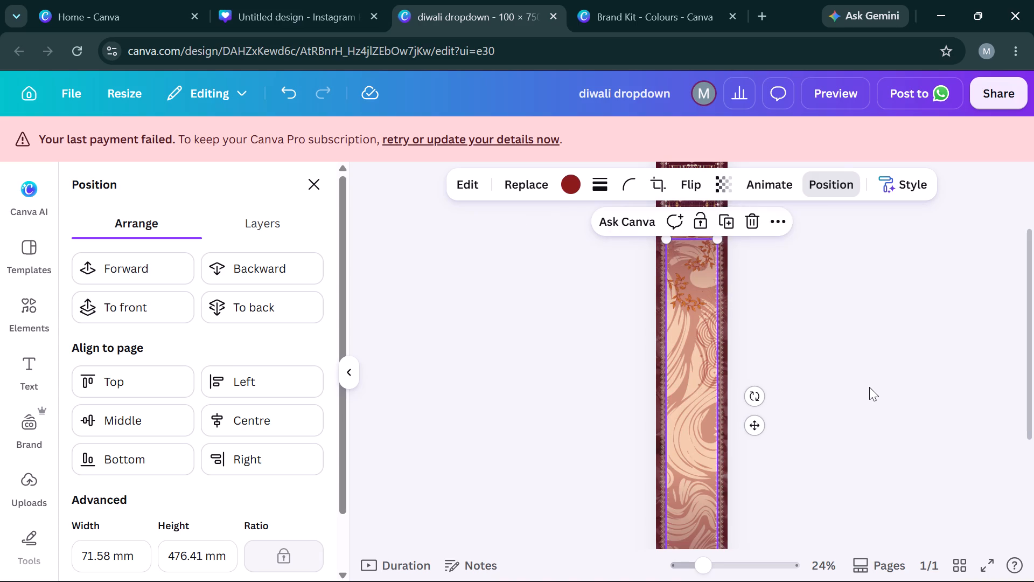
{"action": "left_click", "coordinate": [869, 387]}
{"action": "left_click", "coordinate": [830, 376]}
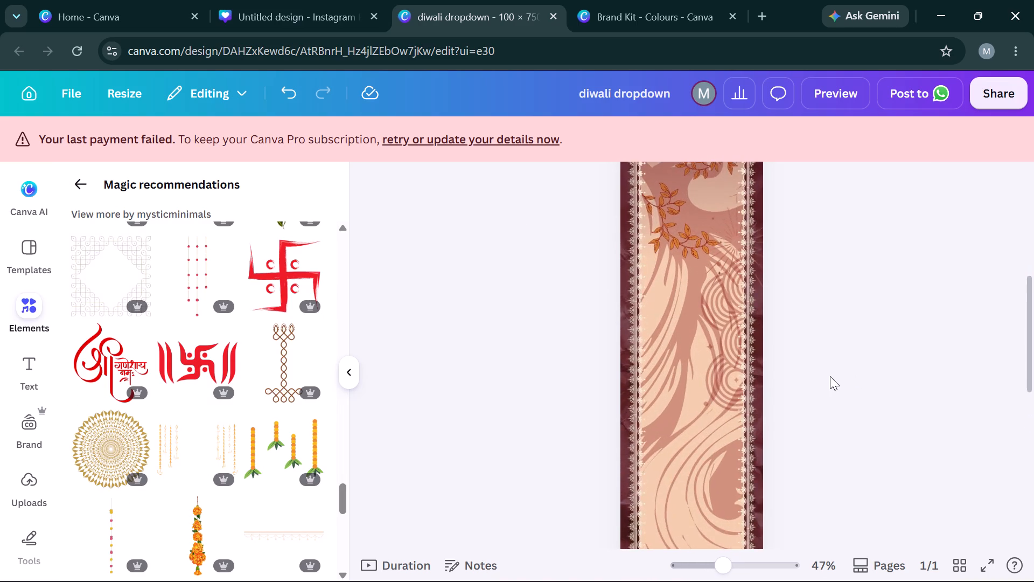
Delete the two orange leaf branches from the upper part of the peach panel.
{"action": "scroll", "coordinate": [830, 376], "scroll_direction": "up", "scroll_amount": 2}
{"action": "left_click", "coordinate": [687, 497]}
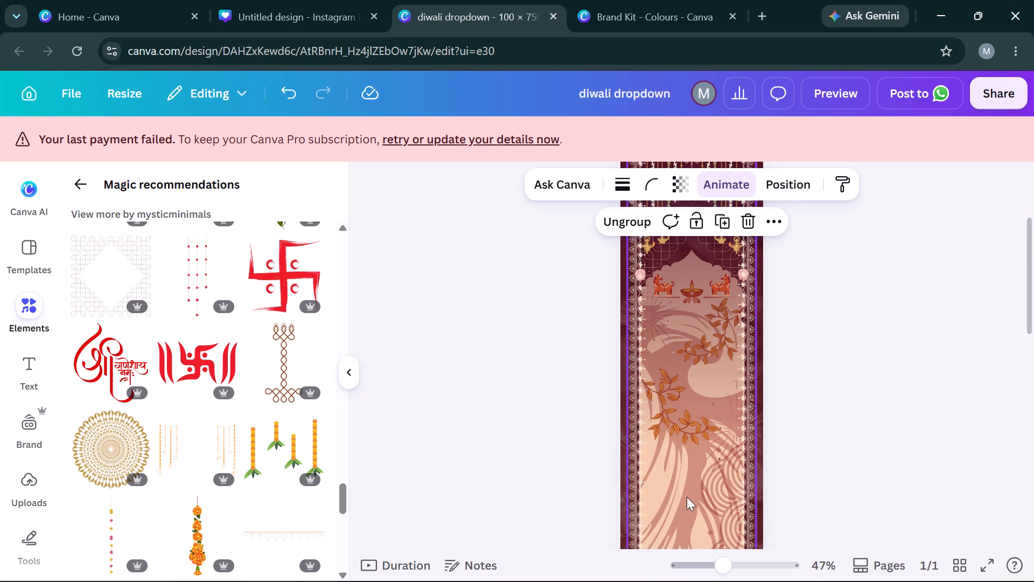
{"action": "left_click", "coordinate": [793, 193]}
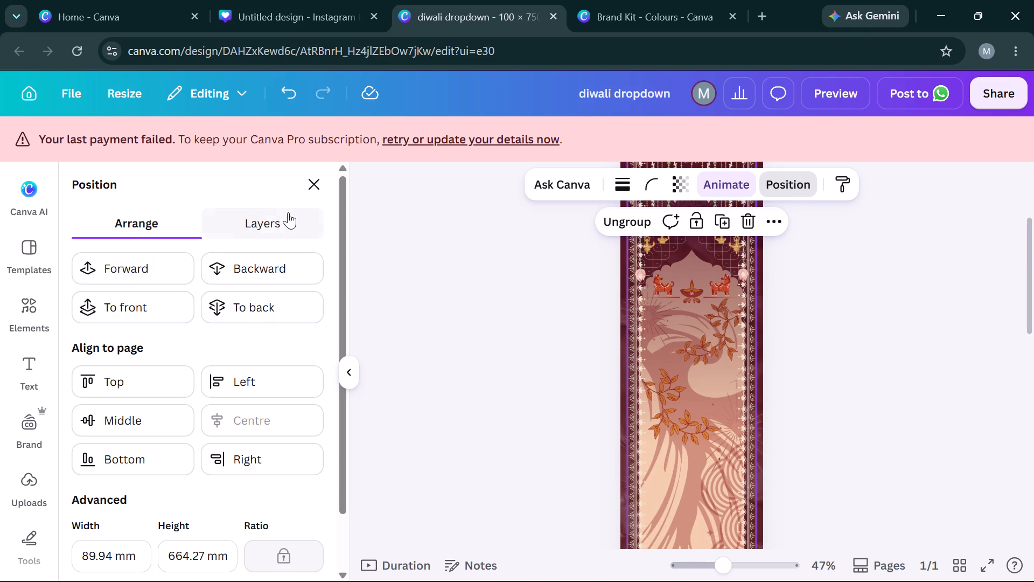
{"action": "left_click", "coordinate": [287, 212]}
{"action": "scroll", "coordinate": [261, 358], "scroll_direction": "down", "scroll_amount": 6}
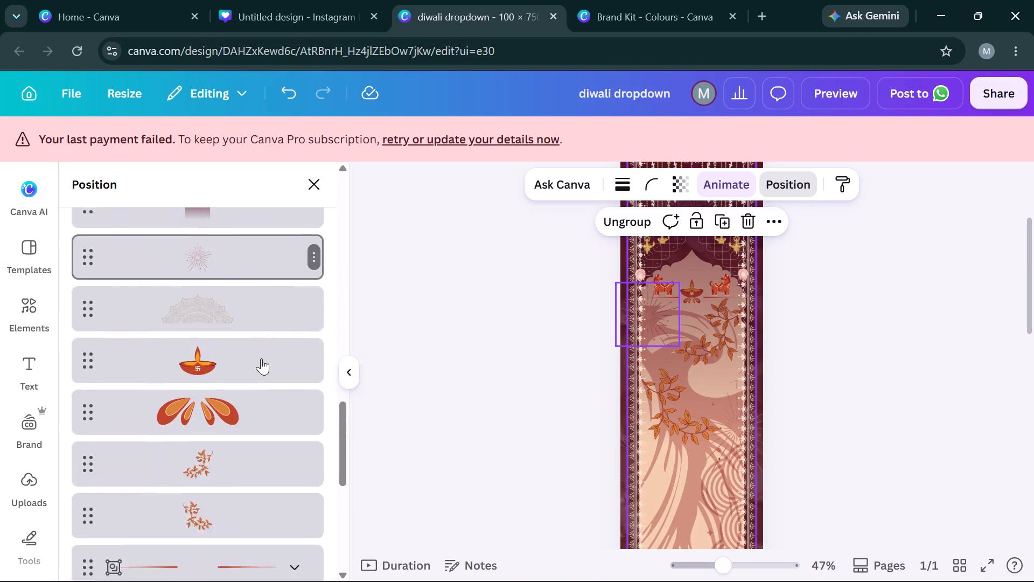
{"action": "left_click", "coordinate": [223, 384]}
{"action": "key", "text": "Delete"}
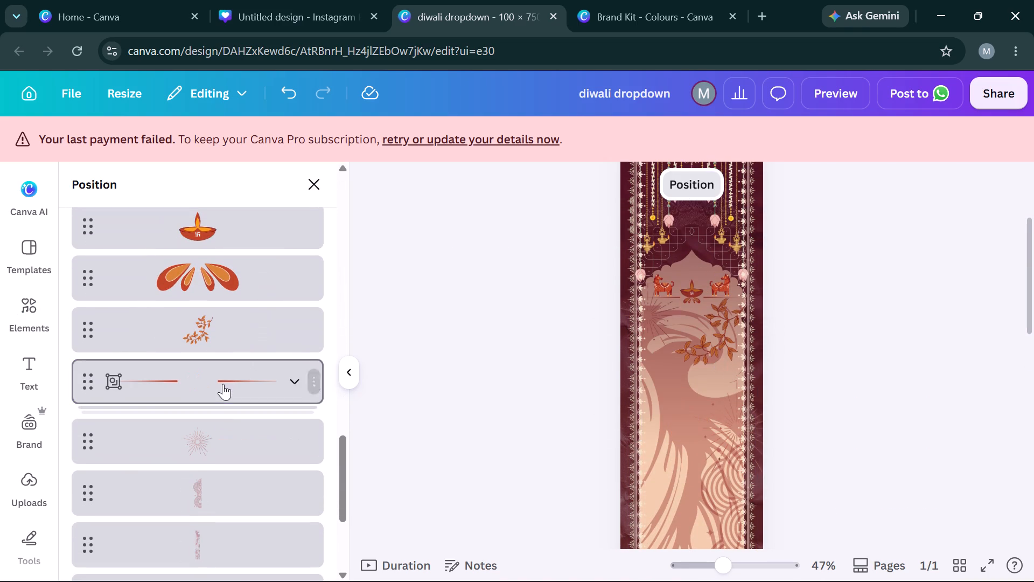
{"action": "left_click", "coordinate": [223, 340]}
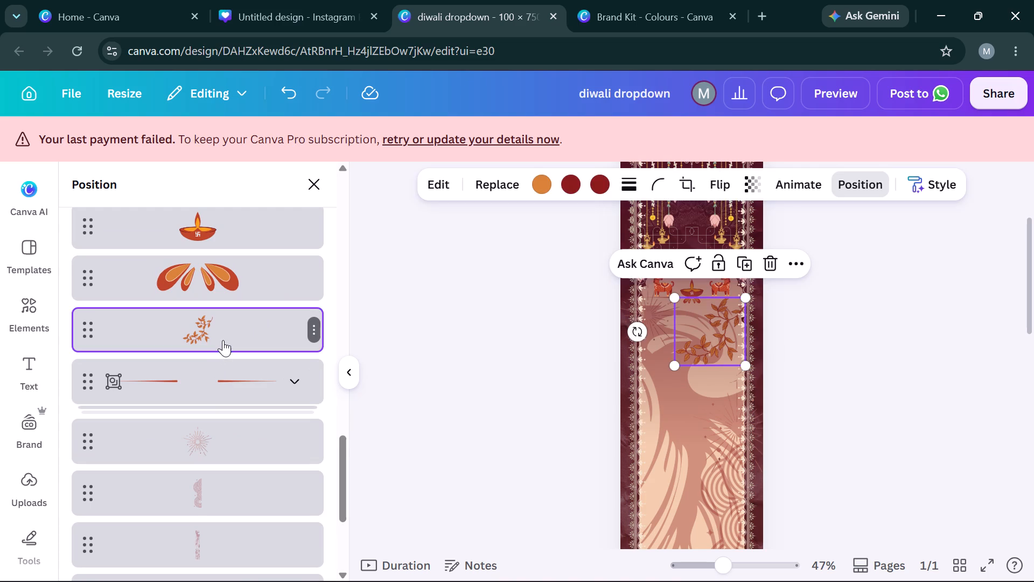
{"action": "key", "text": "Delete"}
Delete the faded concentric-arc pattern lying along one side of the peach panel.
{"action": "scroll", "coordinate": [223, 340], "scroll_direction": "down", "scroll_amount": 1}
{"action": "left_click", "coordinate": [207, 379]}
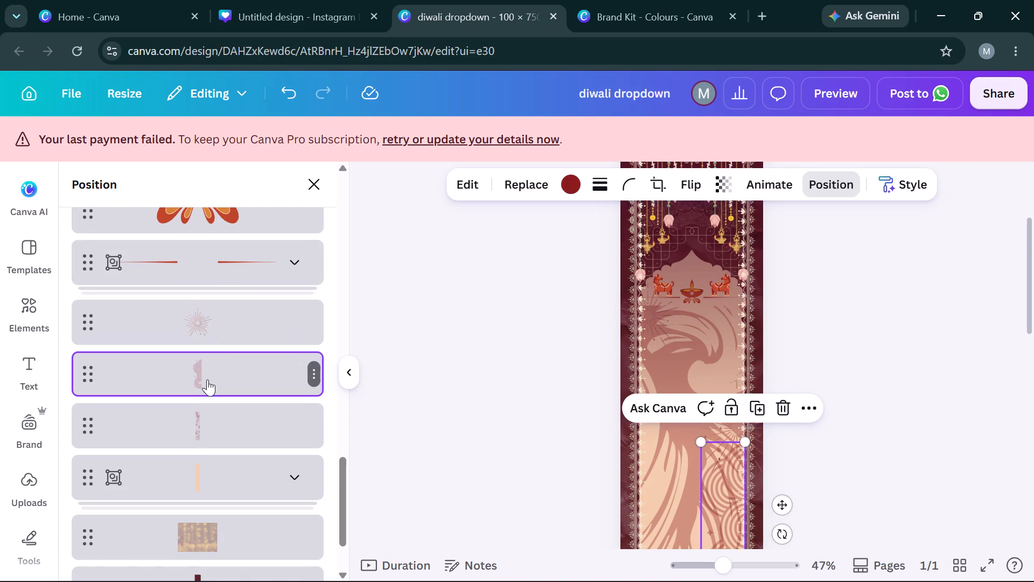
{"action": "key", "text": "Delete"}
{"action": "left_click", "coordinate": [851, 303]}
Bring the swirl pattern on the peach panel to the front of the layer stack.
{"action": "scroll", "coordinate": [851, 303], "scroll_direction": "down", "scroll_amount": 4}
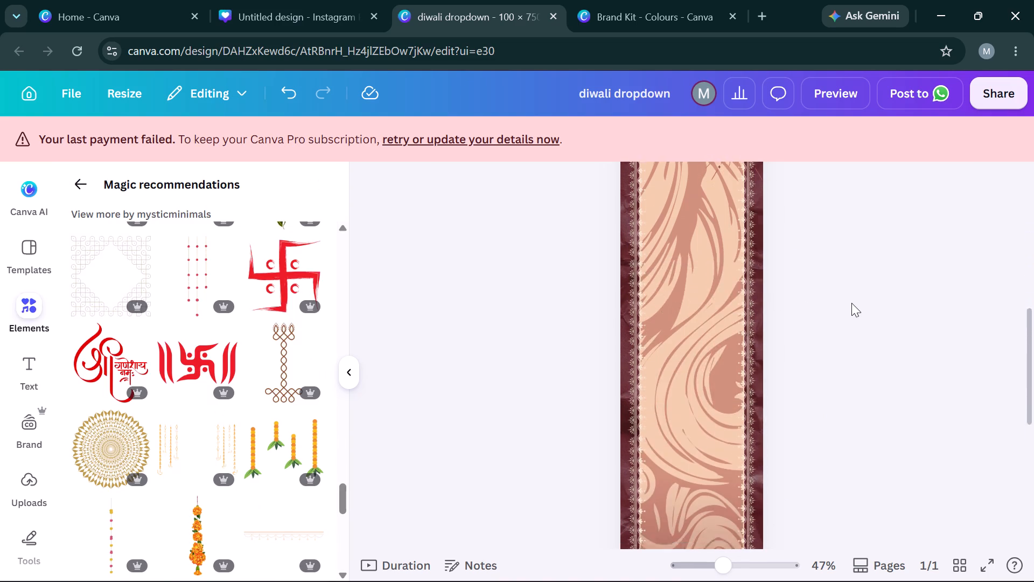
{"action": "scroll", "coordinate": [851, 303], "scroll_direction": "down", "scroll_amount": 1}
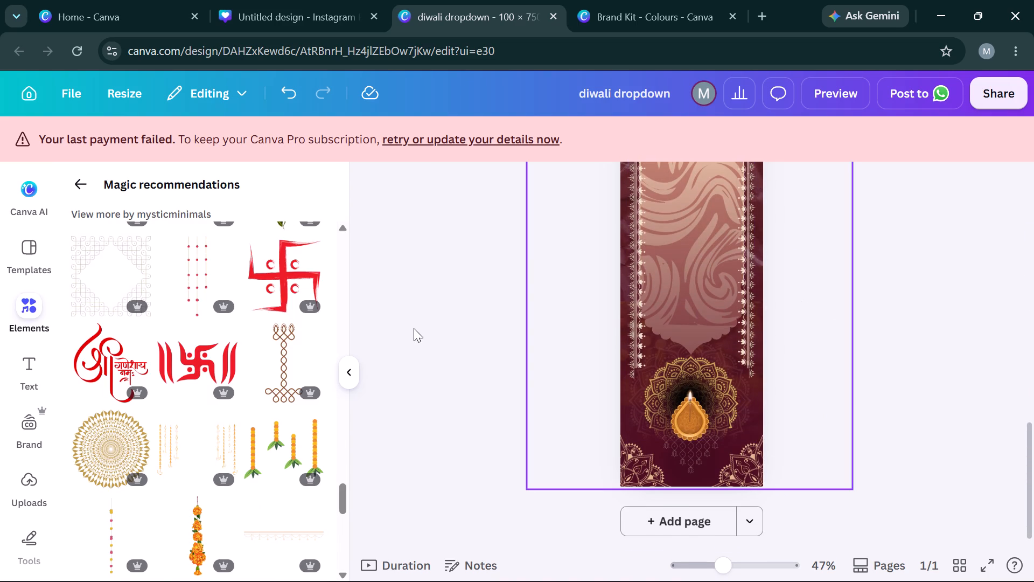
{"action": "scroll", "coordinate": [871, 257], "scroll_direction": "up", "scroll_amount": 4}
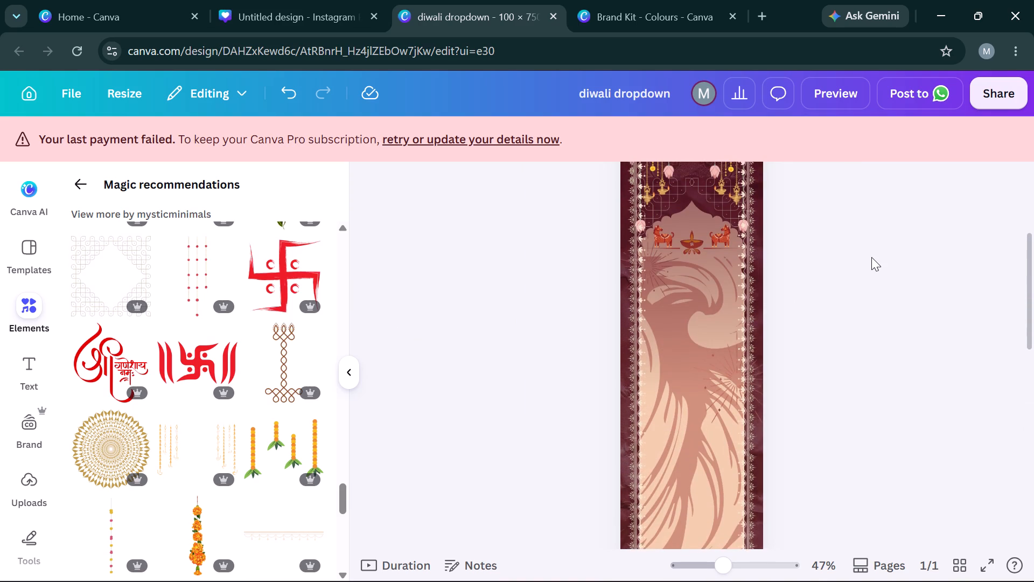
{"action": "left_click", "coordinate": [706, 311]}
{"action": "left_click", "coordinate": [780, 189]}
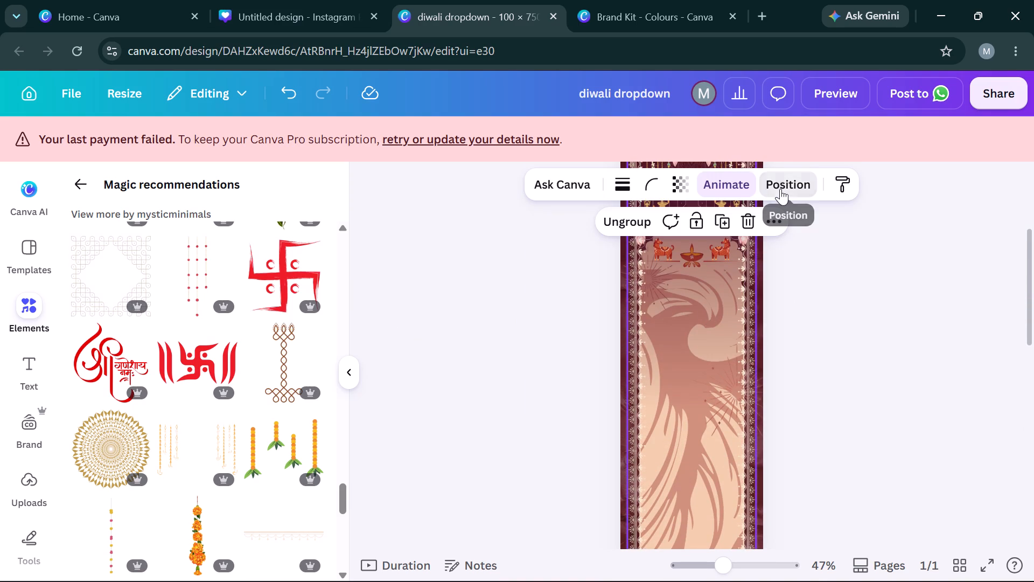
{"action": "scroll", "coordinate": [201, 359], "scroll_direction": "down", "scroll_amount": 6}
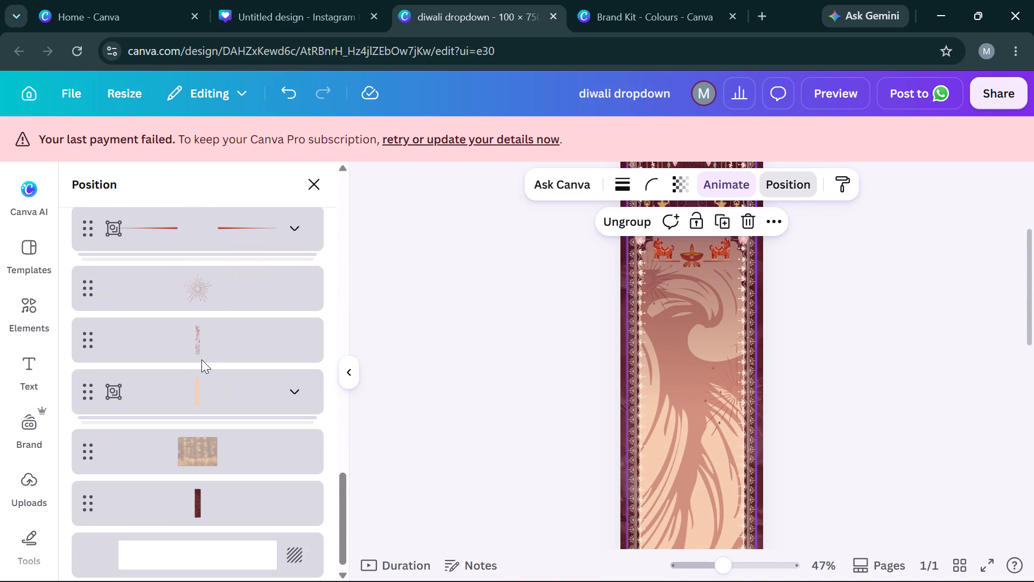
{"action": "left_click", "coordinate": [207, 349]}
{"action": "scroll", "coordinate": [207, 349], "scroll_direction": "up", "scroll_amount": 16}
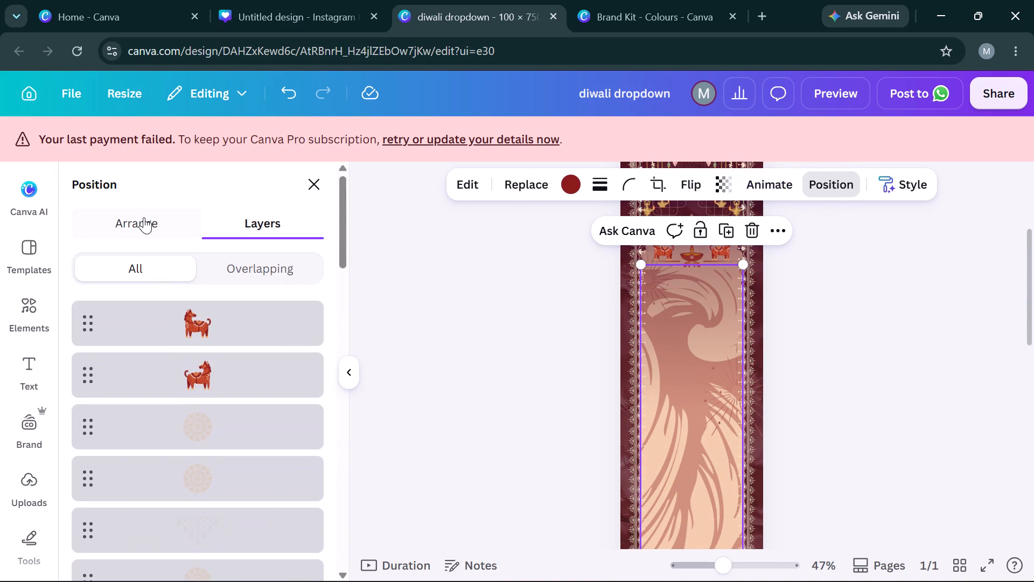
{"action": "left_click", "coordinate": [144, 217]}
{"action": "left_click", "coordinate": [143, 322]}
Nudge the swirl pattern up slightly so its top edge sits closer beneath the cows.
{"action": "key", "text": "Up"}
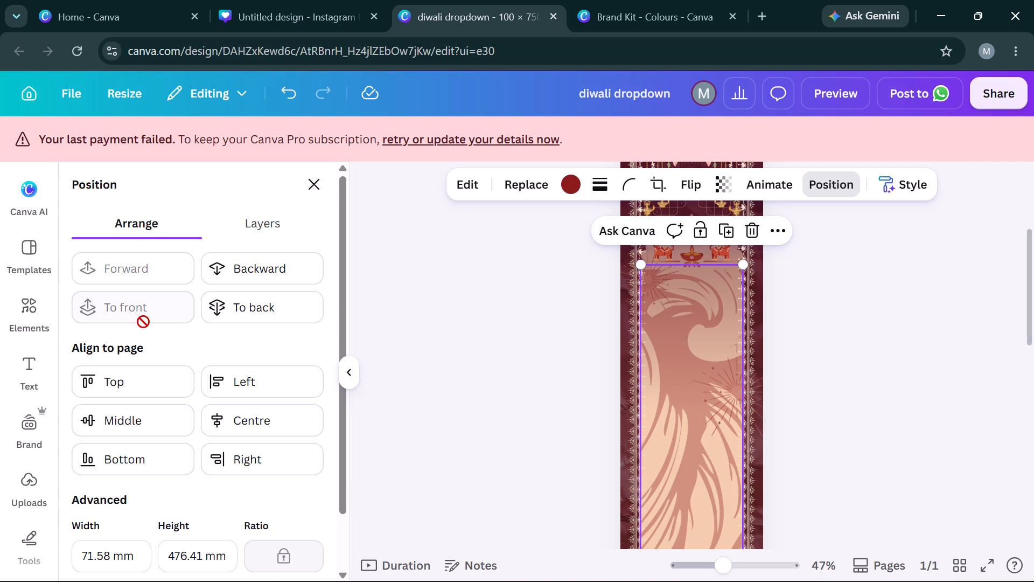
{"action": "left_click", "coordinate": [821, 385]}
{"action": "left_click", "coordinate": [684, 392]}
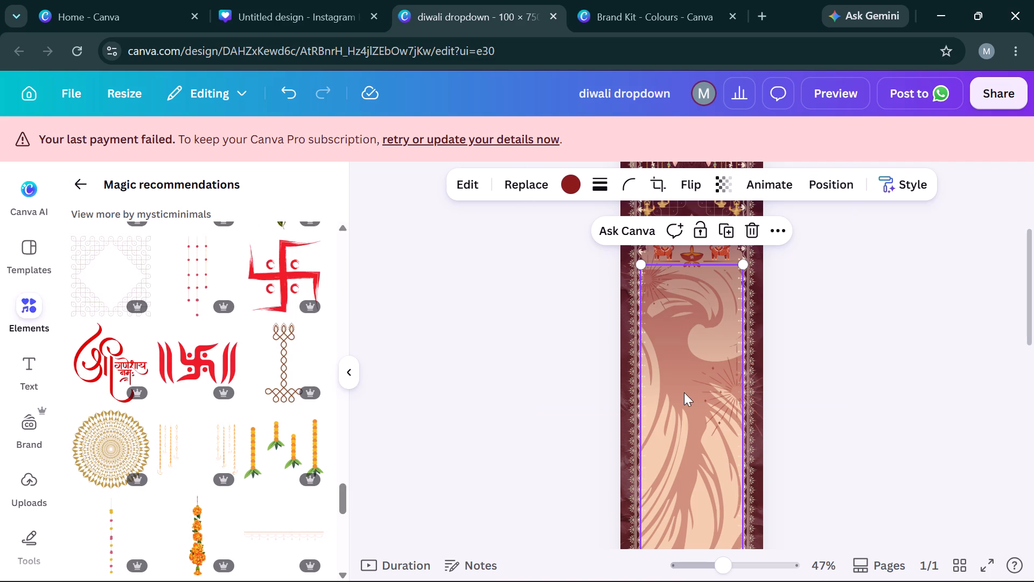
{"action": "key", "text": "Up"}
{"action": "left_click", "coordinate": [739, 495]}
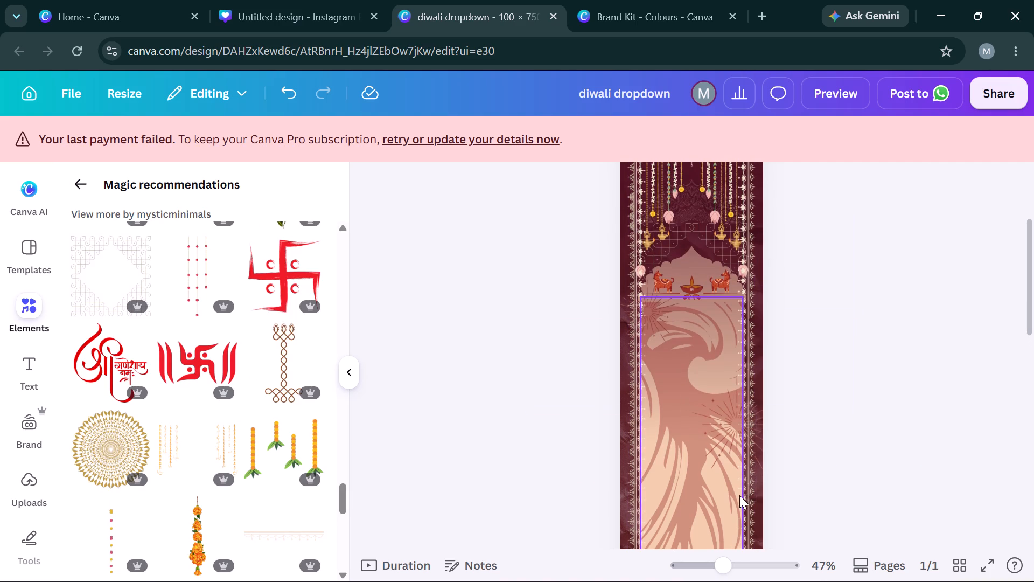
{"action": "key", "text": "Up"}
{"action": "key", "text": "Up"}
{"action": "key", "text": "Up"}
{"action": "key", "text": "Up"}
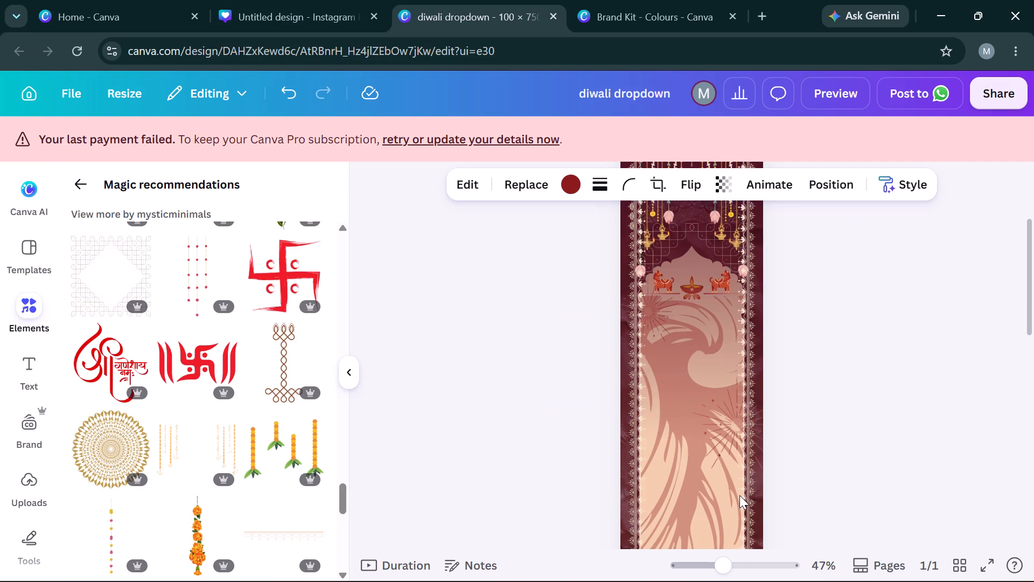
{"action": "scroll", "coordinate": [739, 495], "scroll_direction": "down", "scroll_amount": 4}
{"action": "key", "text": "Up"}
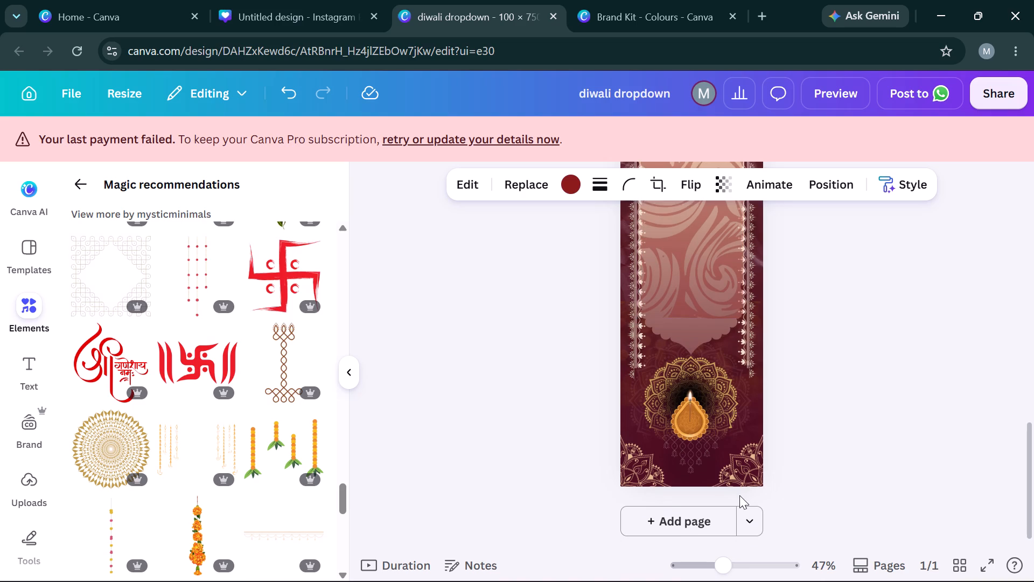
{"action": "scroll", "coordinate": [739, 495], "scroll_direction": "up", "scroll_amount": 4}
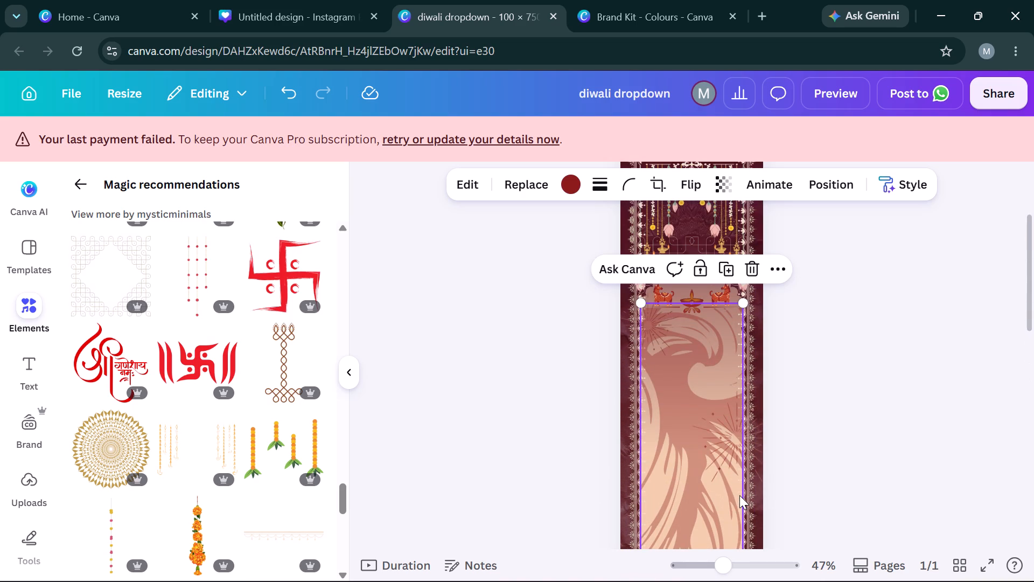
{"action": "key", "text": "Up"}
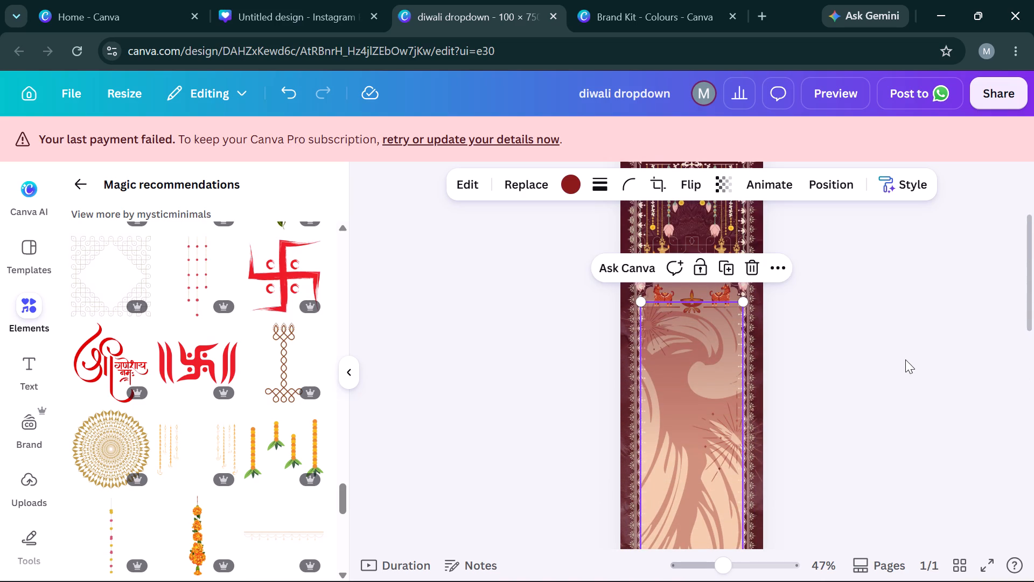
Send the swirl pattern to the back, then bring it forward three levels so it lies just over the peach panel.
{"action": "scroll", "coordinate": [905, 359], "scroll_direction": "down", "scroll_amount": 5}
{"action": "scroll", "coordinate": [905, 359], "scroll_direction": "up", "scroll_amount": 1}
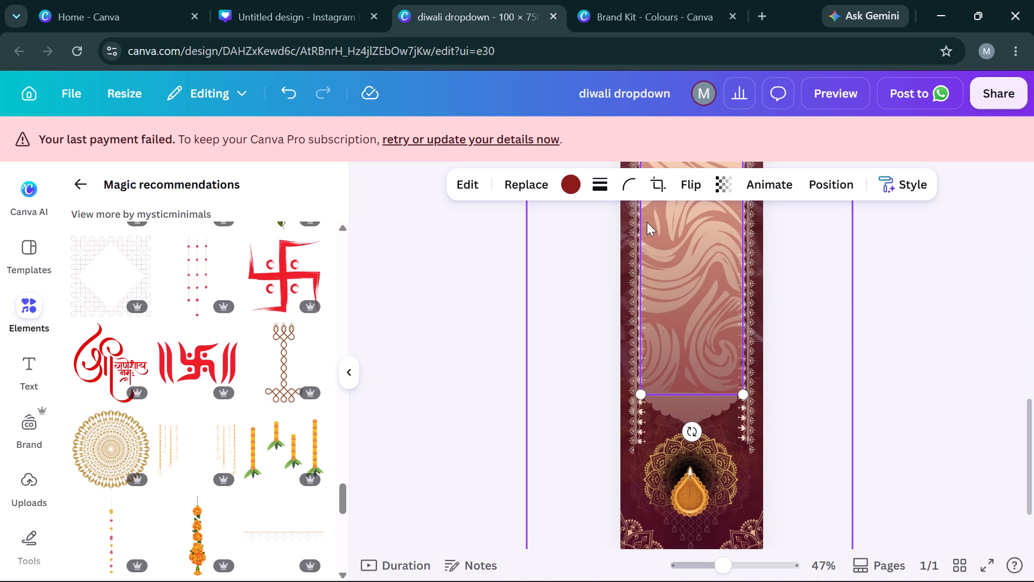
{"action": "left_click", "coordinate": [830, 184]}
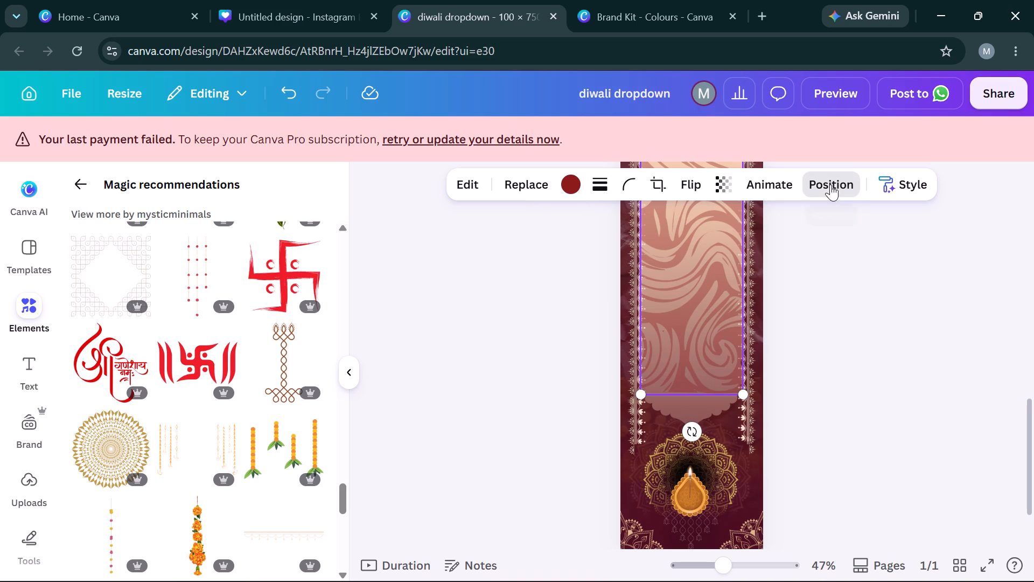
{"action": "left_click", "coordinate": [281, 319]}
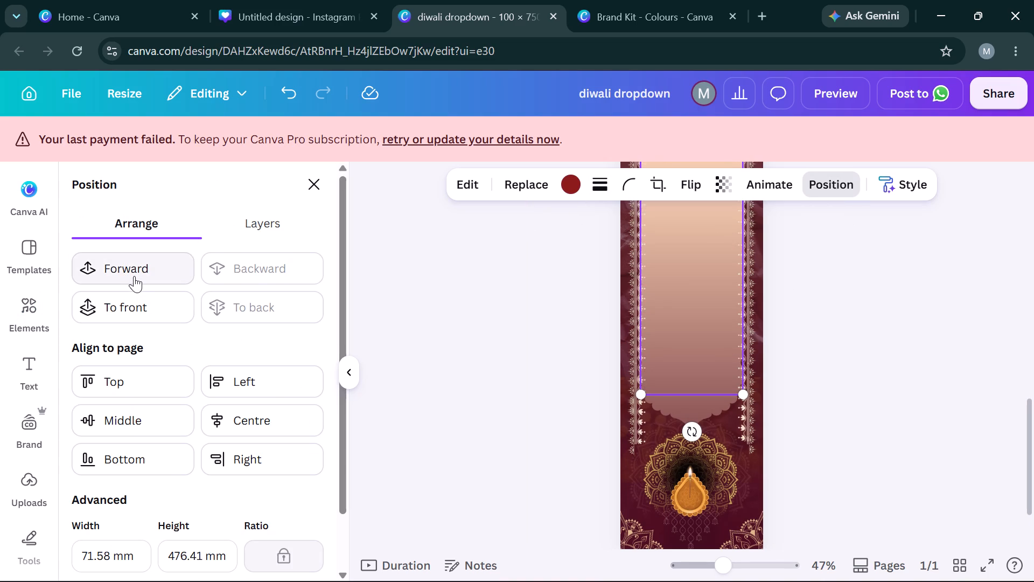
{"action": "double_click", "coordinate": [134, 276]}
{"action": "left_click", "coordinate": [134, 276]}
{"action": "left_click", "coordinate": [134, 276]}
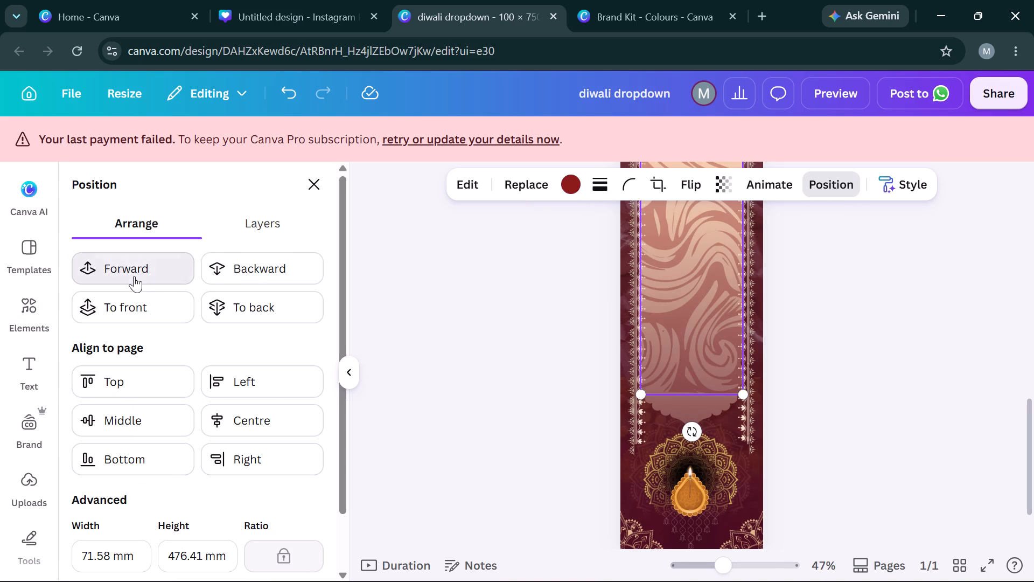
{"action": "double_click", "coordinate": [218, 271]}
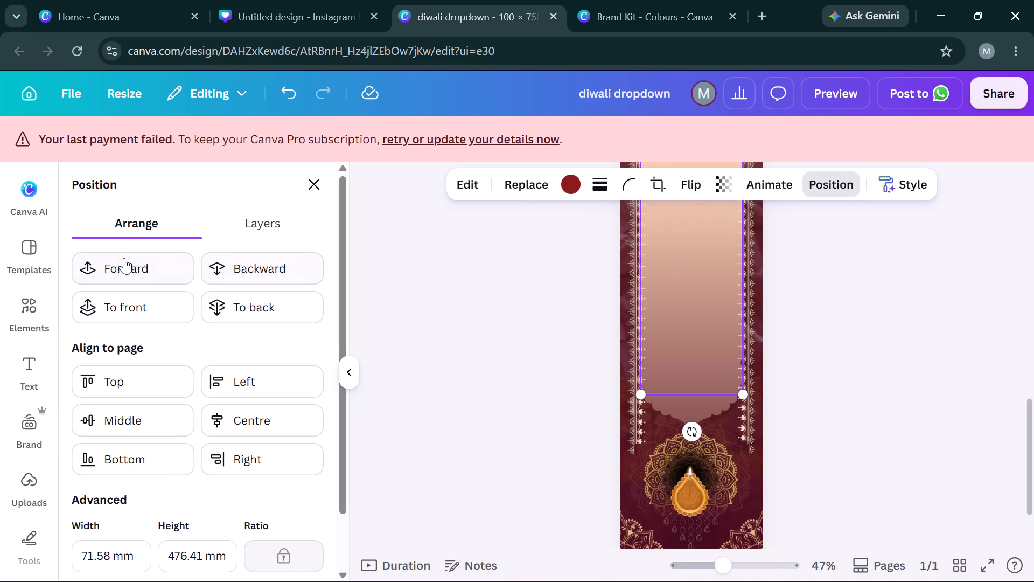
{"action": "left_click", "coordinate": [123, 258]}
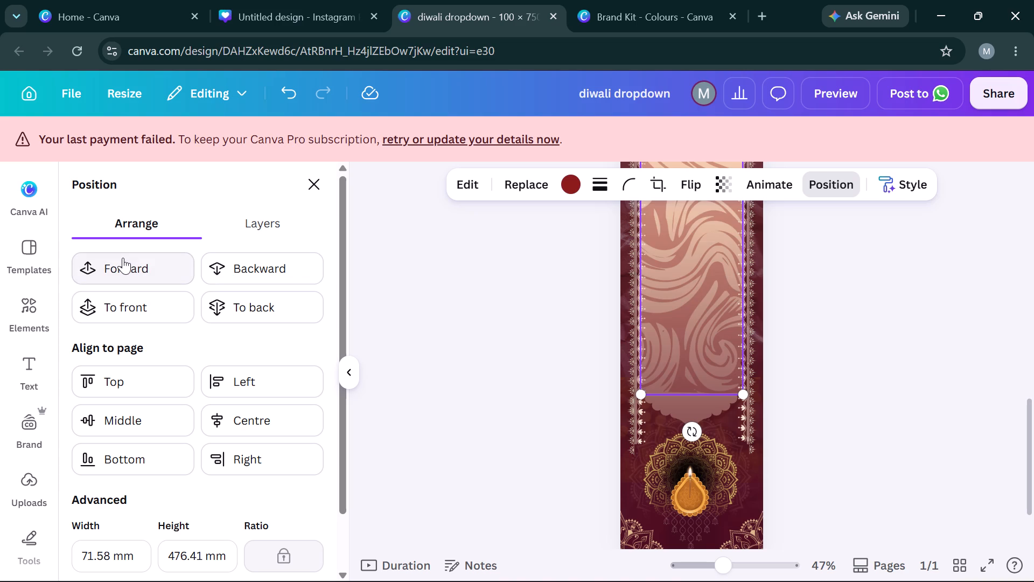
{"action": "left_click", "coordinate": [831, 279]}
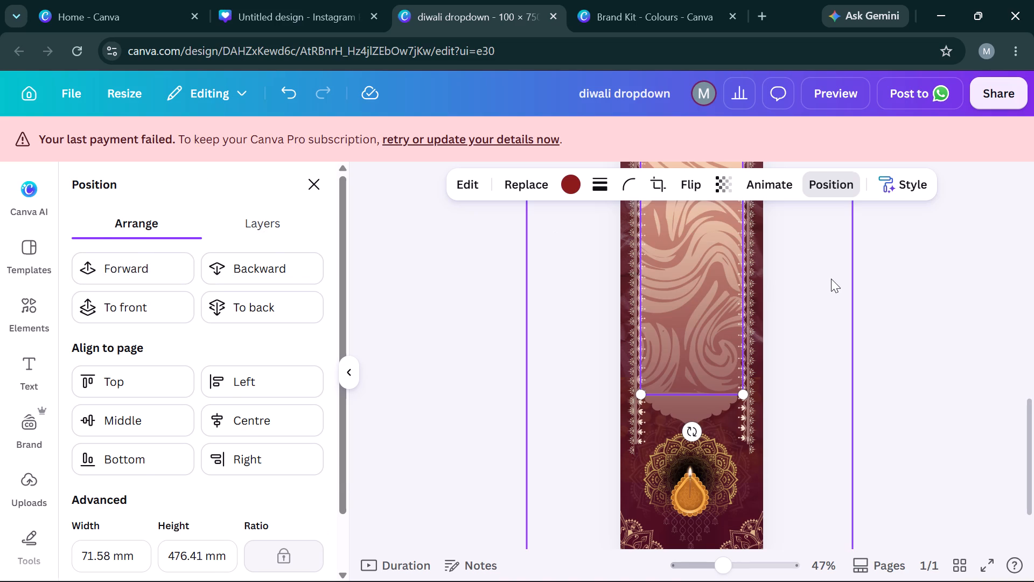
{"action": "left_click", "coordinate": [831, 279]}
Examine the whole banner from the hanging diyas to the bottom diya, with the swirl pattern in place.
{"action": "scroll", "coordinate": [831, 279], "scroll_direction": "up", "scroll_amount": 2}
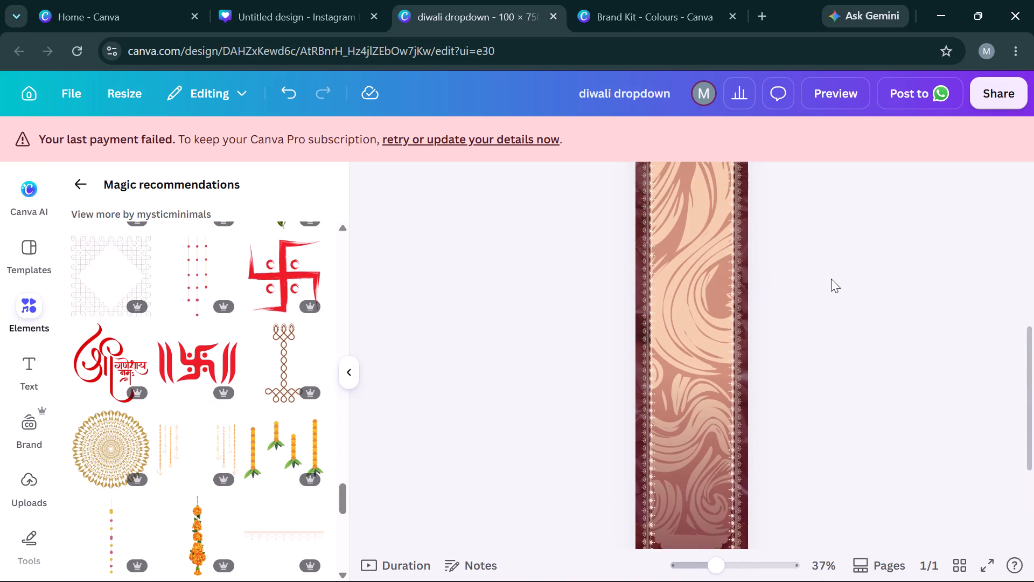
{"action": "scroll", "coordinate": [831, 279], "scroll_direction": "up", "scroll_amount": 2}
{"action": "scroll", "coordinate": [831, 279], "scroll_direction": "down", "scroll_amount": 1}
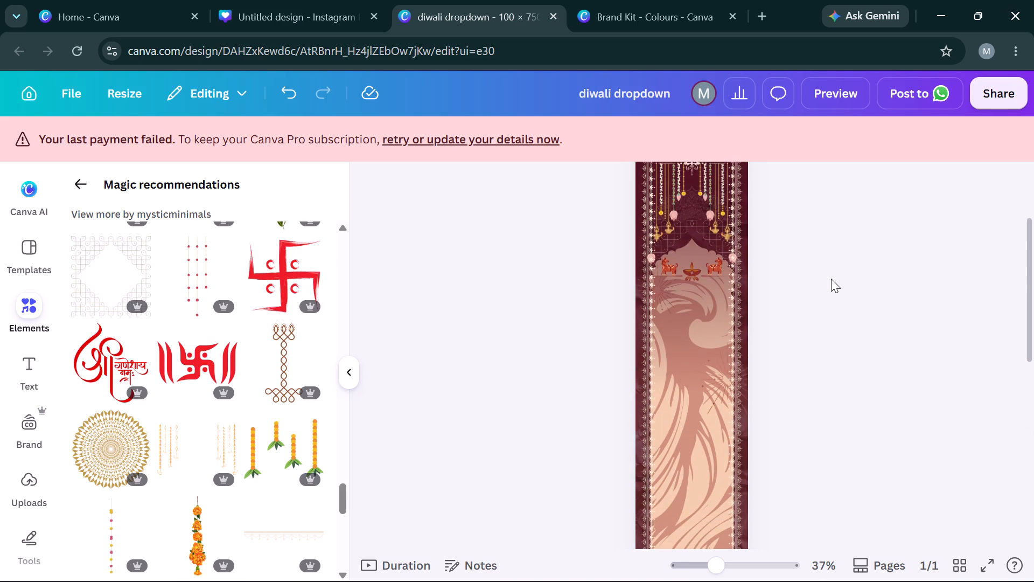
{"action": "scroll", "coordinate": [831, 279], "scroll_direction": "down", "scroll_amount": 2}
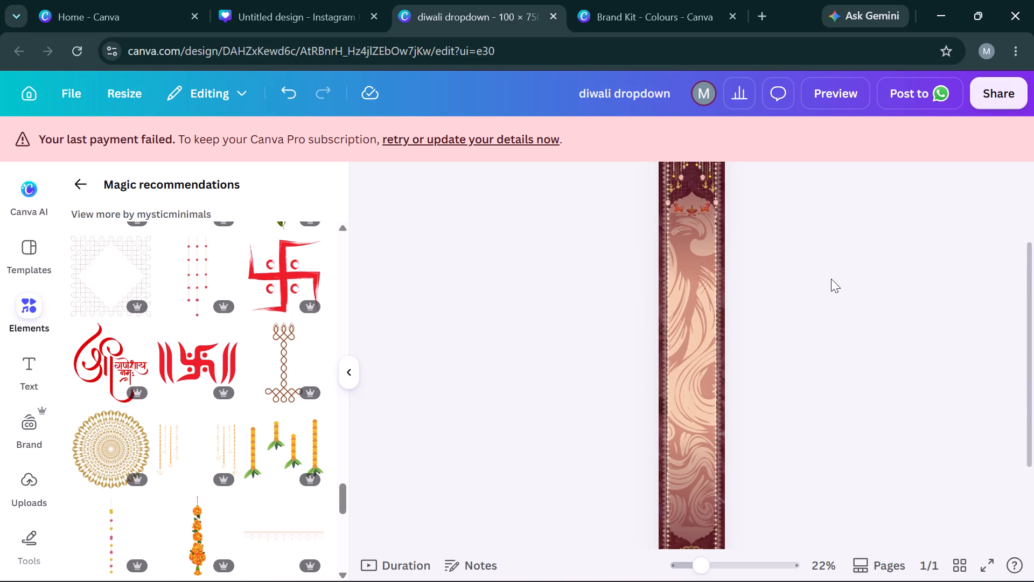
{"action": "scroll", "coordinate": [831, 279], "scroll_direction": "down", "scroll_amount": 1}
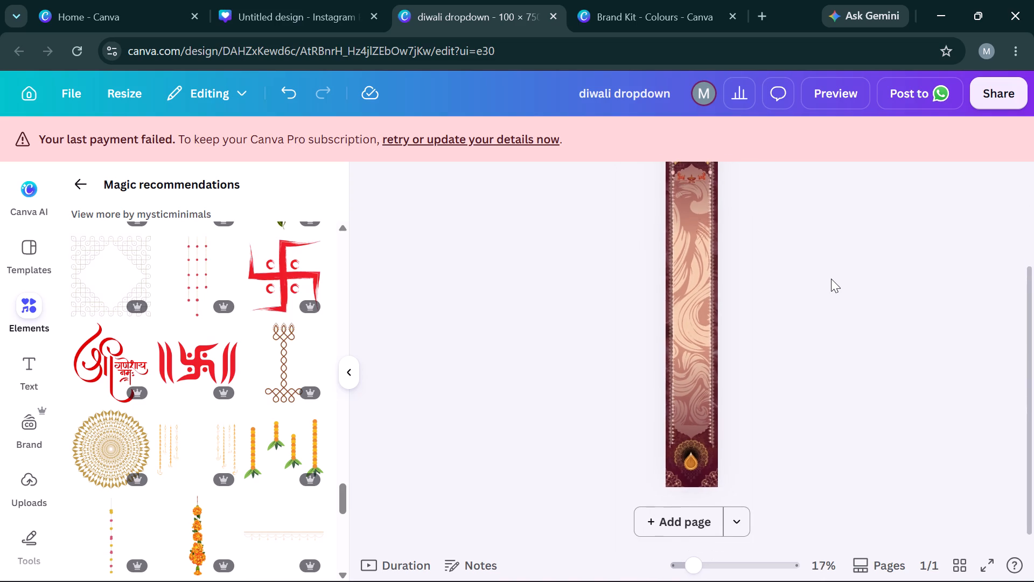
{"action": "scroll", "coordinate": [831, 279], "scroll_direction": "up", "scroll_amount": 1}
{"action": "scroll", "coordinate": [831, 279], "scroll_direction": "down", "scroll_amount": 1}
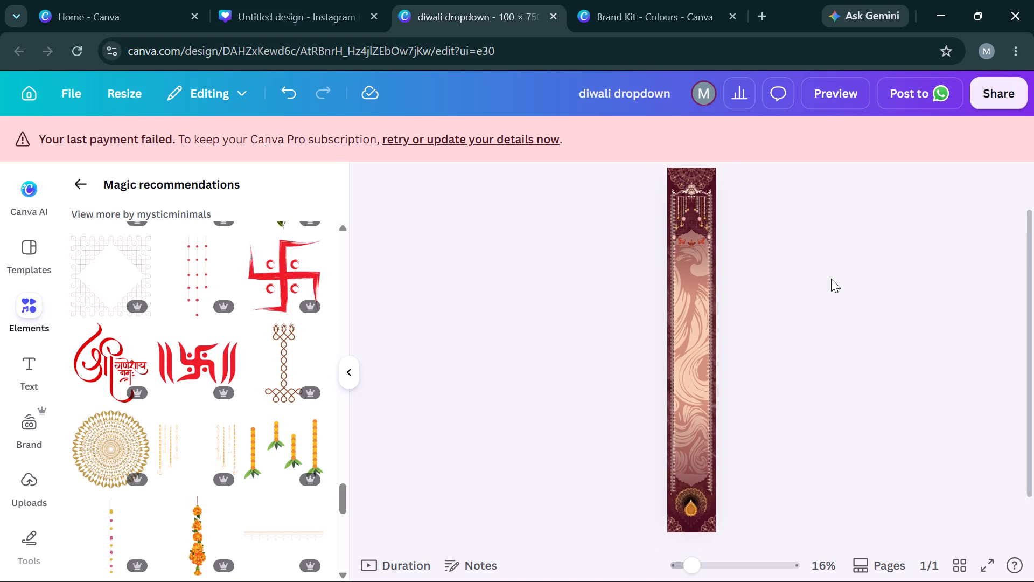
{"action": "scroll", "coordinate": [831, 279], "scroll_direction": "down", "scroll_amount": 1}
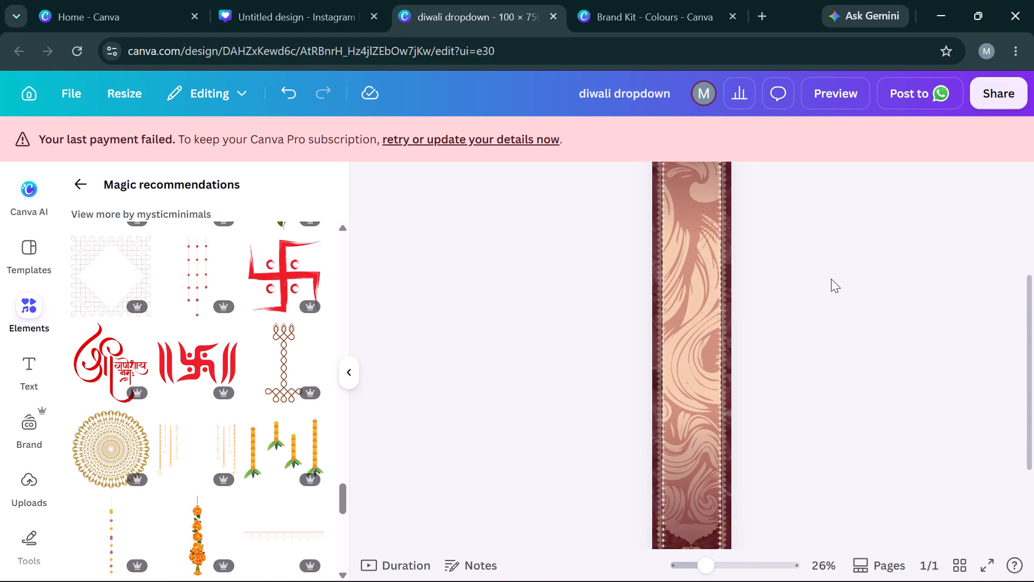
{"action": "scroll", "coordinate": [831, 279], "scroll_direction": "right", "scroll_amount": 1}
{"action": "scroll", "coordinate": [201, 481], "scroll_direction": "down", "scroll_amount": 1}
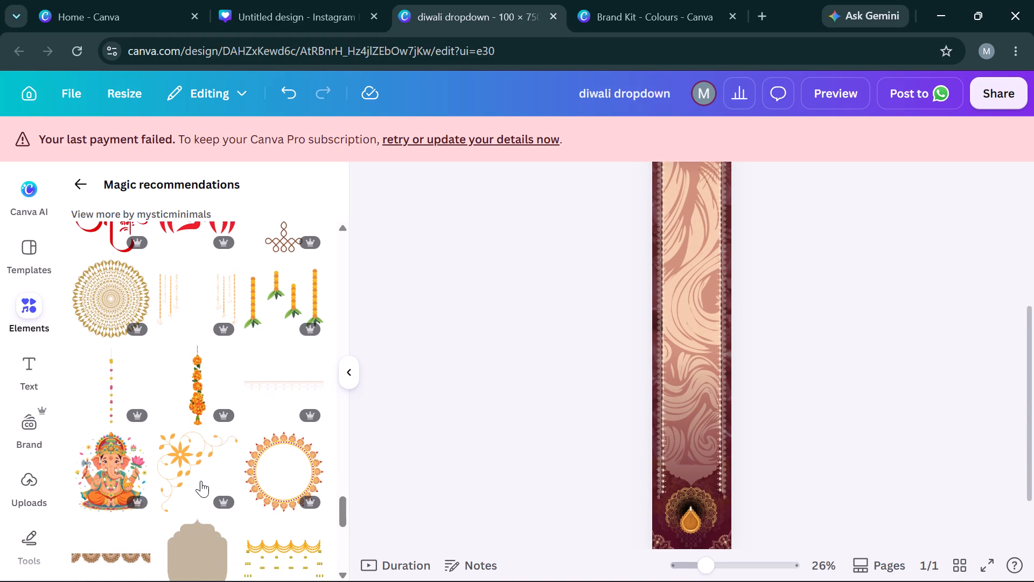
Browse the remaining recommended elements by mysticminimals for further decorations.
{"action": "scroll", "coordinate": [201, 481], "scroll_direction": "down", "scroll_amount": 4}
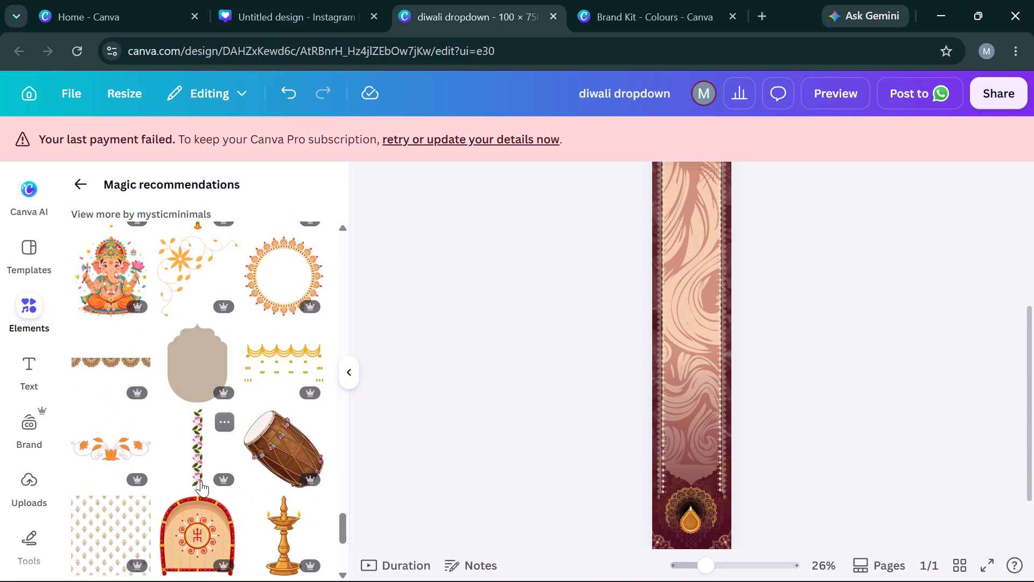
{"action": "scroll", "coordinate": [201, 481], "scroll_direction": "down", "scroll_amount": 4}
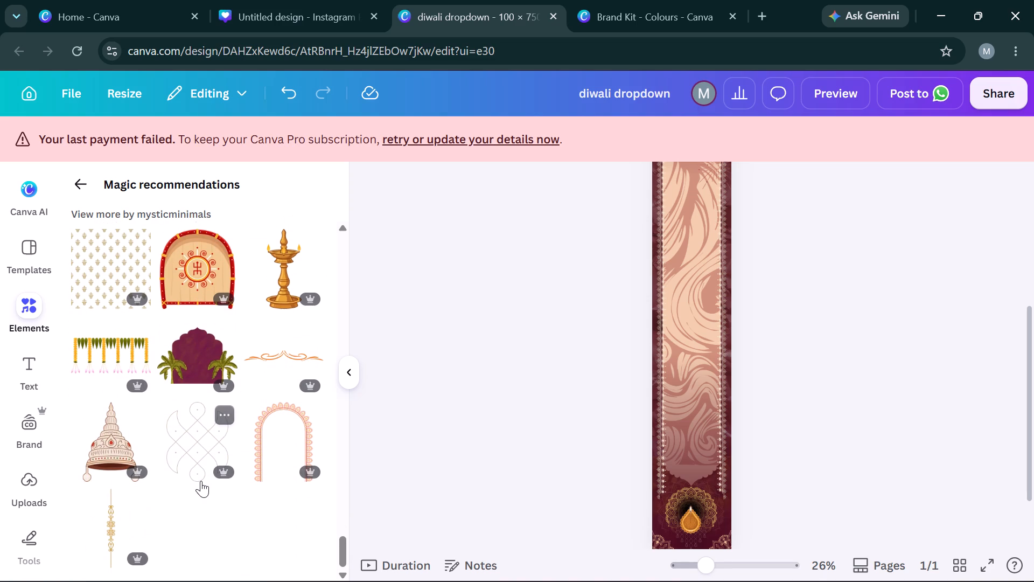
Browse back through the recommended mysticminimals elements, including the kolam borders, mandalas and floral motifs, for further decorations.
{"action": "scroll", "coordinate": [201, 481], "scroll_direction": "down", "scroll_amount": 1}
{"action": "scroll", "coordinate": [201, 481], "scroll_direction": "up", "scroll_amount": 5}
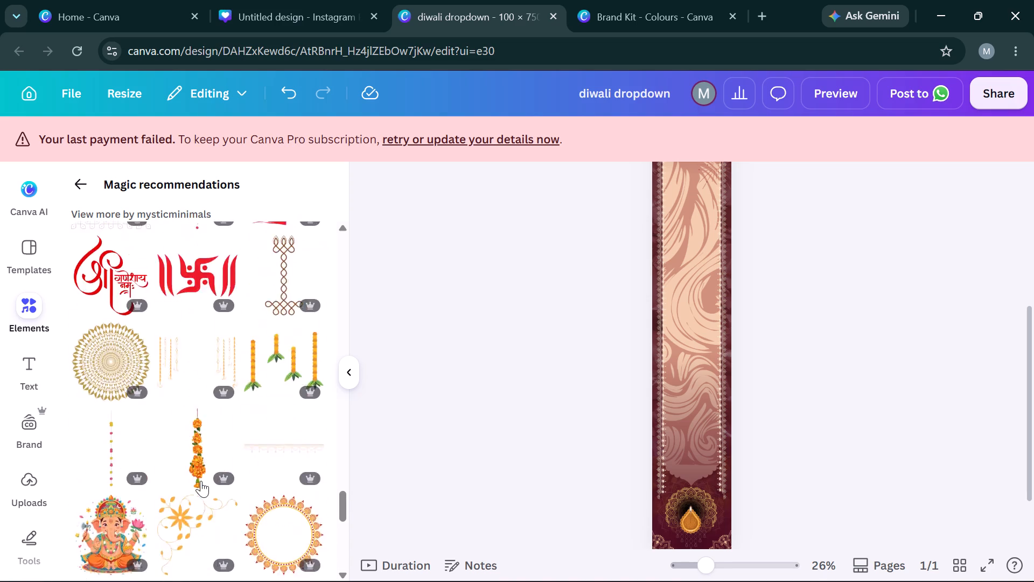
{"action": "scroll", "coordinate": [201, 481], "scroll_direction": "up", "scroll_amount": 3}
{"action": "scroll", "coordinate": [201, 481], "scroll_direction": "right", "scroll_amount": 2}
{"action": "scroll", "coordinate": [201, 481], "scroll_direction": "down", "scroll_amount": 1}
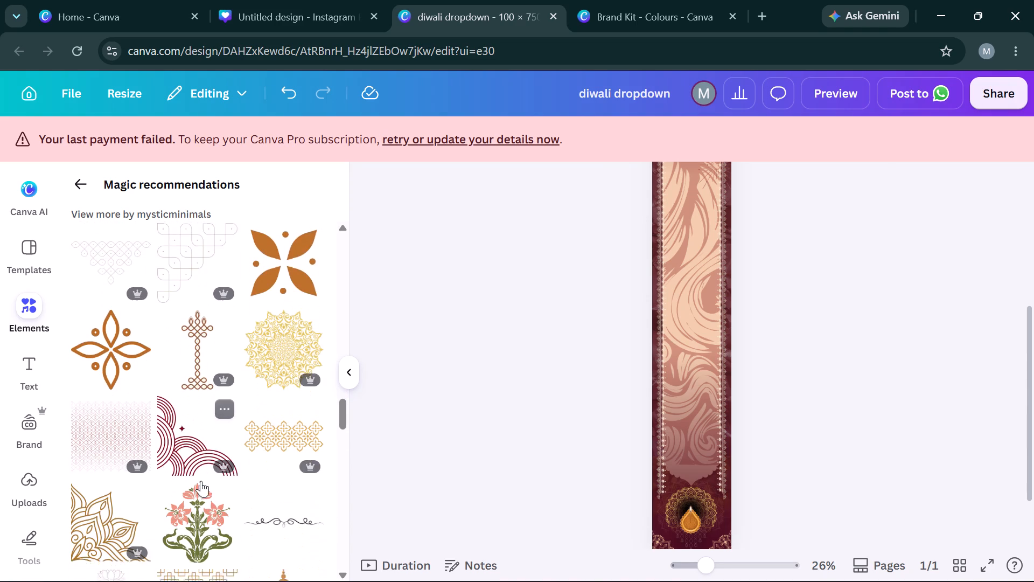
{"action": "scroll", "coordinate": [201, 481], "scroll_direction": "down", "scroll_amount": 1}
{"action": "scroll", "coordinate": [201, 481], "scroll_direction": "up", "scroll_amount": 1}
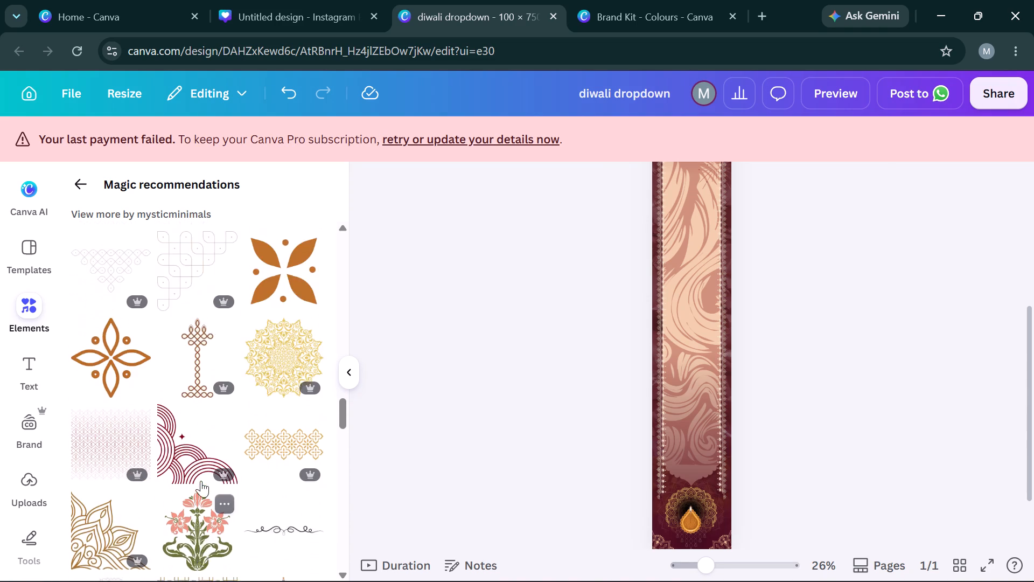
{"action": "scroll", "coordinate": [201, 481], "scroll_direction": "up", "scroll_amount": 2}
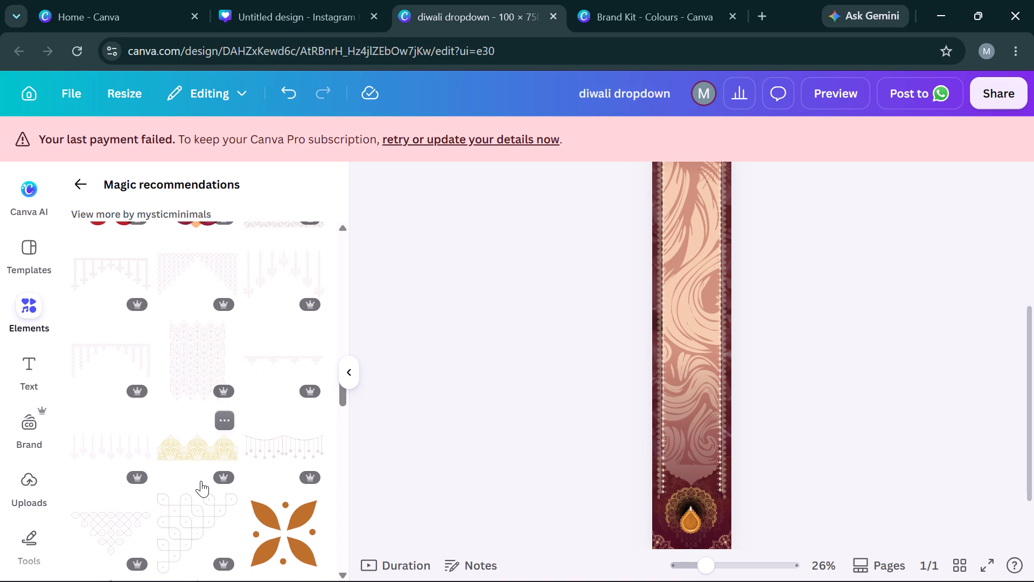
{"action": "scroll", "coordinate": [201, 481], "scroll_direction": "right", "scroll_amount": 1}
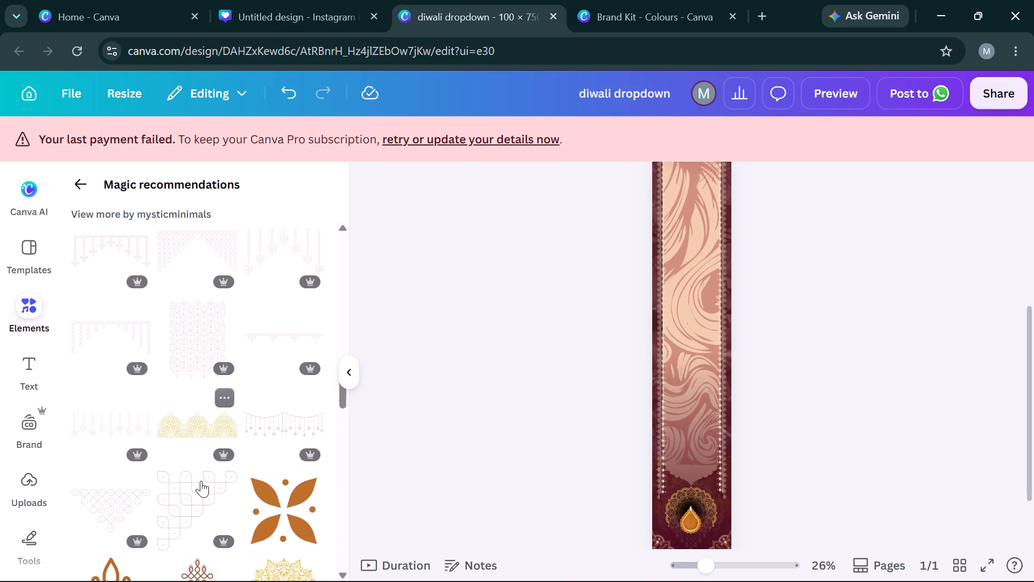
{"action": "scroll", "coordinate": [201, 481], "scroll_direction": "right", "scroll_amount": 3}
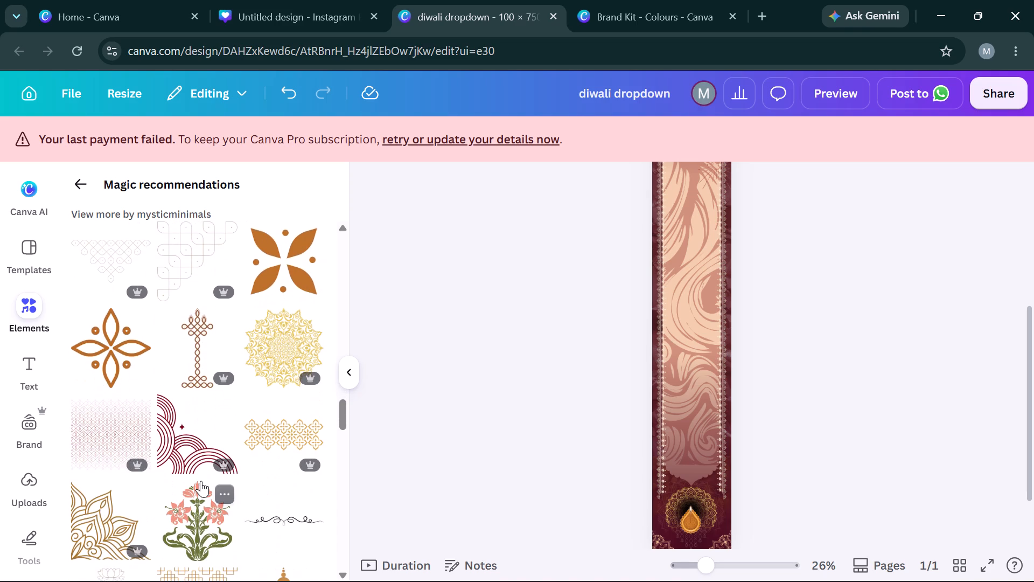
Paste two copies of the maroon gradient at the banner's bottom, nudging each up and sideways to line up with the original.
{"action": "left_click", "coordinate": [730, 512]}
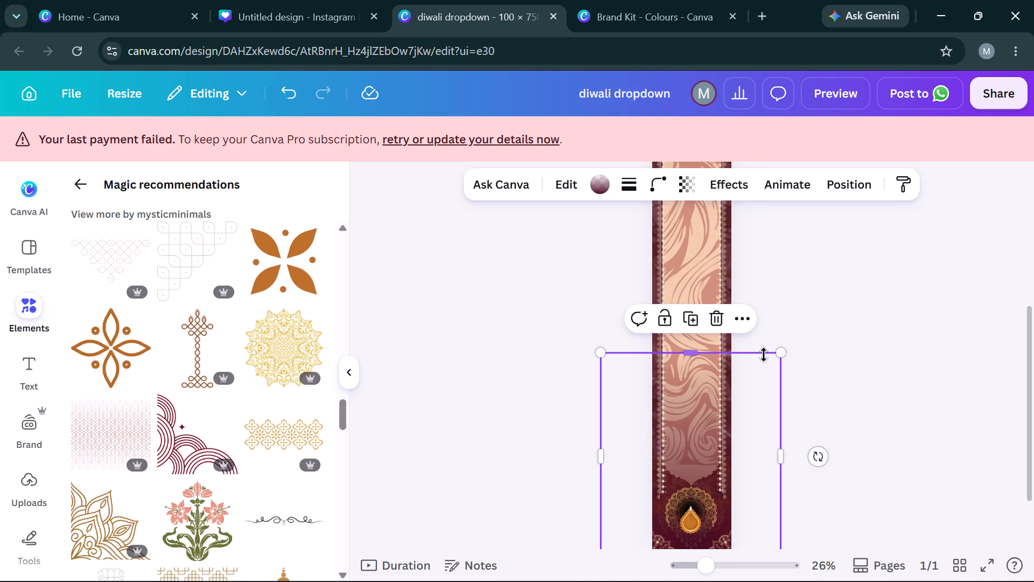
{"action": "key", "text": "ctrl+c"}
{"action": "key", "text": "ctrl+v"}
{"action": "key", "text": "Left"}
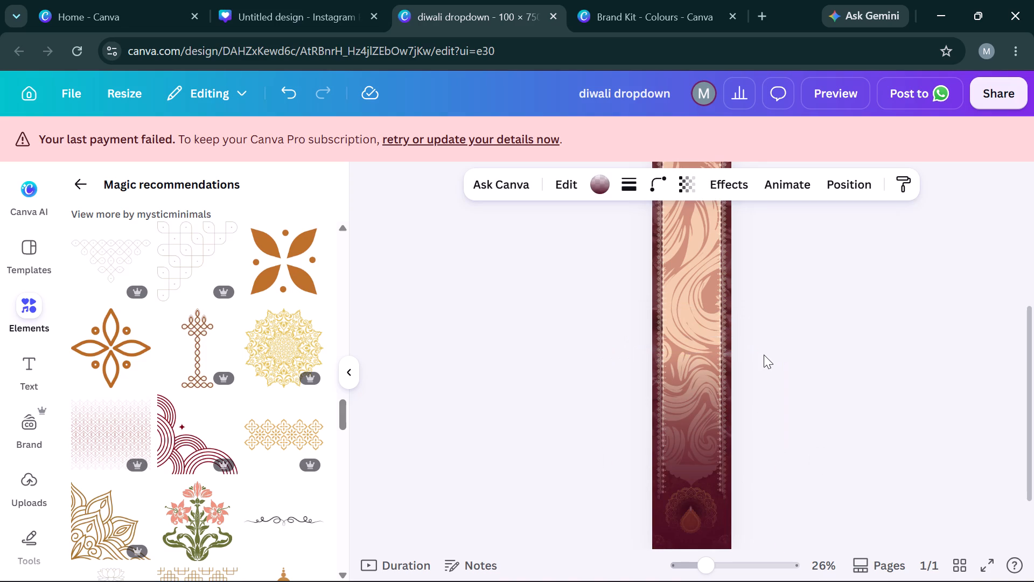
{"action": "key", "text": "Up"}
{"action": "key", "text": "Left"}
{"action": "key", "text": "Left"}
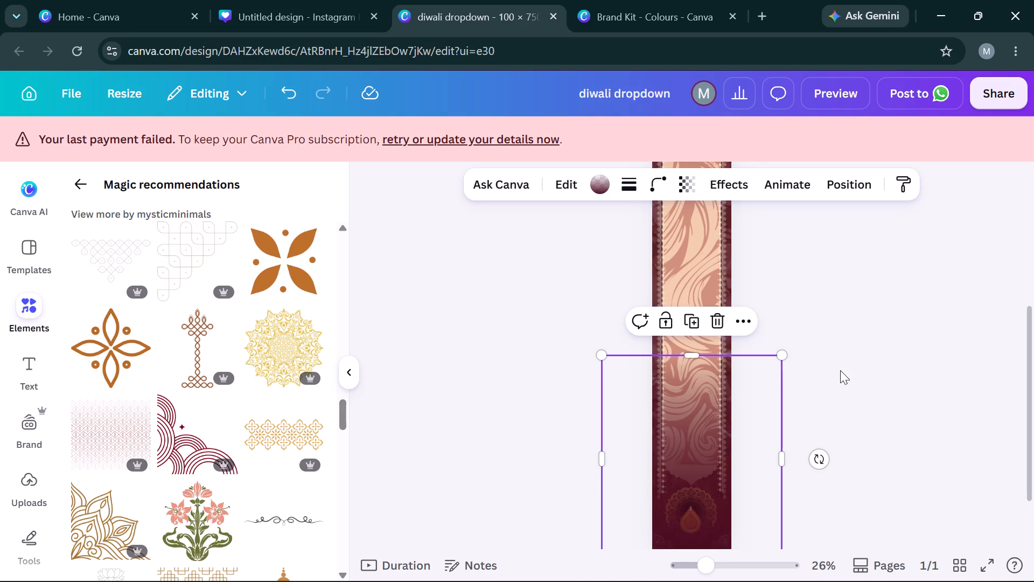
{"action": "key", "text": "ctrl+v"}
{"action": "key", "text": "Up"}
{"action": "key", "text": "Left"}
{"action": "key", "text": "Left"}
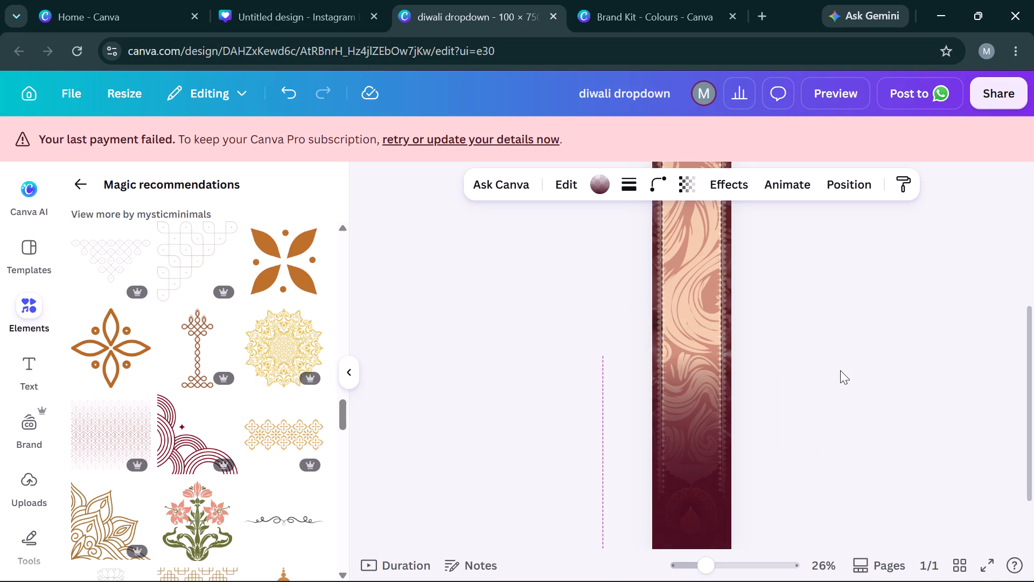
{"action": "key", "text": "Left"}
Paste two more copies of the bottom maroon gradient, nudging each up and sideways over the existing ones.
{"action": "key", "text": "ctrl+v"}
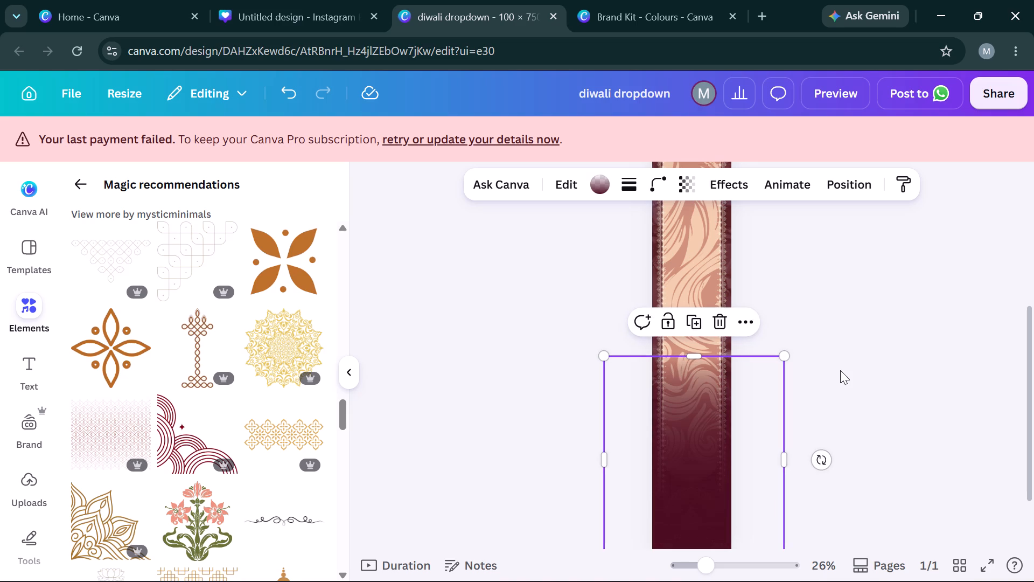
{"action": "key", "text": "Up"}
{"action": "key", "text": "Left"}
{"action": "key", "text": "Left"}
{"action": "key", "text": "Left"}
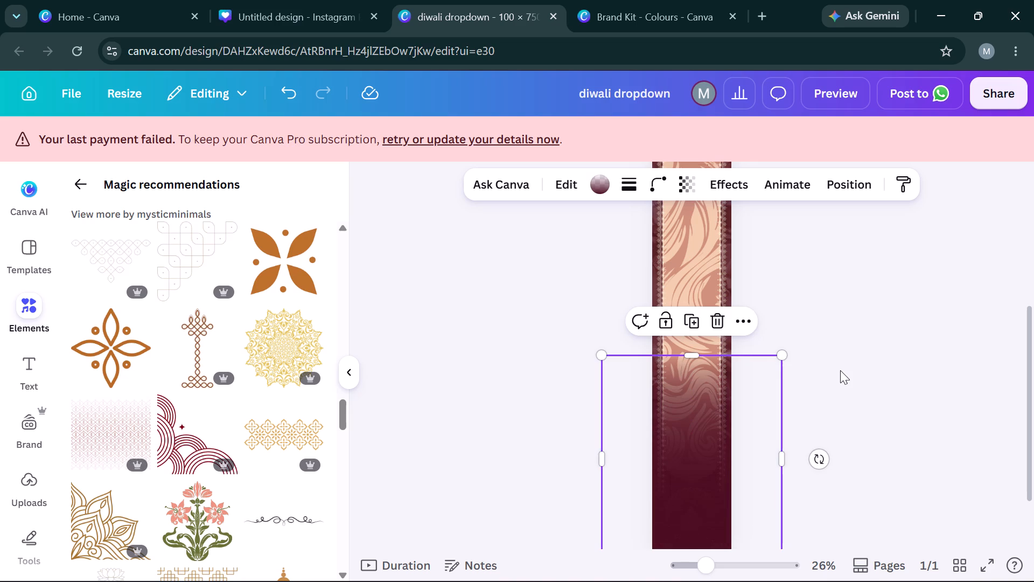
{"action": "key", "text": "ctrl+v"}
{"action": "key", "text": "Left"}
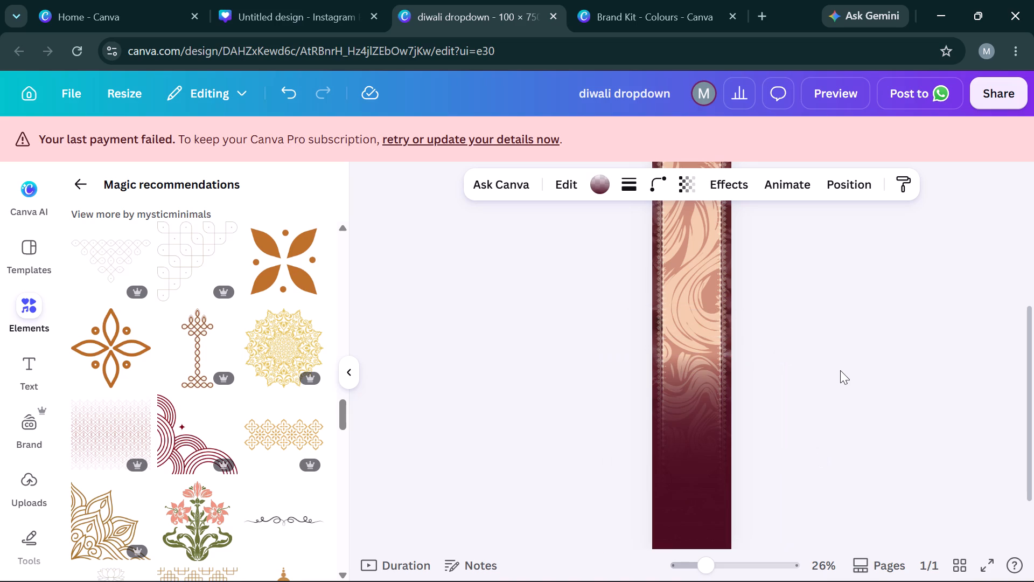
{"action": "key", "text": "Left"}
{"action": "key", "text": "Up"}
{"action": "key", "text": "Left"}
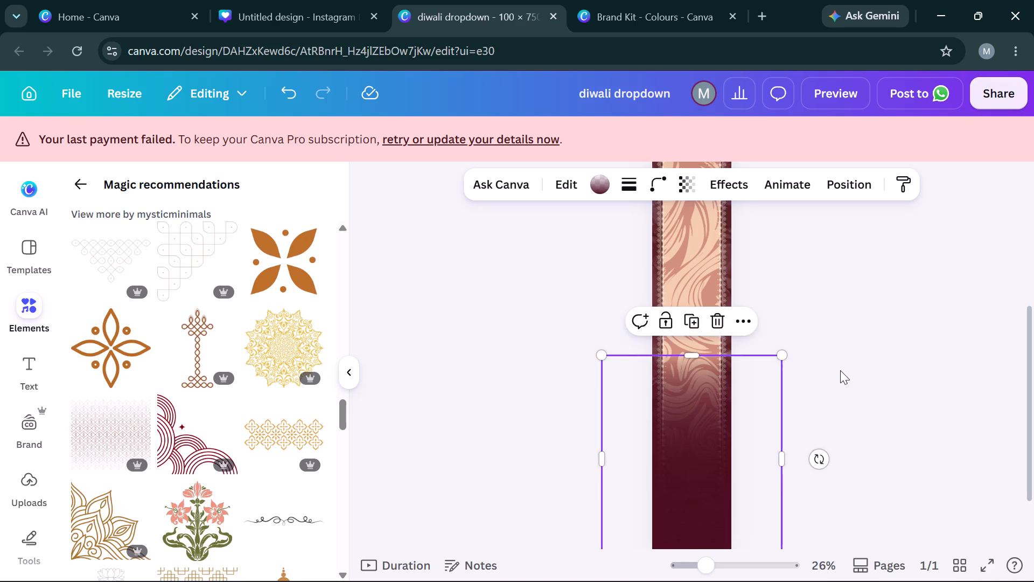
Send the two topmost maroon gradient copies at the banner's bottom to the back, one after the other.
{"action": "left_click", "coordinate": [840, 370]}
{"action": "scroll", "coordinate": [840, 370], "scroll_direction": "down", "scroll_amount": 1}
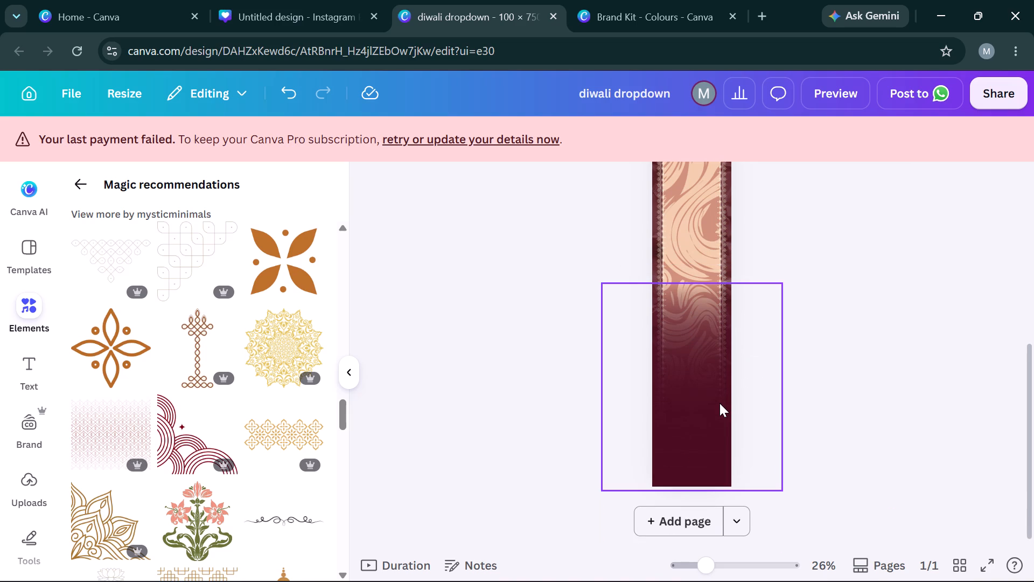
{"action": "left_click", "coordinate": [723, 382]}
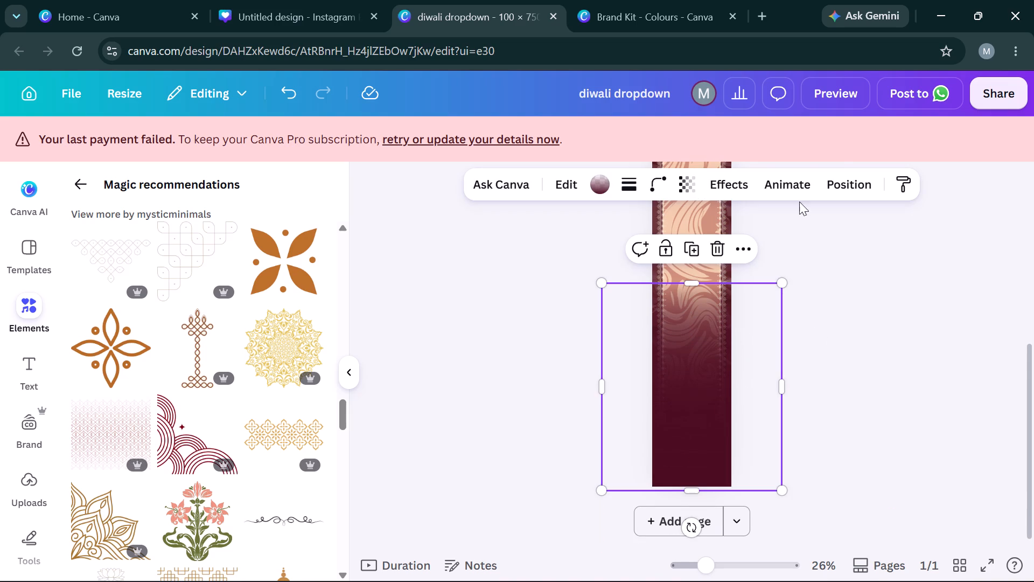
{"action": "left_click", "coordinate": [837, 175]}
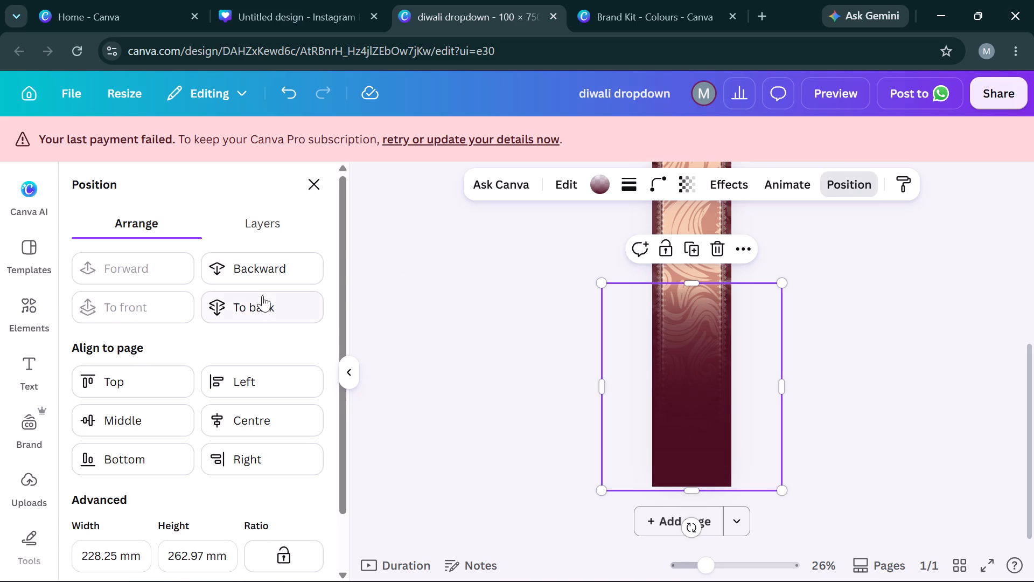
{"action": "left_click", "coordinate": [261, 296]}
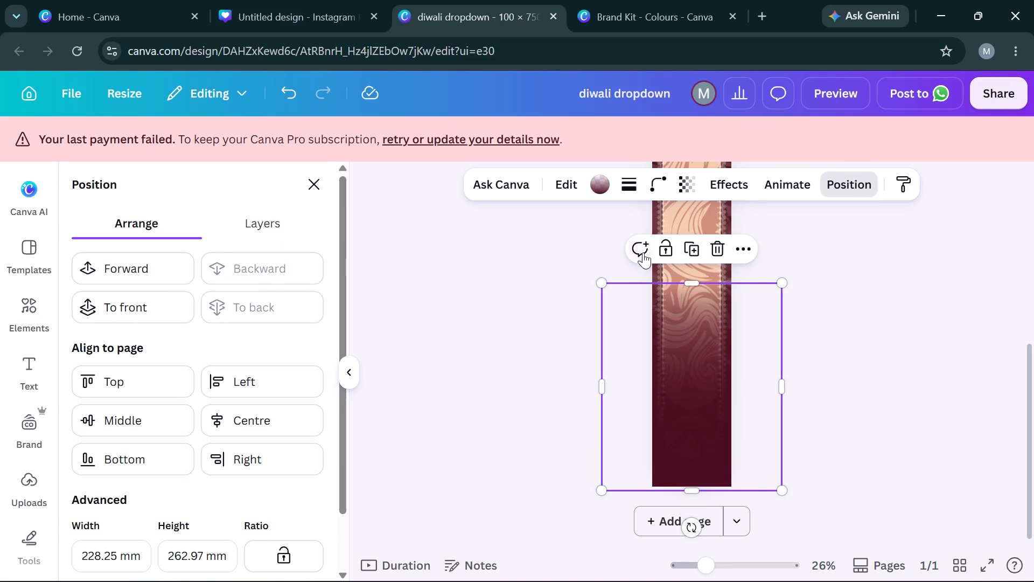
{"action": "left_click", "coordinate": [738, 366]}
{"action": "left_click", "coordinate": [933, 259]}
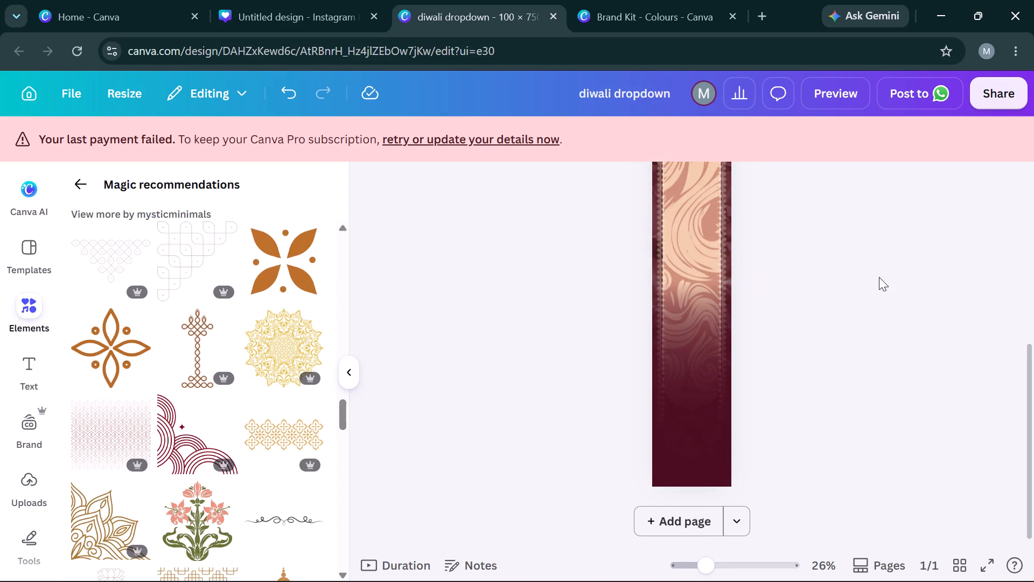
{"action": "left_click", "coordinate": [693, 379]}
{"action": "left_click", "coordinate": [839, 175]}
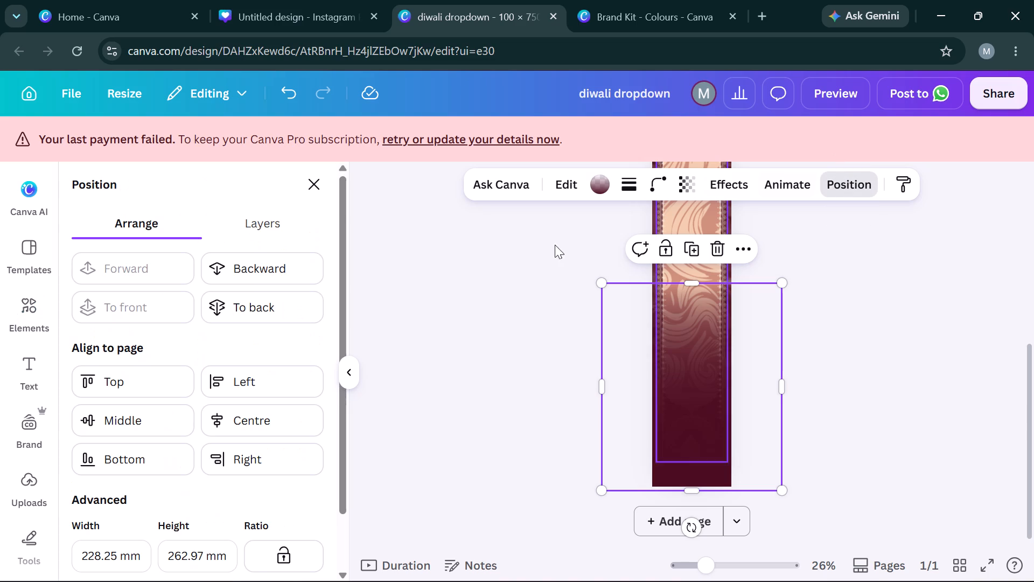
{"action": "left_click", "coordinate": [289, 309]}
{"action": "left_click", "coordinate": [552, 334]}
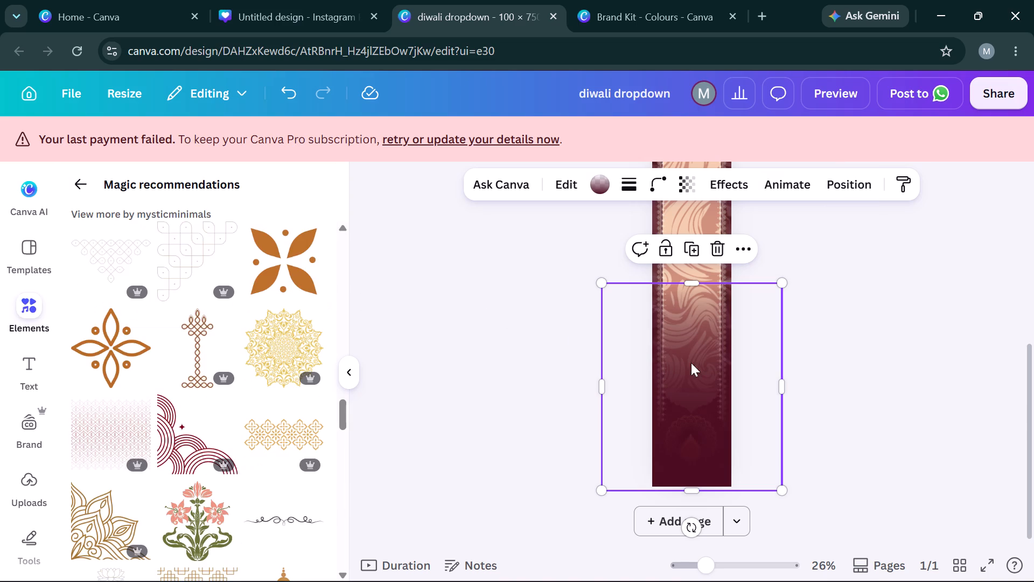
Send the two remaining maroon gradient copies to the back so the bottom diya and mandala are uncovered.
{"action": "left_click", "coordinate": [712, 372]}
{"action": "left_click", "coordinate": [826, 363]}
{"action": "left_click", "coordinate": [705, 389]}
{"action": "left_click", "coordinate": [853, 191]}
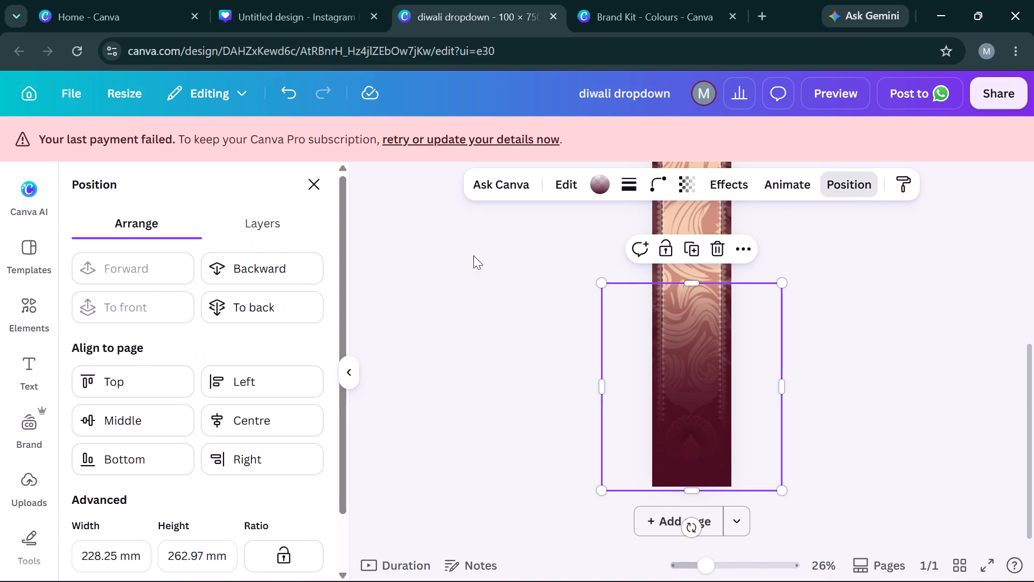
{"action": "left_click", "coordinate": [317, 304]}
{"action": "left_click", "coordinate": [947, 283]}
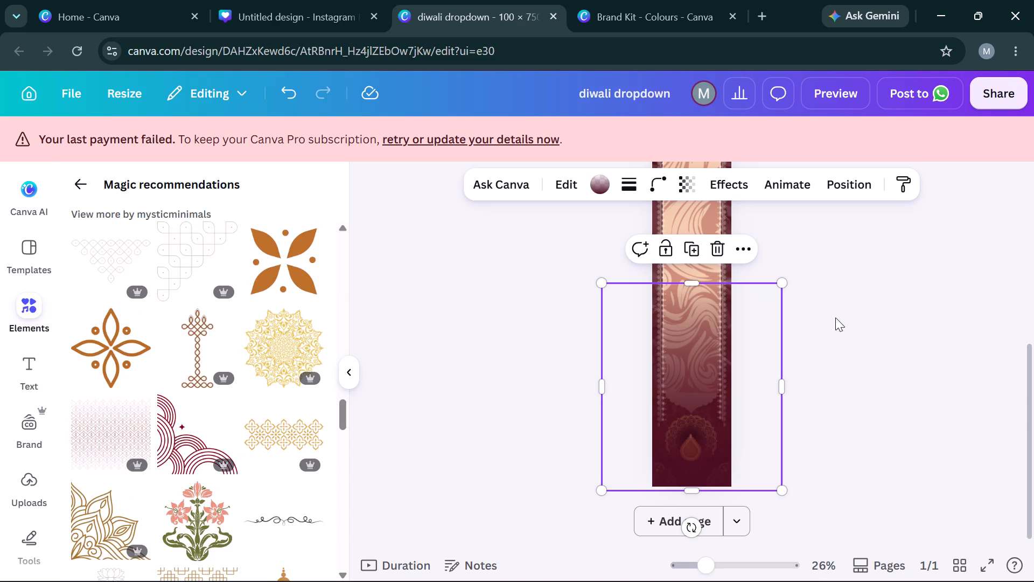
{"action": "left_click", "coordinate": [714, 369]}
{"action": "left_click", "coordinate": [842, 350]}
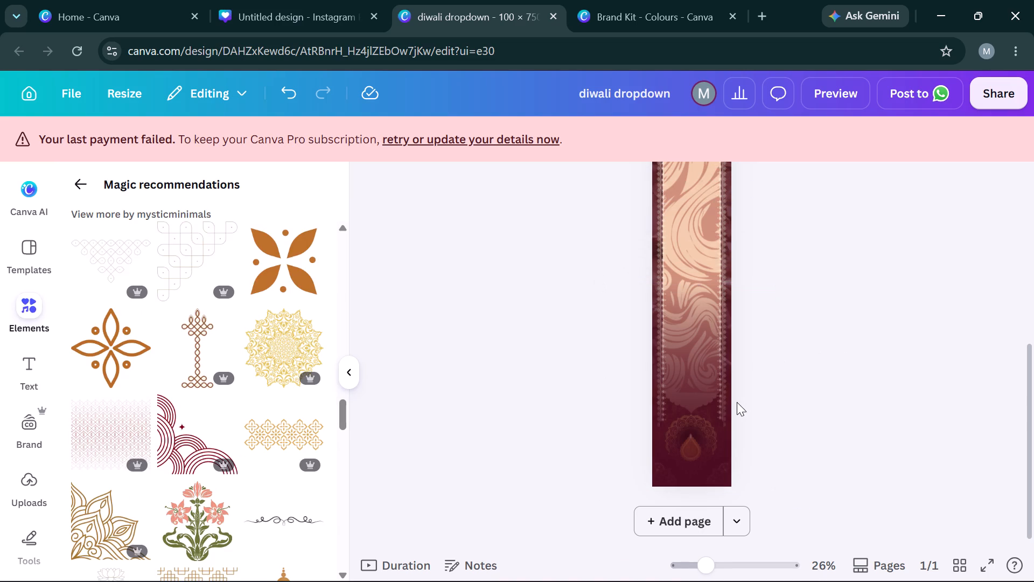
{"action": "left_click", "coordinate": [714, 438]}
{"action": "left_click", "coordinate": [841, 190]}
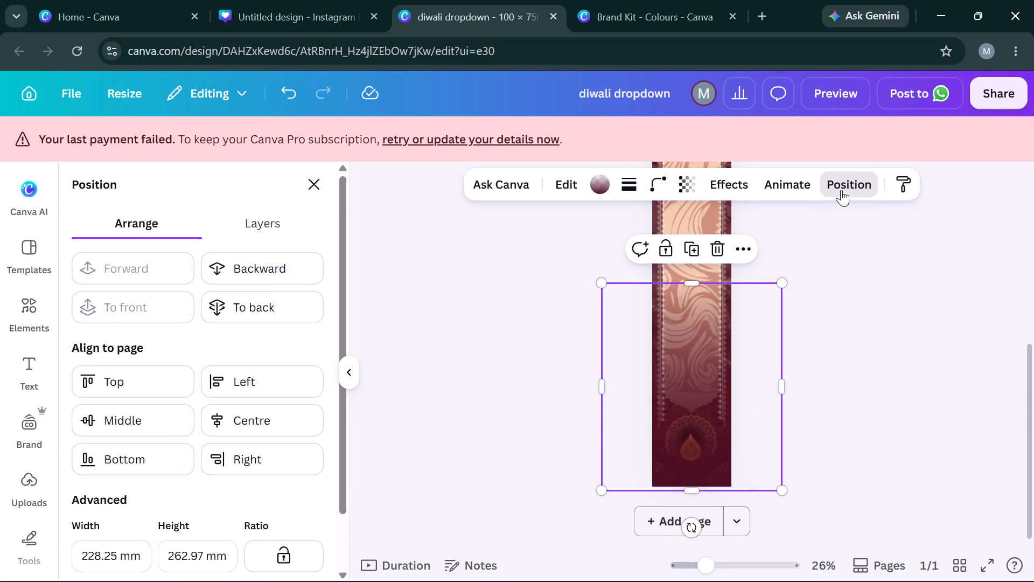
{"action": "left_click", "coordinate": [242, 318]}
{"action": "left_click", "coordinate": [481, 330]}
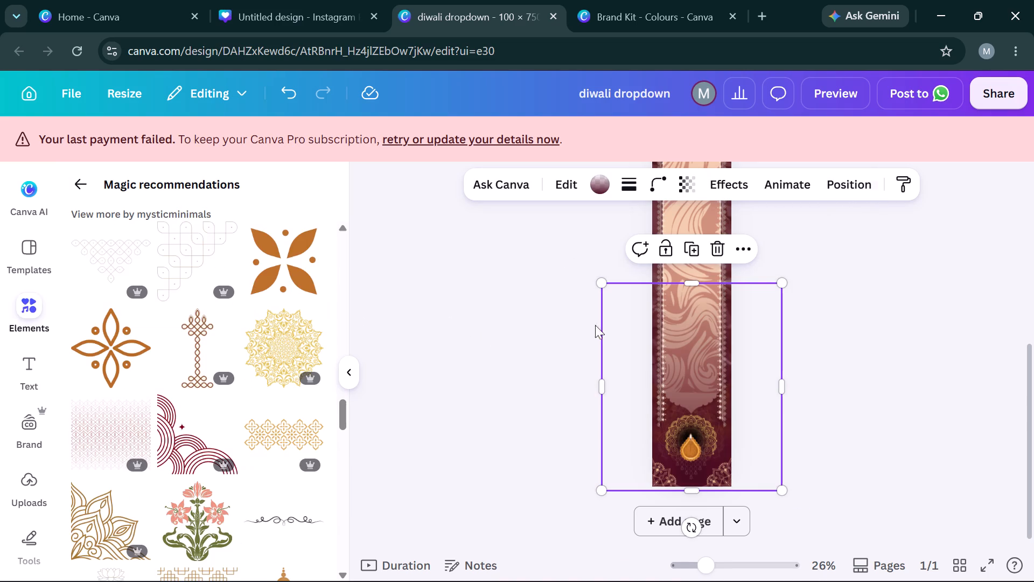
{"action": "left_click", "coordinate": [858, 329]}
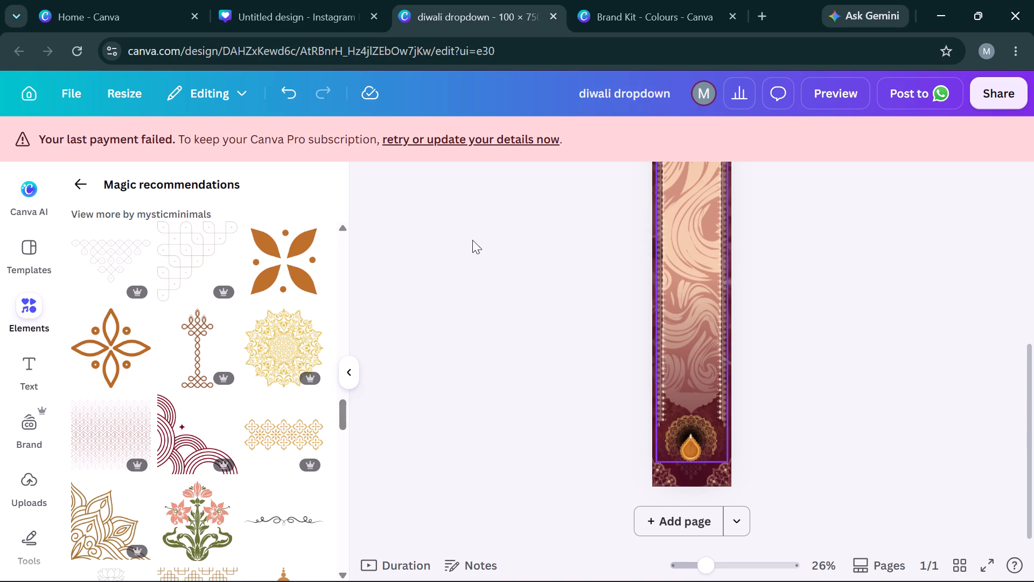
Move the uppermost of the four backmost maroon gradient layers up to sit between the firework and the swirl pattern.
{"action": "left_click", "coordinate": [729, 425]}
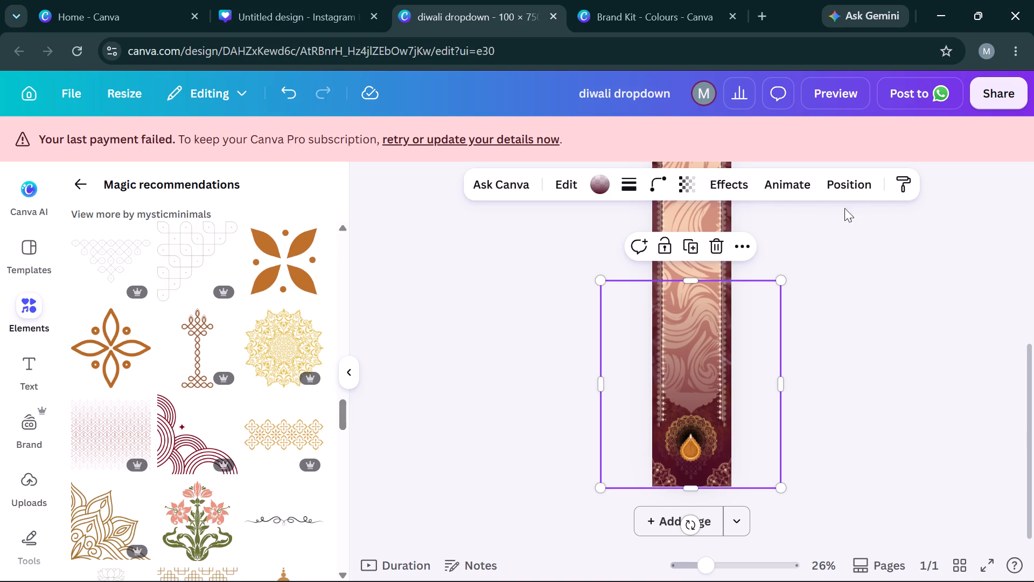
{"action": "left_click", "coordinate": [857, 193]}
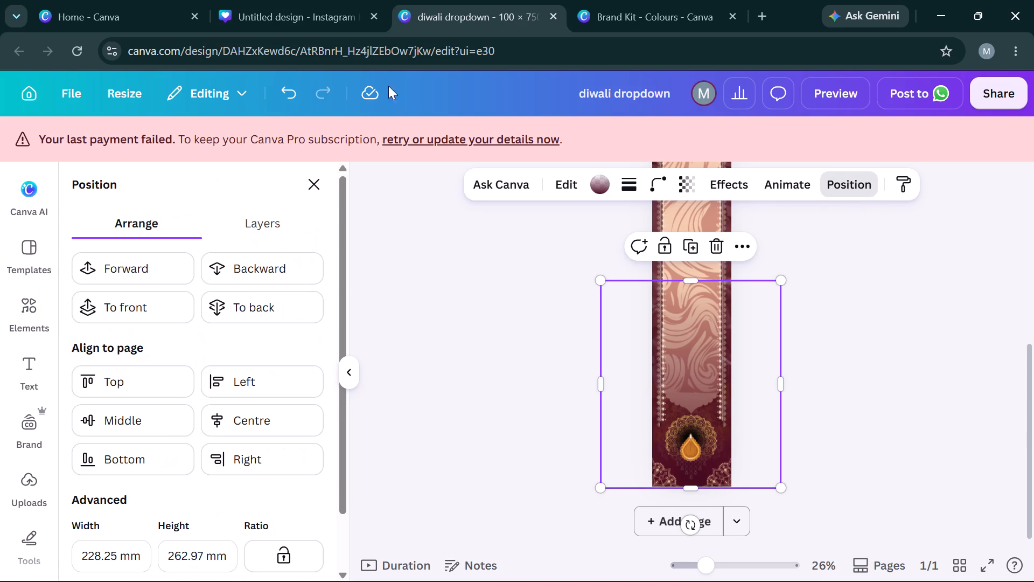
{"action": "left_click", "coordinate": [258, 207]}
{"action": "scroll", "coordinate": [254, 352], "scroll_direction": "down", "scroll_amount": 3}
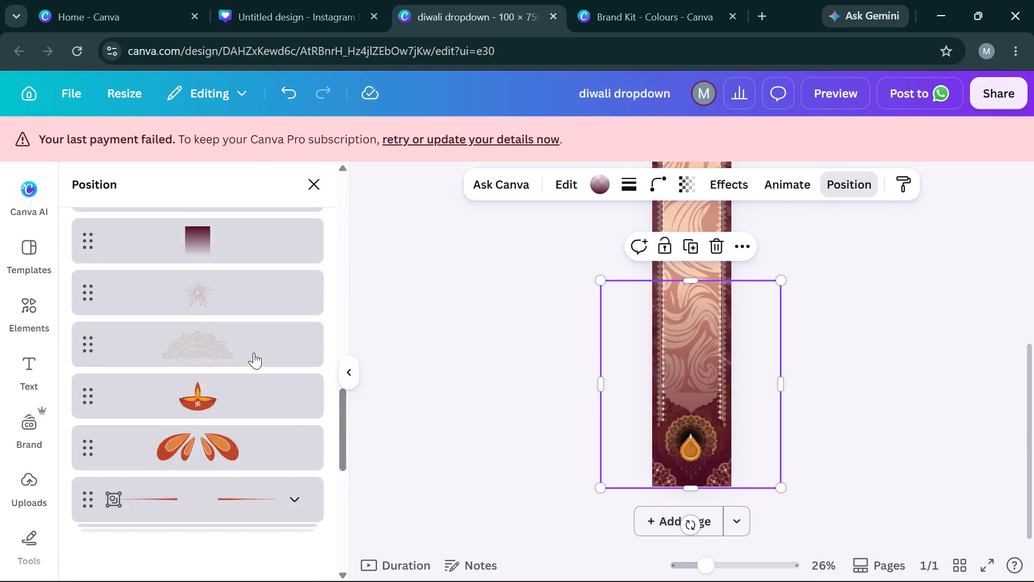
{"action": "scroll", "coordinate": [254, 352], "scroll_direction": "right", "scroll_amount": 3}
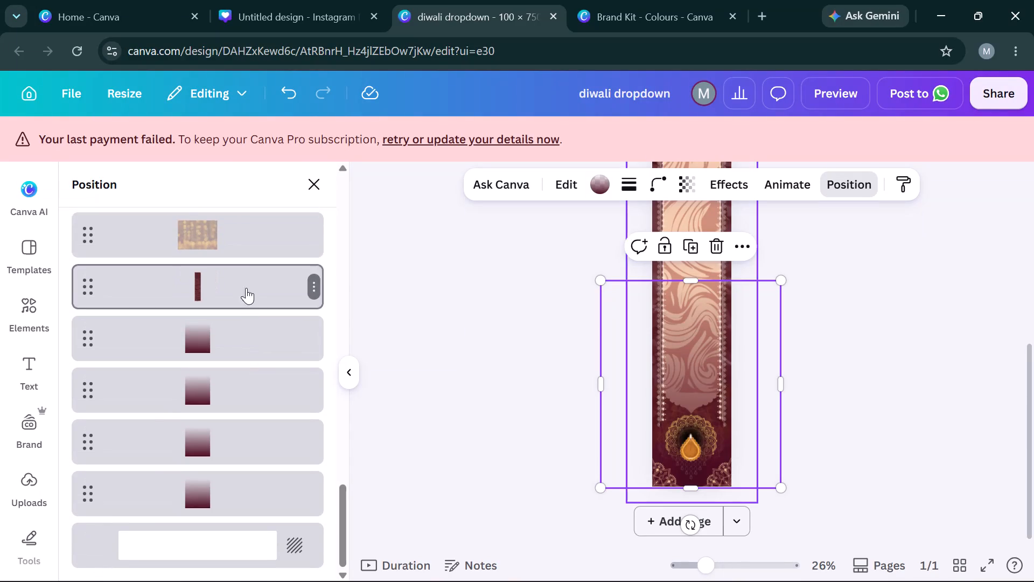
{"action": "left_click_drag", "start_coordinate": [223, 320], "coordinate": [216, 203]}
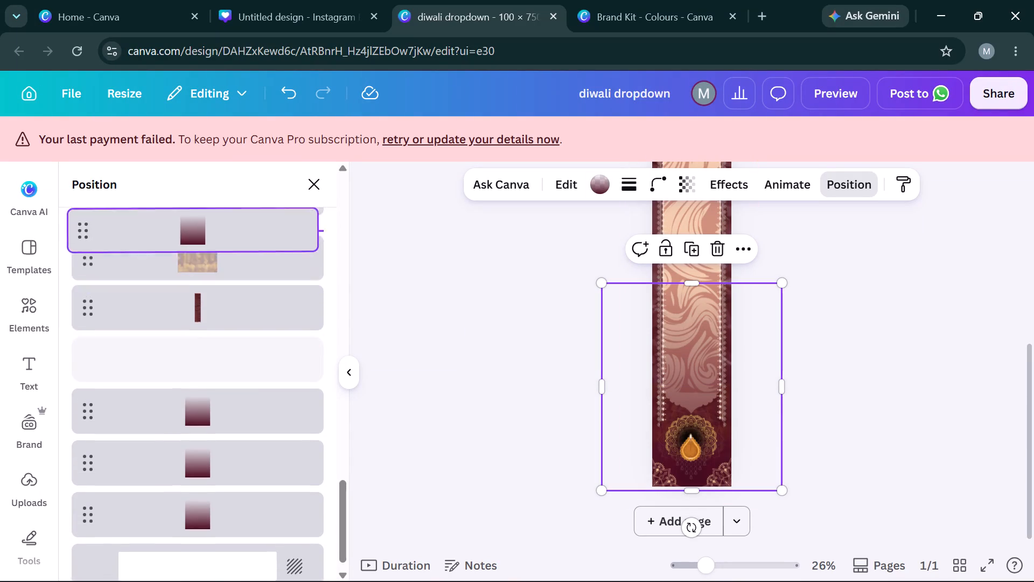
{"action": "left_click_drag", "start_coordinate": [216, 203], "coordinate": [227, 344]}
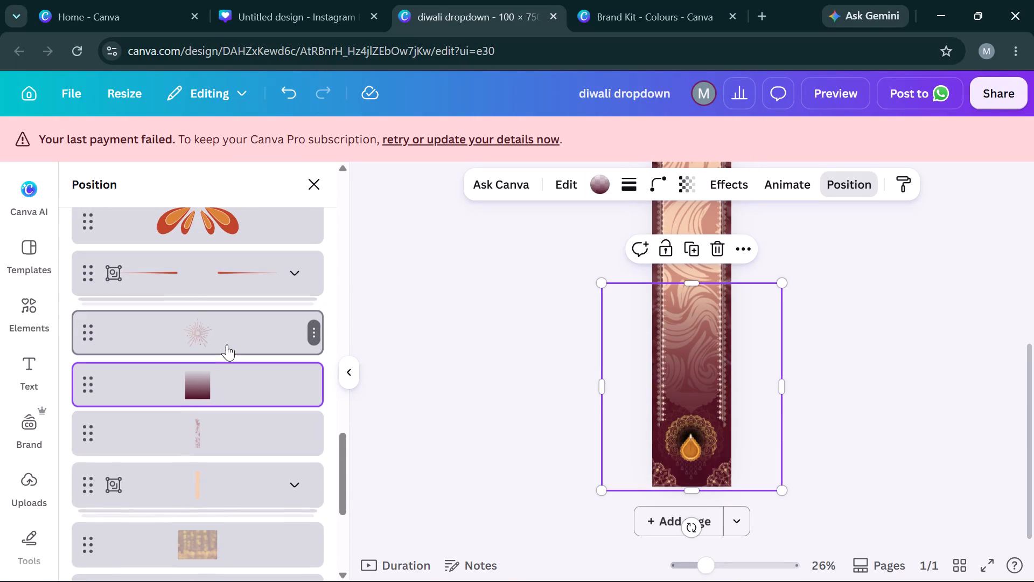
{"action": "scroll", "coordinate": [227, 344], "scroll_direction": "right", "scroll_amount": 3}
{"action": "scroll", "coordinate": [227, 344], "scroll_direction": "up", "scroll_amount": 1}
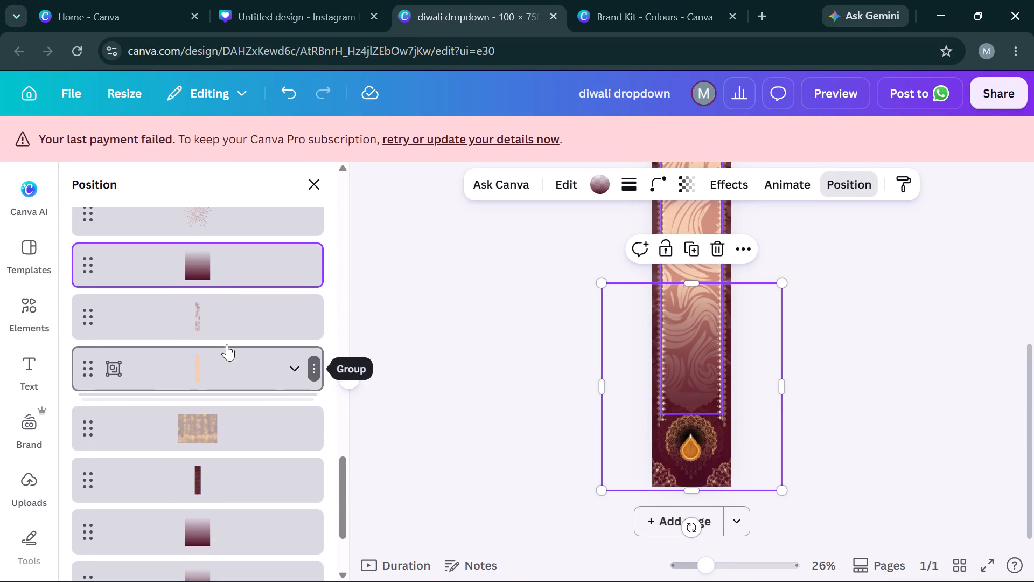
Move the uppermost of the three backmost maroon gradient layers up to sit directly above the swirl pattern.
{"action": "scroll", "coordinate": [227, 344], "scroll_direction": "up", "scroll_amount": 1}
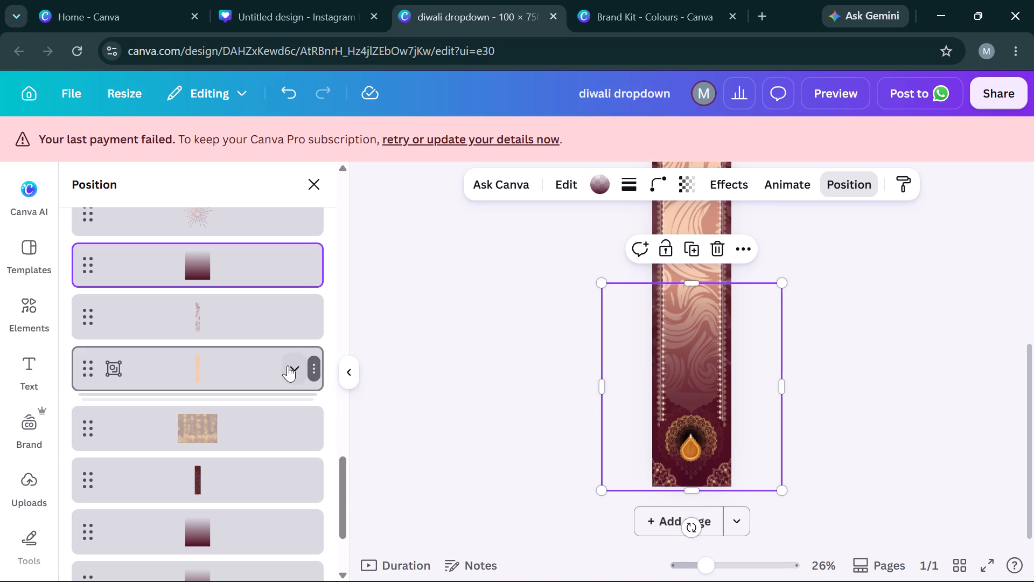
{"action": "left_click_drag", "start_coordinate": [288, 365], "coordinate": [282, 352]}
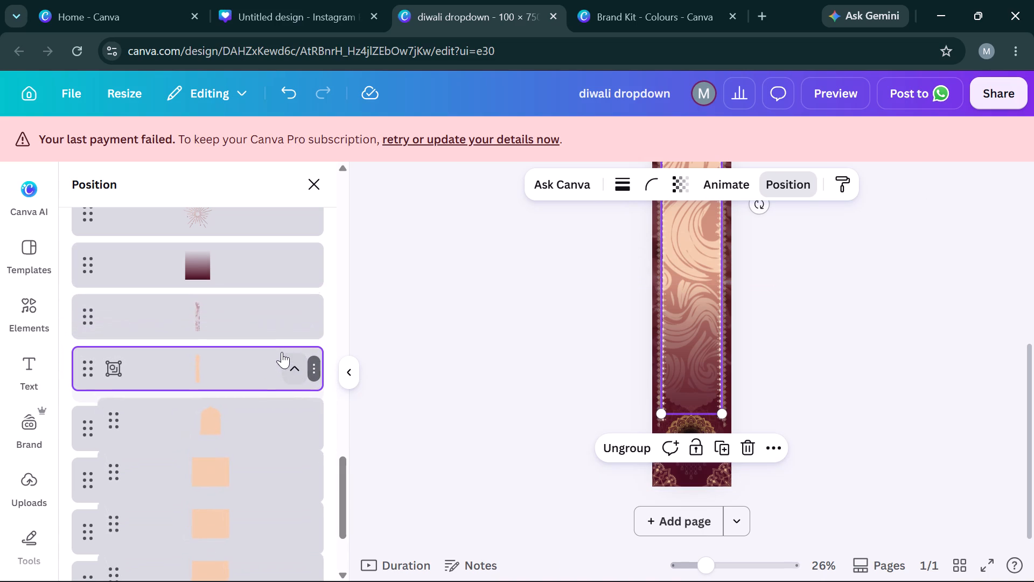
{"action": "left_click", "coordinate": [284, 365]}
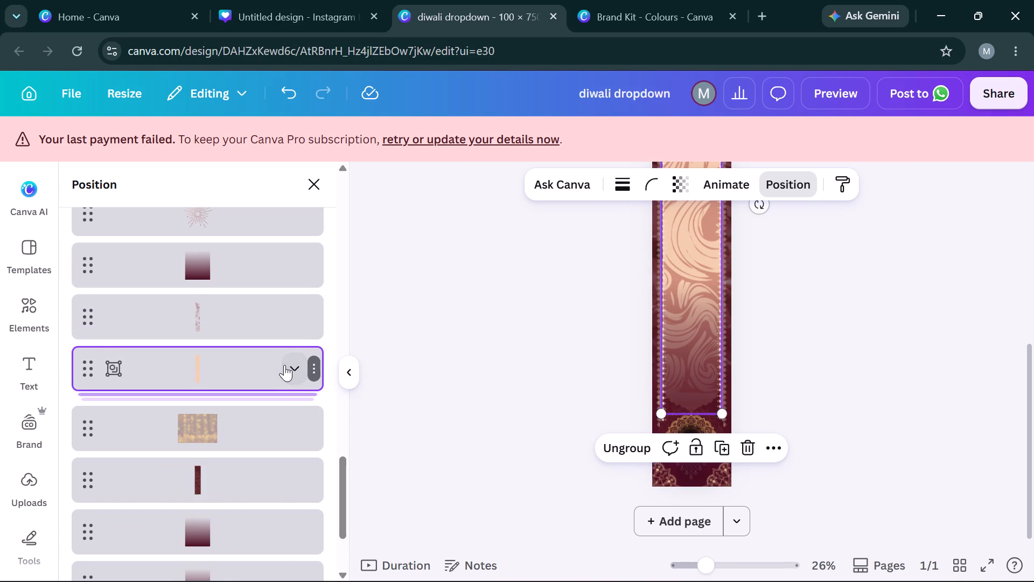
{"action": "scroll", "coordinate": [284, 365], "scroll_direction": "right", "scroll_amount": 1}
{"action": "left_click_drag", "start_coordinate": [224, 483], "coordinate": [241, 259]}
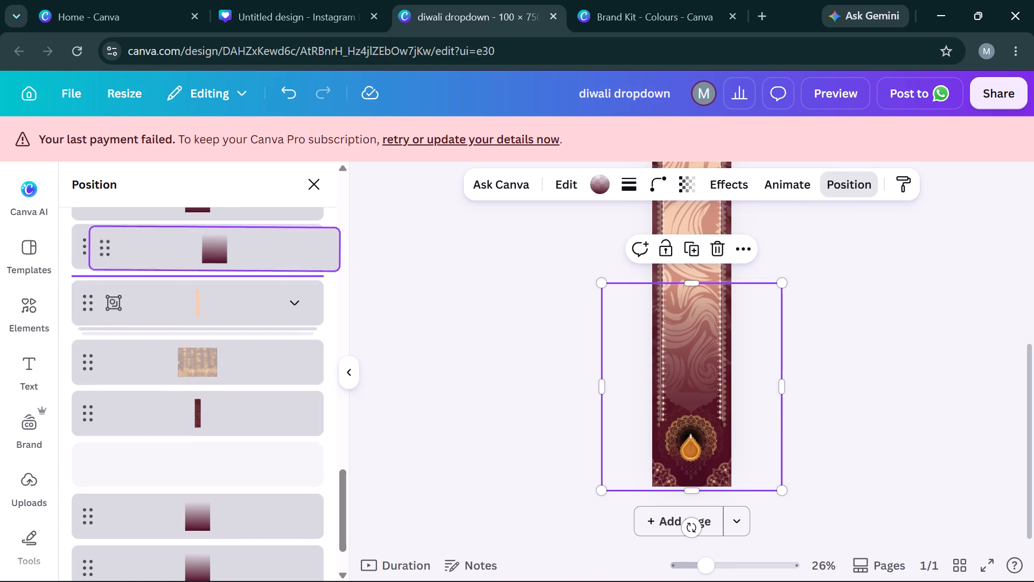
{"action": "left_click_drag", "start_coordinate": [241, 259], "coordinate": [237, 253]}
{"action": "left_click_drag", "start_coordinate": [223, 289], "coordinate": [219, 260]}
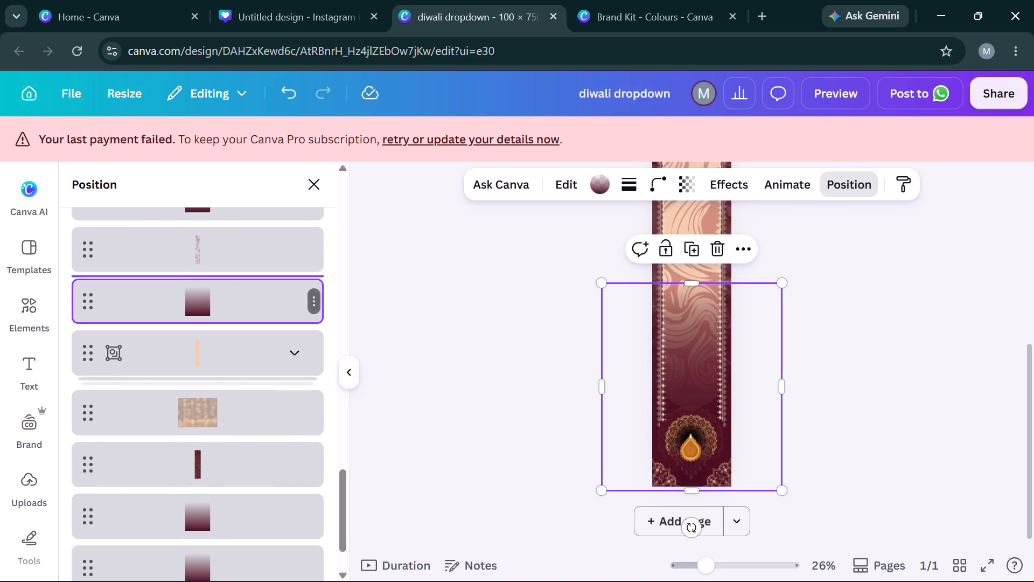
{"action": "left_click_drag", "start_coordinate": [219, 260], "coordinate": [215, 227]}
Move the upper of the two remaining backmost maroon gradient layers up to sit directly above the swirl pattern.
{"action": "scroll", "coordinate": [215, 227], "scroll_direction": "down", "scroll_amount": 1}
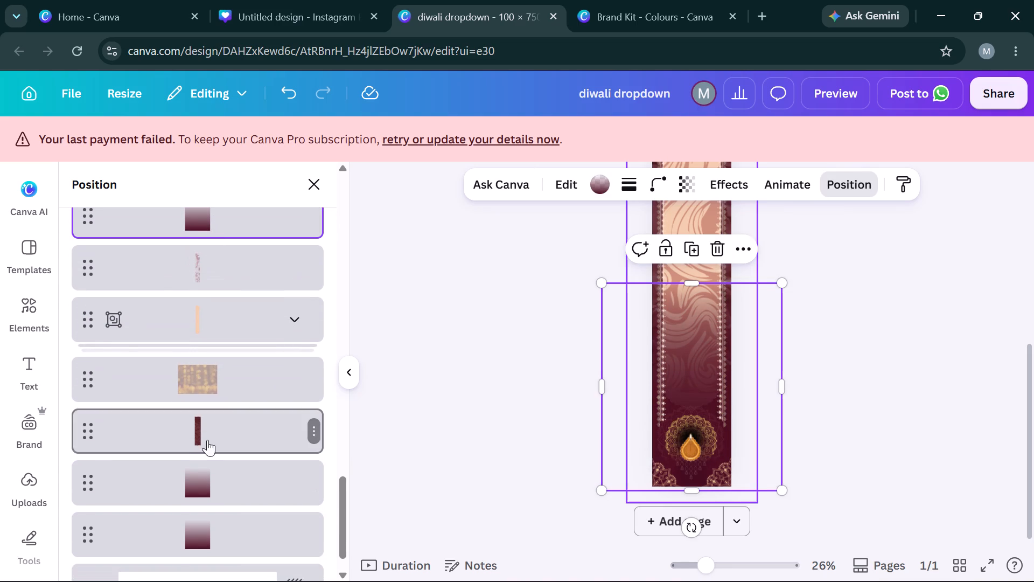
{"action": "left_click", "coordinate": [211, 495]}
{"action": "key", "text": "Up"}
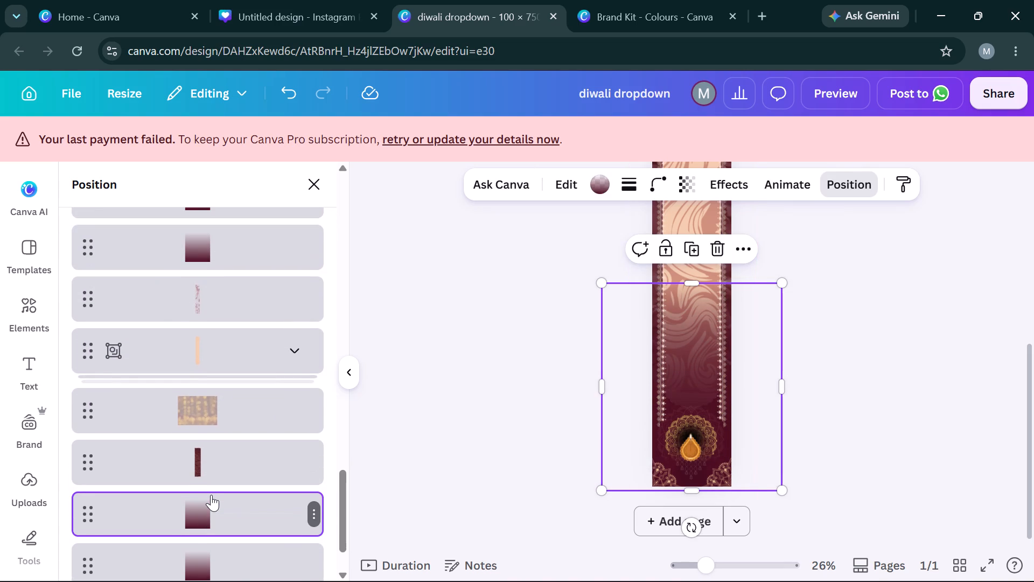
{"action": "left_click_drag", "start_coordinate": [211, 495], "coordinate": [199, 283]}
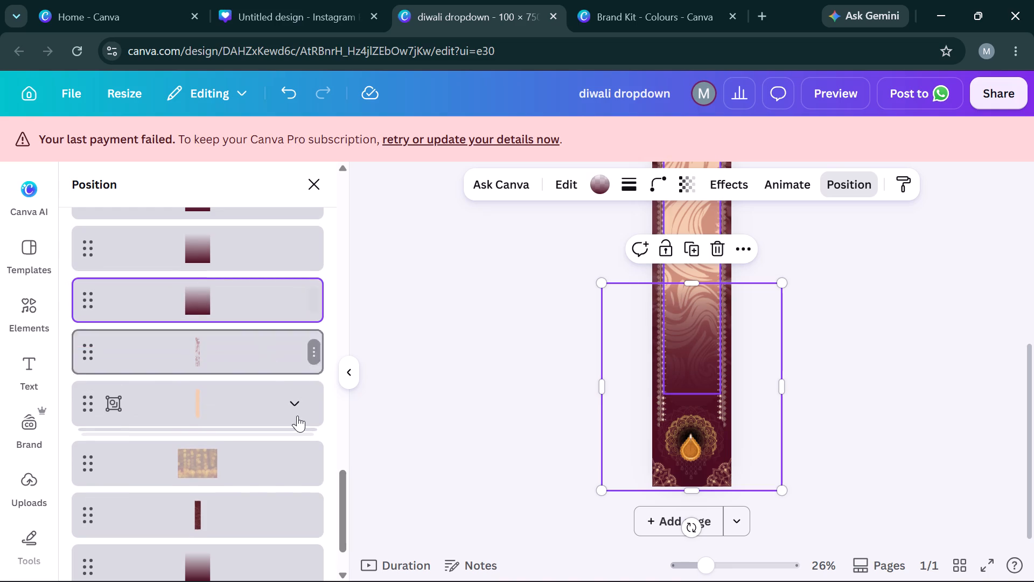
Review the order of the maroon gradient layers and examine how they blend along the whole banner.
{"action": "left_click", "coordinate": [903, 435]}
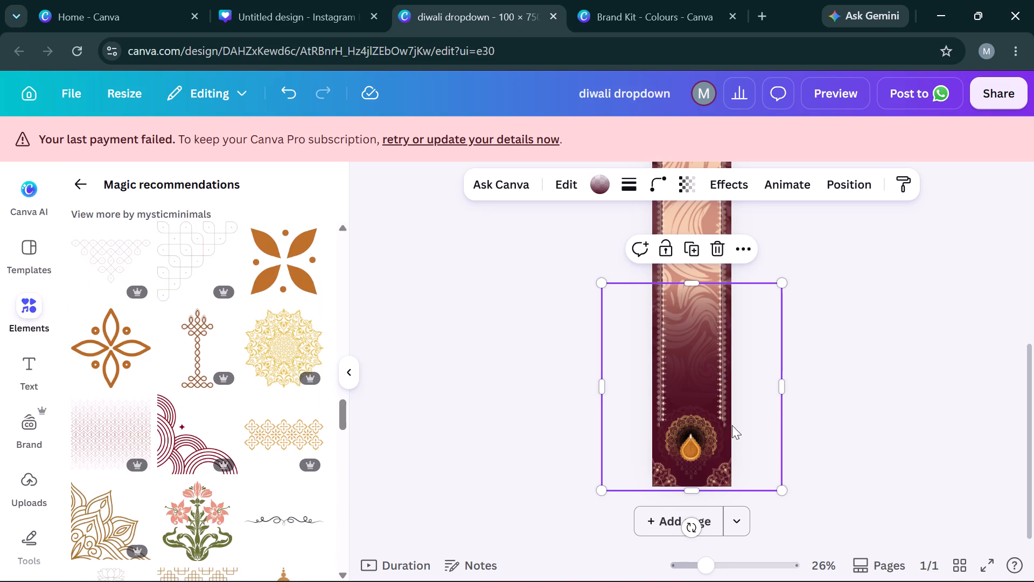
{"action": "left_click", "coordinate": [834, 178]}
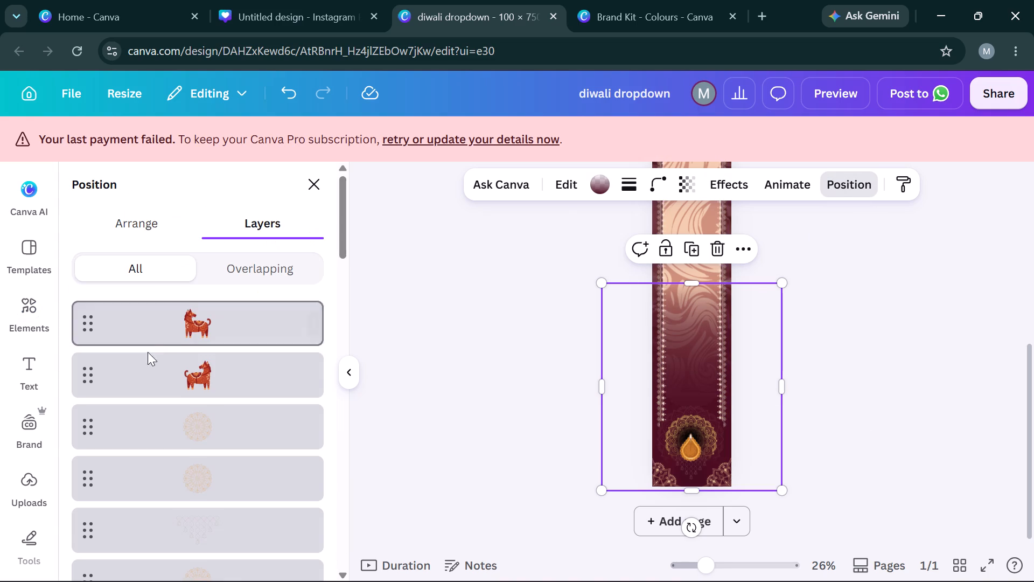
{"action": "scroll", "coordinate": [72, 433], "scroll_direction": "right", "scroll_amount": 9}
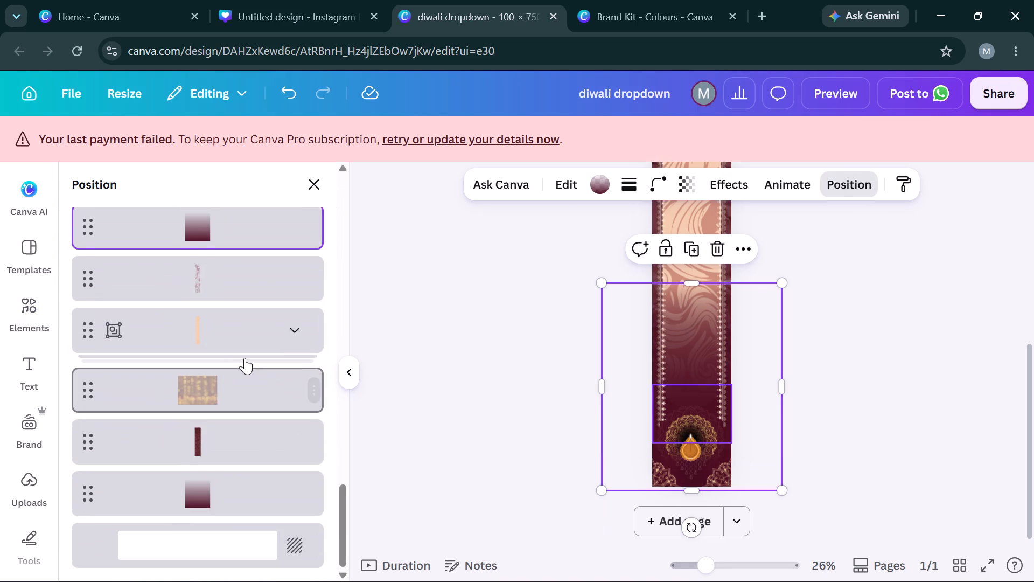
{"action": "scroll", "coordinate": [244, 358], "scroll_direction": "up", "scroll_amount": 3}
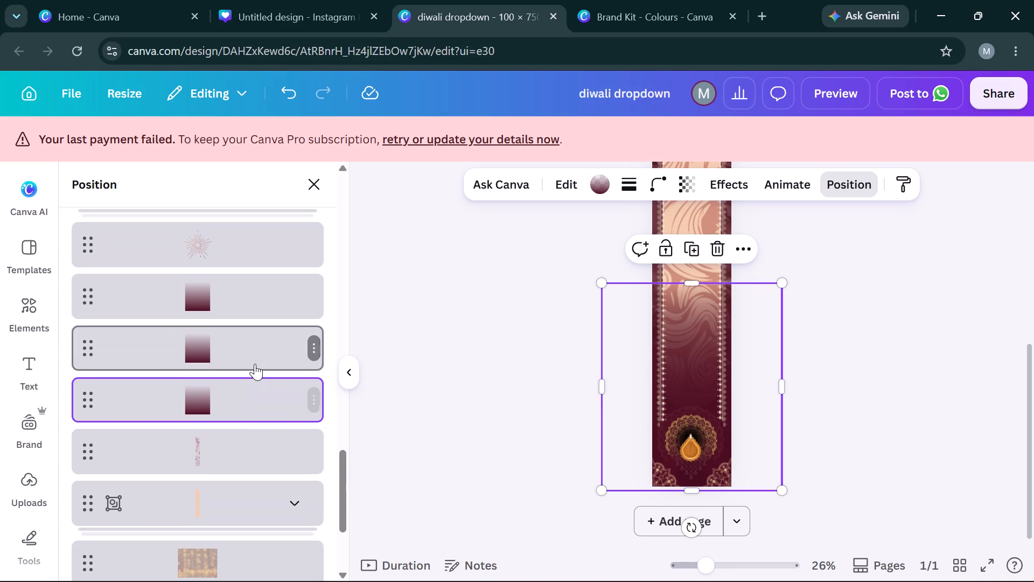
{"action": "scroll", "coordinate": [255, 364], "scroll_direction": "right", "scroll_amount": 1}
{"action": "left_click", "coordinate": [856, 369]}
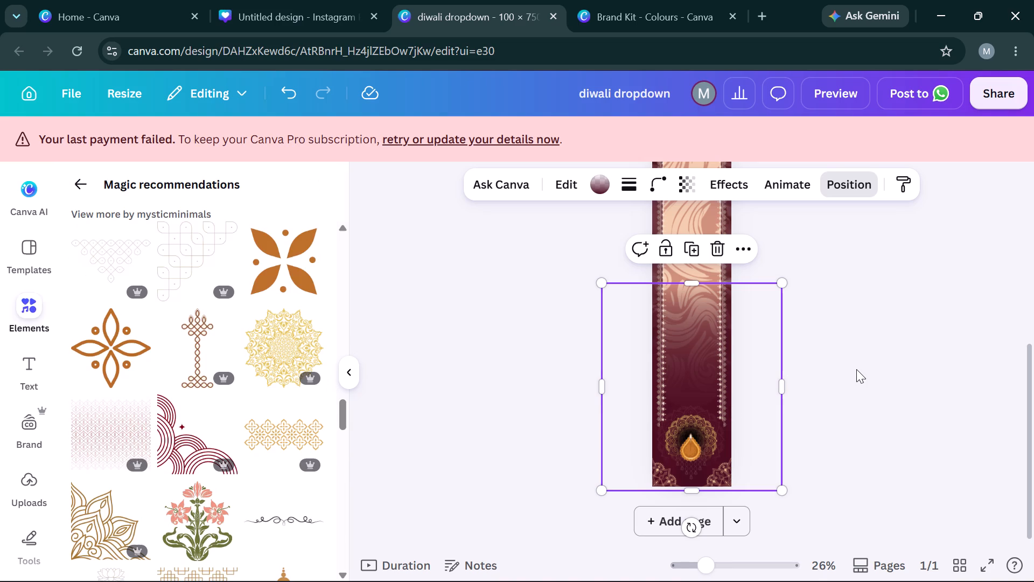
{"action": "left_click", "coordinate": [856, 369]}
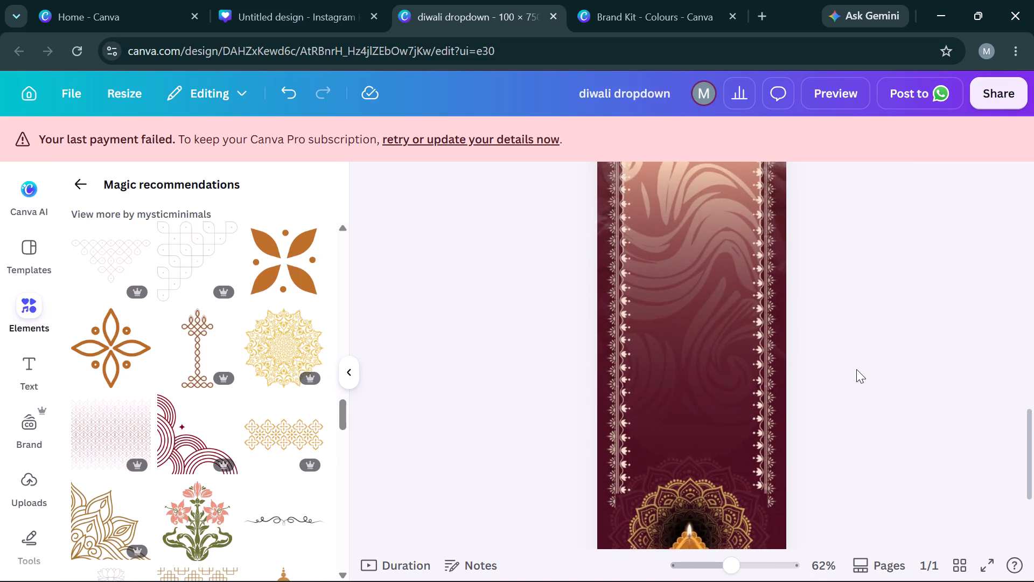
{"action": "scroll", "coordinate": [856, 369], "scroll_direction": "down", "scroll_amount": 2}
{"action": "scroll", "coordinate": [856, 369], "scroll_direction": "up", "scroll_amount": 1}
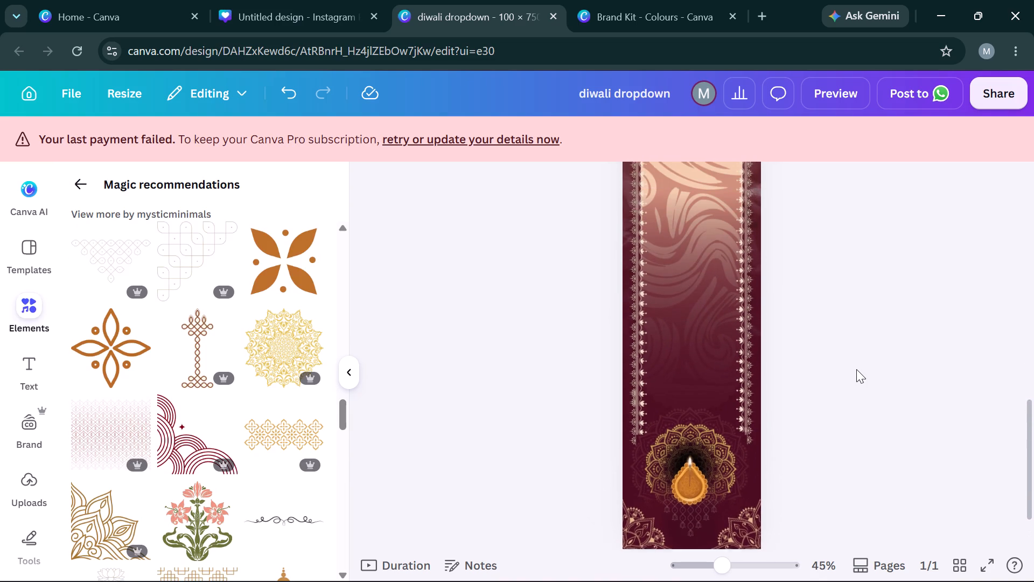
{"action": "scroll", "coordinate": [856, 369], "scroll_direction": "up", "scroll_amount": 1}
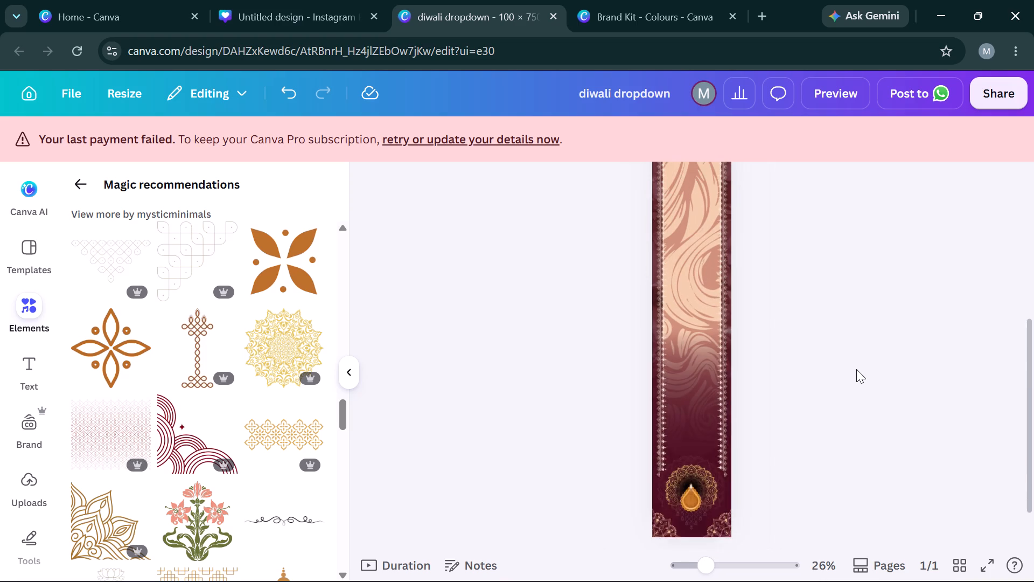
{"action": "scroll", "coordinate": [856, 369], "scroll_direction": "up", "scroll_amount": 1}
{"action": "scroll", "coordinate": [856, 369], "scroll_direction": "down", "scroll_amount": 1}
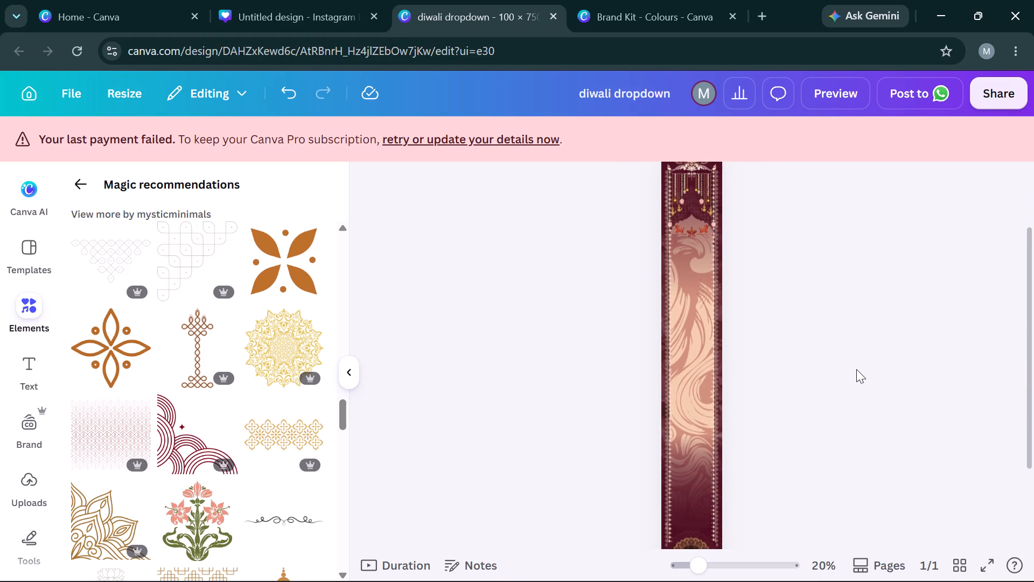
{"action": "scroll", "coordinate": [856, 369], "scroll_direction": "right", "scroll_amount": 2}
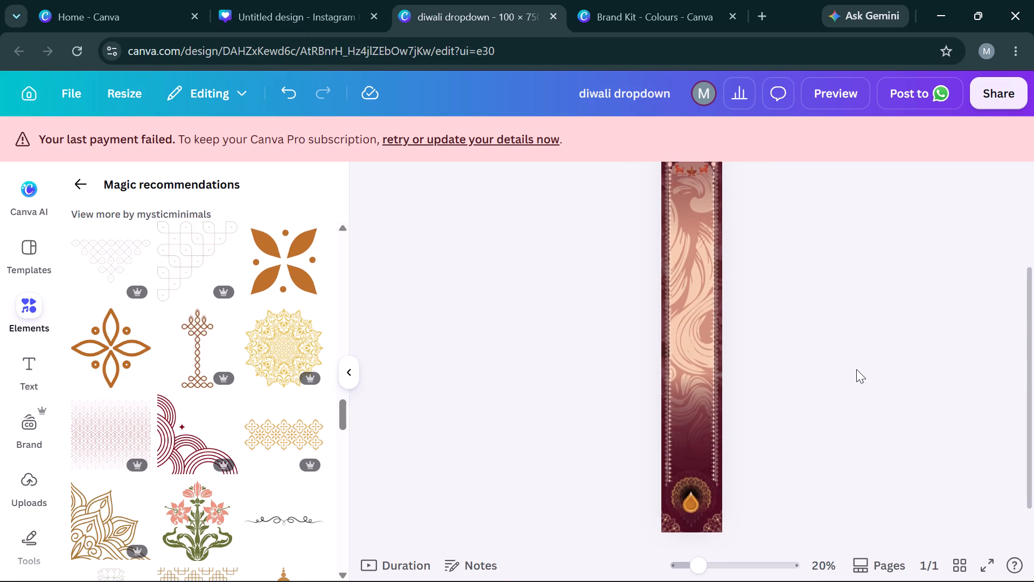
{"action": "scroll", "coordinate": [856, 369], "scroll_direction": "up", "scroll_amount": 1}
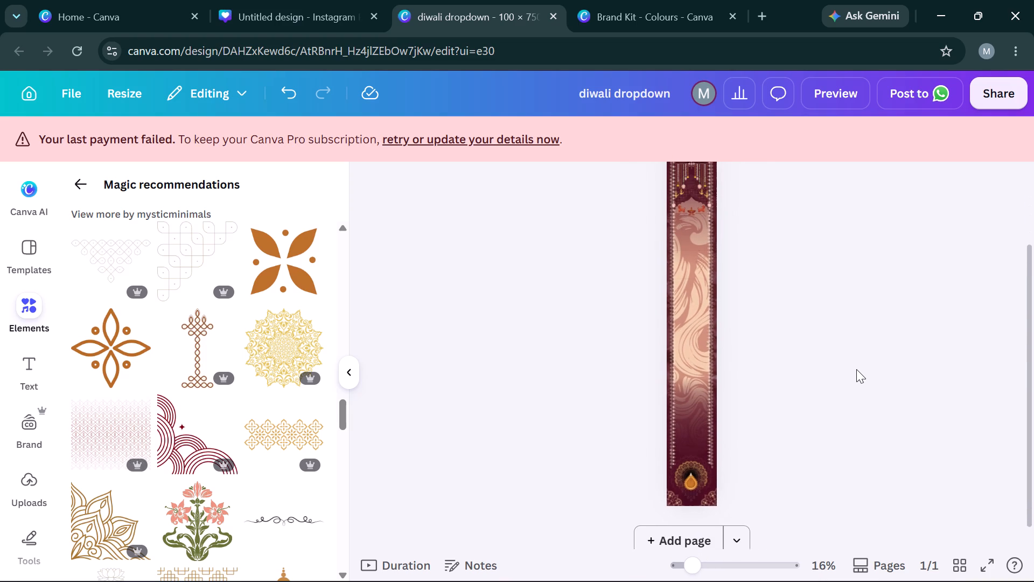
{"action": "scroll", "coordinate": [856, 369], "scroll_direction": "up", "scroll_amount": 2}
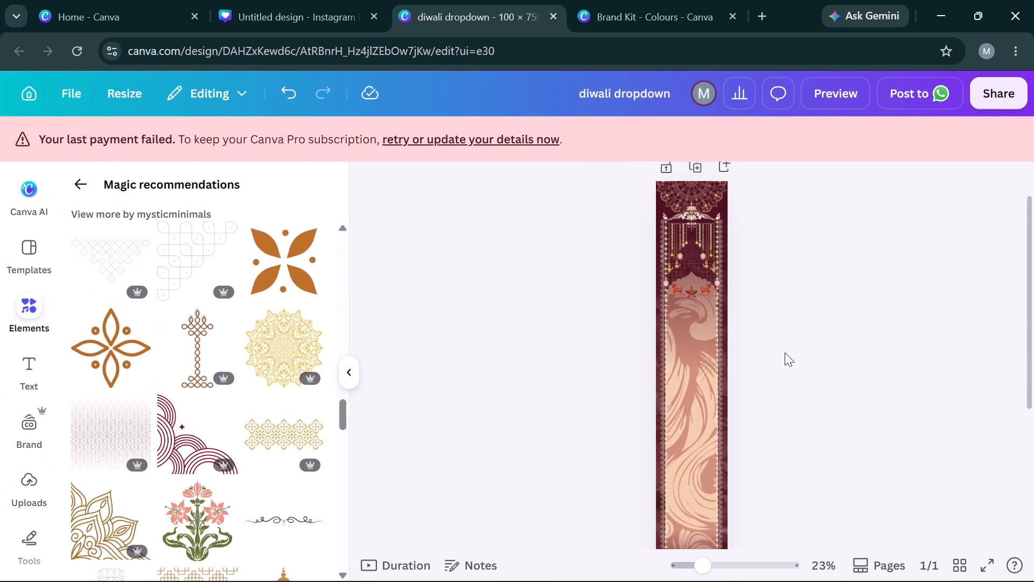
Delete the two decorated cows flanking the diya beneath the arch.
{"action": "left_click_drag", "start_coordinate": [710, 566], "coordinate": [753, 563]}
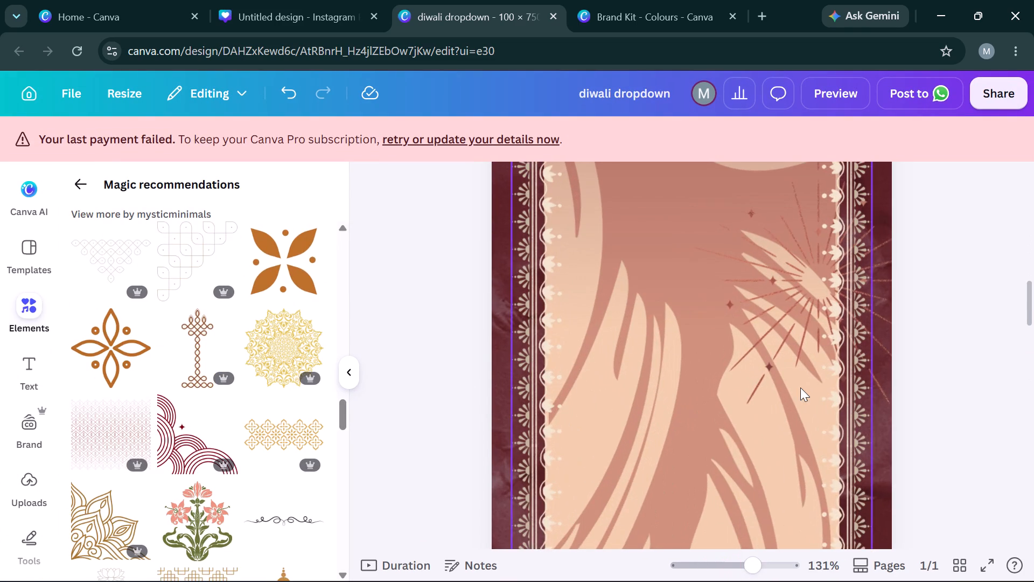
{"action": "scroll", "coordinate": [800, 387], "scroll_direction": "up", "scroll_amount": 3}
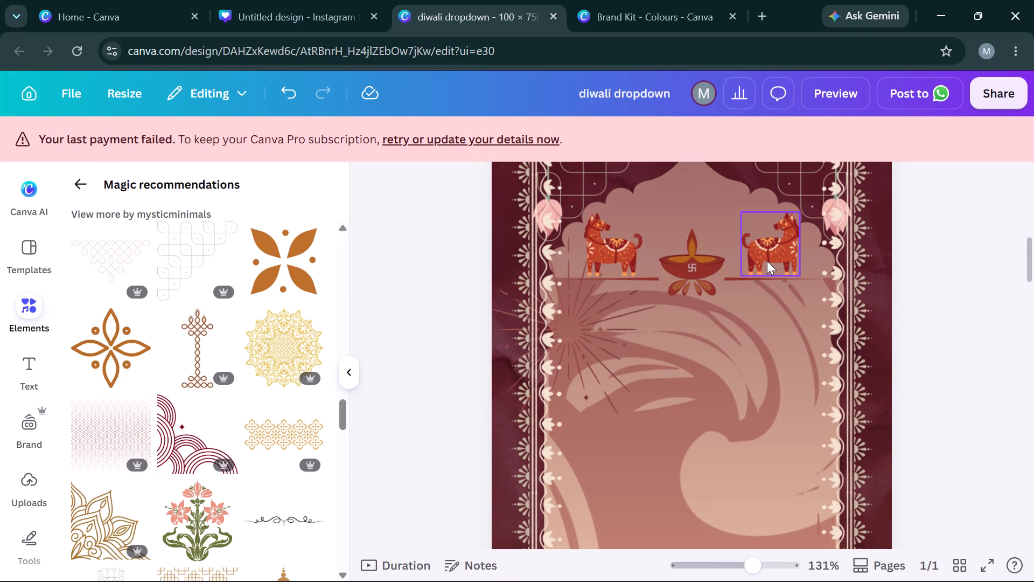
{"action": "left_click", "coordinate": [767, 261]}
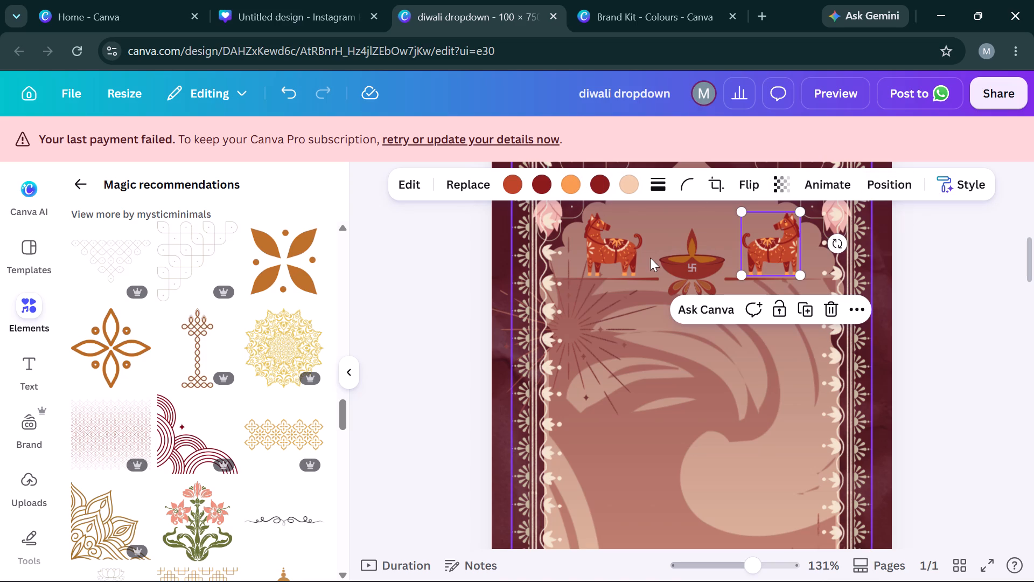
{"action": "key", "text": "Delete"}
{"action": "left_click", "coordinate": [625, 246]}
{"action": "key", "text": "Delete"}
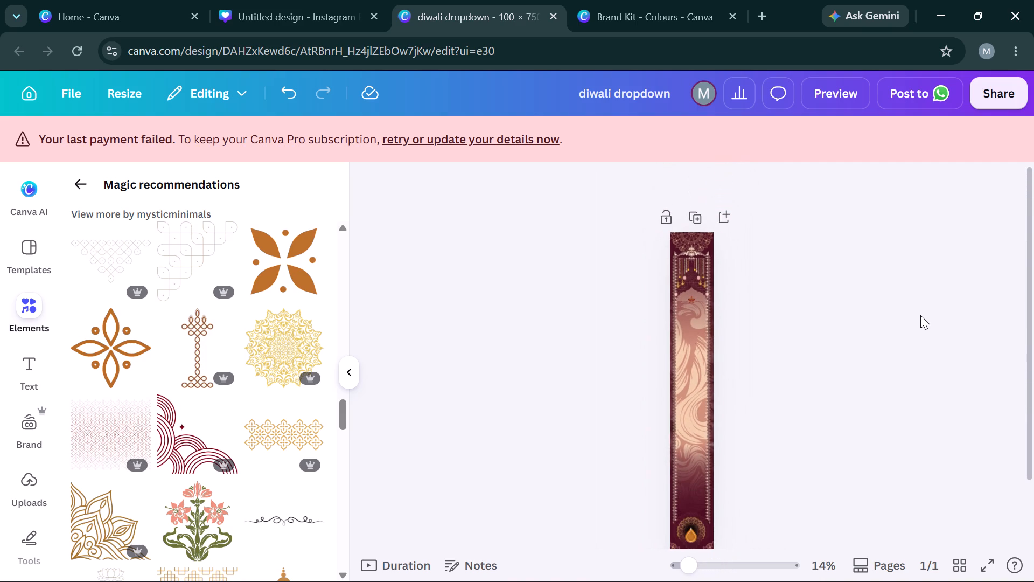
Move the maroon gradient layered directly above the swirl pattern straight down so its upper edge starts lower on the panel.
{"action": "scroll", "coordinate": [920, 315], "scroll_direction": "down", "scroll_amount": 1}
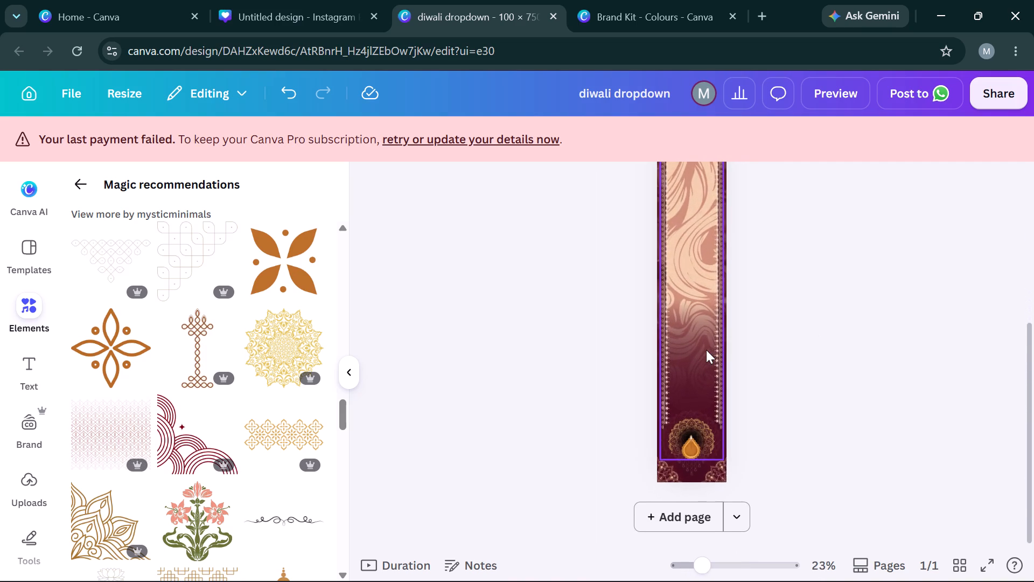
{"action": "left_click", "coordinate": [706, 350]}
{"action": "left_click", "coordinate": [799, 197]}
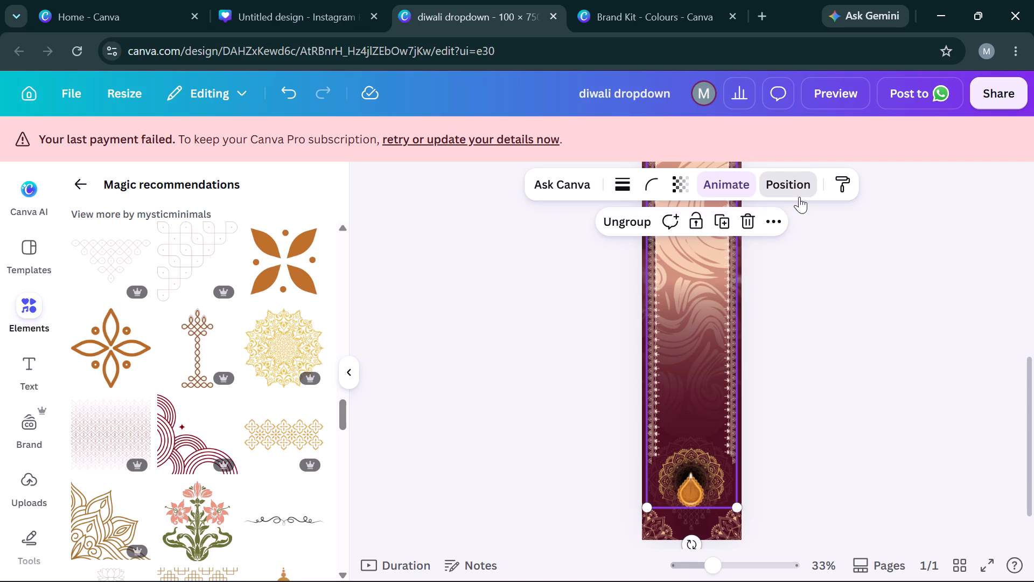
{"action": "scroll", "coordinate": [203, 459], "scroll_direction": "down", "scroll_amount": 6}
{"action": "scroll", "coordinate": [203, 459], "scroll_direction": "right", "scroll_amount": 1}
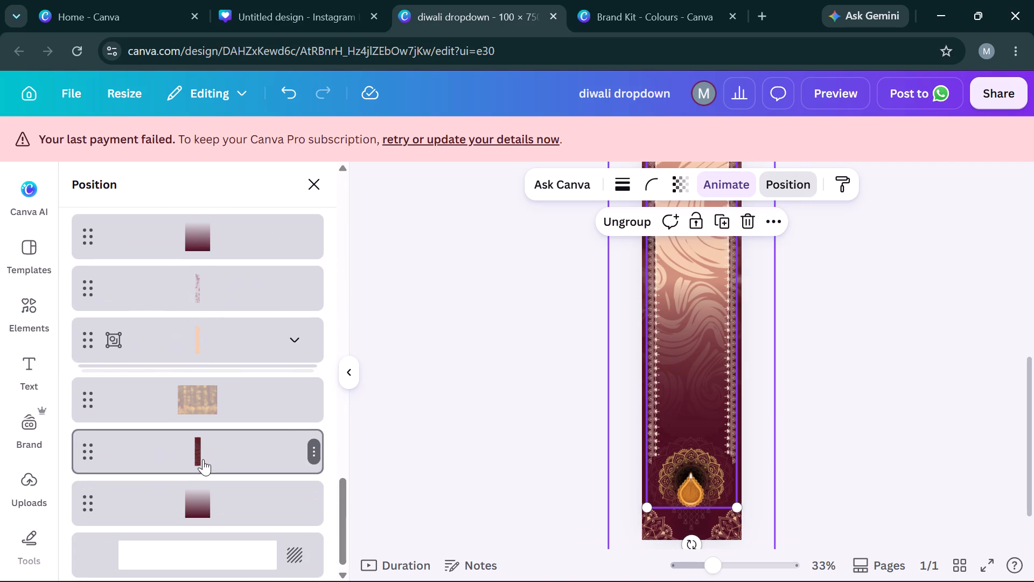
{"action": "scroll", "coordinate": [203, 459], "scroll_direction": "right", "scroll_amount": 1}
{"action": "left_click", "coordinate": [224, 234]}
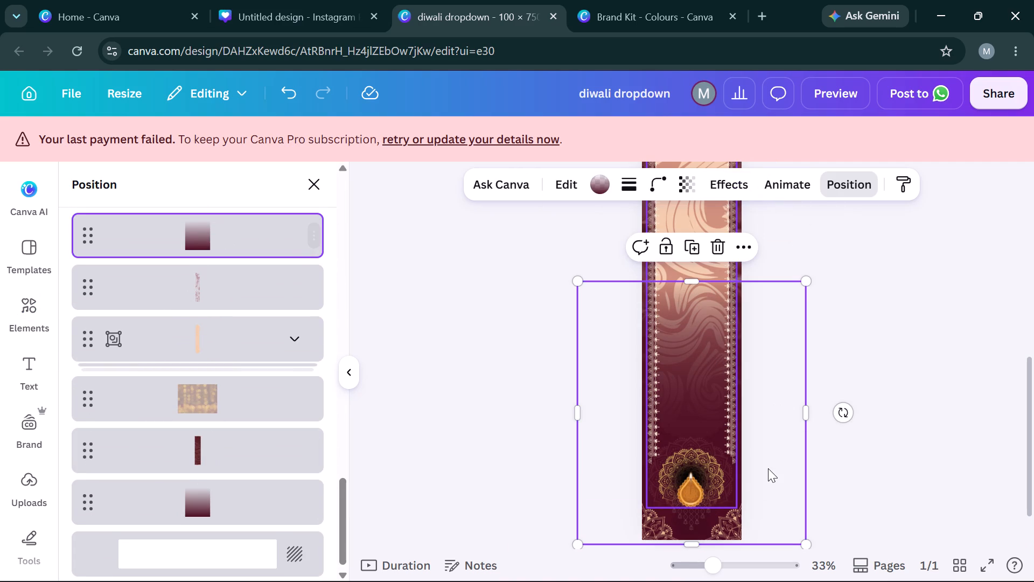
{"action": "left_click_drag", "start_coordinate": [768, 468], "coordinate": [768, 529]}
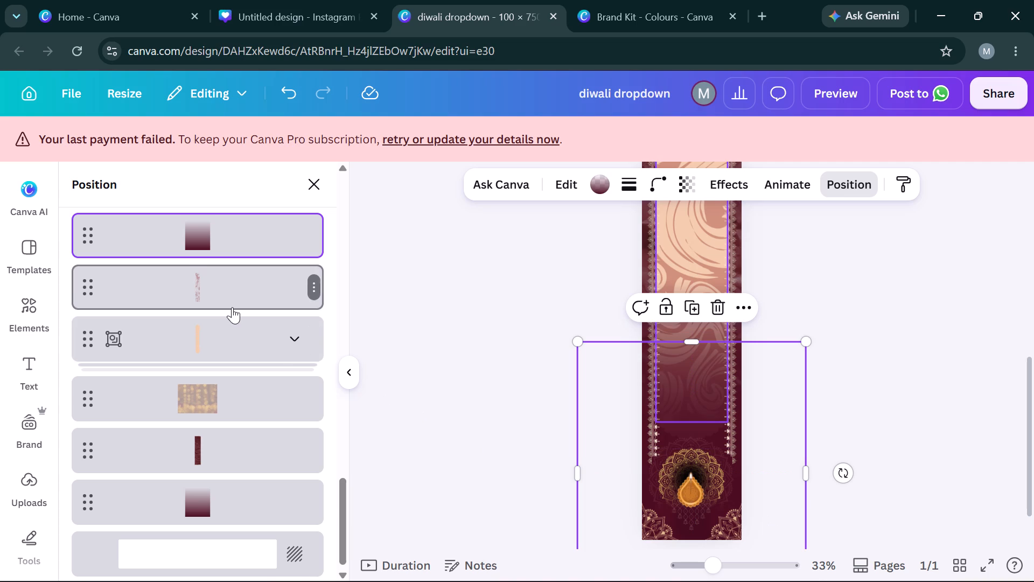
Move the middle of the three maroon gradients above the swirl pattern down, starting slightly below the lowest layer's upper edge.
{"action": "scroll", "coordinate": [232, 307], "scroll_direction": "up", "scroll_amount": 1}
{"action": "left_click", "coordinate": [230, 237]}
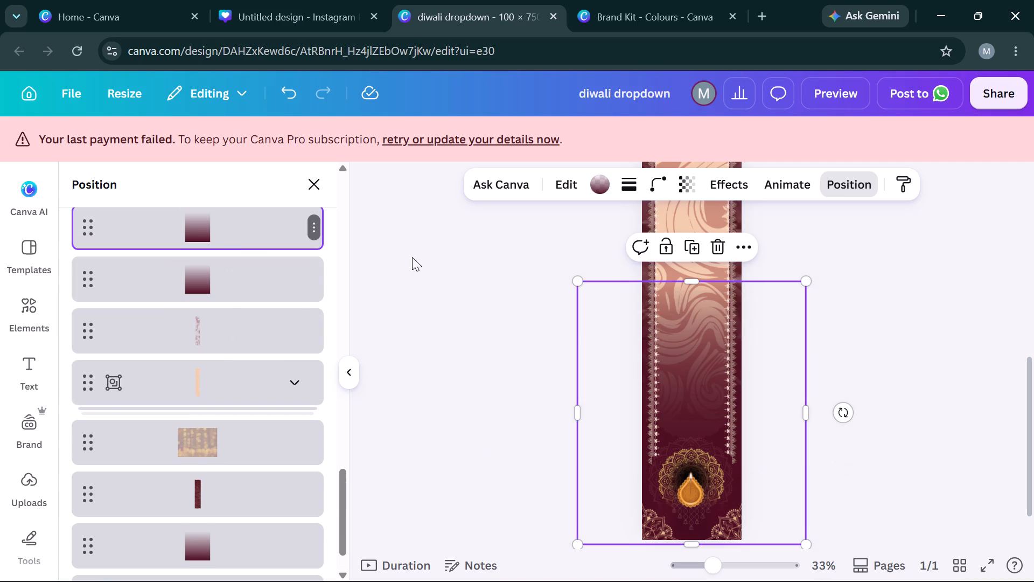
{"action": "left_click_drag", "start_coordinate": [760, 326], "coordinate": [758, 396]}
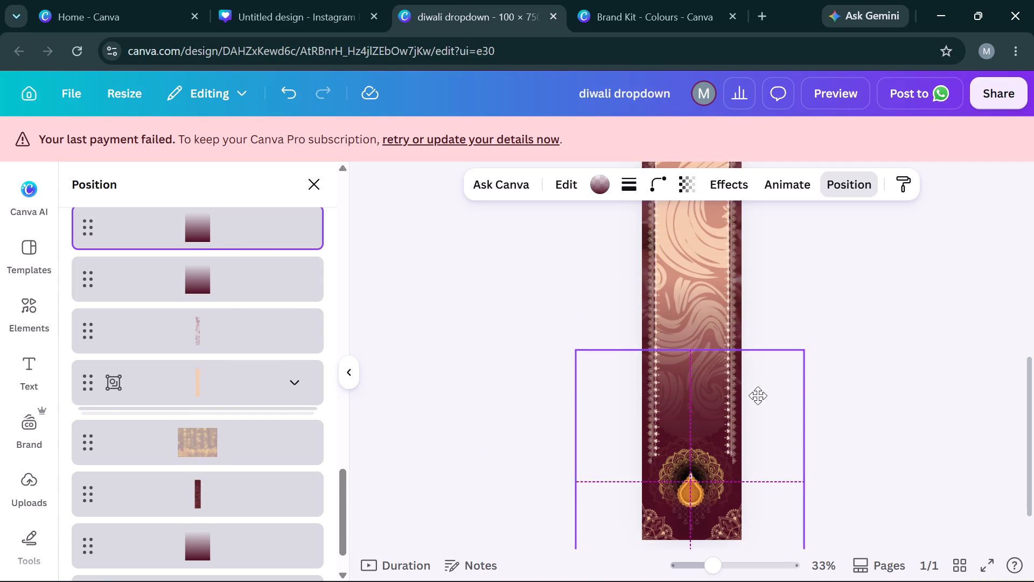
{"action": "left_click_drag", "start_coordinate": [758, 396], "coordinate": [757, 422]}
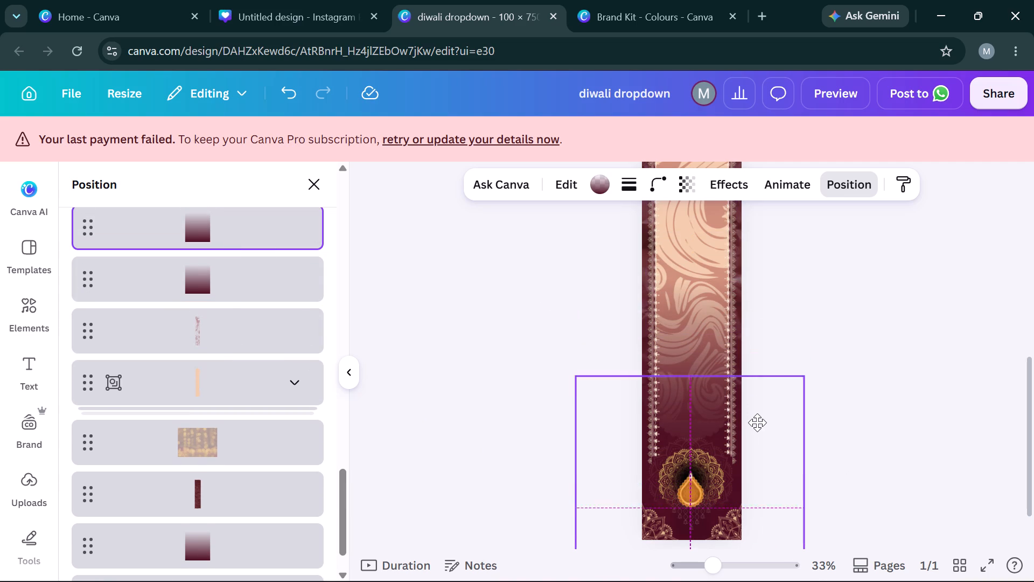
{"action": "left_click_drag", "start_coordinate": [757, 422], "coordinate": [759, 403]}
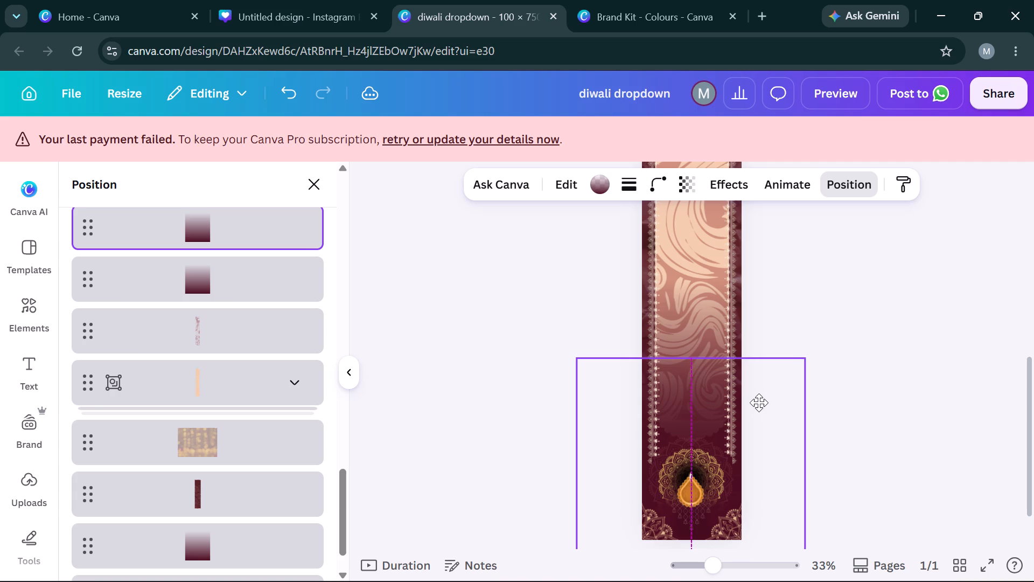
{"action": "left_click_drag", "start_coordinate": [759, 403], "coordinate": [757, 406]}
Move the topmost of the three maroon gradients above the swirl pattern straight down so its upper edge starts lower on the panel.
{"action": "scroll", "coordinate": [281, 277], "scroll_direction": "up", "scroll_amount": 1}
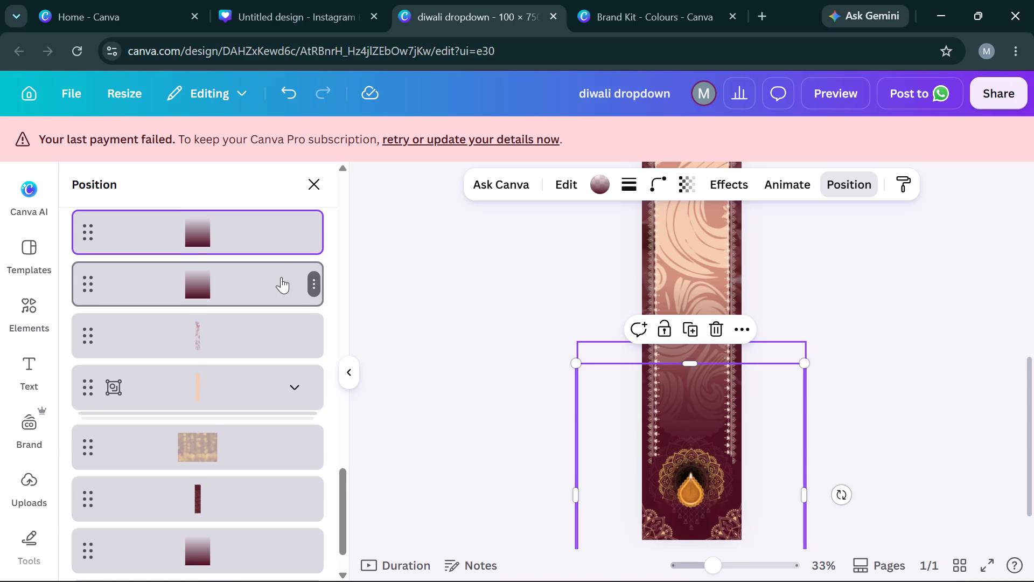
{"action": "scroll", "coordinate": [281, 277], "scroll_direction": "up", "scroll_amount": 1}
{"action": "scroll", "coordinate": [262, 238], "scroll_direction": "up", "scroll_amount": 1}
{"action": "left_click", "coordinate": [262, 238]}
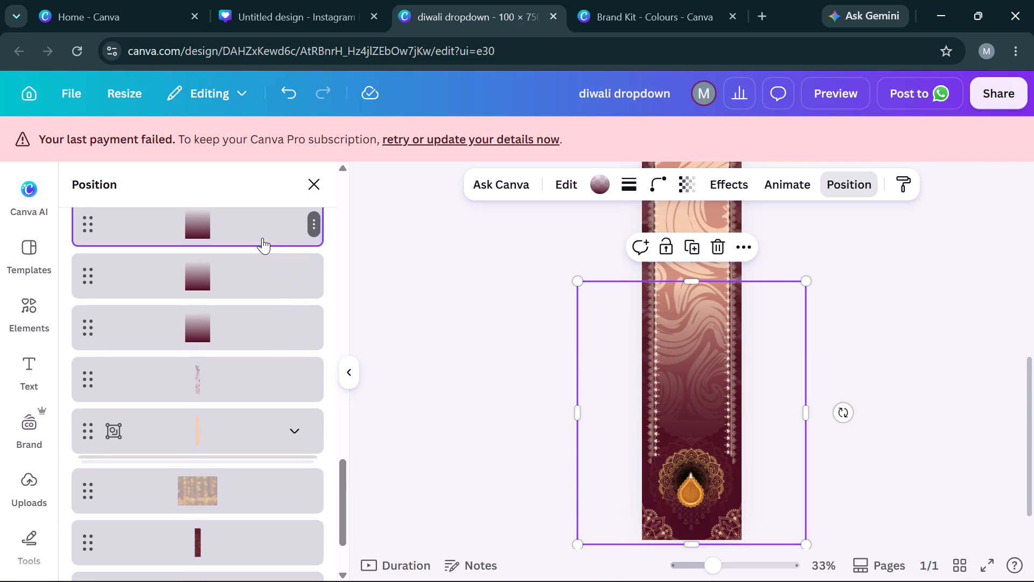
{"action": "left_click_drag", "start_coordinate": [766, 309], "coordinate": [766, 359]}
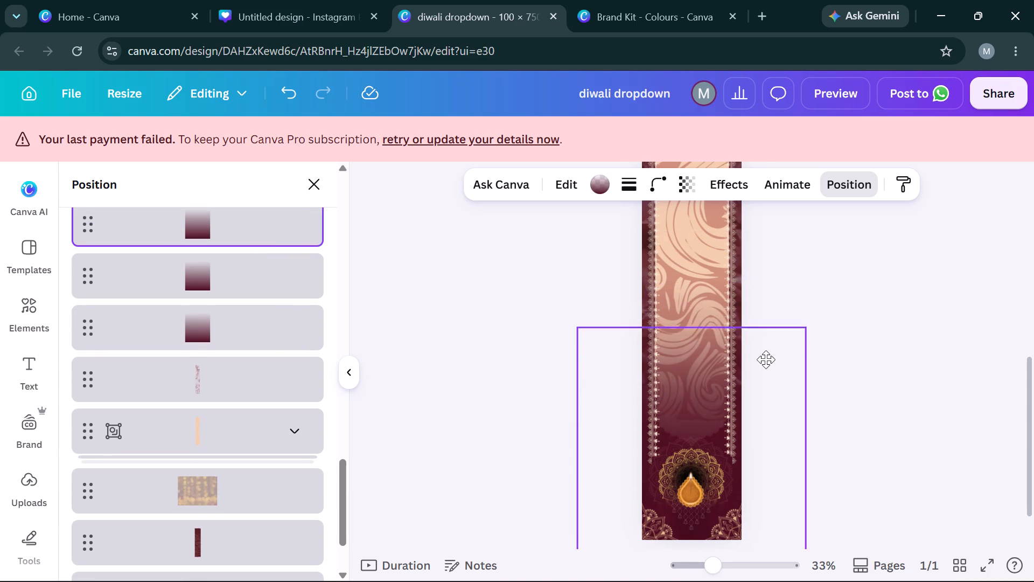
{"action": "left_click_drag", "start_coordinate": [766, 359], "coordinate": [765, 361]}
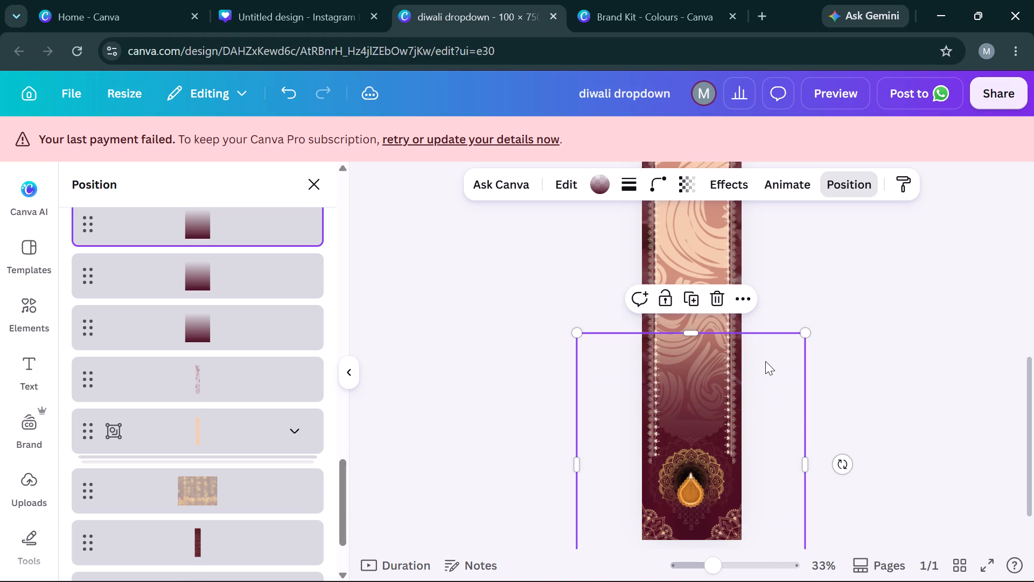
Undo the recent downward moves of the three maroon gradients, keeping both cows beside the diya deleted.
{"action": "key", "text": "ctrl+z"}
{"action": "key", "text": "ctrl+z"}
{"action": "key", "text": "ctrl+z"}
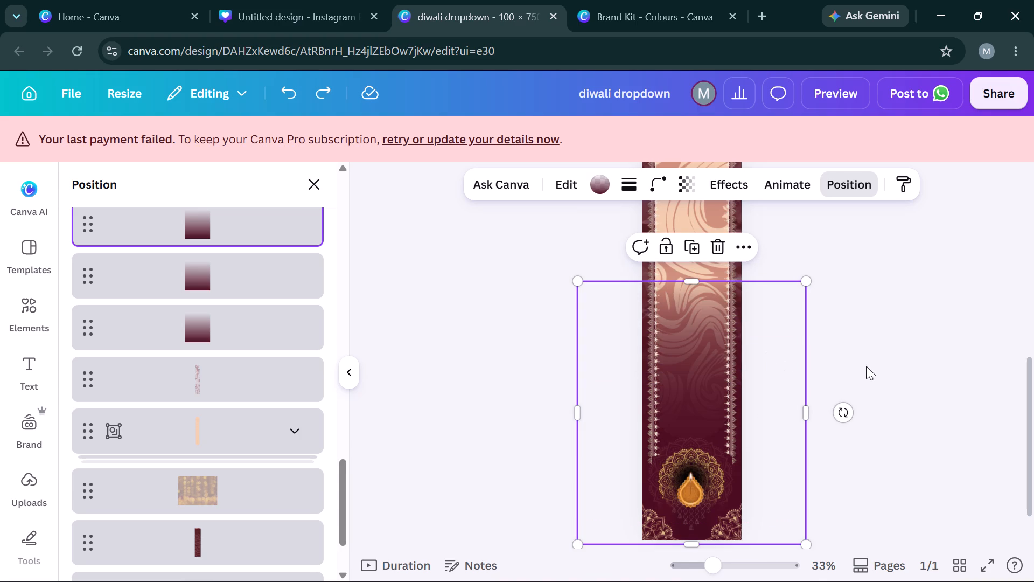
{"action": "key", "text": "ctrl+z"}
{"action": "scroll", "coordinate": [866, 366], "scroll_direction": "up", "scroll_amount": 6}
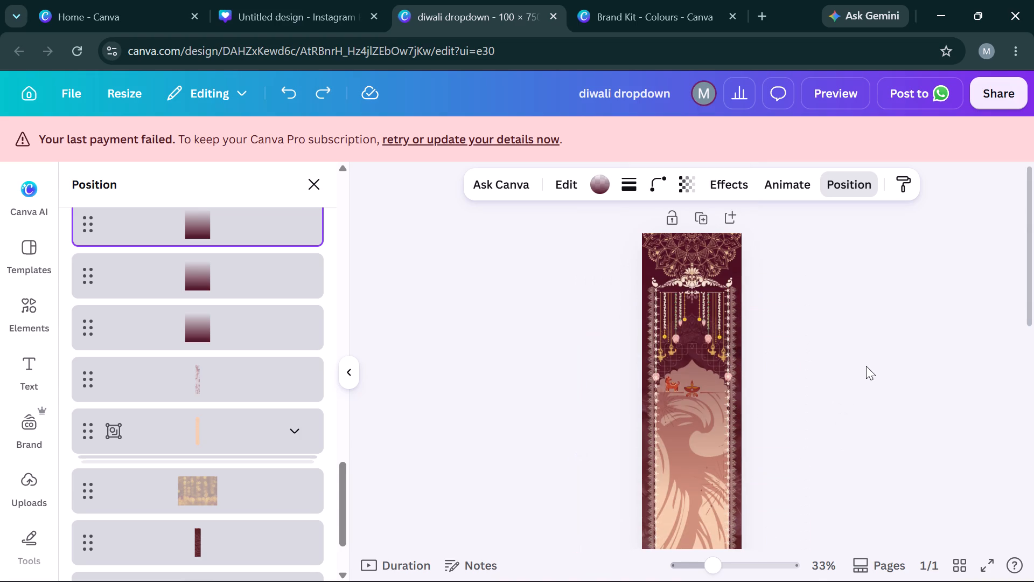
{"action": "key", "text": "ctrl+y"}
{"action": "left_click", "coordinate": [866, 366]}
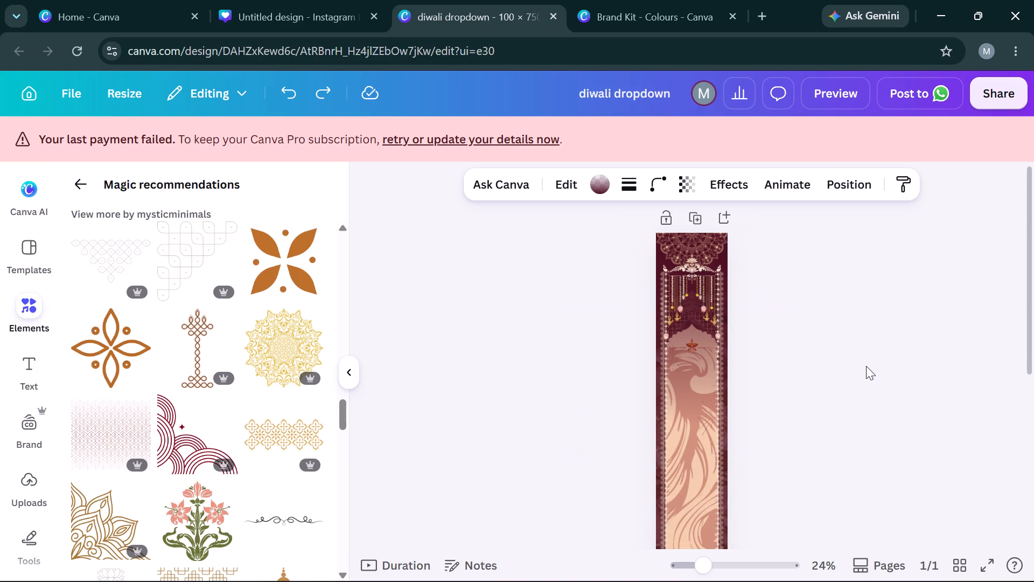
Examine the whole banner from the arch to the bottom diya, checking how the swirl panel fades into the maroon gradients.
{"action": "scroll", "coordinate": [866, 366], "scroll_direction": "down", "scroll_amount": 2}
{"action": "left_click", "coordinate": [866, 366]}
{"action": "scroll", "coordinate": [866, 366], "scroll_direction": "down", "scroll_amount": 2}
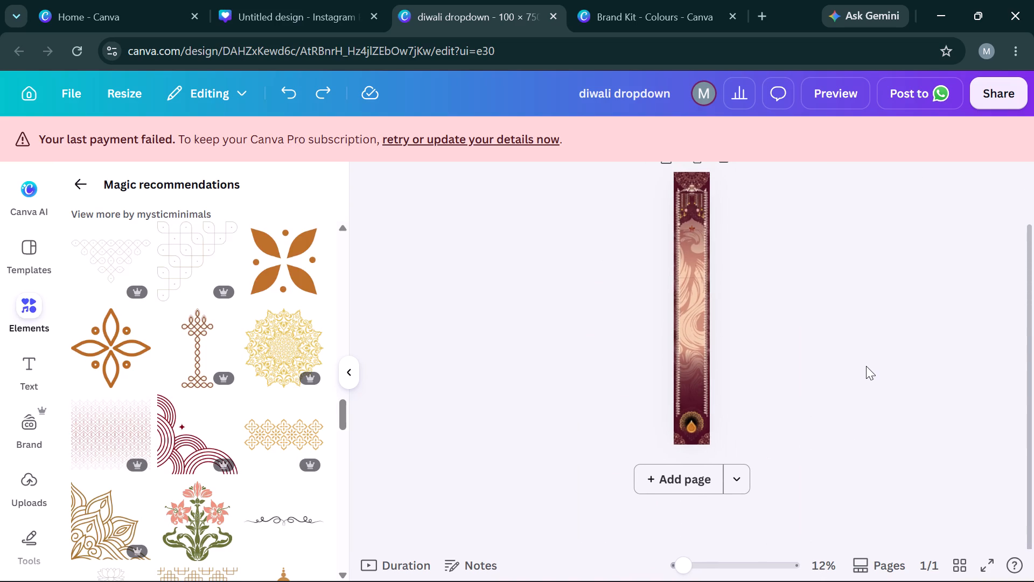
{"action": "scroll", "coordinate": [866, 366], "scroll_direction": "up", "scroll_amount": 3}
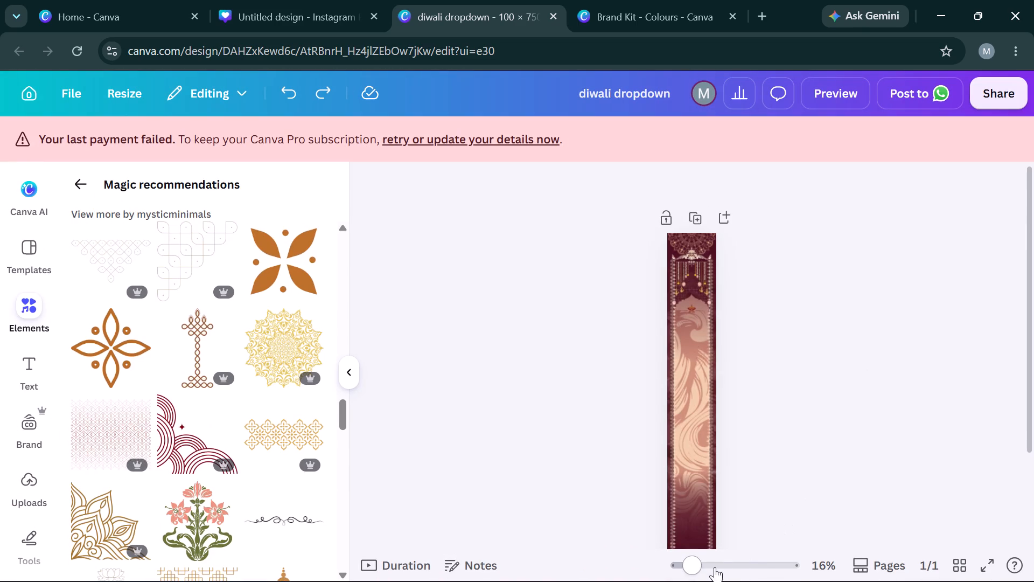
{"action": "left_click_drag", "start_coordinate": [703, 565], "coordinate": [710, 570]}
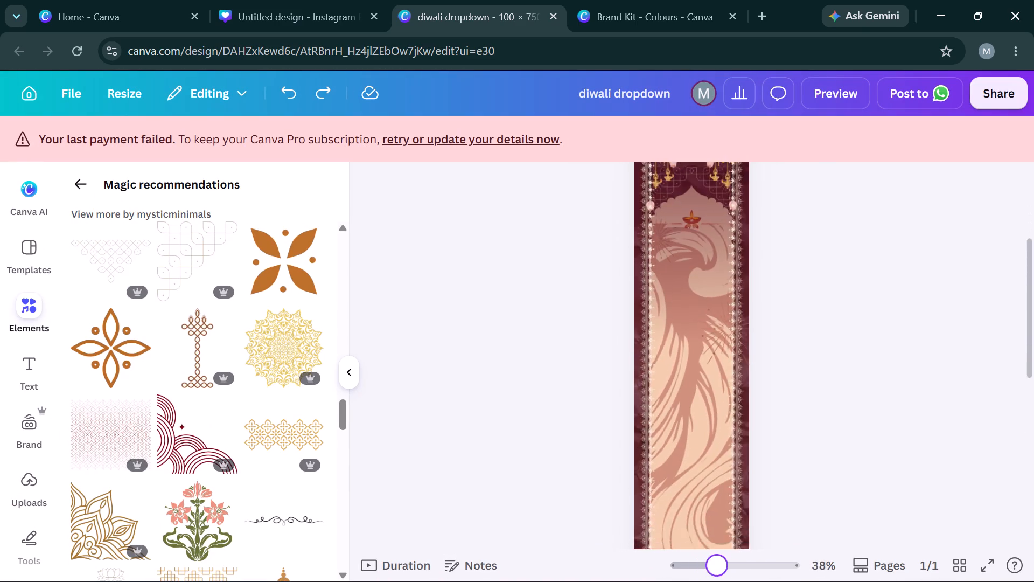
{"action": "left_click_drag", "start_coordinate": [710, 570], "coordinate": [705, 571]}
{"action": "scroll", "coordinate": [769, 464], "scroll_direction": "up", "scroll_amount": 1}
{"action": "scroll", "coordinate": [769, 464], "scroll_direction": "down", "scroll_amount": 4}
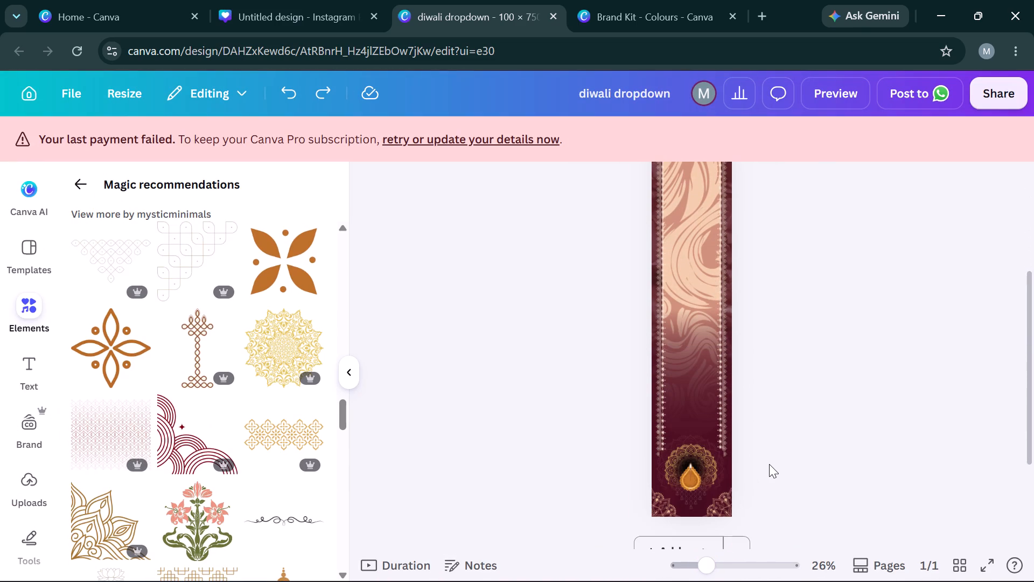
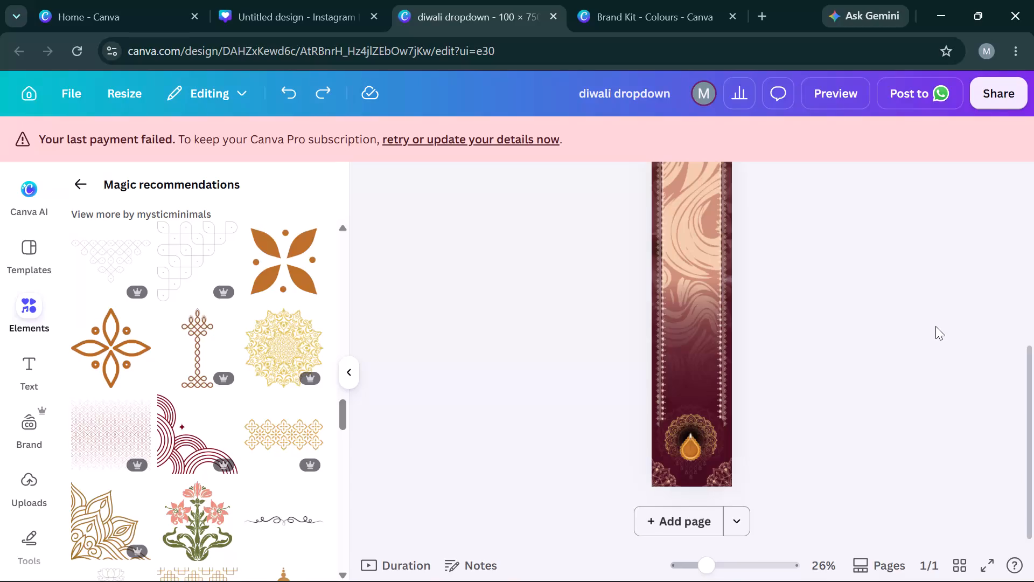
Look through the recommended ornaments, borders and floral motifs for a decoration that suits the Diwali banner.
{"action": "scroll", "coordinate": [935, 326], "scroll_direction": "up", "scroll_amount": 1}
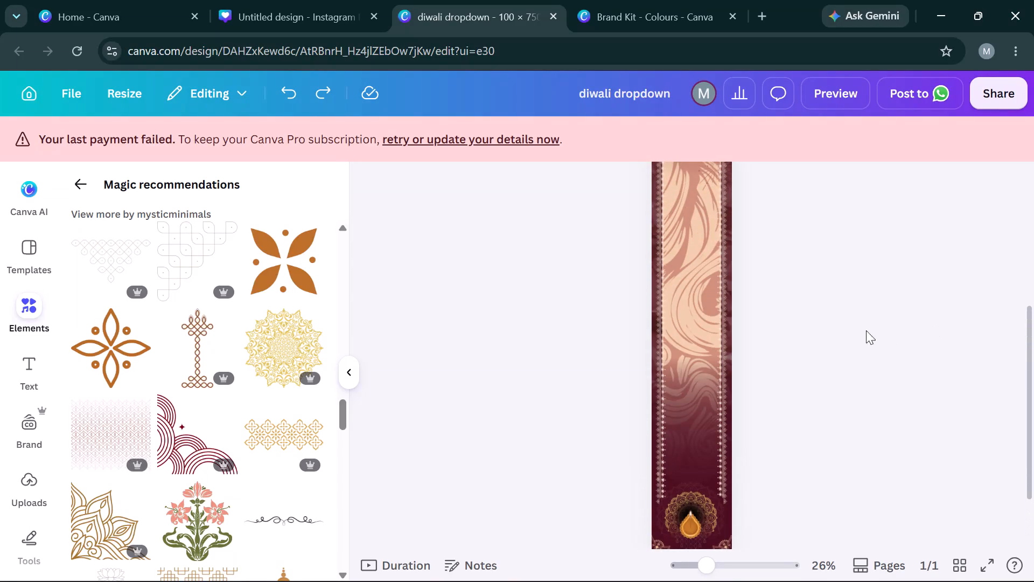
{"action": "scroll", "coordinate": [263, 516], "scroll_direction": "down", "scroll_amount": 1}
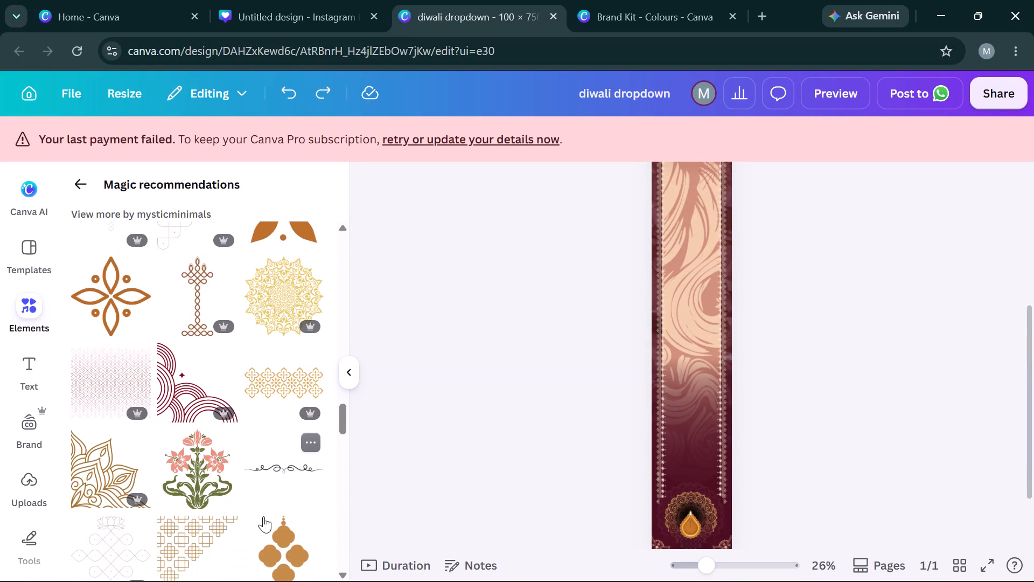
{"action": "scroll", "coordinate": [263, 516], "scroll_direction": "down", "scroll_amount": 3}
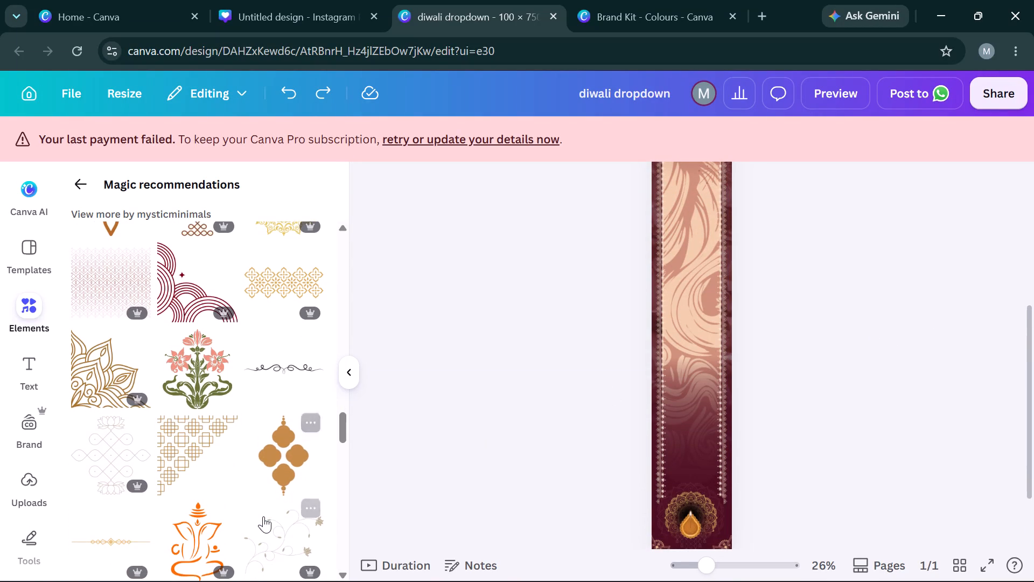
{"action": "scroll", "coordinate": [263, 516], "scroll_direction": "right", "scroll_amount": 1}
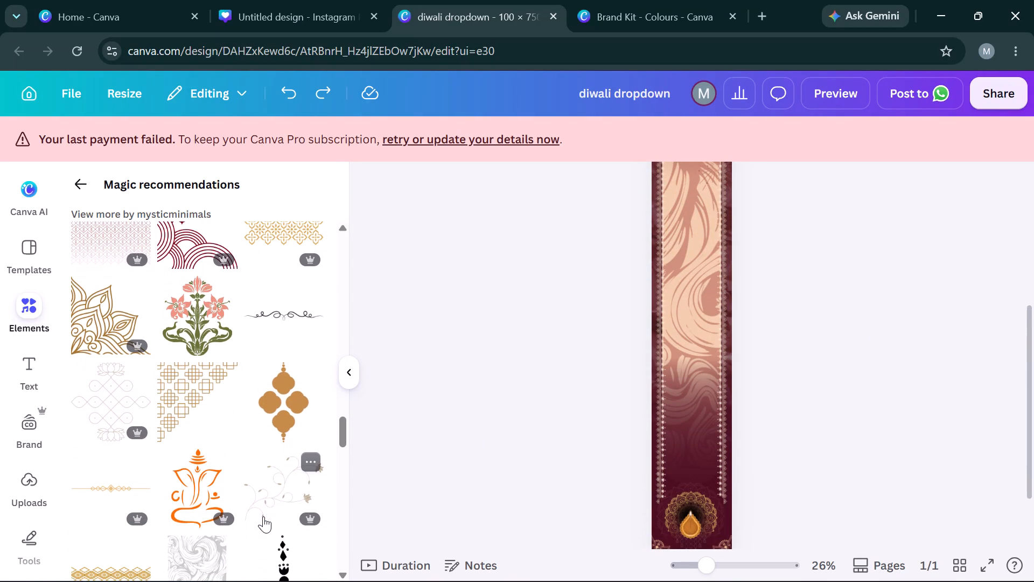
{"action": "scroll", "coordinate": [263, 516], "scroll_direction": "down", "scroll_amount": 2}
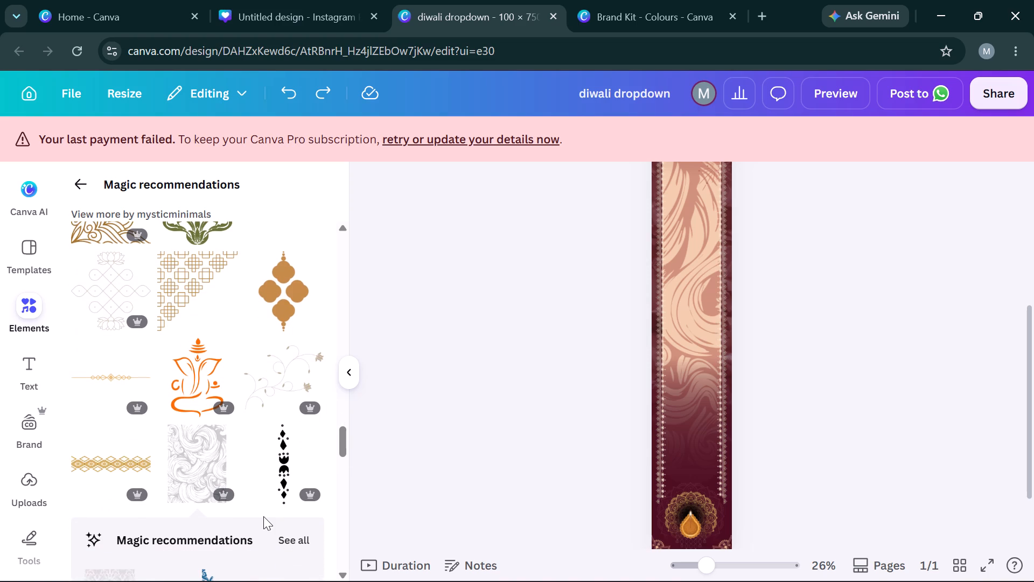
{"action": "scroll", "coordinate": [263, 516], "scroll_direction": "down", "scroll_amount": 3}
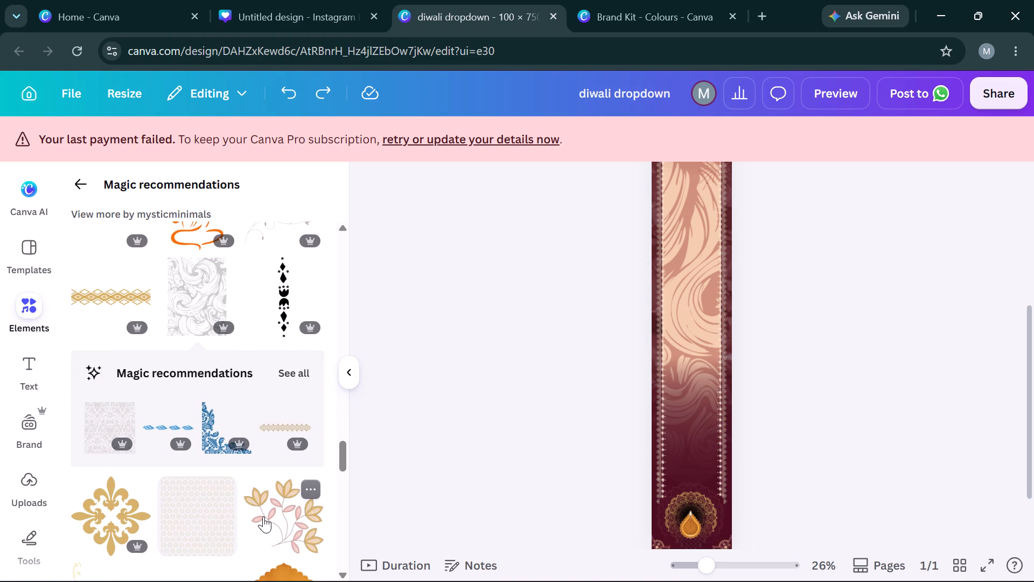
{"action": "scroll", "coordinate": [263, 516], "scroll_direction": "down", "scroll_amount": 2}
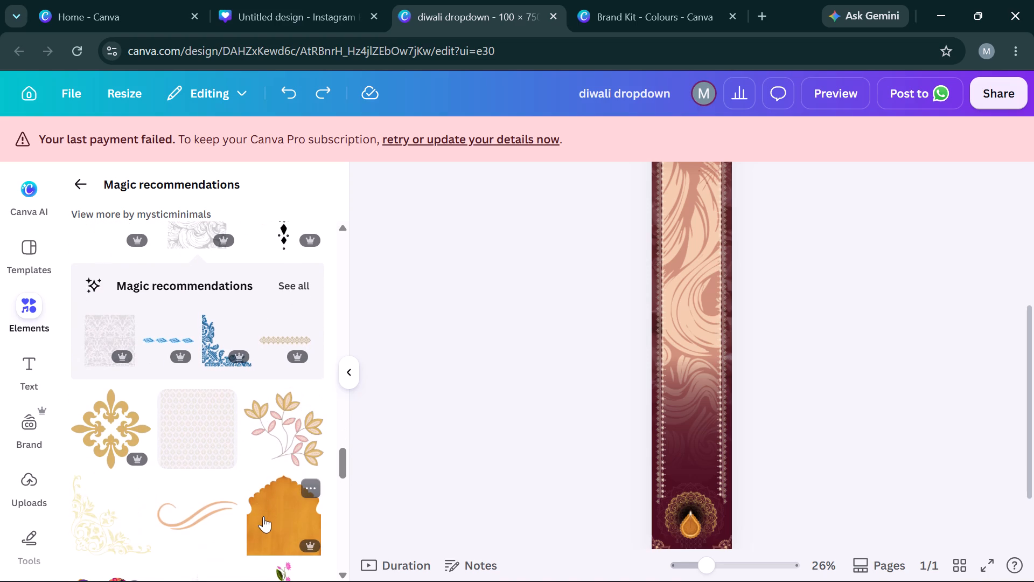
{"action": "scroll", "coordinate": [263, 516], "scroll_direction": "down", "scroll_amount": 1}
{"action": "scroll", "coordinate": [263, 516], "scroll_direction": "up", "scroll_amount": 1}
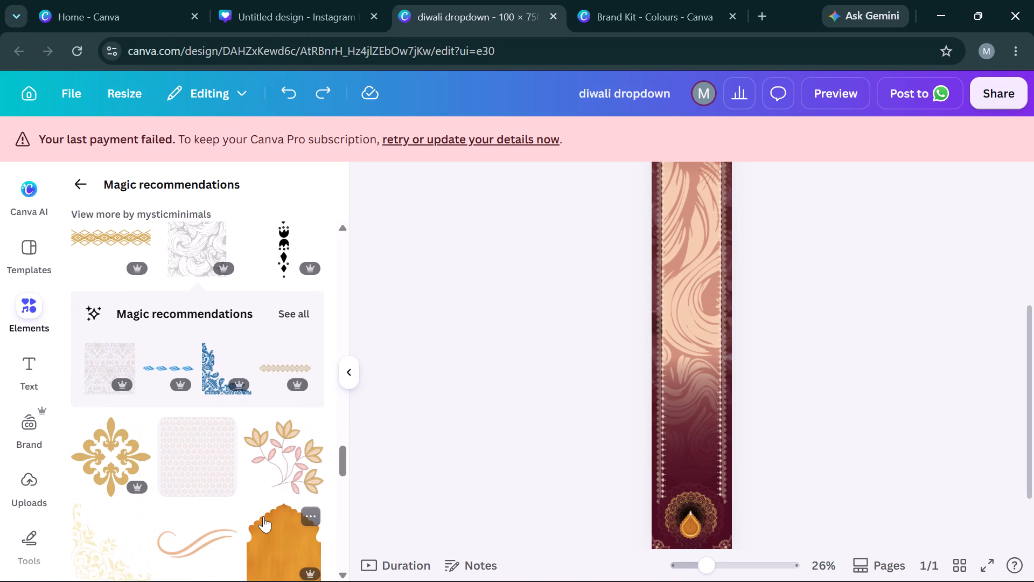
Show all magic recommendations for the grey swirl pattern and look through them for a decorative graphic.
{"action": "left_click", "coordinate": [303, 317]}
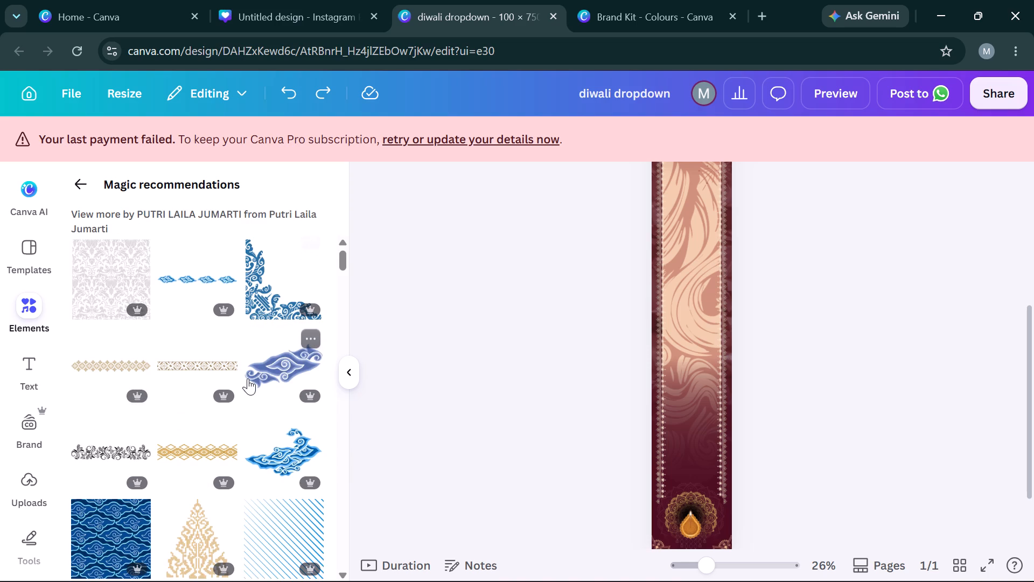
{"action": "scroll", "coordinate": [248, 378], "scroll_direction": "down", "scroll_amount": 3}
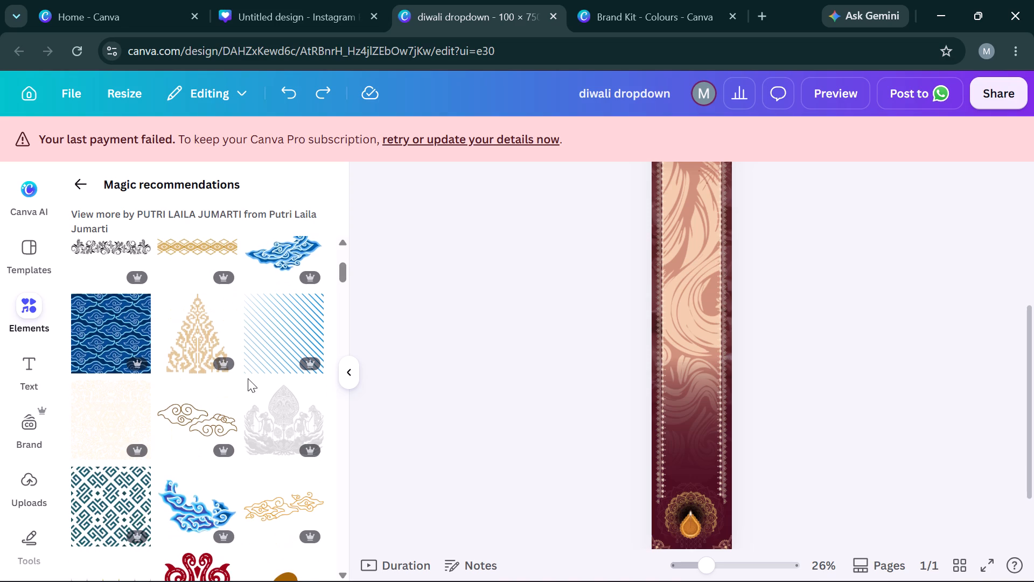
{"action": "scroll", "coordinate": [248, 378], "scroll_direction": "down", "scroll_amount": 2}
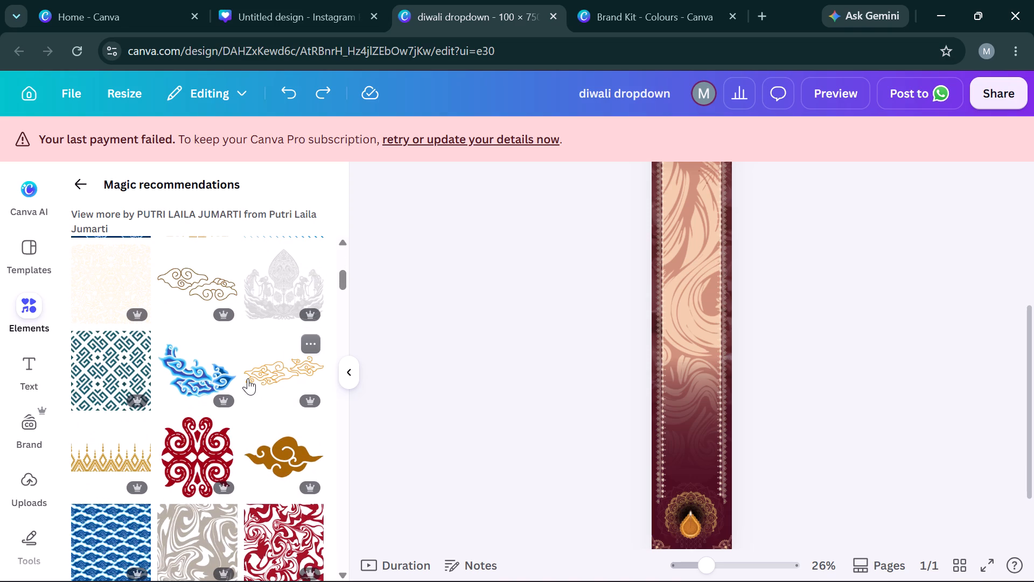
{"action": "scroll", "coordinate": [248, 378], "scroll_direction": "down", "scroll_amount": 1}
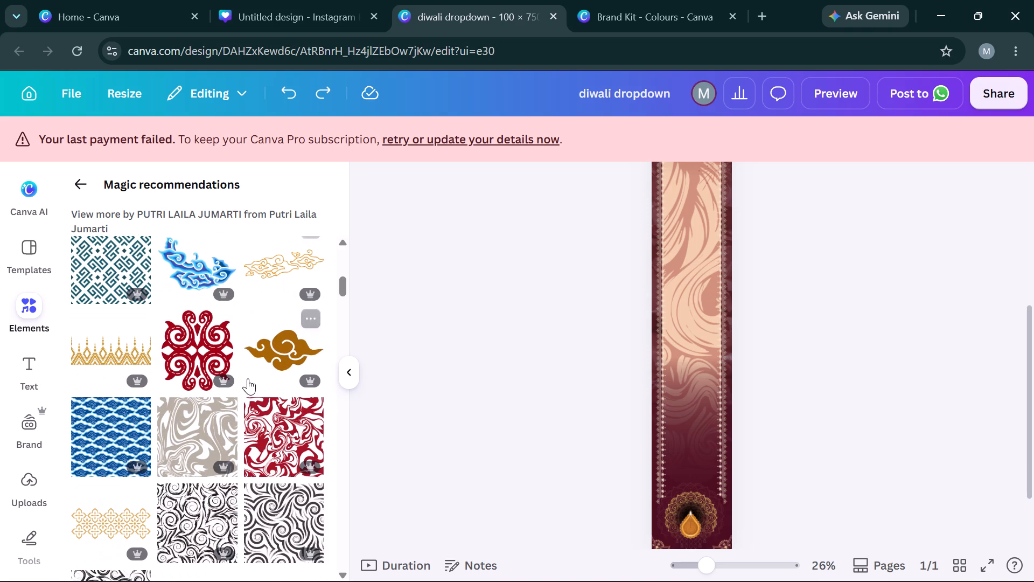
{"action": "scroll", "coordinate": [248, 378], "scroll_direction": "down", "scroll_amount": 3}
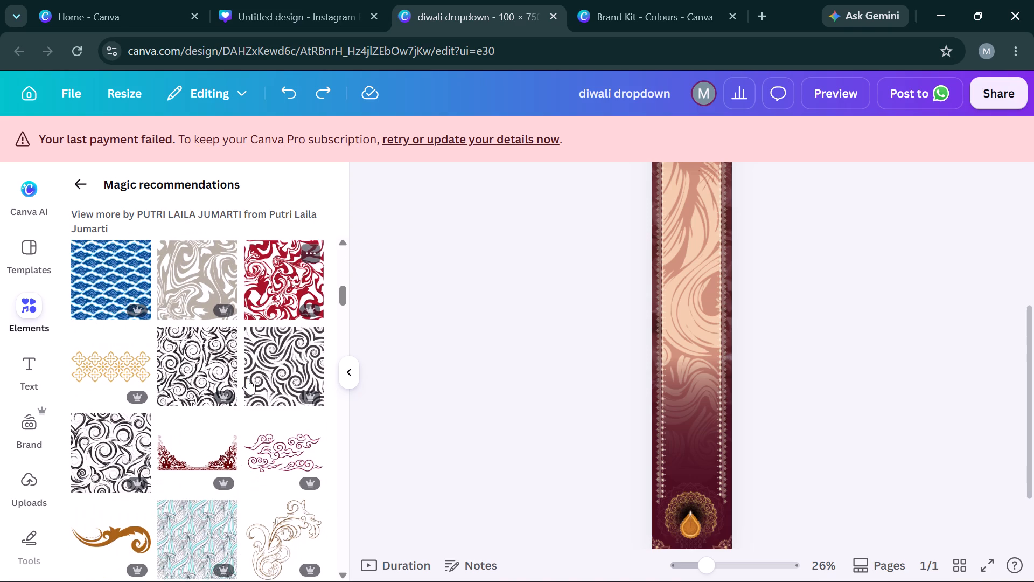
{"action": "scroll", "coordinate": [248, 378], "scroll_direction": "right", "scroll_amount": 1}
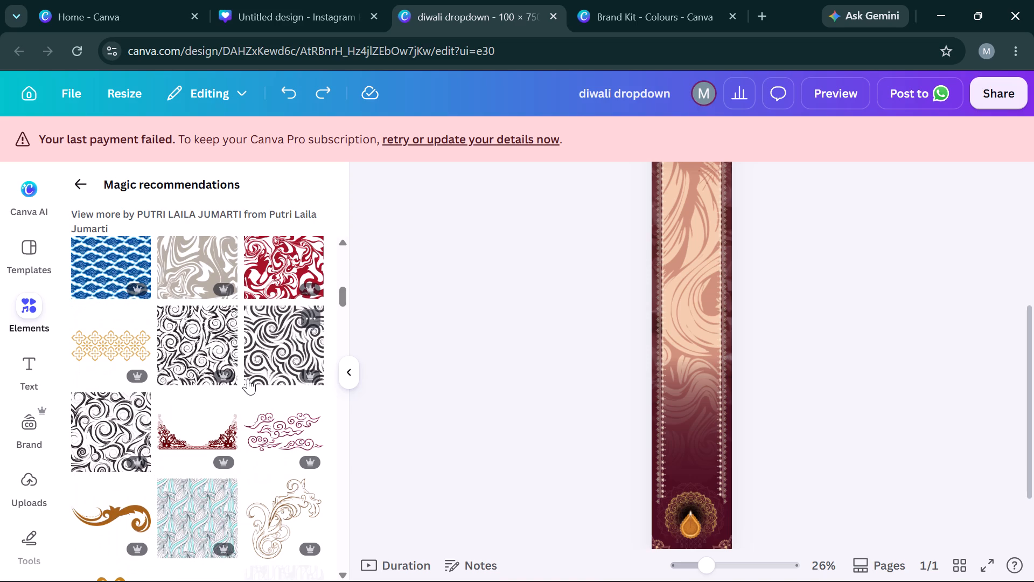
{"action": "scroll", "coordinate": [248, 378], "scroll_direction": "down", "scroll_amount": 3}
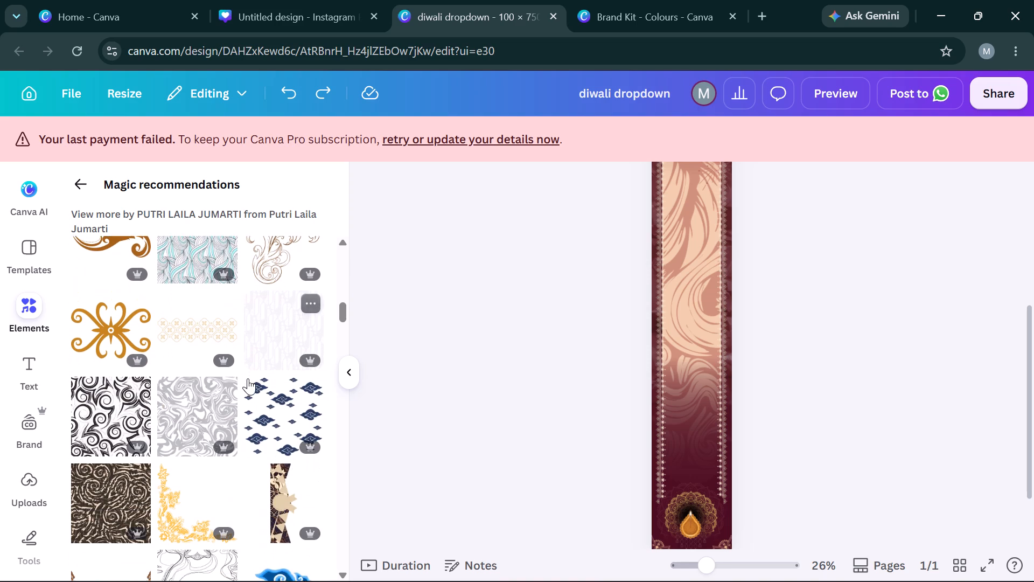
{"action": "scroll", "coordinate": [248, 378], "scroll_direction": "right", "scroll_amount": 2}
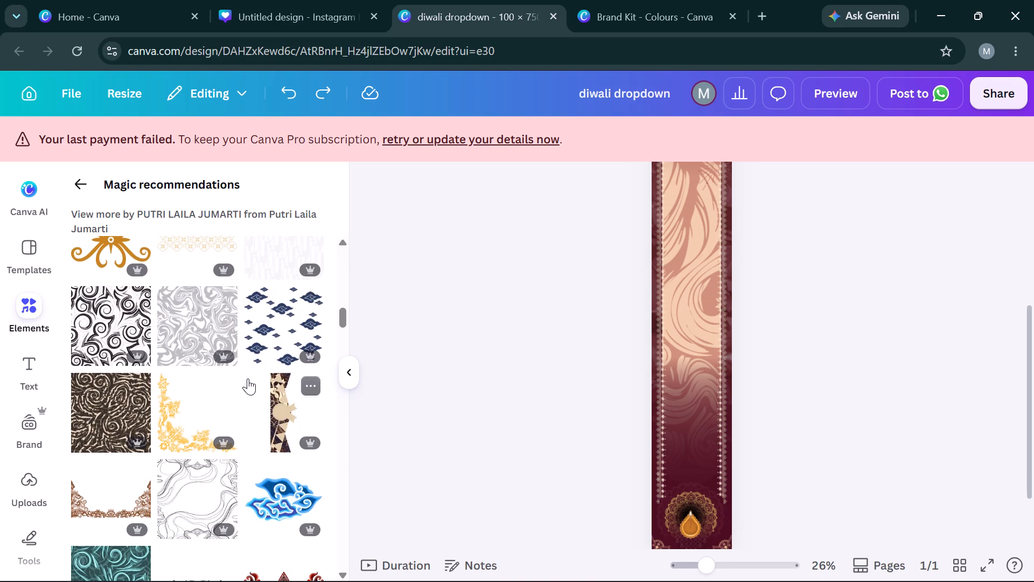
{"action": "scroll", "coordinate": [248, 378], "scroll_direction": "down", "scroll_amount": 1}
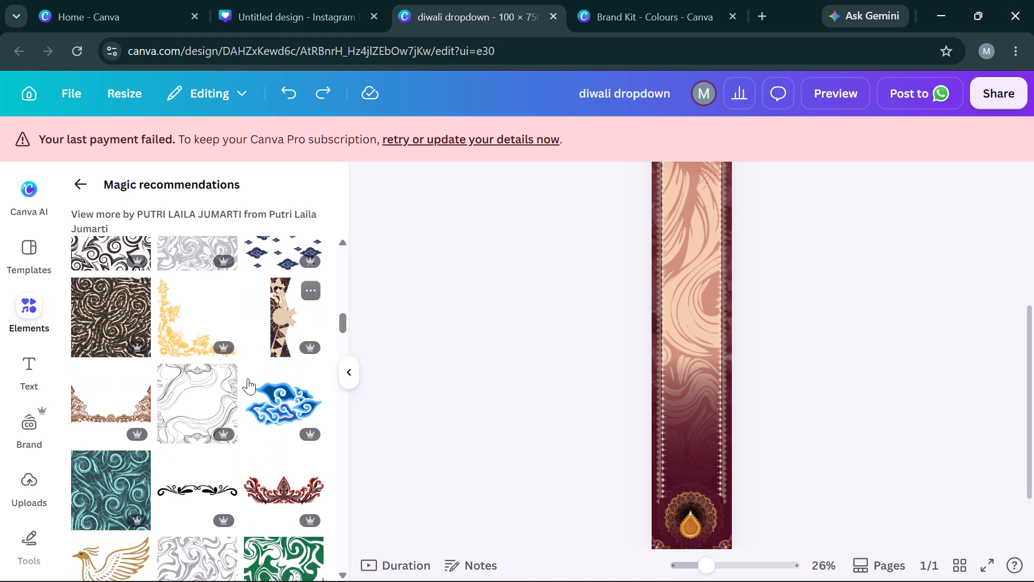
{"action": "scroll", "coordinate": [248, 378], "scroll_direction": "down", "scroll_amount": 3}
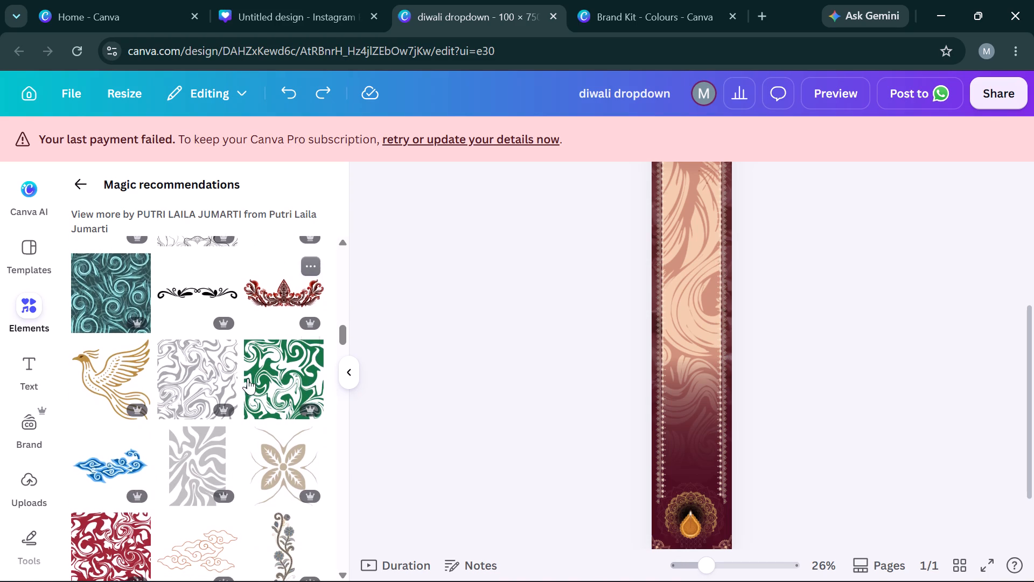
{"action": "scroll", "coordinate": [248, 378], "scroll_direction": "down", "scroll_amount": 3}
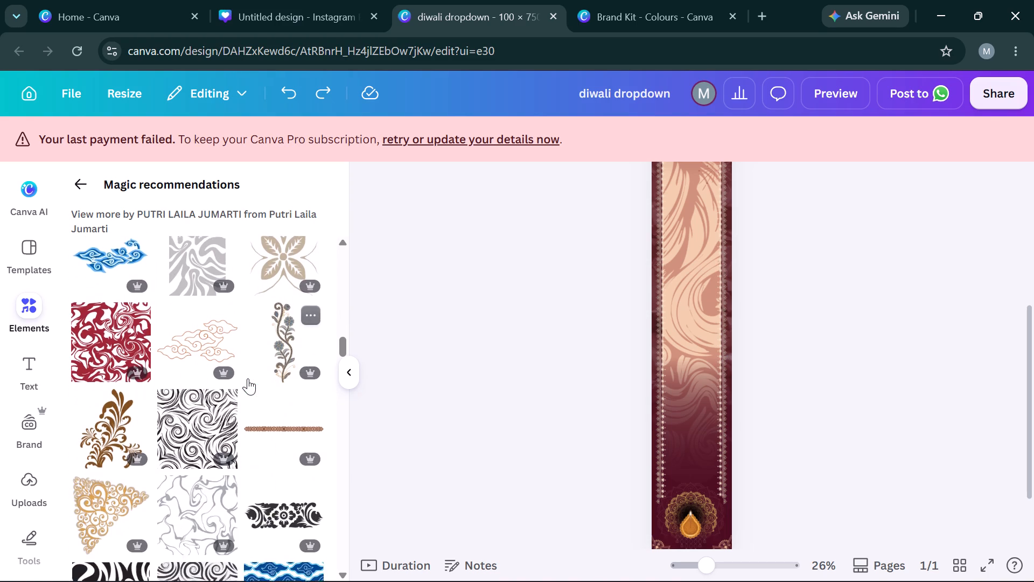
{"action": "scroll", "coordinate": [248, 378], "scroll_direction": "down", "scroll_amount": 1}
{"action": "scroll", "coordinate": [248, 378], "scroll_direction": "right", "scroll_amount": 1}
{"action": "scroll", "coordinate": [248, 378], "scroll_direction": "down", "scroll_amount": 2}
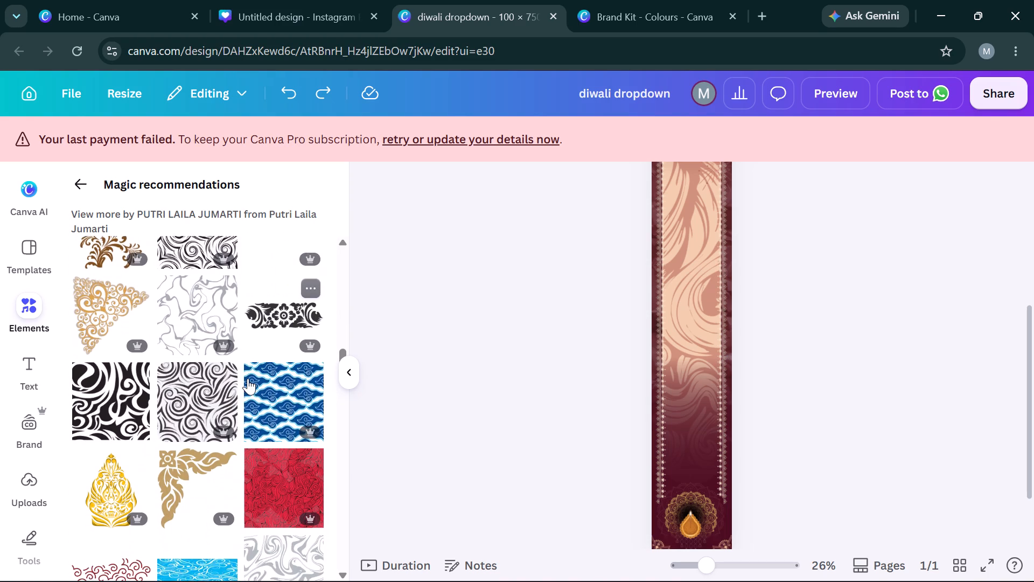
{"action": "scroll", "coordinate": [248, 378], "scroll_direction": "down", "scroll_amount": 2}
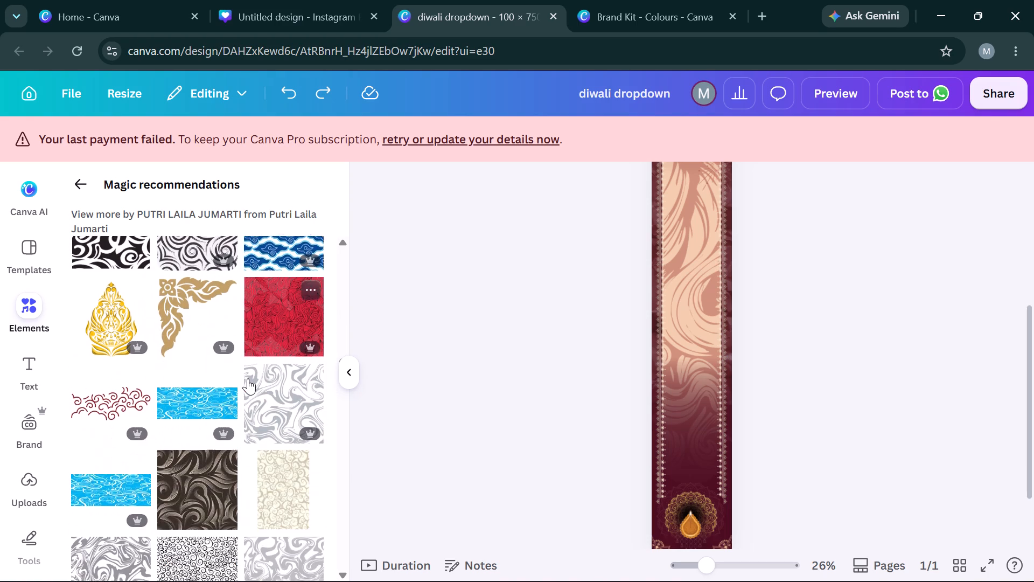
{"action": "scroll", "coordinate": [248, 378], "scroll_direction": "down", "scroll_amount": 2}
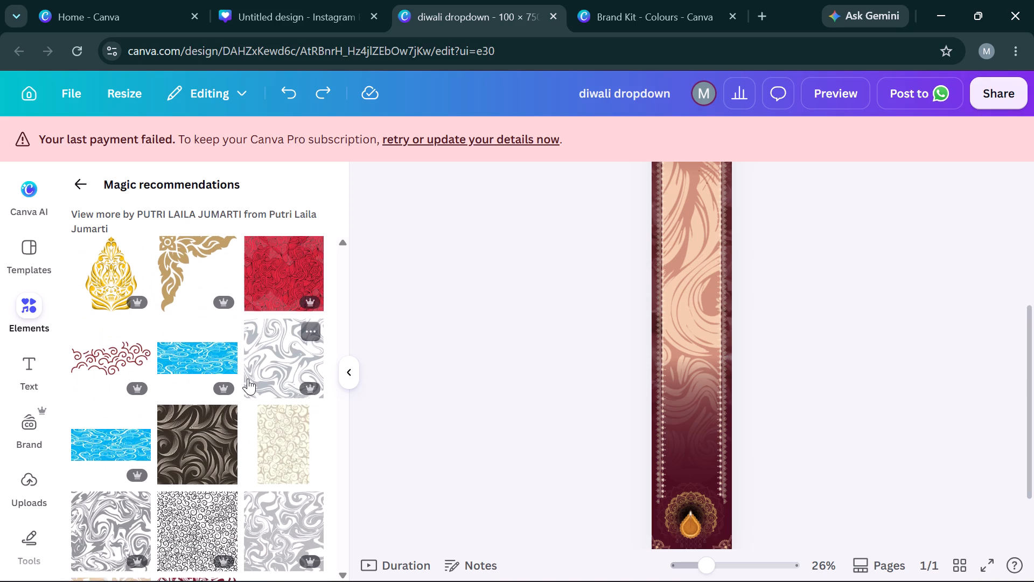
{"action": "scroll", "coordinate": [248, 378], "scroll_direction": "down", "scroll_amount": 3}
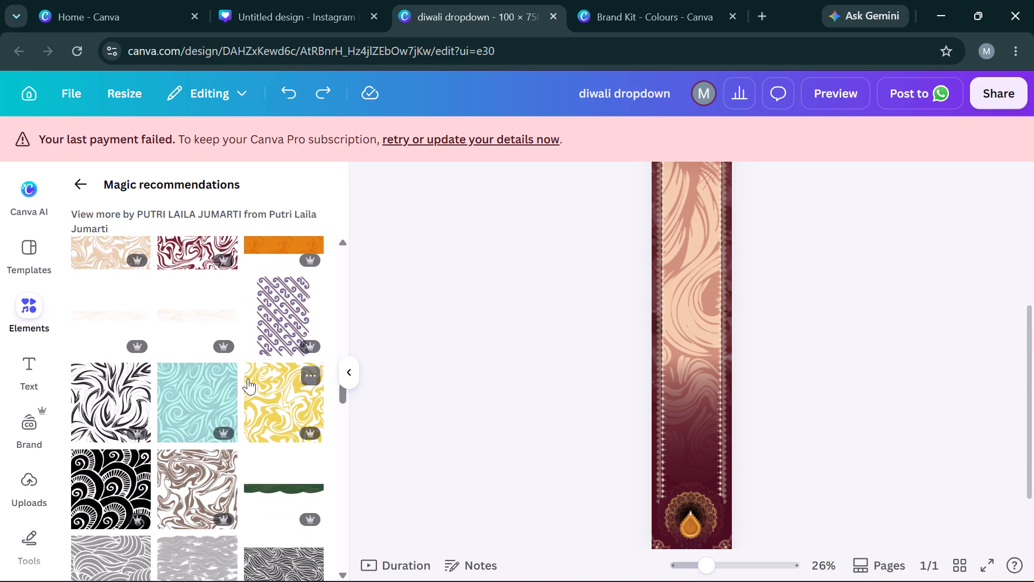
{"action": "scroll", "coordinate": [248, 378], "scroll_direction": "down", "scroll_amount": 3}
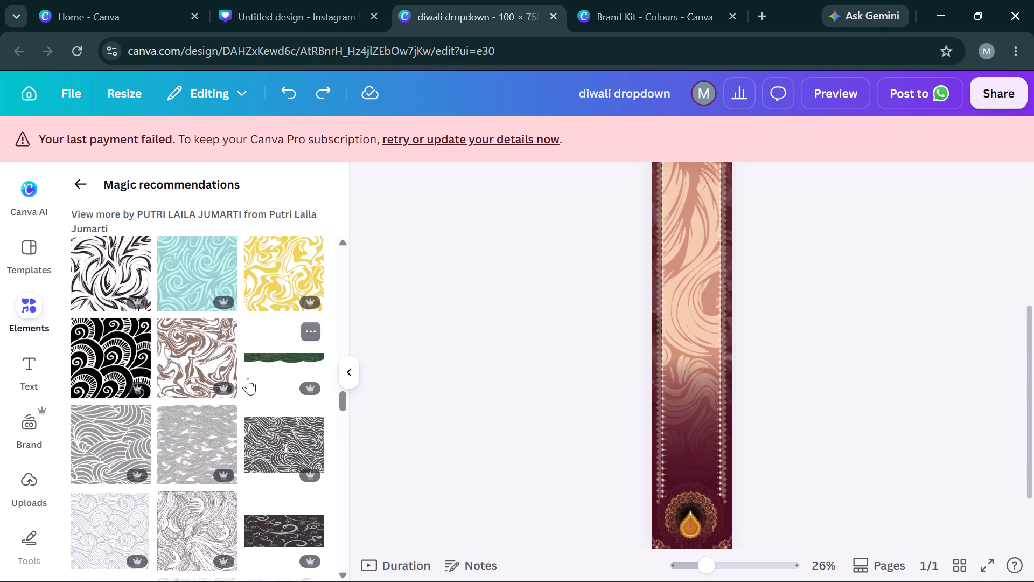
{"action": "scroll", "coordinate": [248, 378], "scroll_direction": "down", "scroll_amount": 2}
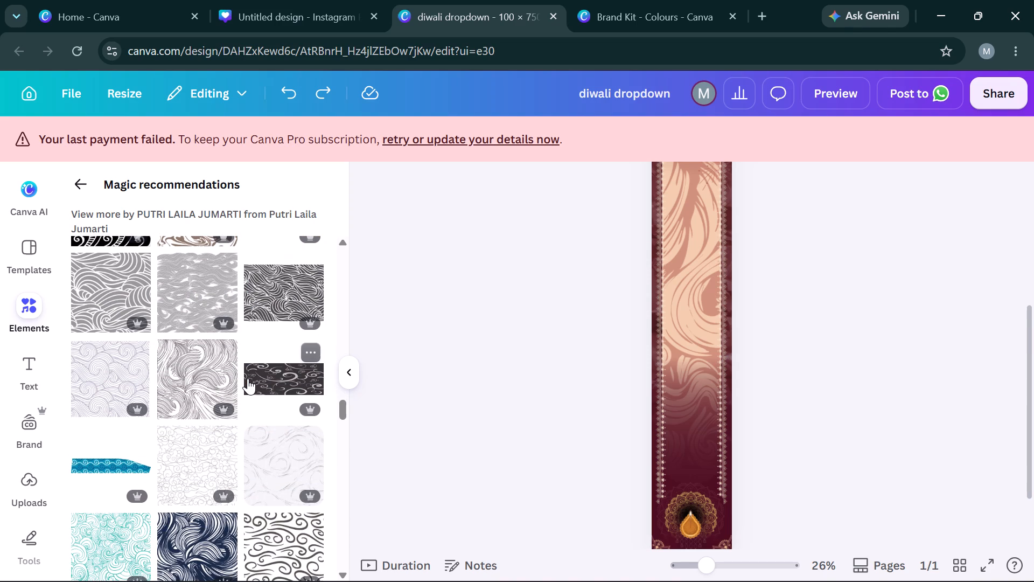
{"action": "scroll", "coordinate": [248, 378], "scroll_direction": "down", "scroll_amount": 2}
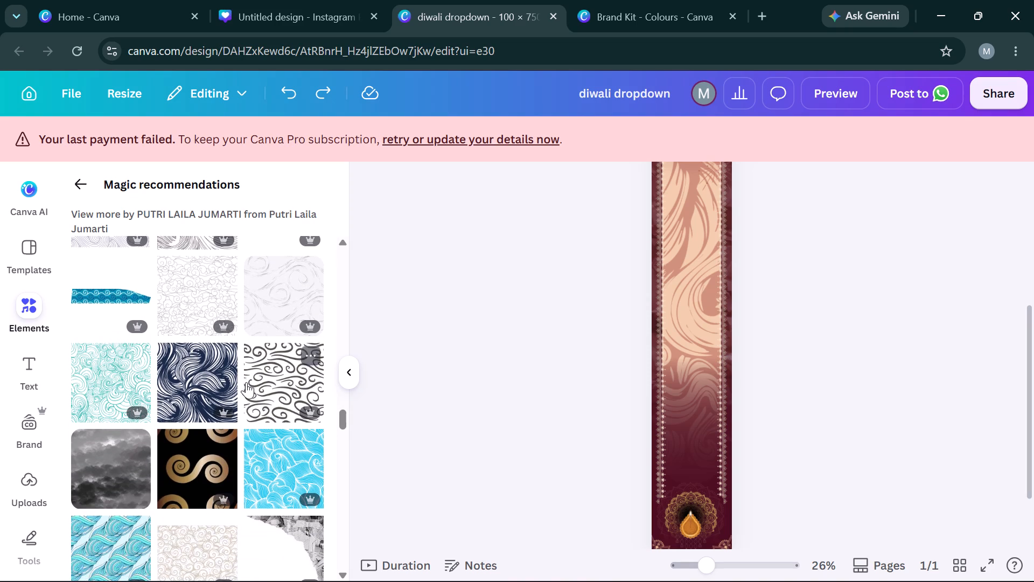
{"action": "scroll", "coordinate": [240, 418], "scroll_direction": "down", "scroll_amount": 2}
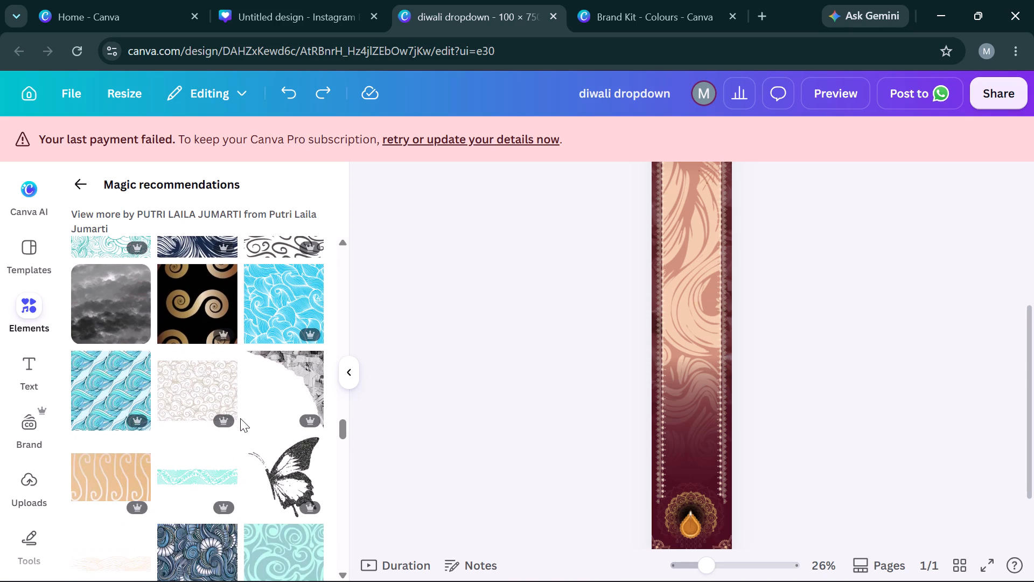
{"action": "scroll", "coordinate": [240, 418], "scroll_direction": "down", "scroll_amount": 3}
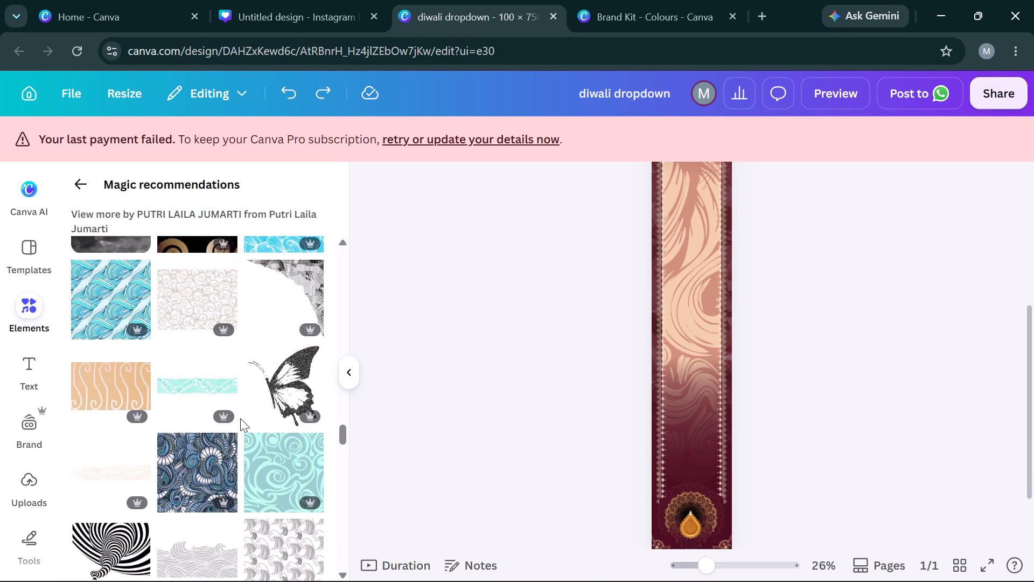
{"action": "scroll", "coordinate": [240, 418], "scroll_direction": "down", "scroll_amount": 1}
{"action": "scroll", "coordinate": [240, 418], "scroll_direction": "up", "scroll_amount": 1}
Add the black-and-white butterfly graphic to the banner at a reduced size, beside the diya in the scalloped arch.
{"action": "left_click", "coordinate": [260, 424]}
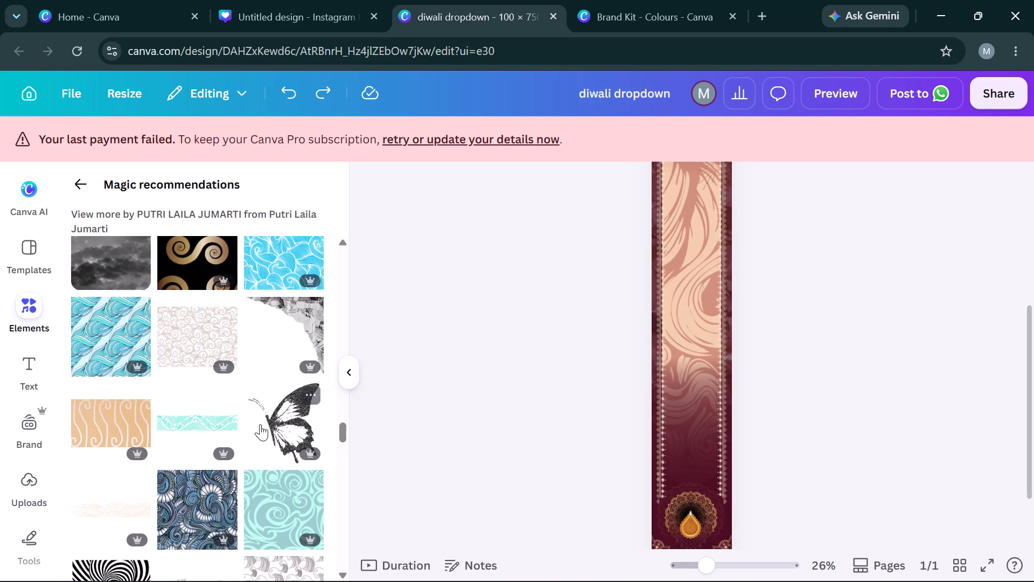
{"action": "scroll", "coordinate": [796, 255], "scroll_direction": "up", "scroll_amount": 2}
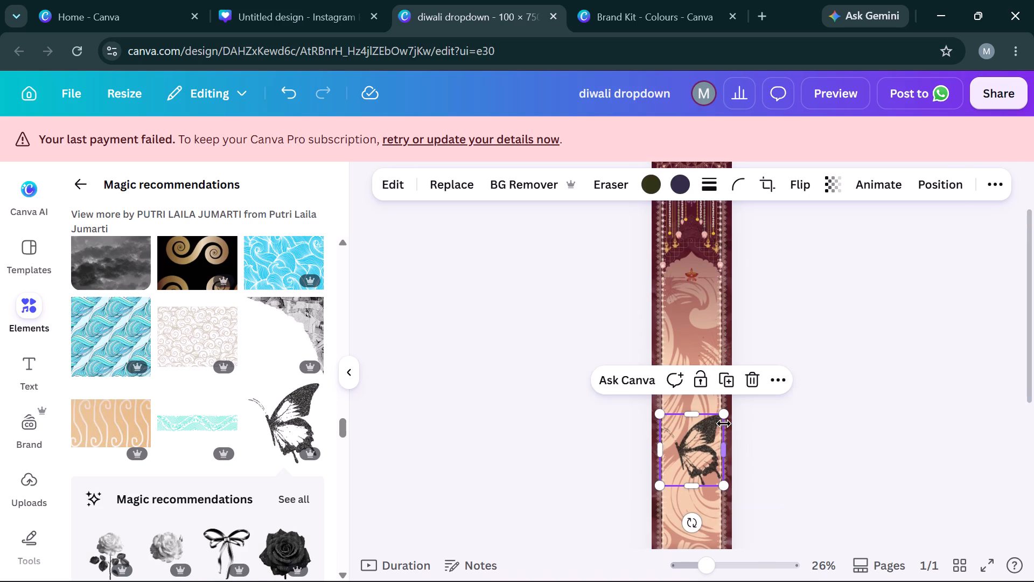
{"action": "left_click_drag", "start_coordinate": [724, 417], "coordinate": [699, 449]}
{"action": "left_click_drag", "start_coordinate": [680, 469], "coordinate": [704, 280]}
Shrink the butterfly to a tiny accent inside the arch, to the right of and slightly below the diya.
{"action": "scroll", "coordinate": [704, 280], "scroll_direction": "up", "scroll_amount": 1}
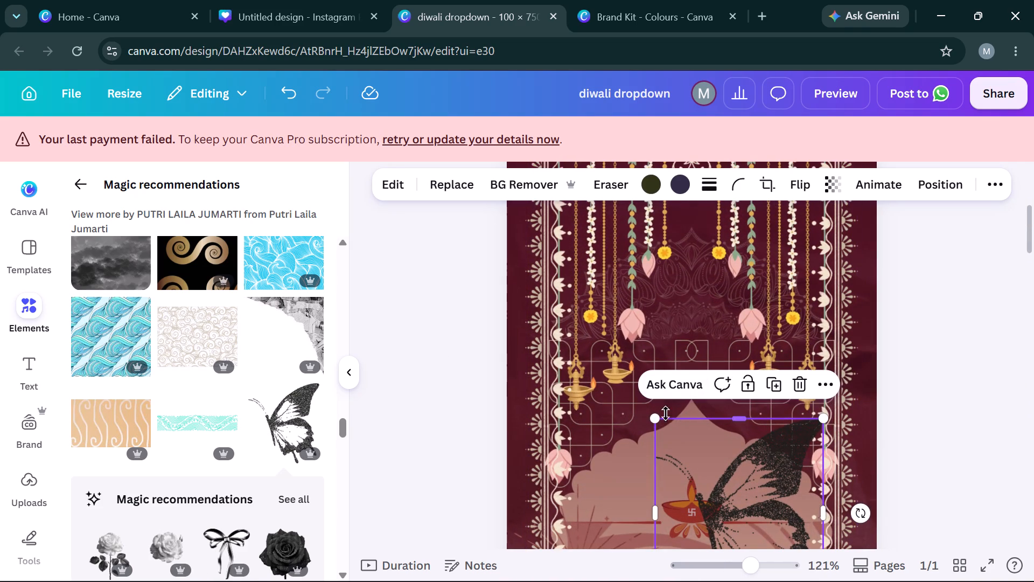
{"action": "left_click_drag", "start_coordinate": [653, 419], "coordinate": [758, 470]}
{"action": "scroll", "coordinate": [758, 470], "scroll_direction": "down", "scroll_amount": 1}
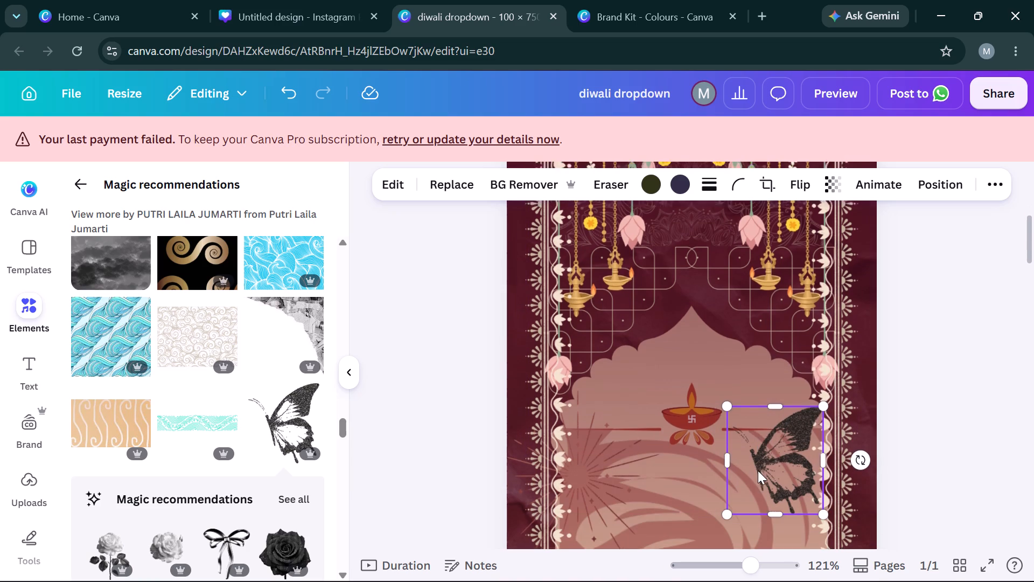
{"action": "scroll", "coordinate": [758, 470], "scroll_direction": "down", "scroll_amount": 1}
{"action": "left_click_drag", "start_coordinate": [780, 463], "coordinate": [757, 407]}
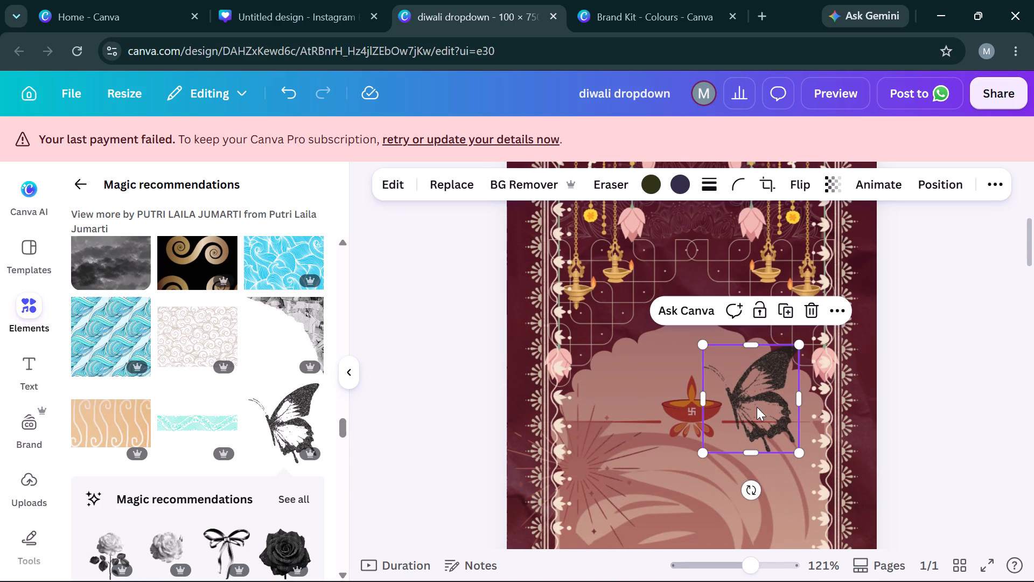
{"action": "left_click_drag", "start_coordinate": [700, 341], "coordinate": [785, 413]}
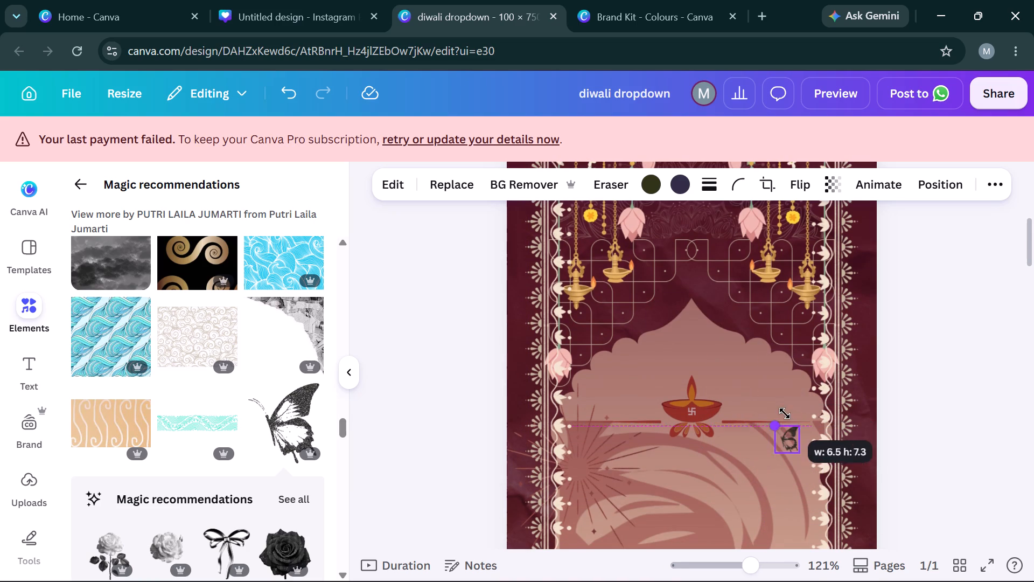
{"action": "left_click_drag", "start_coordinate": [785, 413], "coordinate": [786, 417]}
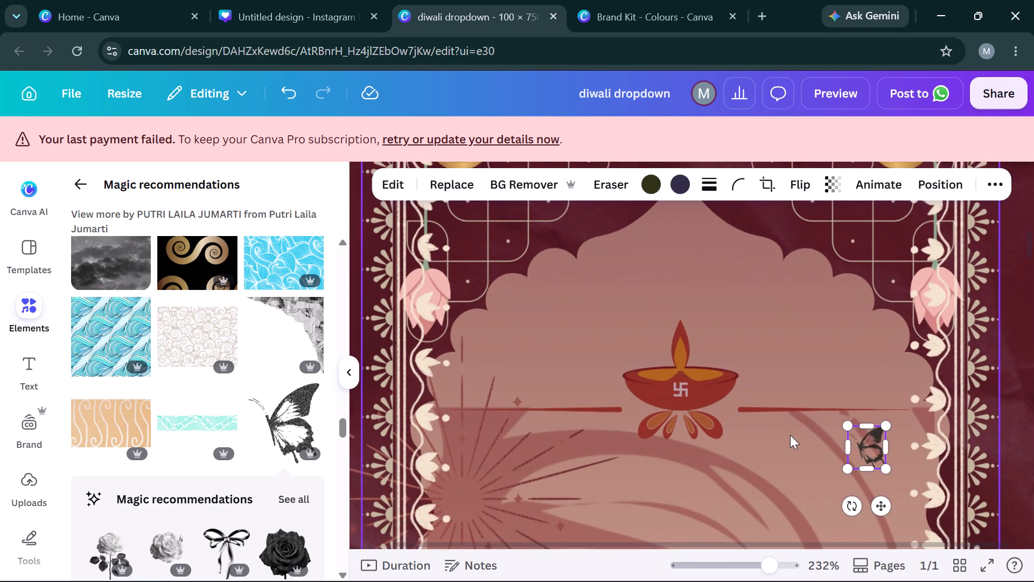
Move the small butterfly from beside the diya up to the pointed tip of the scalloped arch.
{"action": "scroll", "coordinate": [790, 435], "scroll_direction": "left", "scroll_amount": 1}
{"action": "left_click_drag", "start_coordinate": [846, 496], "coordinate": [846, 460]}
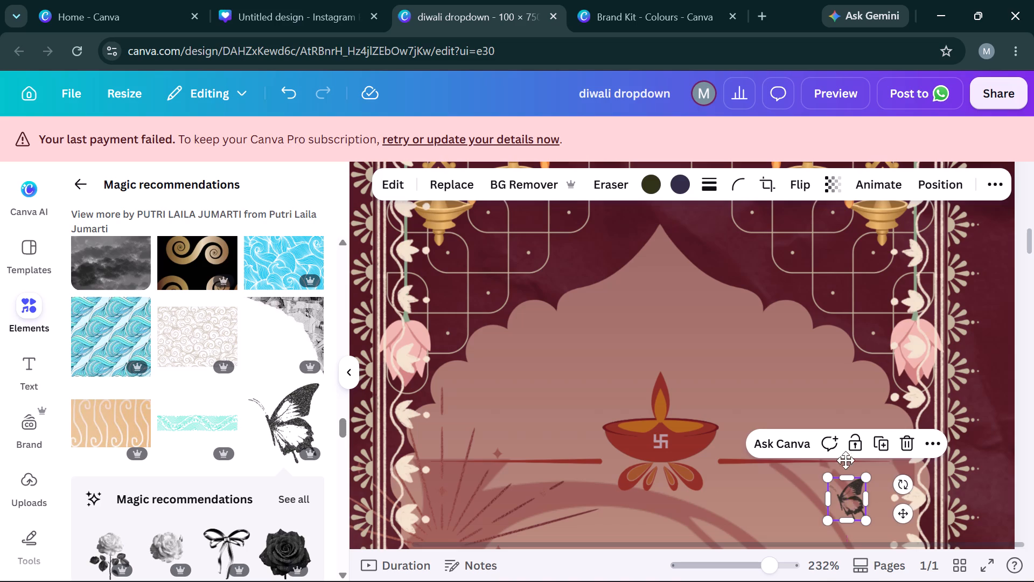
{"action": "left_click_drag", "start_coordinate": [846, 460], "coordinate": [951, 428]}
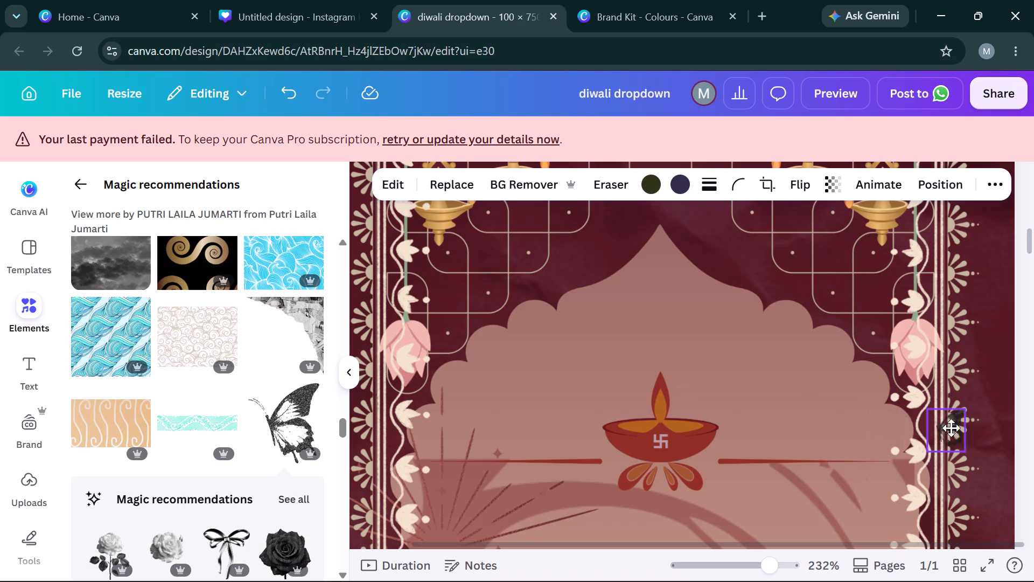
{"action": "left_click_drag", "start_coordinate": [951, 428], "coordinate": [804, 296]}
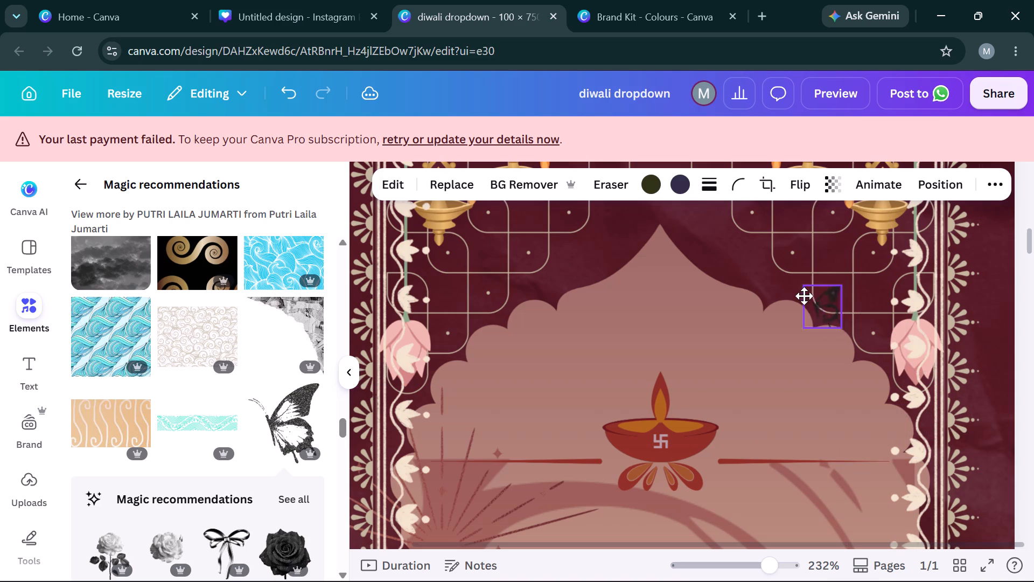
{"action": "left_click_drag", "start_coordinate": [804, 296], "coordinate": [668, 220]}
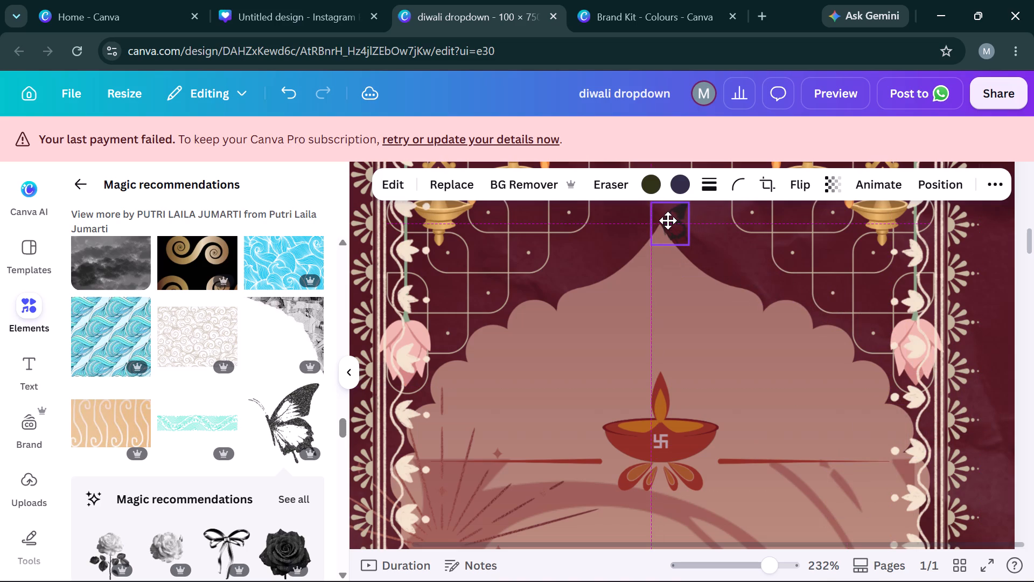
{"action": "left_click_drag", "start_coordinate": [668, 220], "coordinate": [670, 217]}
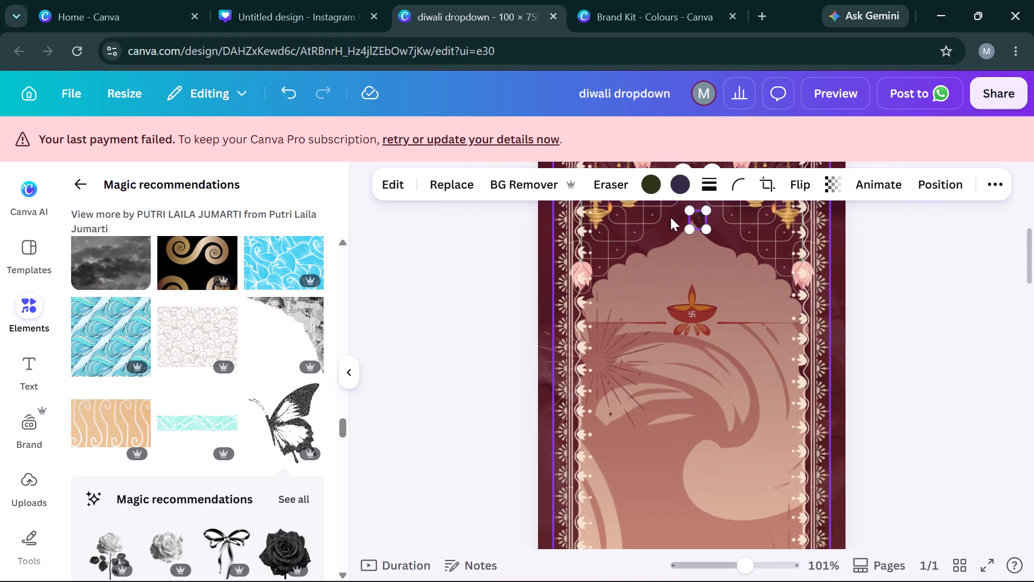
{"action": "left_click", "coordinate": [917, 311]}
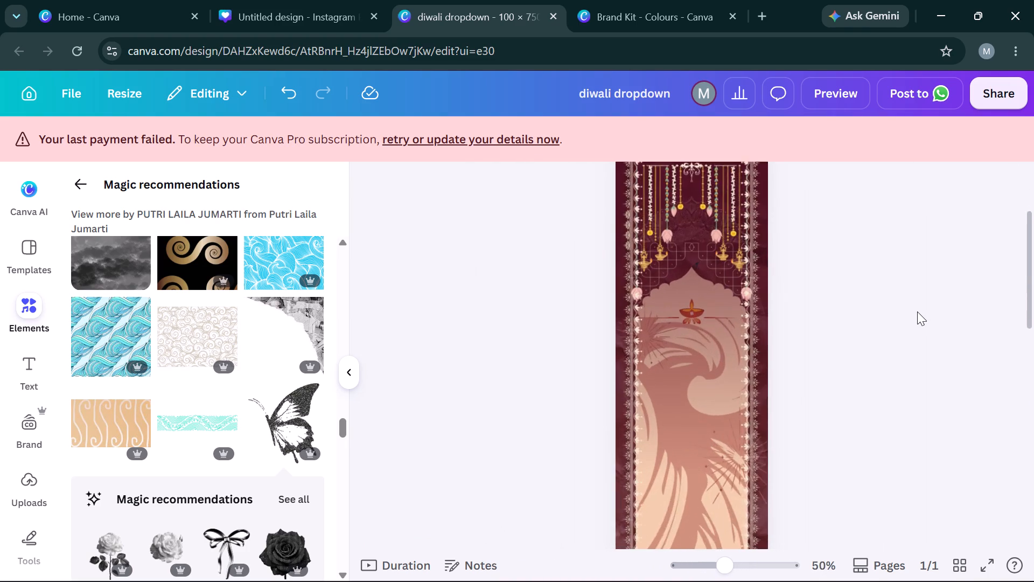
Send the butterfly at the arch's tip to the back of the layer order.
{"action": "left_click", "coordinate": [703, 222]}
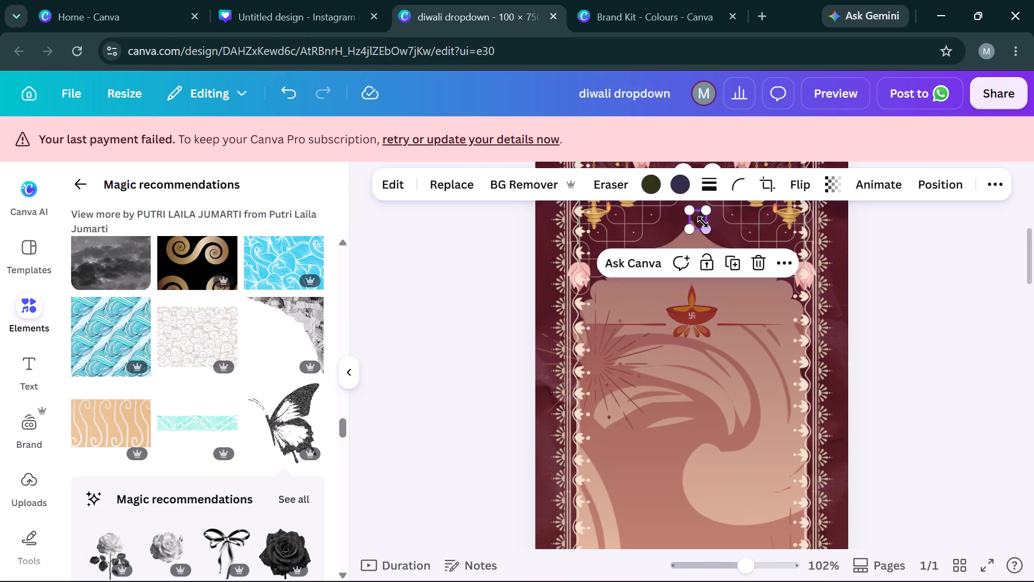
{"action": "left_click", "coordinate": [933, 183]}
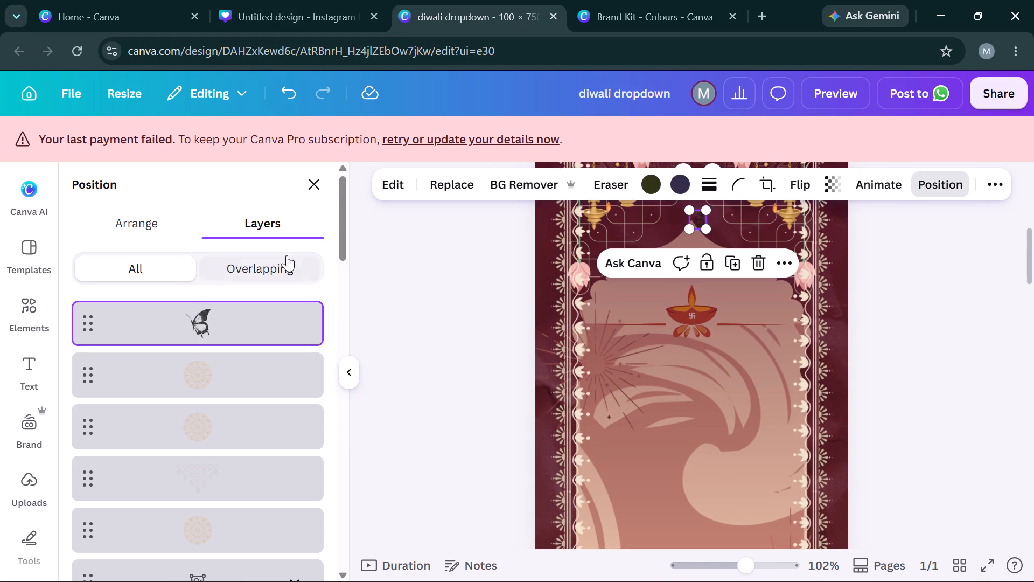
{"action": "left_click", "coordinate": [173, 221]}
{"action": "left_click", "coordinate": [260, 293]}
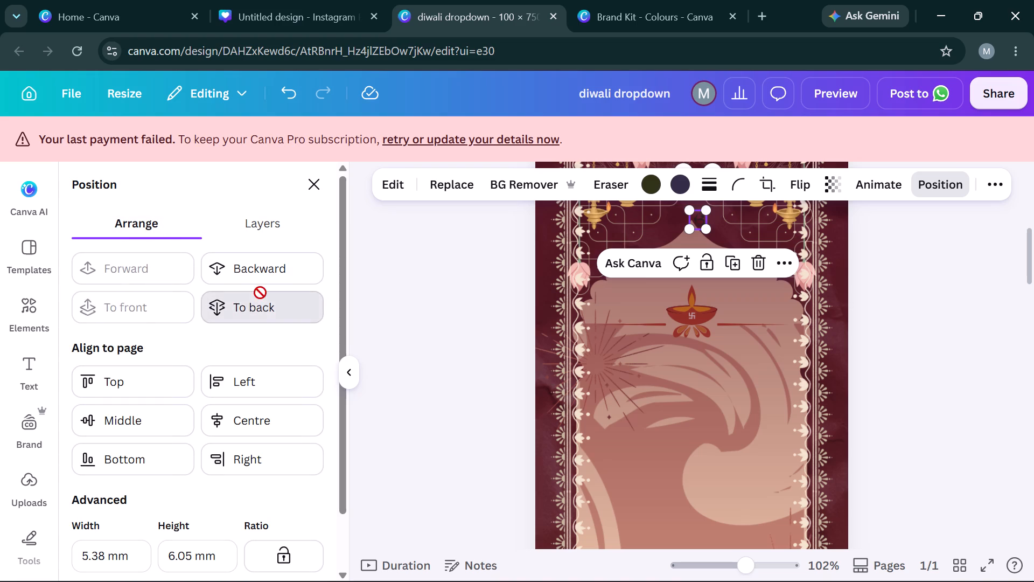
Bring the butterfly at the arch's tip forward one layer, and delete it from the banner.
{"action": "left_click", "coordinate": [177, 269]}
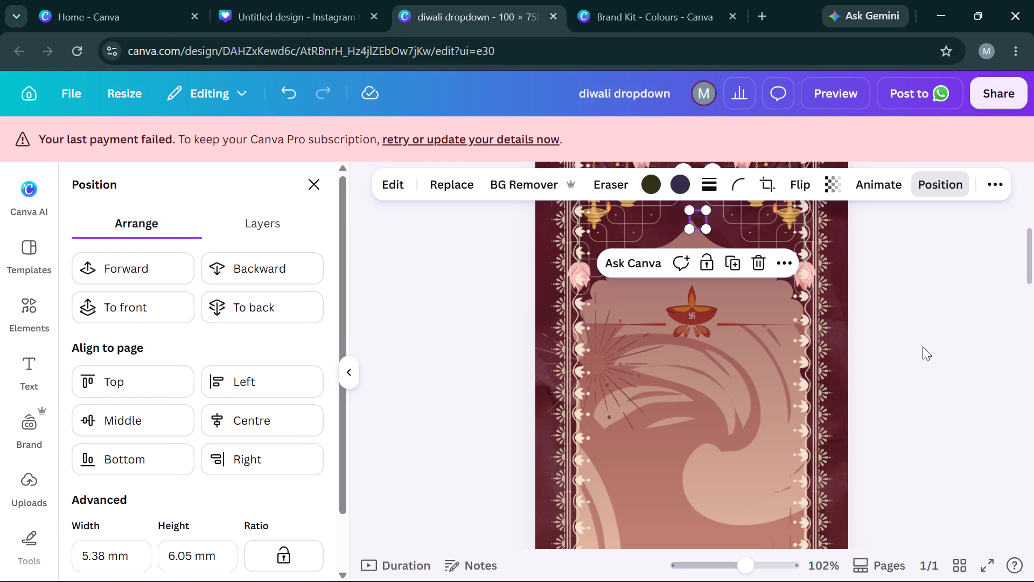
{"action": "left_click", "coordinate": [952, 351]}
{"action": "scroll", "coordinate": [952, 351], "scroll_direction": "up", "scroll_amount": 2}
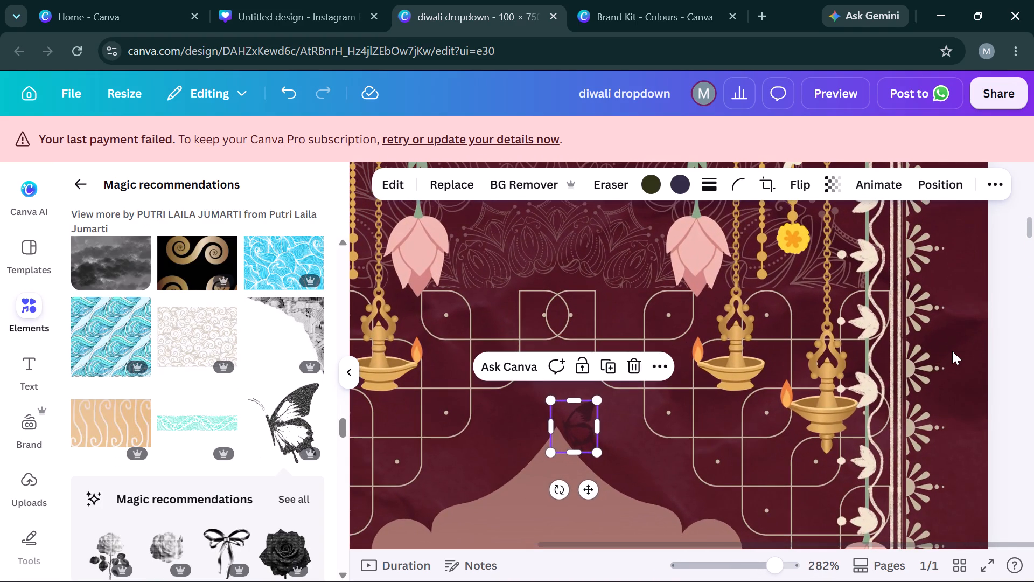
{"action": "key", "text": "Delete"}
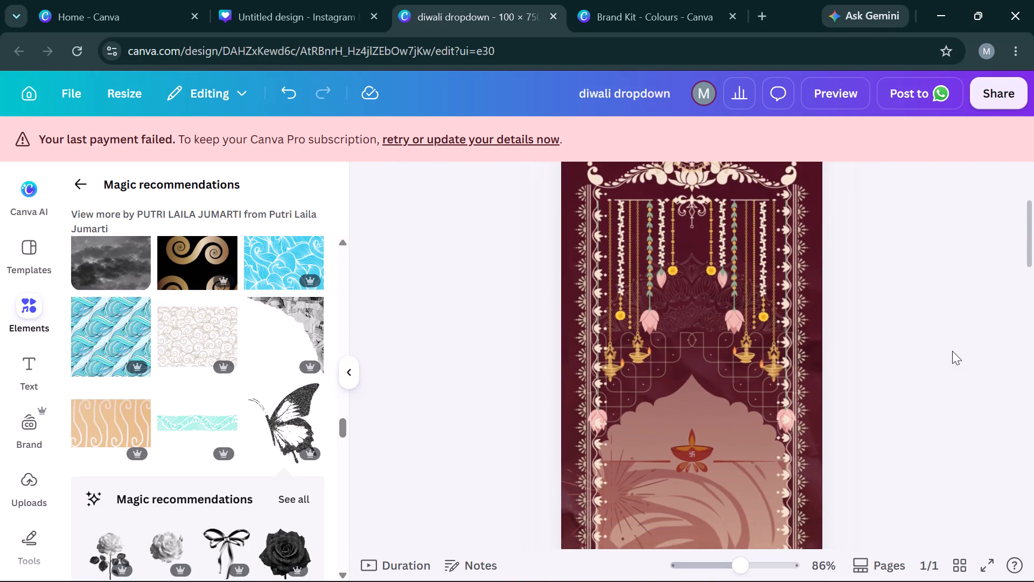
Browse the recommended graphics for another decorative element that suits the Diwali banner.
{"action": "scroll", "coordinate": [952, 351], "scroll_direction": "down", "scroll_amount": 1}
{"action": "scroll", "coordinate": [231, 419], "scroll_direction": "down", "scroll_amount": 2}
{"action": "scroll", "coordinate": [231, 419], "scroll_direction": "right", "scroll_amount": 2}
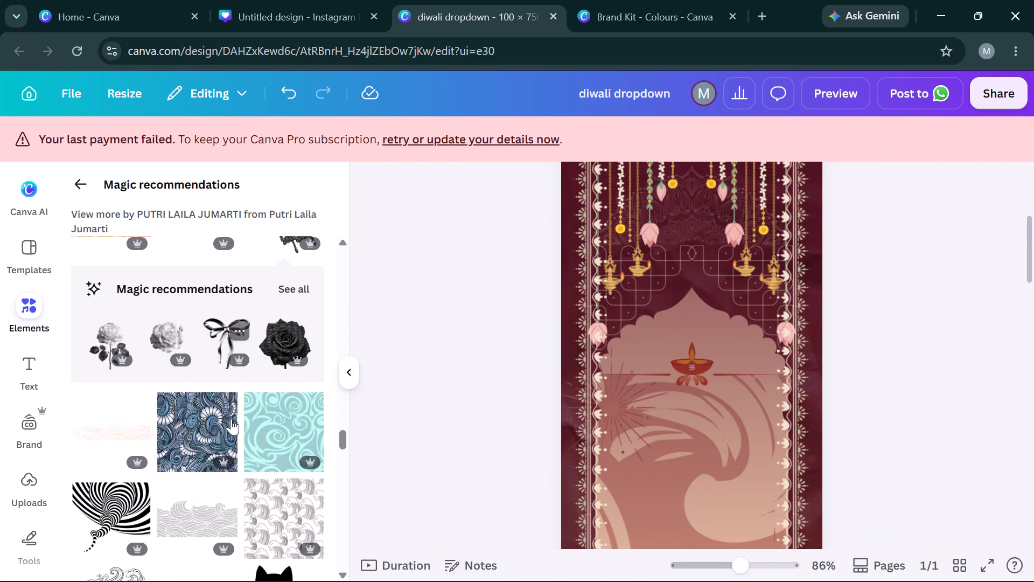
{"action": "scroll", "coordinate": [231, 419], "scroll_direction": "right", "scroll_amount": 3}
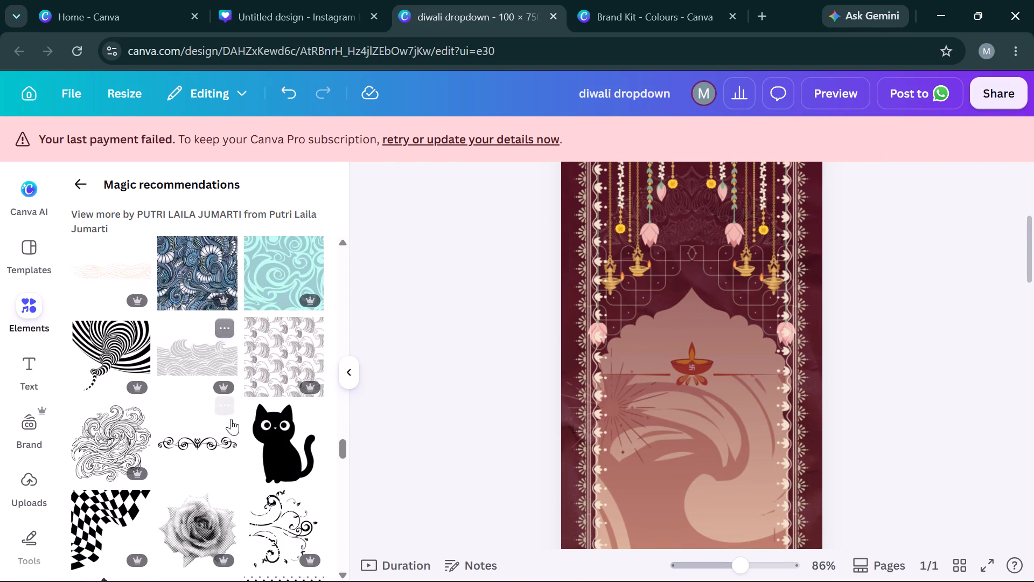
{"action": "scroll", "coordinate": [231, 419], "scroll_direction": "right", "scroll_amount": 3}
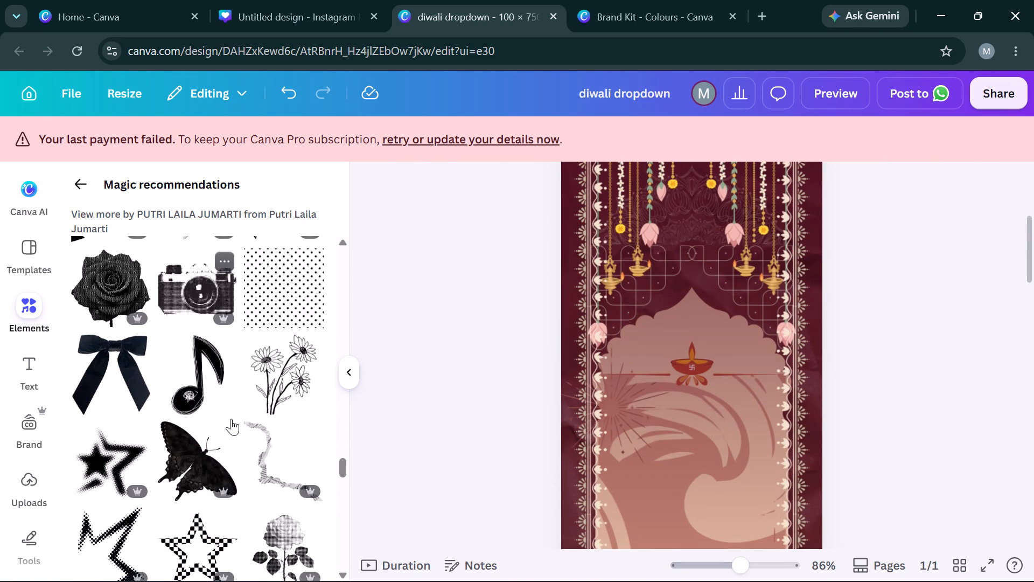
{"action": "scroll", "coordinate": [231, 419], "scroll_direction": "right", "scroll_amount": 1}
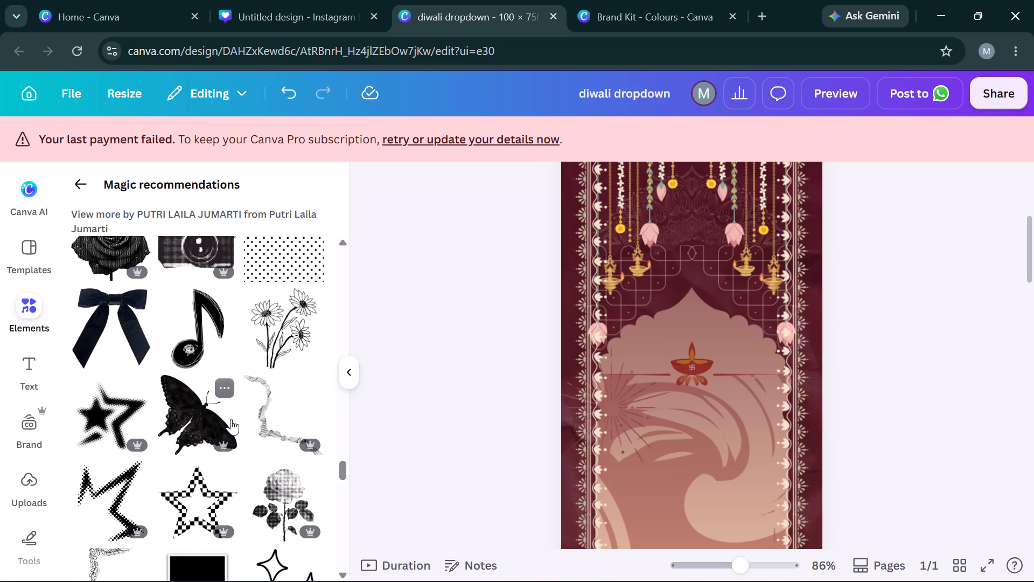
{"action": "scroll", "coordinate": [231, 419], "scroll_direction": "right", "scroll_amount": 3}
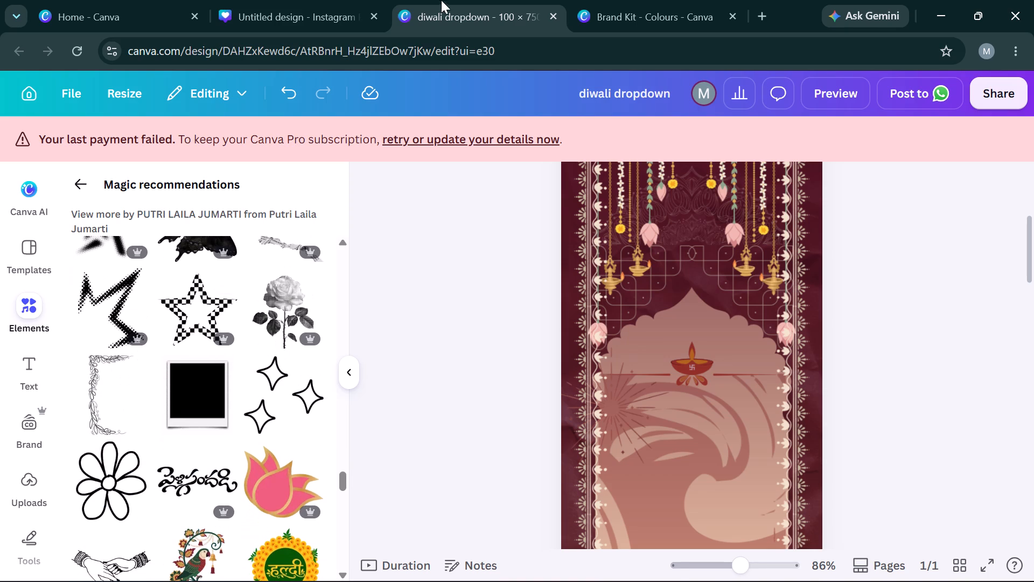
Copy the orange leafy branch beside the arch on page 4 of the Instagram post design into the diwali dropdown banner.
{"action": "left_click", "coordinate": [256, 3]}
{"action": "scroll", "coordinate": [958, 359], "scroll_direction": "up", "scroll_amount": 3}
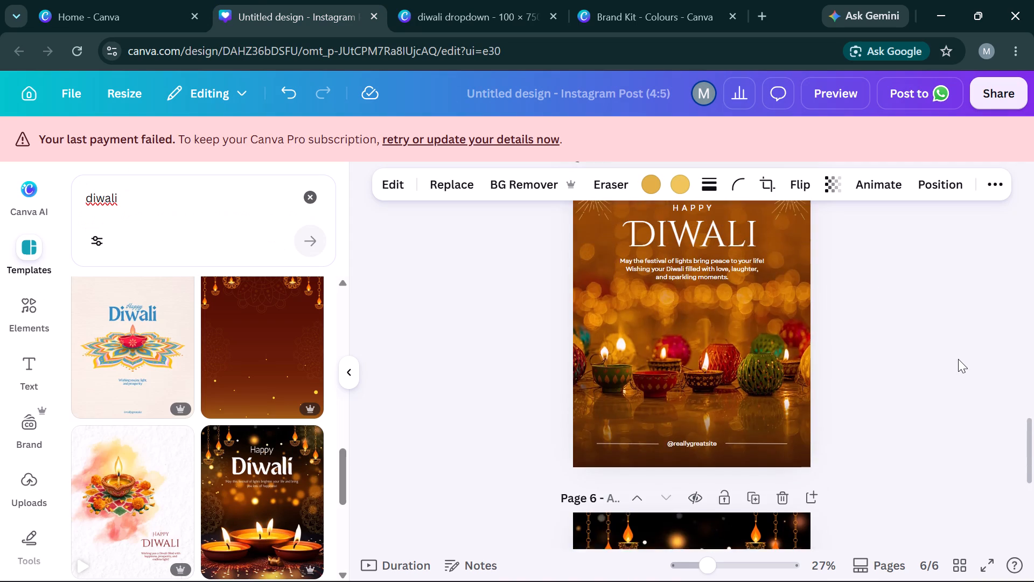
{"action": "scroll", "coordinate": [958, 359], "scroll_direction": "up", "scroll_amount": 3}
{"action": "left_click", "coordinate": [794, 362]}
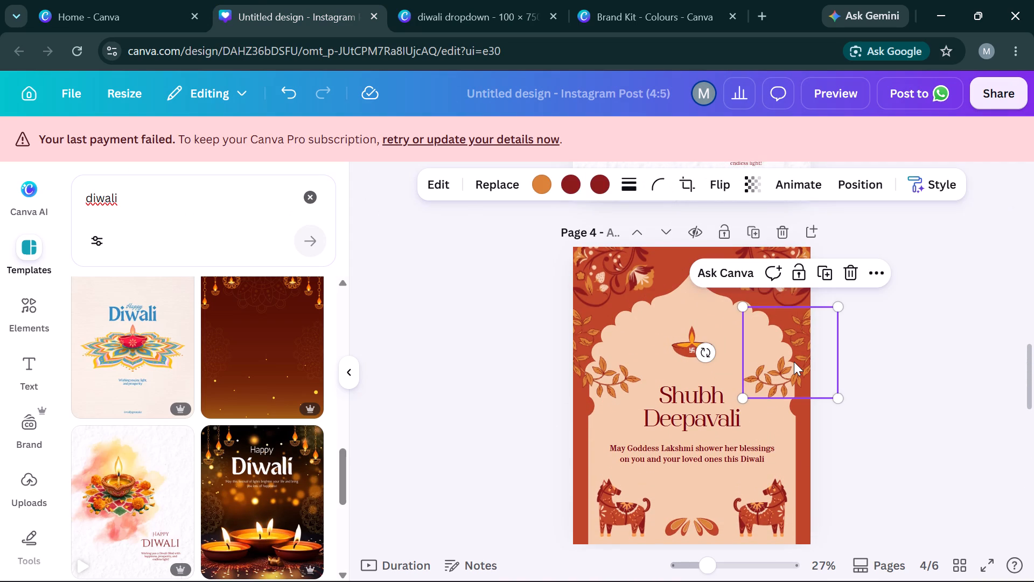
{"action": "key", "text": "ctrl+c"}
{"action": "left_click_drag", "start_coordinate": [461, 0], "coordinate": [847, 345]}
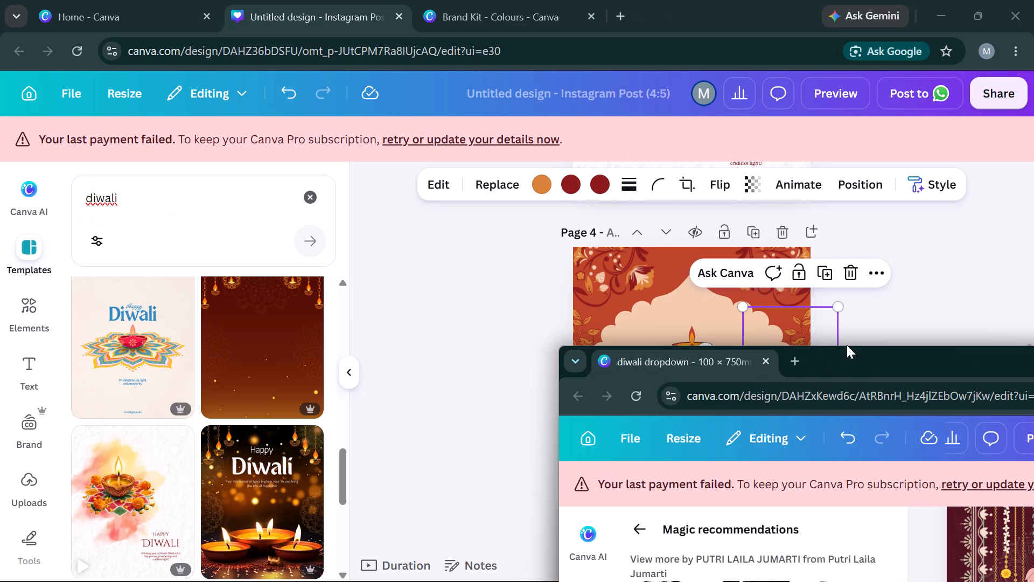
{"action": "left_click_drag", "start_coordinate": [689, 357], "coordinate": [417, 15]}
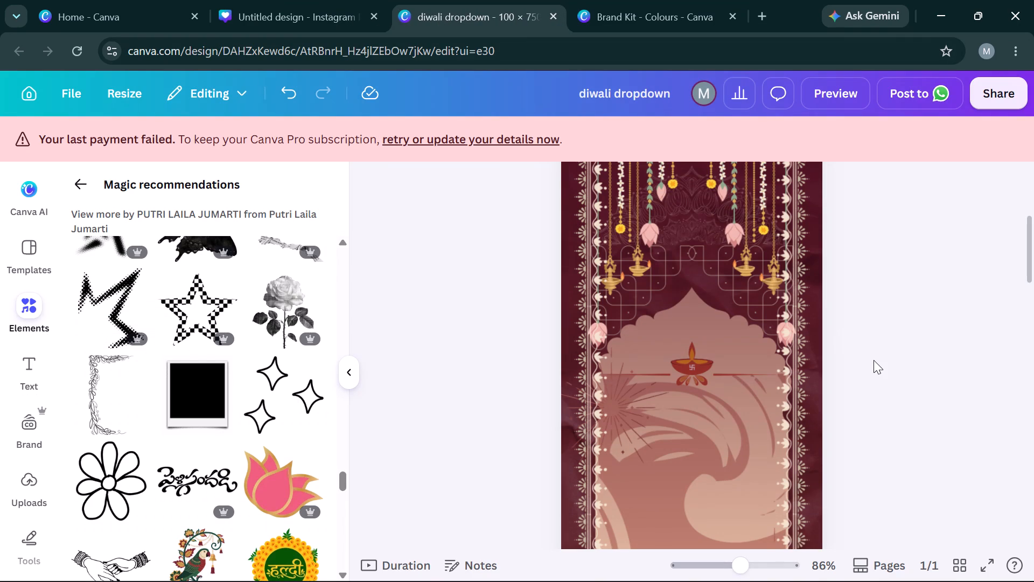
{"action": "key", "text": "ctrl+v"}
Move the pasted leafy branch down to the arch's left side and shrink it to less than half its size.
{"action": "scroll", "coordinate": [874, 360], "scroll_direction": "up", "scroll_amount": 1}
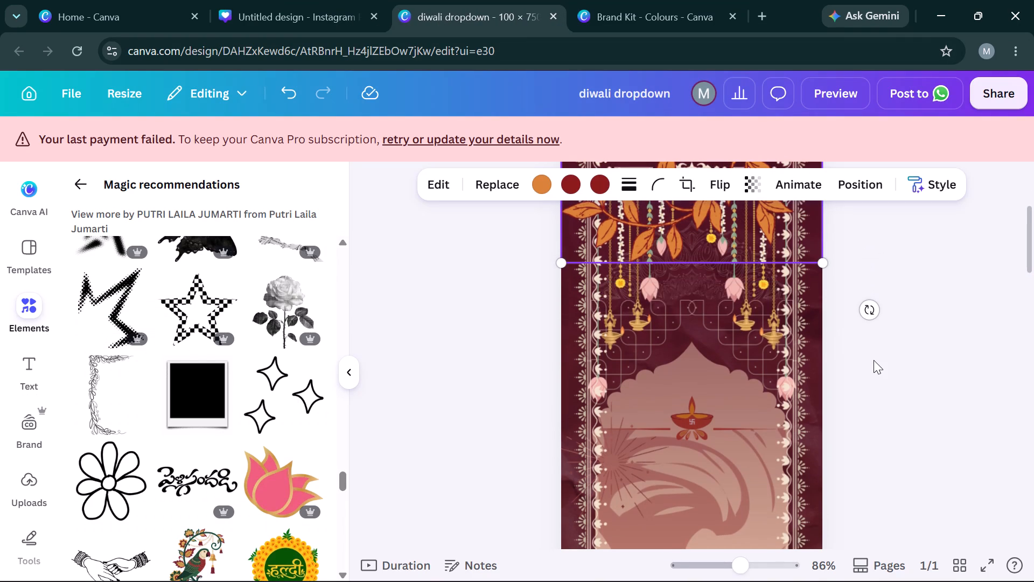
{"action": "left_click_drag", "start_coordinate": [679, 231], "coordinate": [658, 440]}
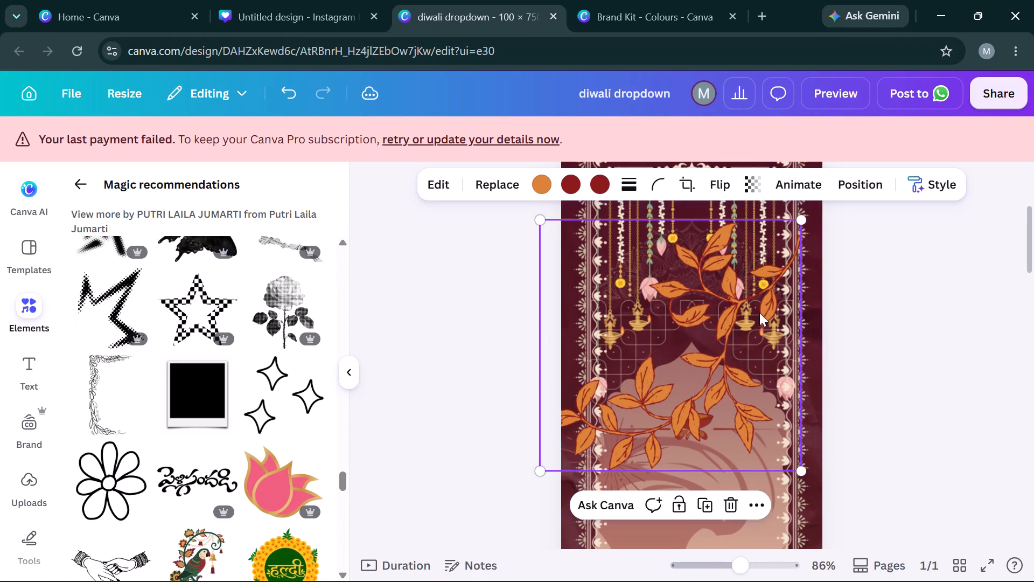
{"action": "left_click_drag", "start_coordinate": [799, 217], "coordinate": [666, 387]}
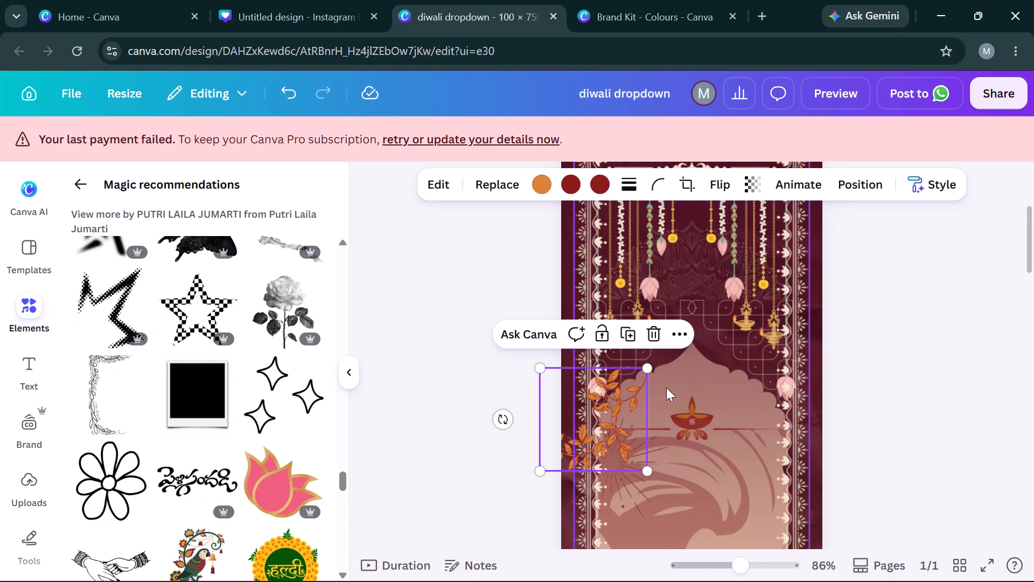
Move the orange leafy branch over the diya, shrink it slightly and rotate it a quarter turn anticlockwise.
{"action": "left_click_drag", "start_coordinate": [606, 428], "coordinate": [704, 436]}
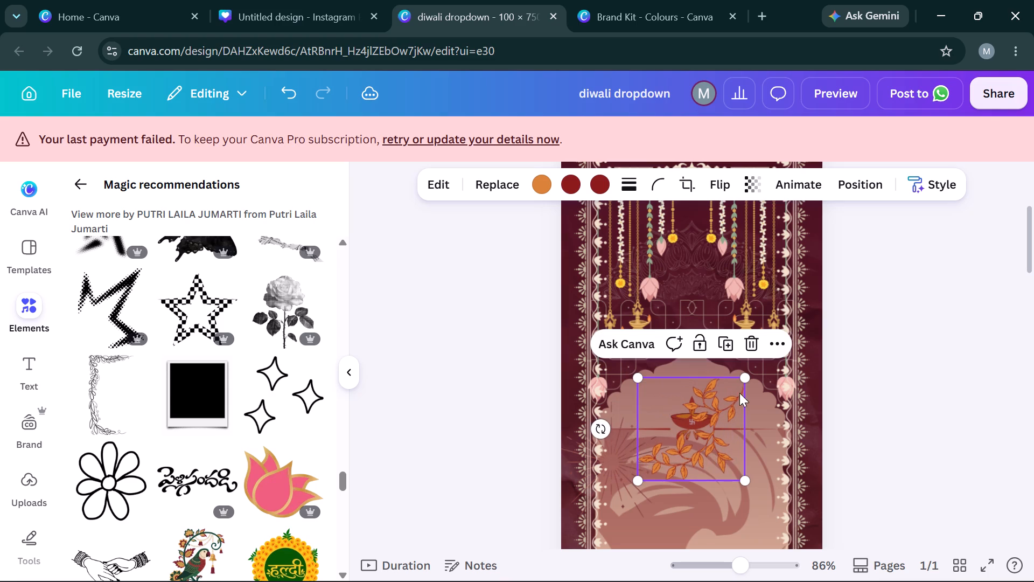
{"action": "left_click_drag", "start_coordinate": [742, 383], "coordinate": [714, 408]}
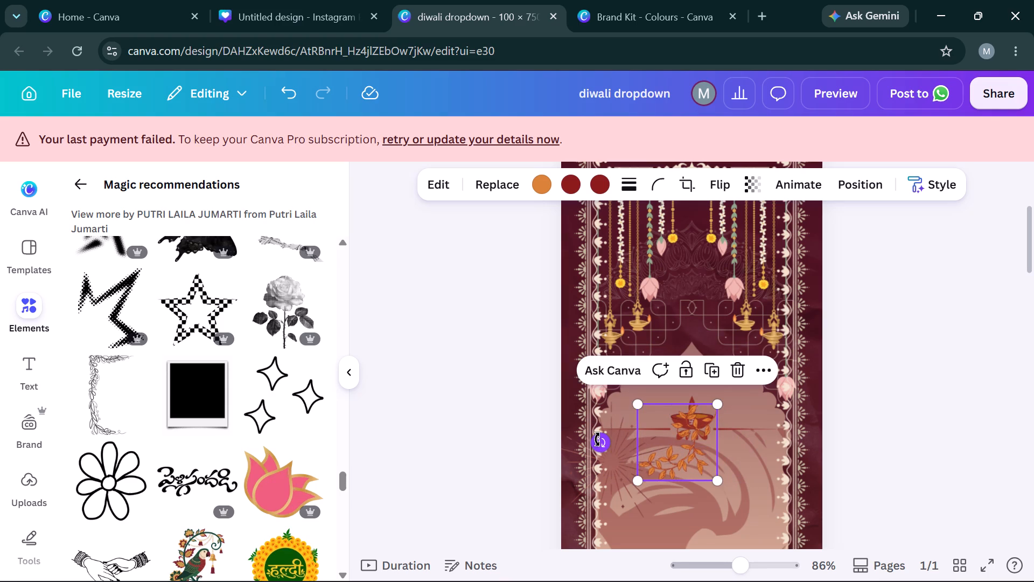
{"action": "left_click_drag", "start_coordinate": [597, 439], "coordinate": [667, 363]}
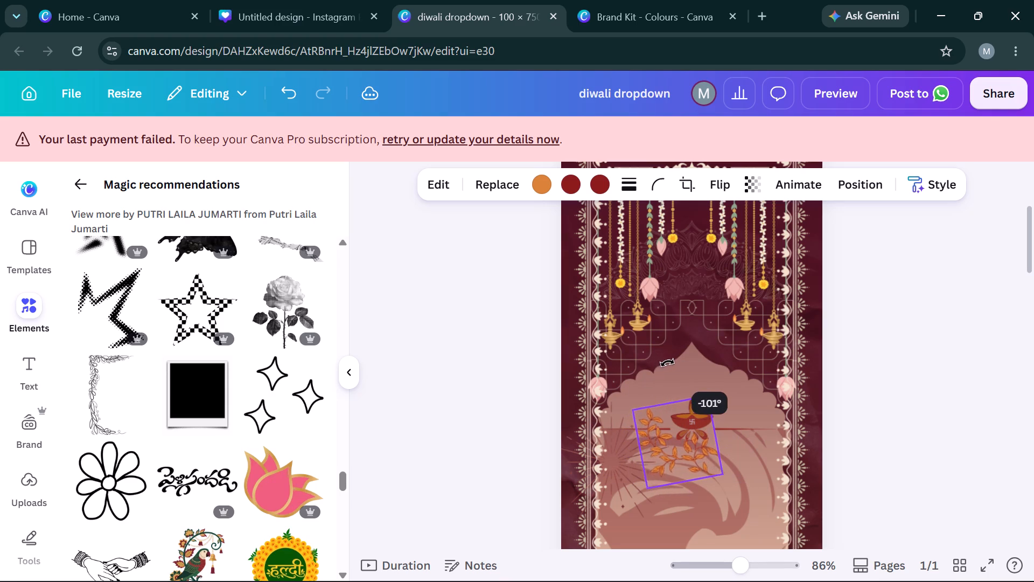
{"action": "left_click_drag", "start_coordinate": [667, 363], "coordinate": [681, 365]}
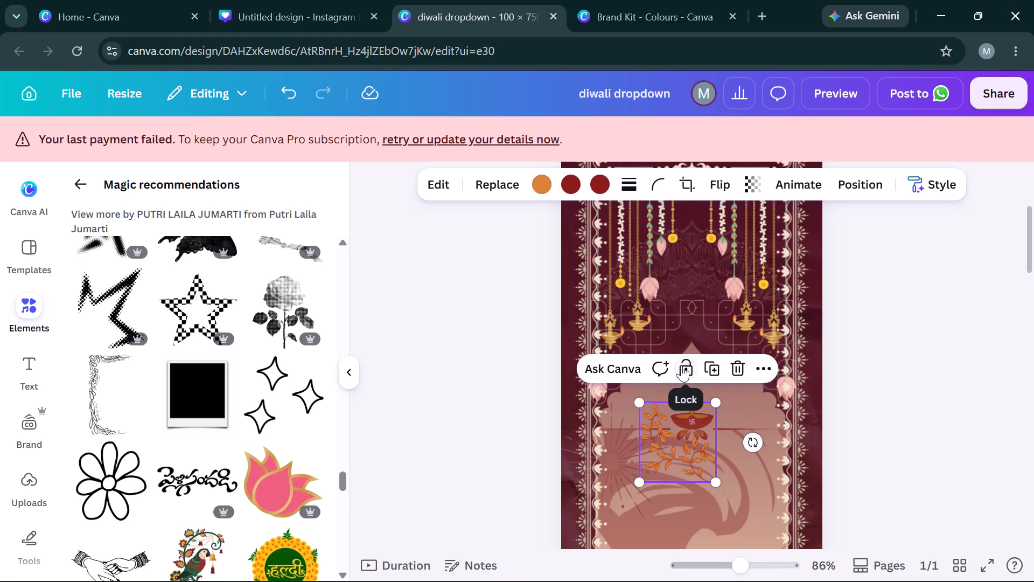
Nudge the leafy branch up and across so it rises above and to the right of the diya in the arch.
{"action": "key", "text": "Up"}
{"action": "key", "text": "Up"}
{"action": "key", "text": "Up"}
{"action": "key", "text": "Up"}
{"action": "key", "text": "Up"}
{"action": "key", "text": "Up"}
{"action": "key", "text": "Up"}
{"action": "key", "text": "Up"}
{"action": "key", "text": "Up"}
{"action": "key", "text": "Up"}
{"action": "key", "text": "Up"}
{"action": "key", "text": "Up"}
{"action": "key", "text": "Up"}
{"action": "key", "text": "Up"}
{"action": "key", "text": "Up"}
{"action": "key", "text": "Up"}
{"action": "key", "text": "Right"}
{"action": "key", "text": "Right"}
{"action": "key", "text": "Right"}
{"action": "key", "text": "Right"}
{"action": "key", "text": "Right"}
{"action": "key", "text": "Right"}
{"action": "key", "text": "Right"}
{"action": "key", "text": "Right"}
{"action": "key", "text": "Right"}
{"action": "key", "text": "Right"}
{"action": "key", "text": "Right"}
{"action": "key", "text": "Right"}
{"action": "key", "text": "Right"}
{"action": "key", "text": "Right"}
{"action": "key", "text": "Right"}
{"action": "key", "text": "Right"}
{"action": "key", "text": "Right"}
{"action": "key", "text": "Right"}
{"action": "key", "text": "Right"}
{"action": "key", "text": "Right"}
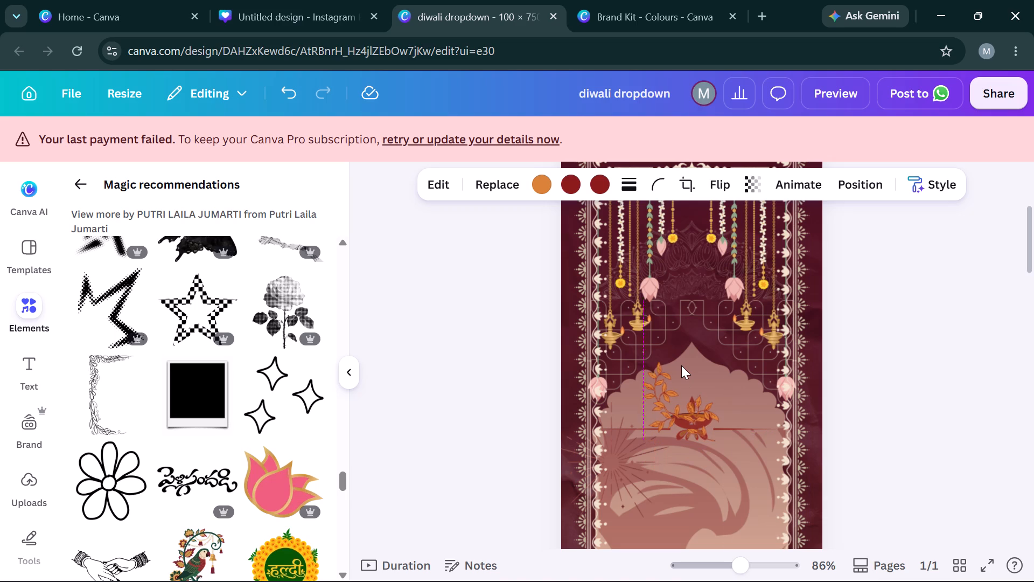
{"action": "key", "text": "Up"}
{"action": "key", "text": "Left"}
{"action": "key", "text": "Left"}
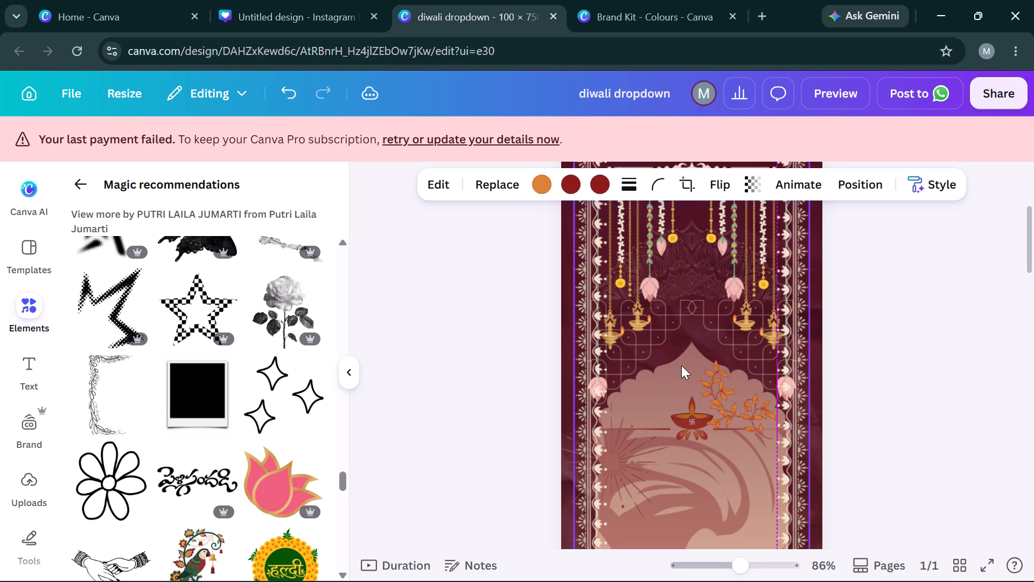
{"action": "key", "text": "Left"}
{"action": "key", "text": "Up"}
{"action": "key", "text": "Up"}
{"action": "key", "text": "Left"}
{"action": "key", "text": "Left"}
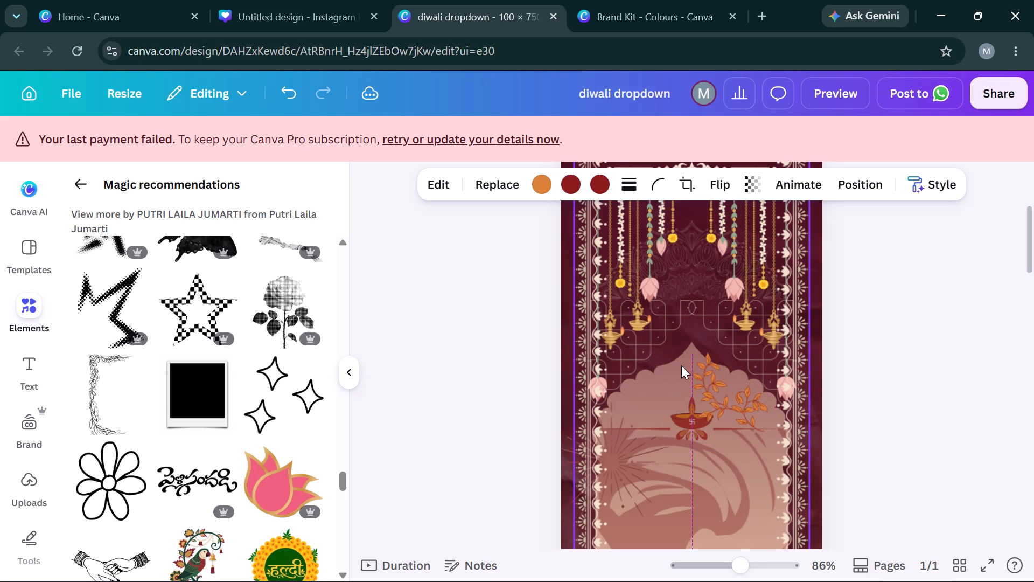
{"action": "key", "text": "Left"}
{"action": "key", "text": "Left"}
{"action": "key", "text": "Left"}
{"action": "key", "text": "Left"}
{"action": "key", "text": "Up"}
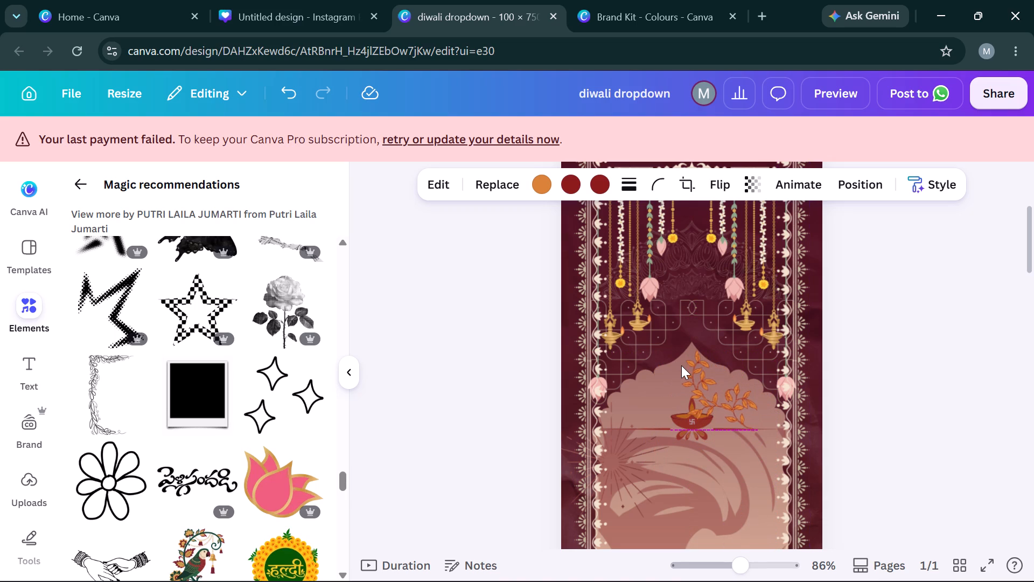
{"action": "key", "text": "Left"}
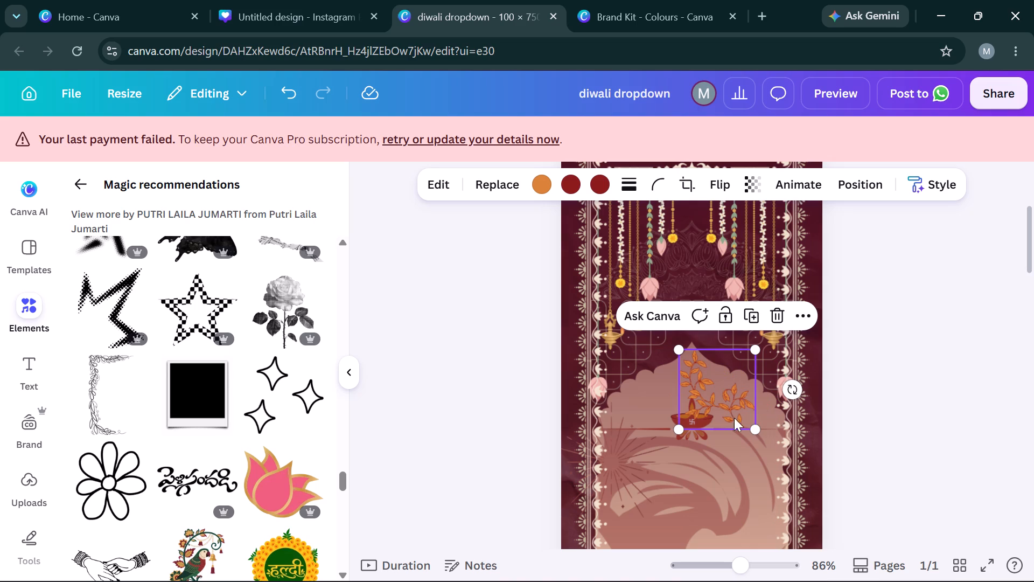
Shrink the leafy branch to about 24 × 23 mm and place it inside the arch, just right of the diya.
{"action": "left_click_drag", "start_coordinate": [753, 425], "coordinate": [742, 411]}
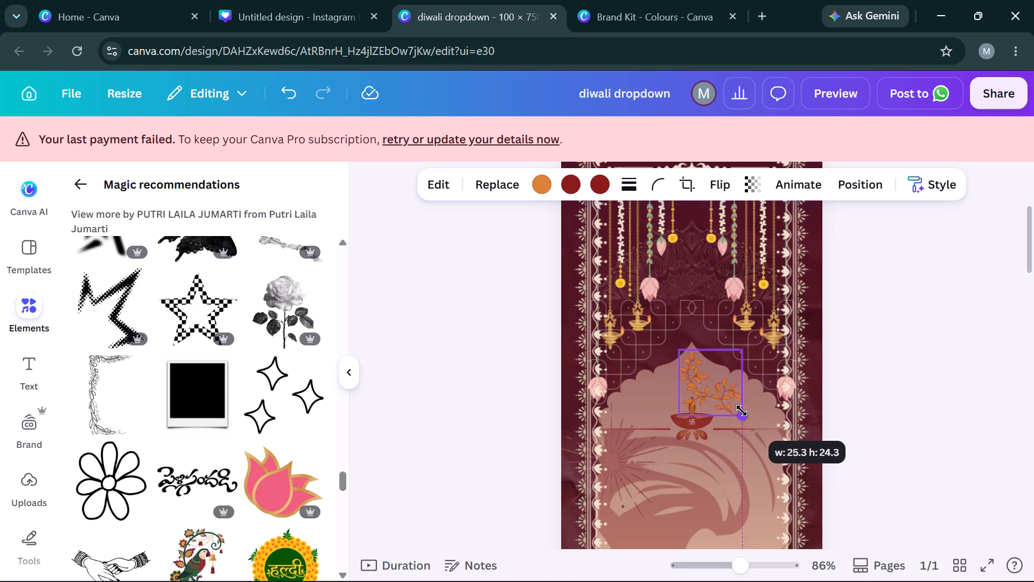
{"action": "left_click_drag", "start_coordinate": [742, 411], "coordinate": [740, 410]}
{"action": "left_click_drag", "start_coordinate": [708, 388], "coordinate": [735, 405]}
{"action": "left_click_drag", "start_coordinate": [707, 429], "coordinate": [711, 425]}
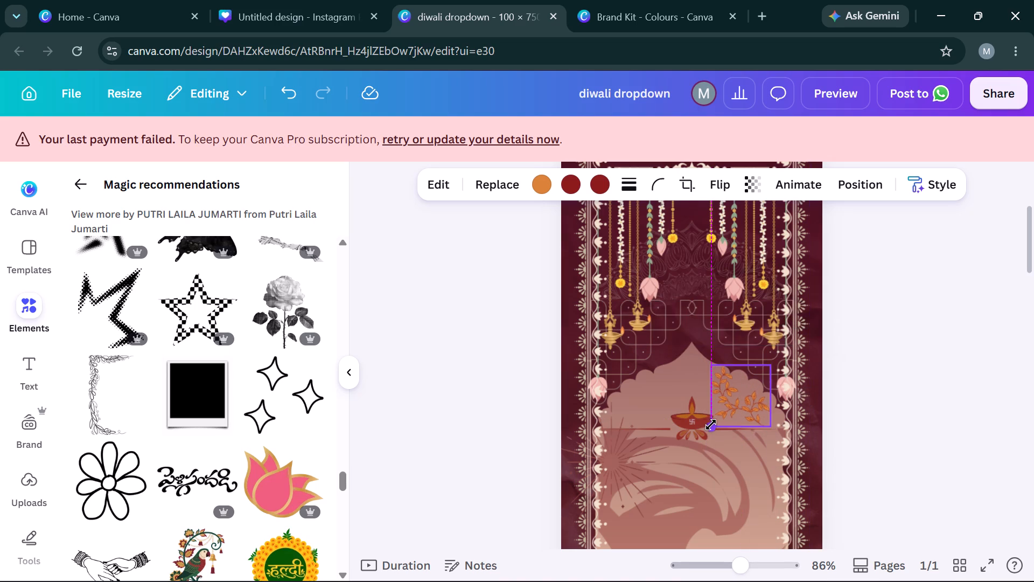
{"action": "left_click_drag", "start_coordinate": [711, 425], "coordinate": [709, 425]}
{"action": "left_click", "coordinate": [722, 414]}
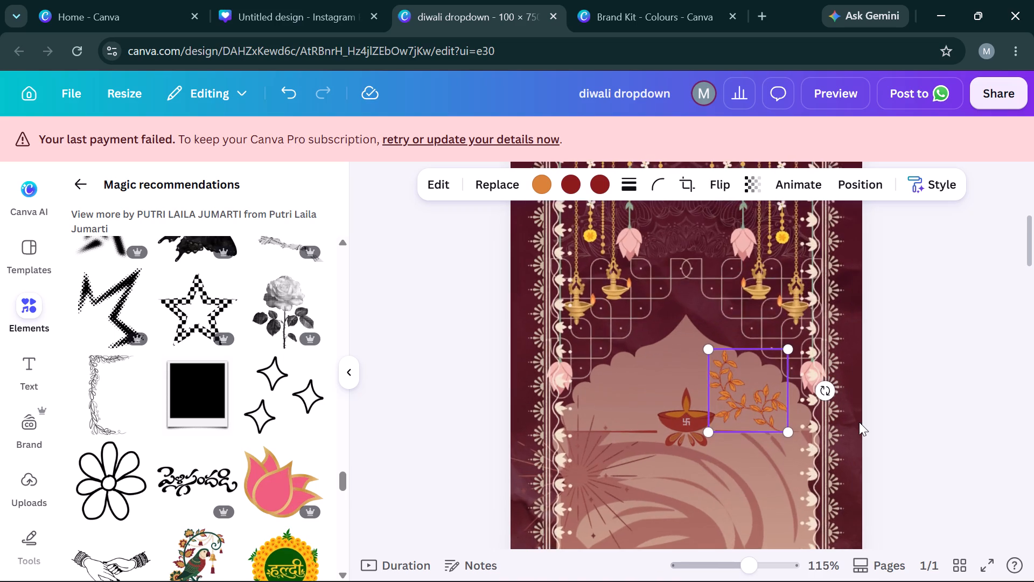
{"action": "key", "text": "Right"}
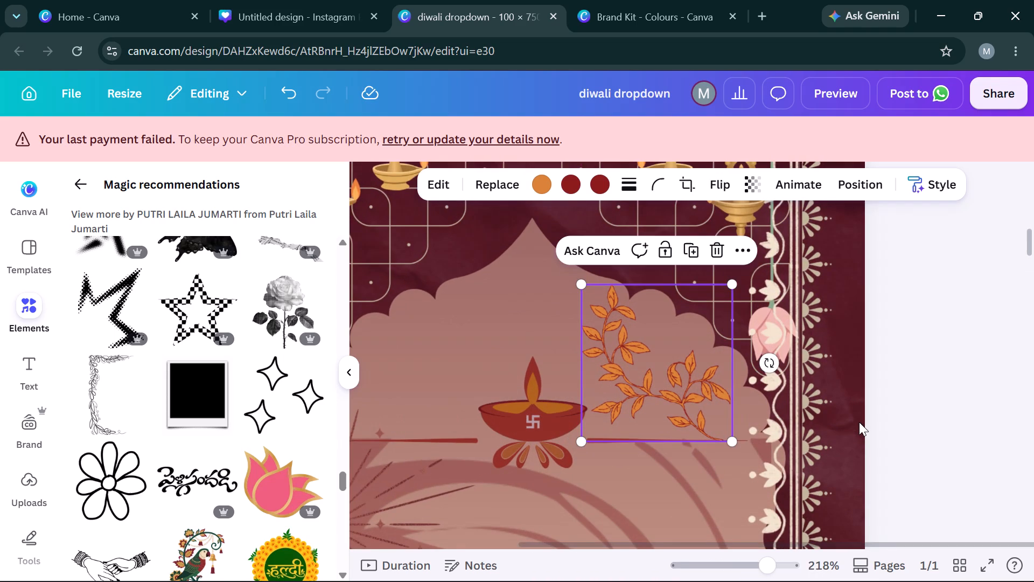
Duplicate the leafy branch and move the copy level with the original, to the left of the diya.
{"action": "key", "text": "ctrl+c"}
{"action": "key", "text": "ctrl+v"}
{"action": "key", "text": "Up"}
{"action": "key", "text": "Up"}
{"action": "key", "text": "Up"}
{"action": "key", "text": "Up"}
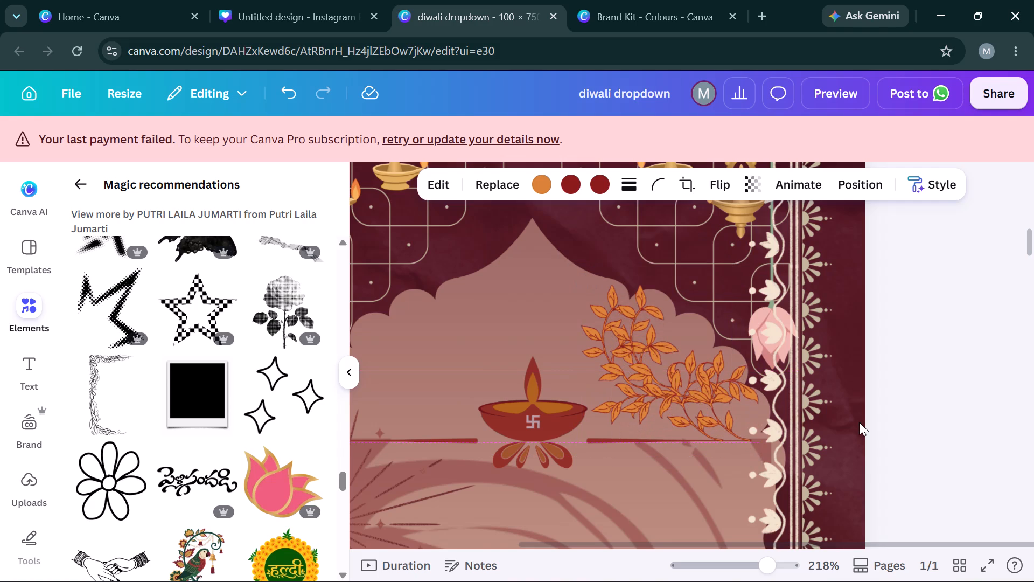
{"action": "key", "text": "Left"}
{"action": "key", "text": "Left"}
{"action": "key", "text": "Left"}
{"action": "key", "text": "Left"}
{"action": "key", "text": "Left"}
{"action": "key", "text": "Left"}
{"action": "key", "text": "Left"}
{"action": "key", "text": "Left"}
{"action": "key", "text": "Left"}
{"action": "key", "text": "Left"}
{"action": "key", "text": "Left"}
{"action": "key", "text": "Left"}
{"action": "key", "text": "Left"}
{"action": "key", "text": "Left"}
{"action": "key", "text": "Left"}
{"action": "key", "text": "Left"}
{"action": "key", "text": "Left"}
{"action": "key", "text": "Left"}
{"action": "key", "text": "Left"}
{"action": "key", "text": "Left"}
{"action": "key", "text": "Left"}
{"action": "key", "text": "Left"}
{"action": "key", "text": "Left"}
{"action": "key", "text": "Left"}
{"action": "key", "text": "Left"}
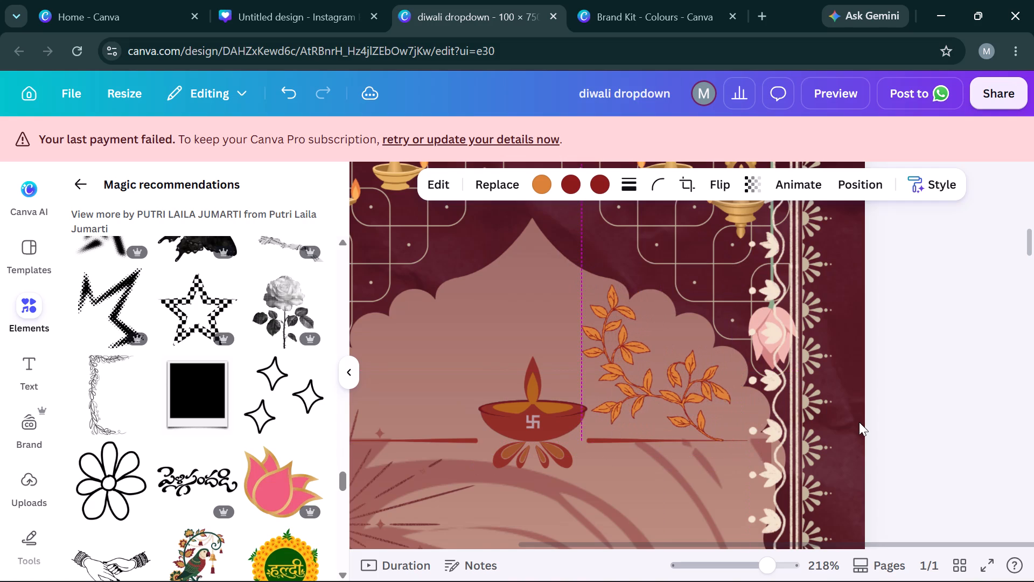
{"action": "key", "text": "Left"}
{"action": "key", "text": "Left"}
{"action": "key", "text": "Left"}
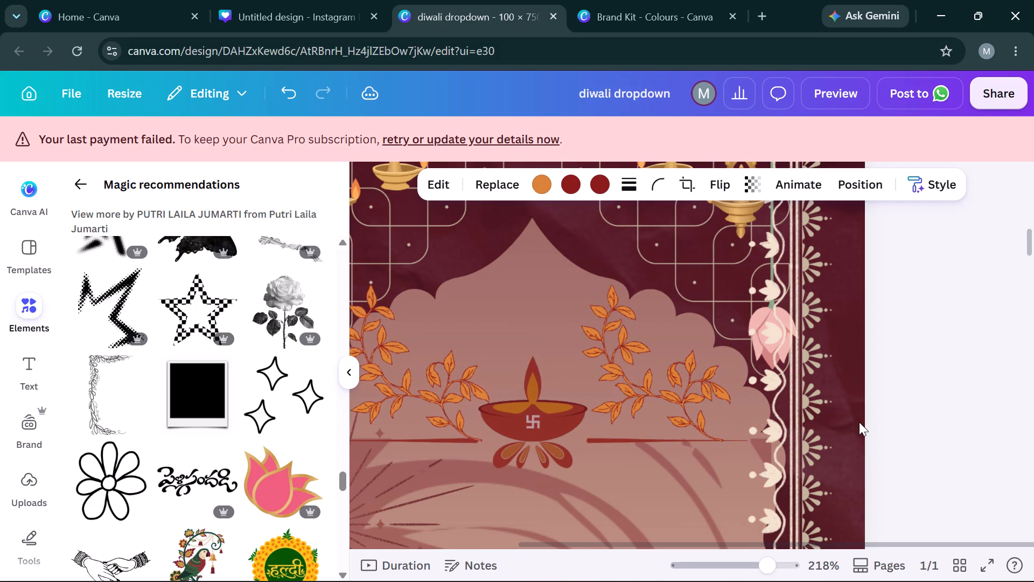
{"action": "key", "text": "Left"}
{"action": "key", "text": "Left"}
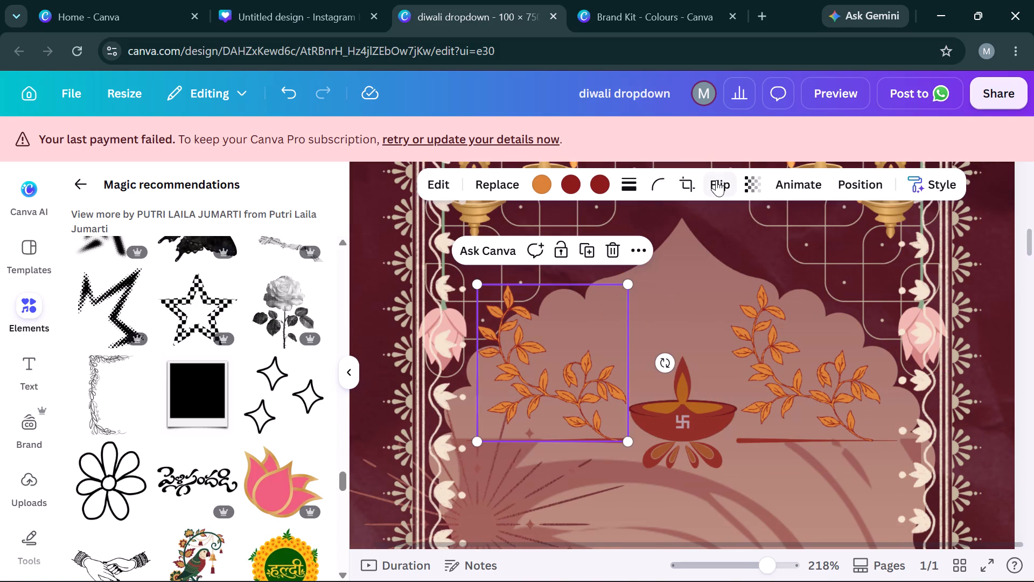
Flip the copied branch vertically so it mirrors the branch on the other side of the diya.
{"action": "left_click", "coordinate": [716, 180]}
{"action": "left_click", "coordinate": [719, 220]}
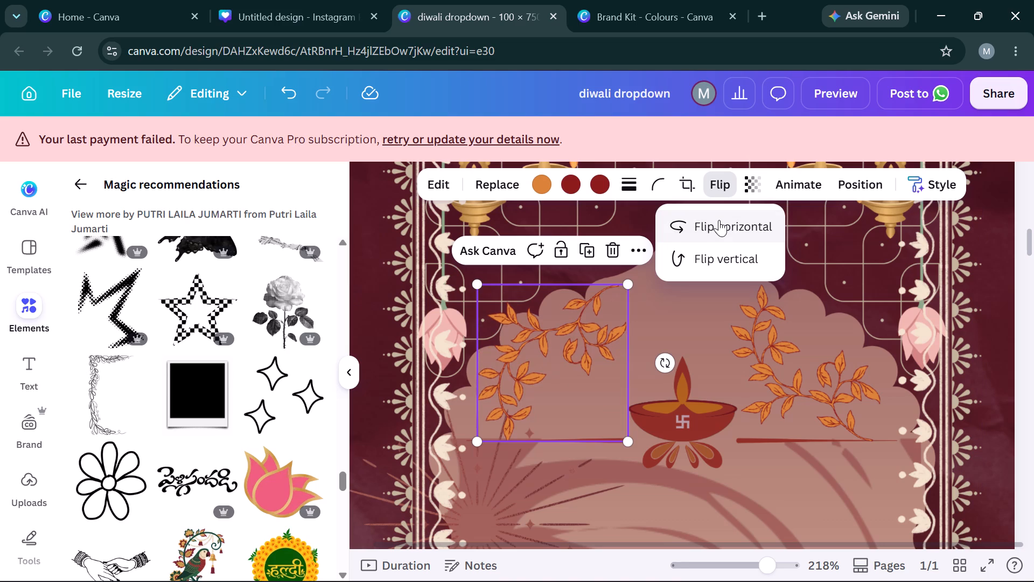
{"action": "left_click", "coordinate": [719, 220]}
{"action": "left_click", "coordinate": [719, 249]}
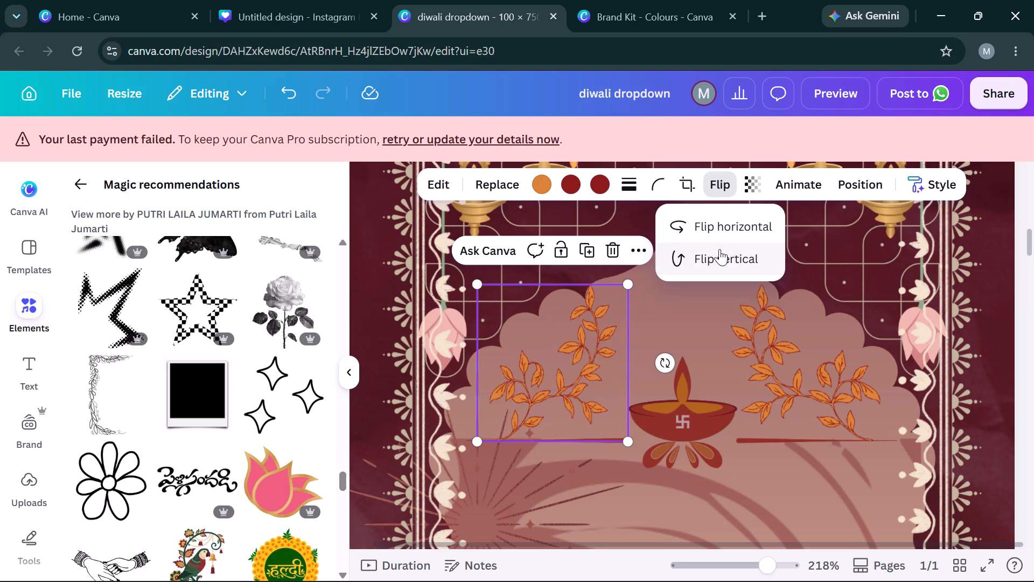
Nudge the mirrored branch slightly right, closer to the diya, to balance the pair around the lamp.
{"action": "key", "text": "Right"}
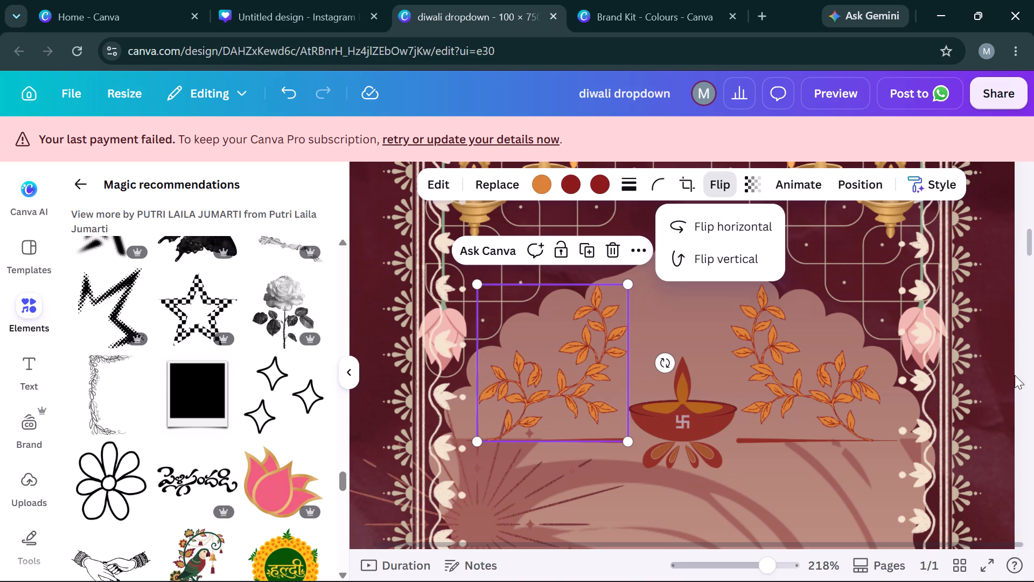
{"action": "left_click", "coordinate": [1021, 374]}
{"action": "left_click", "coordinate": [593, 365]}
{"action": "key", "text": "Right"}
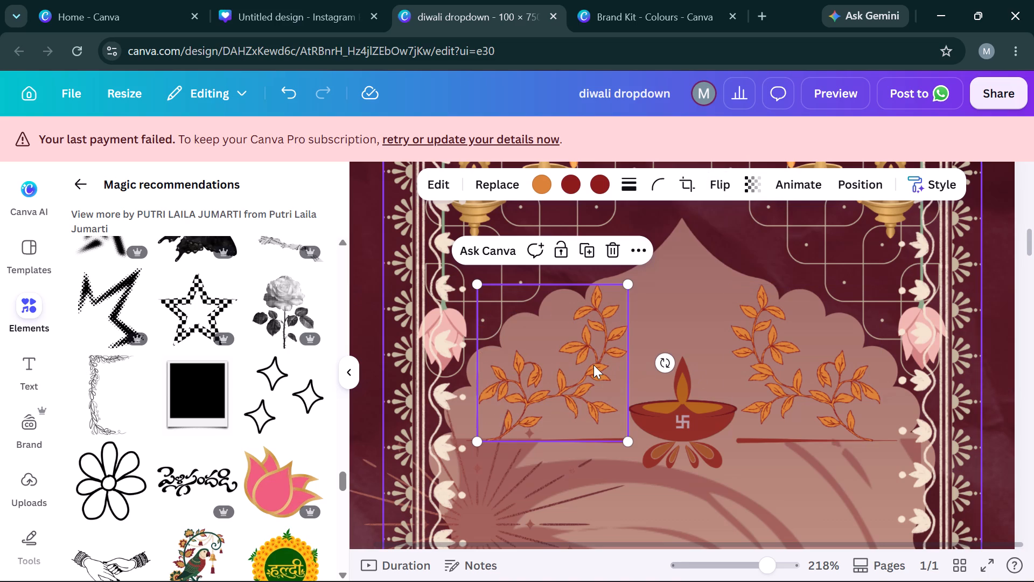
{"action": "left_click", "coordinate": [560, 369]}
{"action": "key", "text": "Right"}
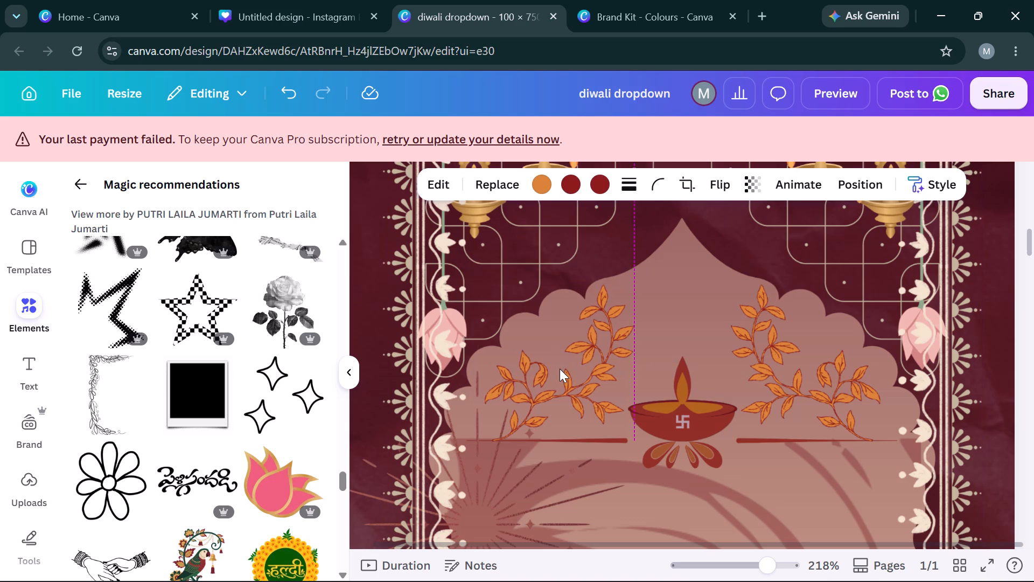
{"action": "key", "text": "Right"}
{"action": "key", "text": "Left"}
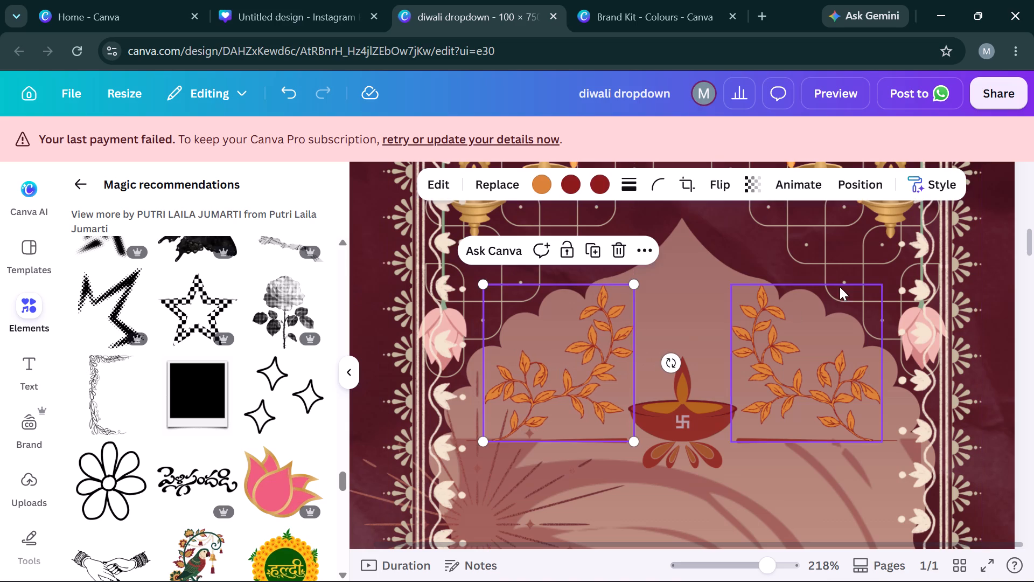
Send the leafy branch left of the diya to the back, and bring it forward two levels.
{"action": "left_click", "coordinate": [863, 186]}
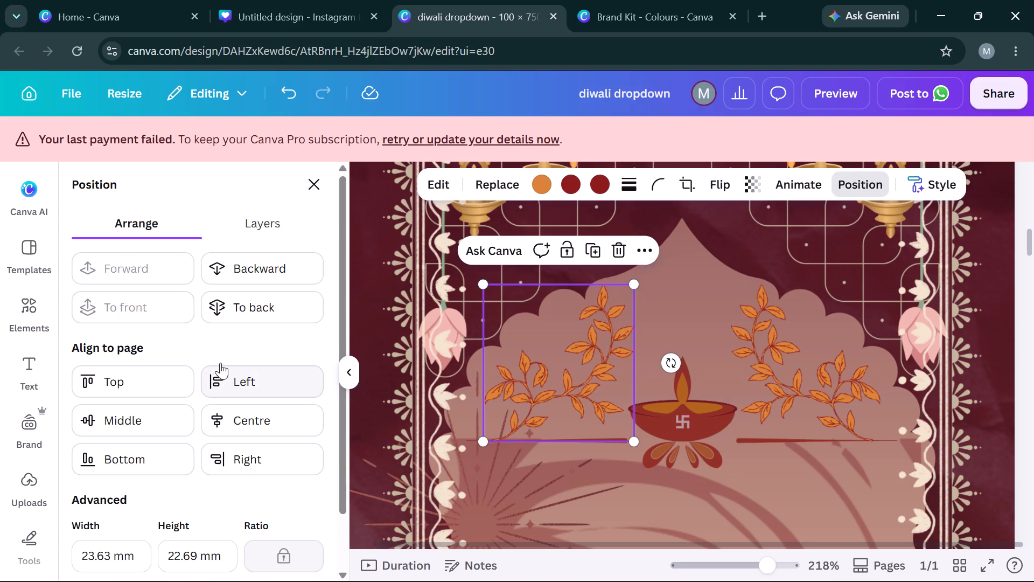
{"action": "left_click", "coordinate": [234, 302]}
{"action": "left_click", "coordinate": [151, 271]}
{"action": "left_click", "coordinate": [151, 271]}
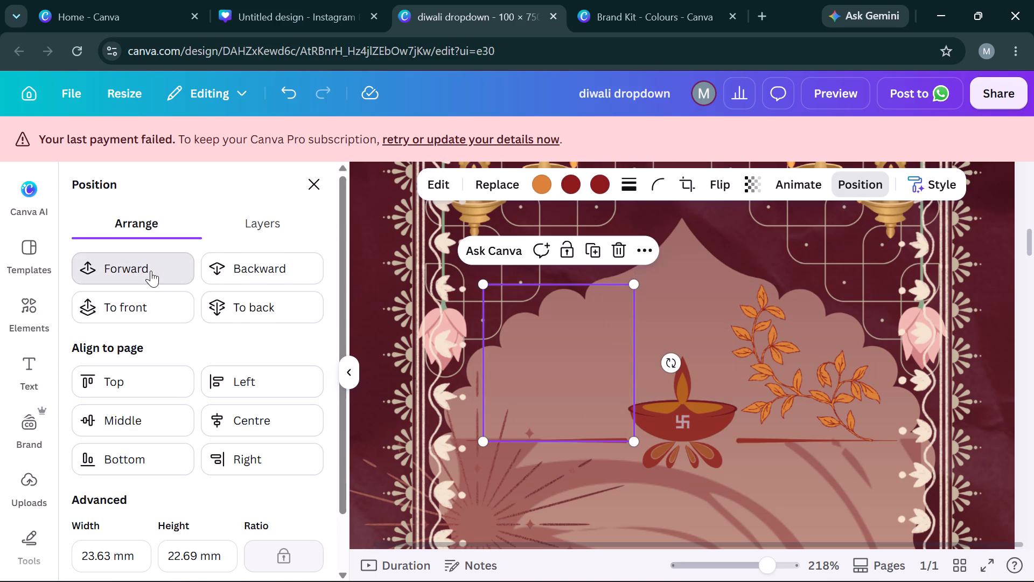
Send the leafy branch right of the diya to the back, bring it forward two levels, and deselect it.
{"action": "left_click", "coordinate": [808, 394]}
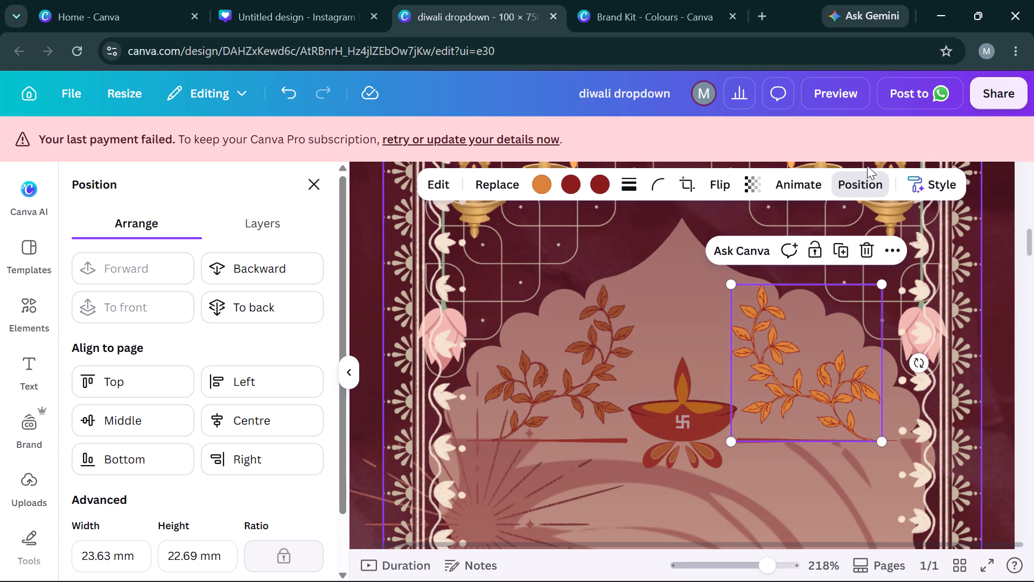
{"action": "left_click", "coordinate": [256, 314]}
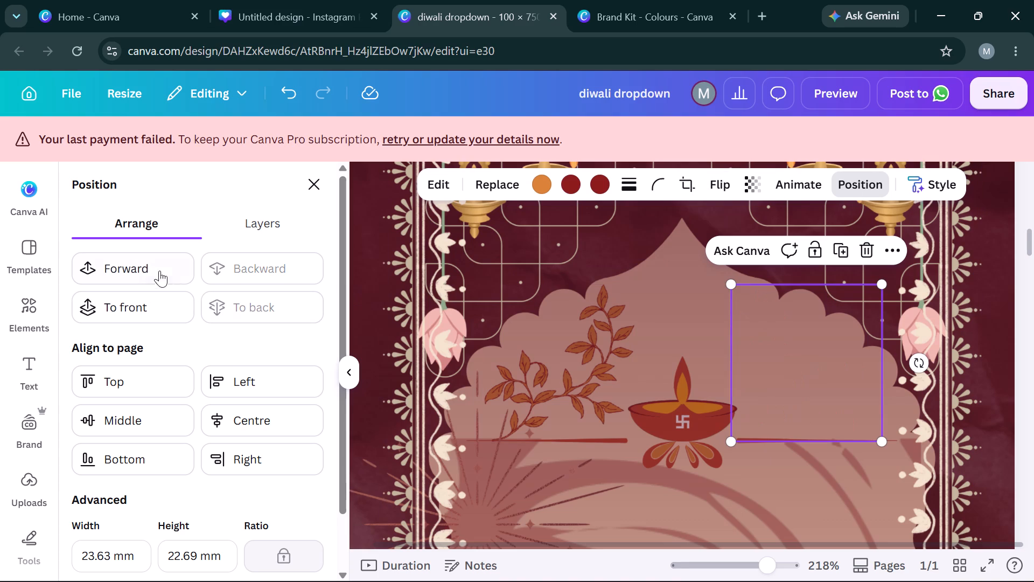
{"action": "left_click", "coordinate": [150, 266]}
{"action": "left_click", "coordinate": [150, 266]}
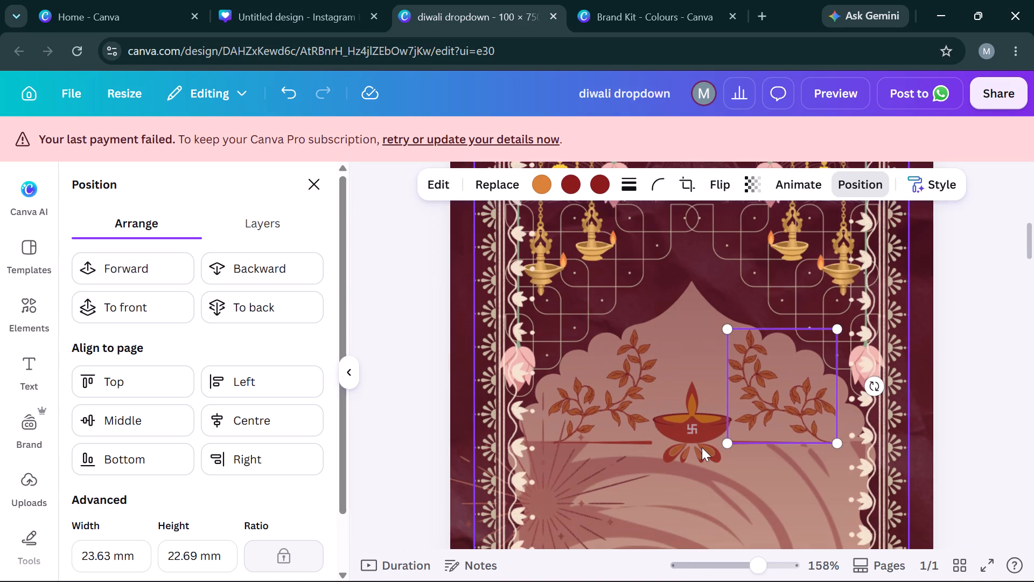
{"action": "left_click", "coordinate": [972, 422]}
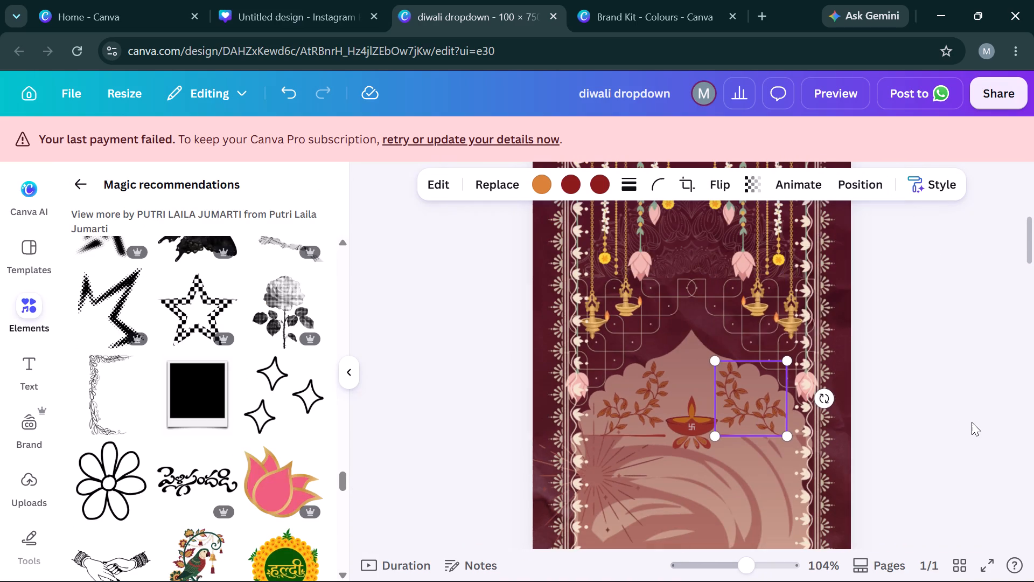
{"action": "left_click", "coordinate": [972, 422]}
Review the banner's overall composition from the arch and diya down to the bottom ornament.
{"action": "scroll", "coordinate": [972, 422], "scroll_direction": "down", "scroll_amount": 3}
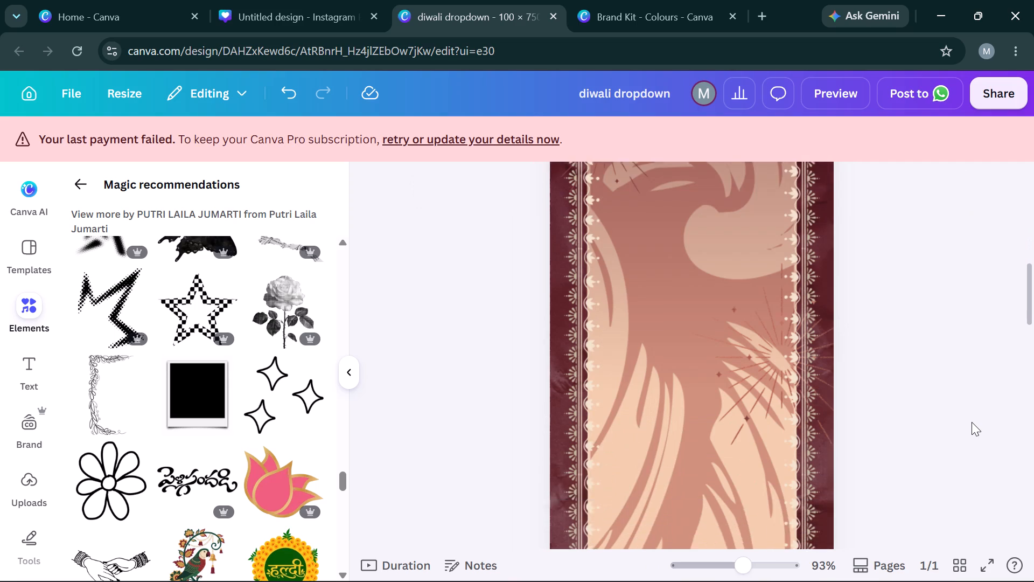
{"action": "scroll", "coordinate": [972, 422], "scroll_direction": "down", "scroll_amount": 3}
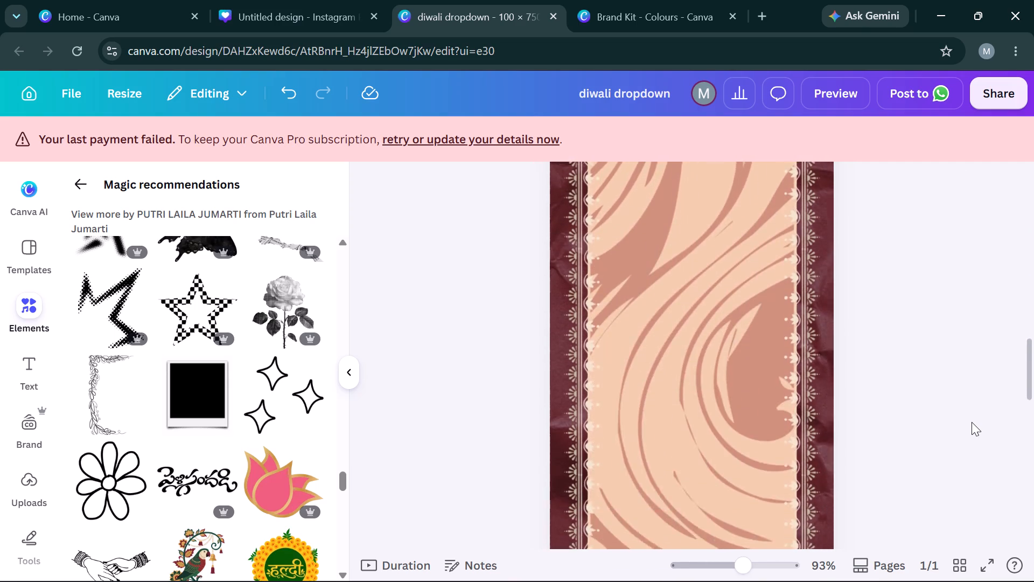
{"action": "scroll", "coordinate": [972, 422], "scroll_direction": "down", "scroll_amount": 2}
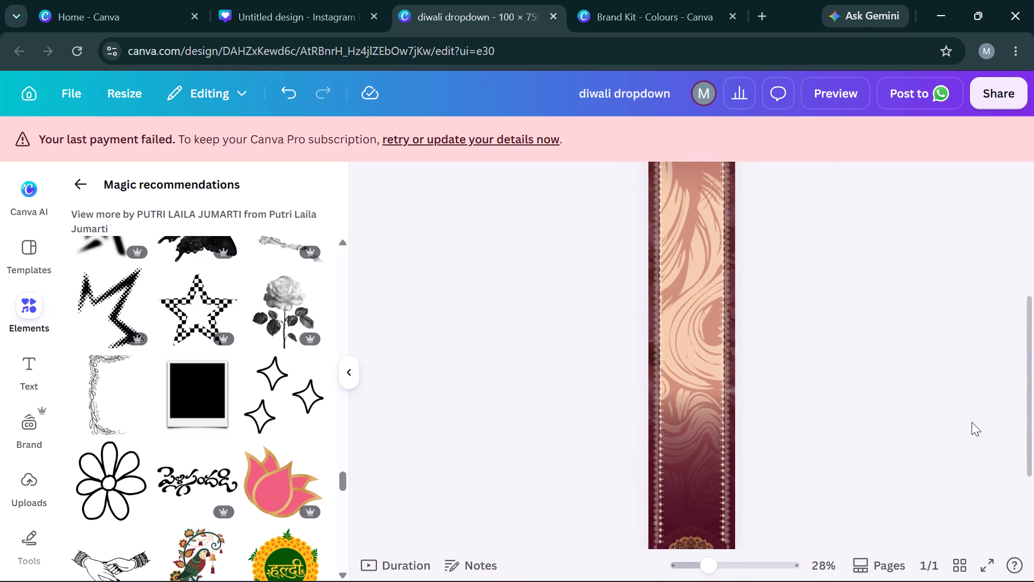
{"action": "scroll", "coordinate": [972, 422], "scroll_direction": "up", "scroll_amount": 1}
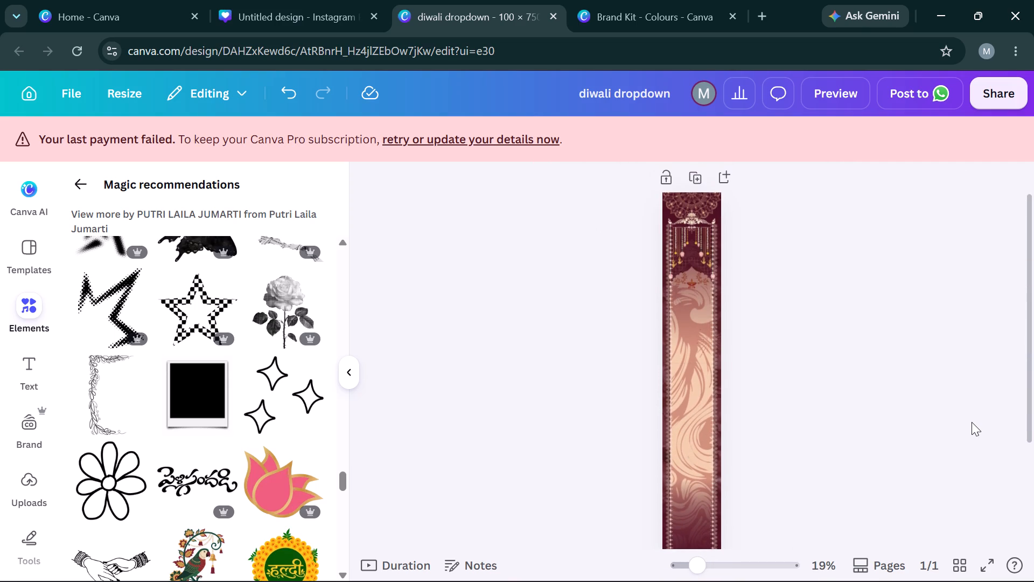
{"action": "scroll", "coordinate": [972, 422], "scroll_direction": "down", "scroll_amount": 1}
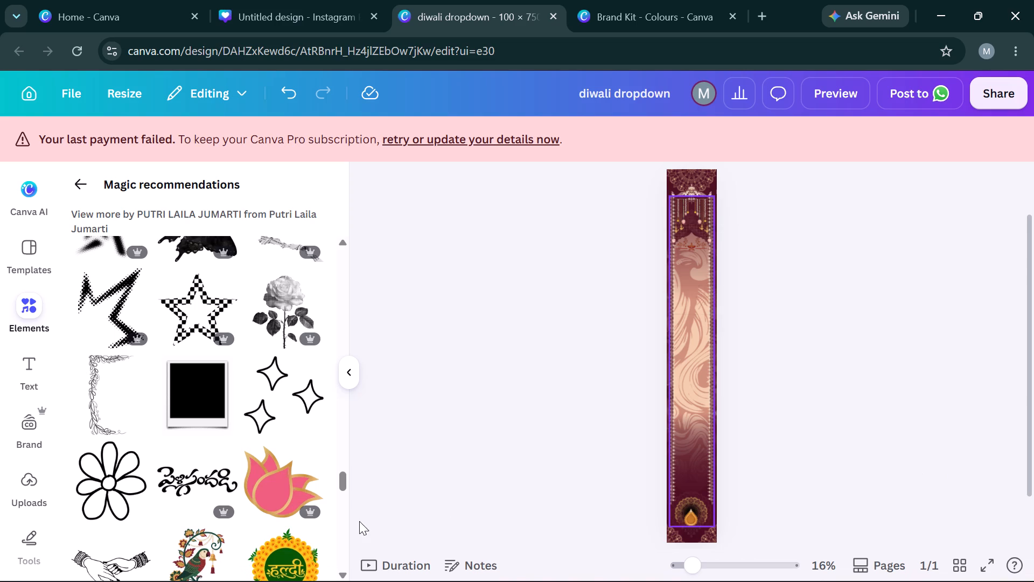
Browse the Magic recommendations graphics for another festive decorative element to add to the banner.
{"action": "scroll", "coordinate": [247, 462], "scroll_direction": "down", "scroll_amount": 2}
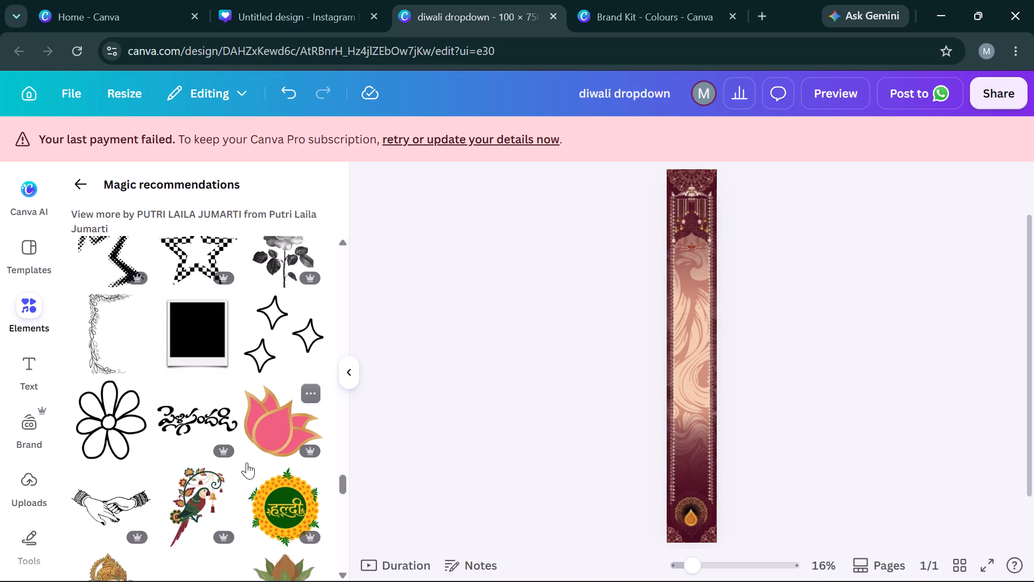
{"action": "scroll", "coordinate": [247, 462], "scroll_direction": "down", "scroll_amount": 3}
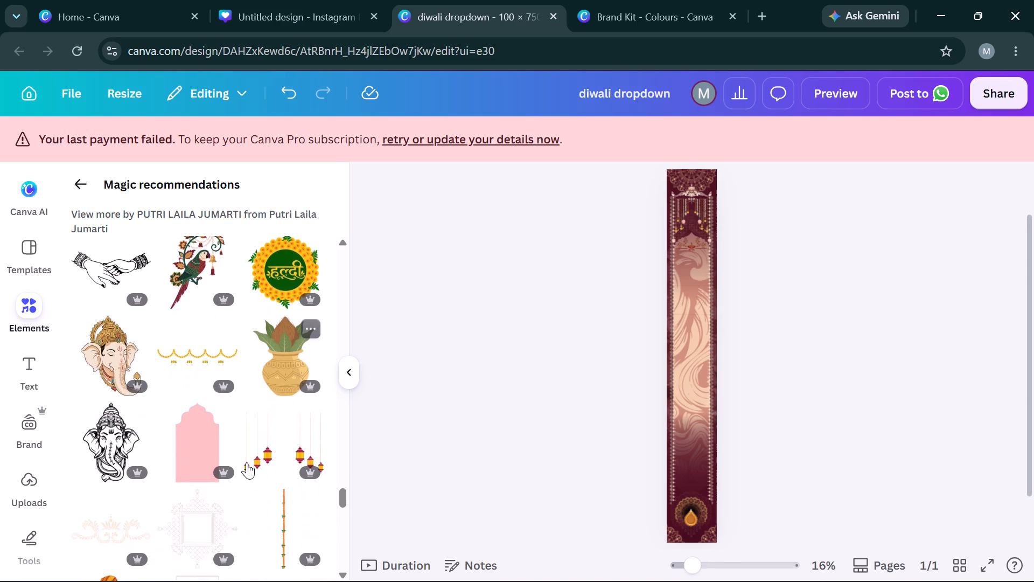
{"action": "scroll", "coordinate": [247, 462], "scroll_direction": "down", "scroll_amount": 4}
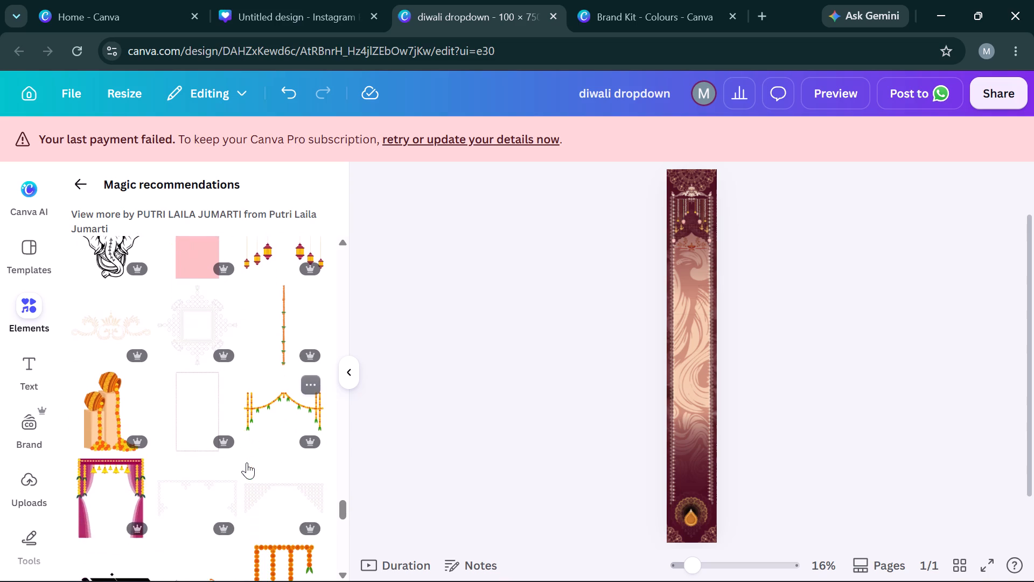
{"action": "scroll", "coordinate": [247, 462], "scroll_direction": "down", "scroll_amount": 3}
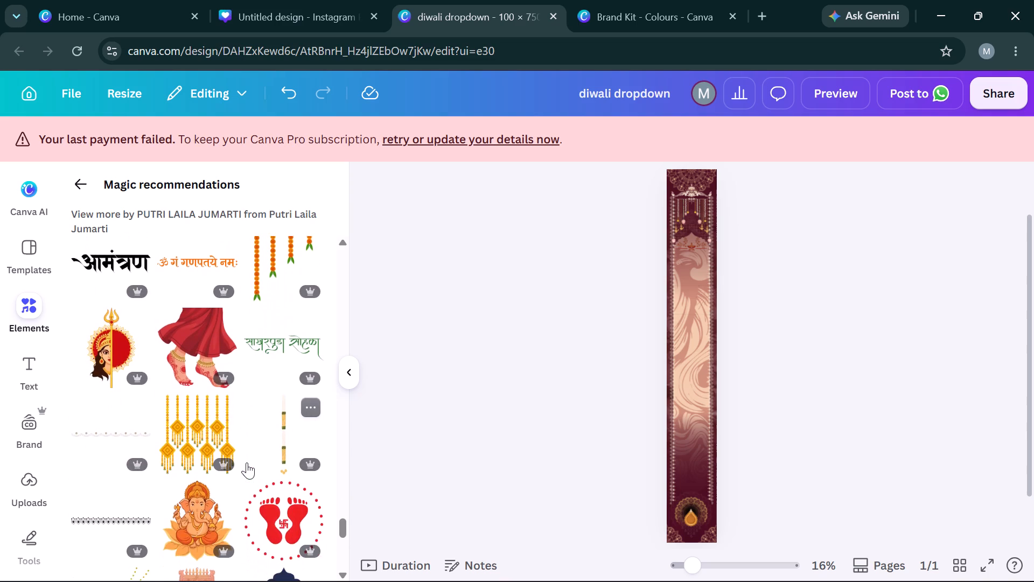
{"action": "scroll", "coordinate": [247, 462], "scroll_direction": "down", "scroll_amount": 4}
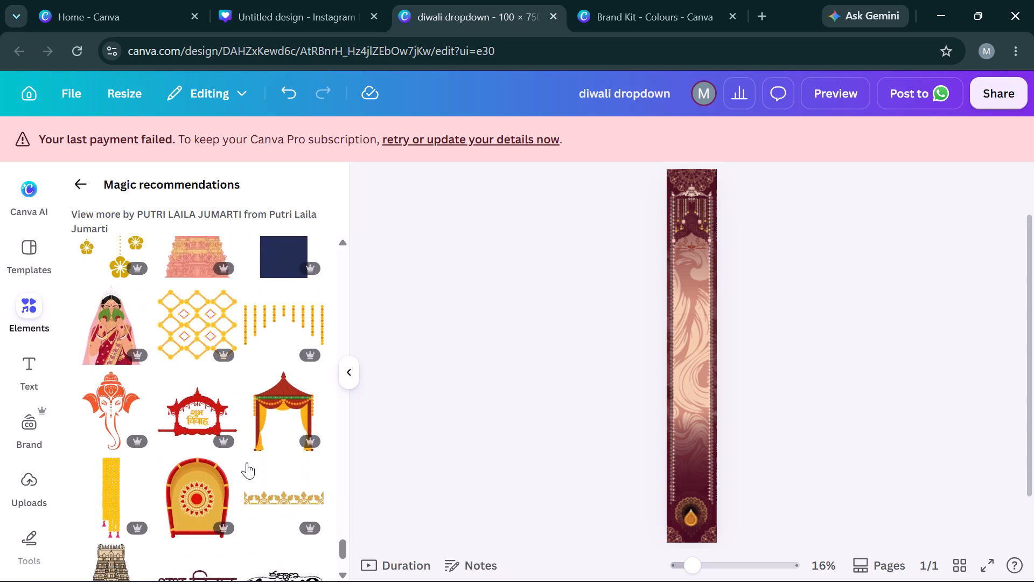
{"action": "scroll", "coordinate": [247, 462], "scroll_direction": "down", "scroll_amount": 3}
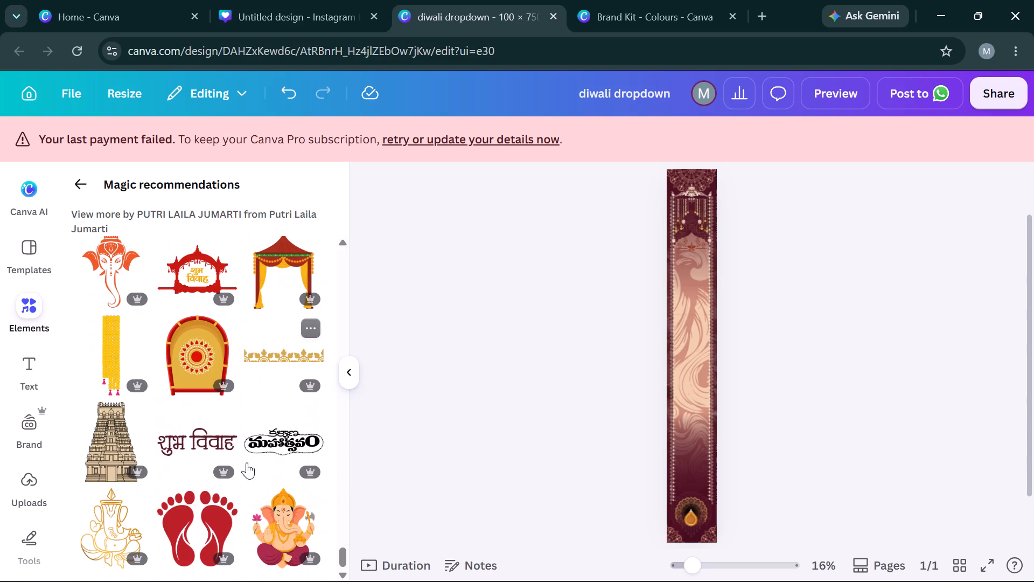
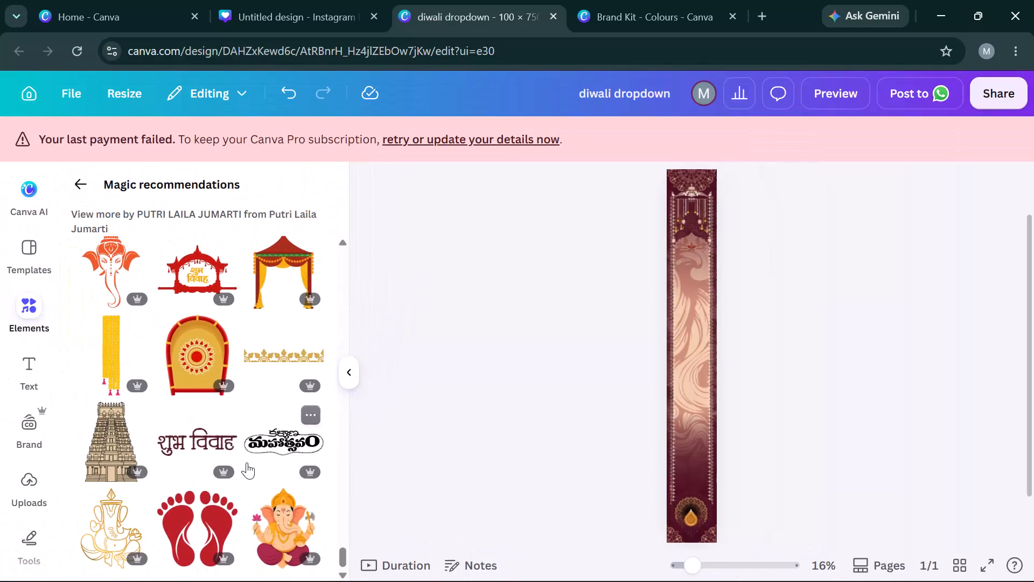
Examine the banner from the bottom diya up through the central swirl pattern and lotus side borders, both overall and close up.
{"action": "scroll", "coordinate": [822, 356], "scroll_direction": "down", "scroll_amount": 1}
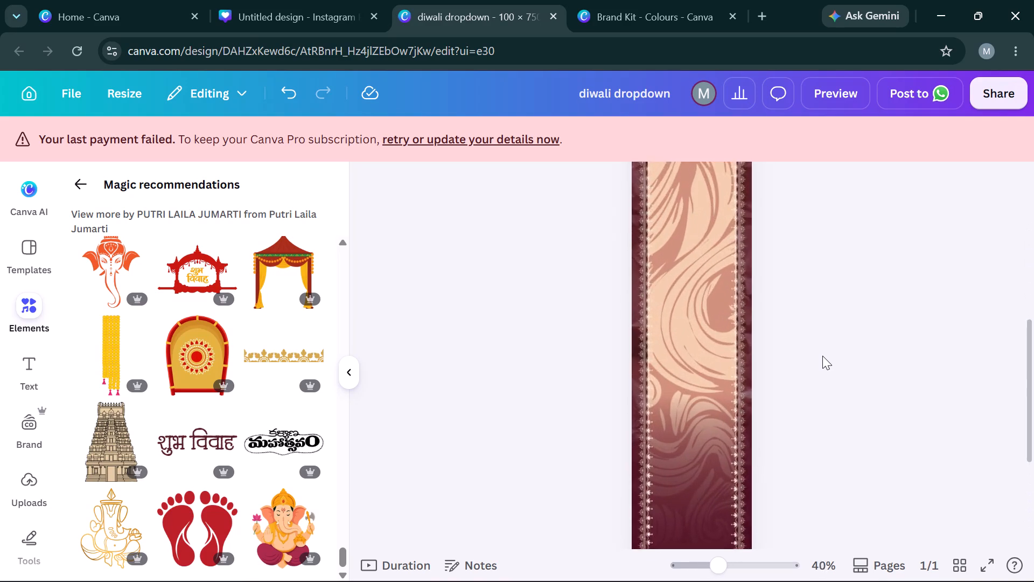
{"action": "scroll", "coordinate": [822, 356], "scroll_direction": "down", "scroll_amount": 3}
{"action": "scroll", "coordinate": [822, 356], "scroll_direction": "up", "scroll_amount": 2}
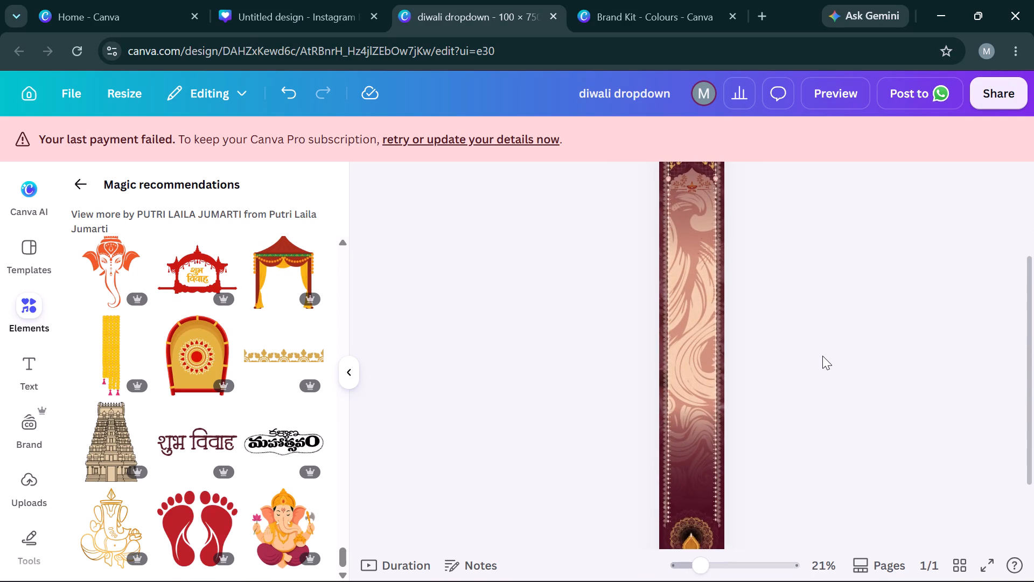
{"action": "scroll", "coordinate": [822, 356], "scroll_direction": "up", "scroll_amount": 1}
{"action": "scroll", "coordinate": [822, 356], "scroll_direction": "down", "scroll_amount": 1}
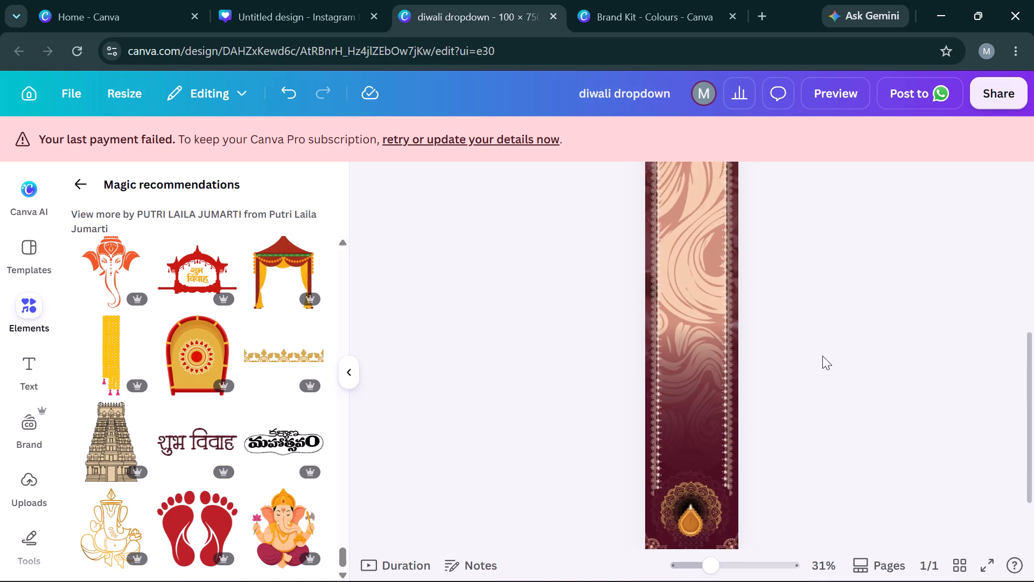
{"action": "scroll", "coordinate": [822, 356], "scroll_direction": "down", "scroll_amount": 3}
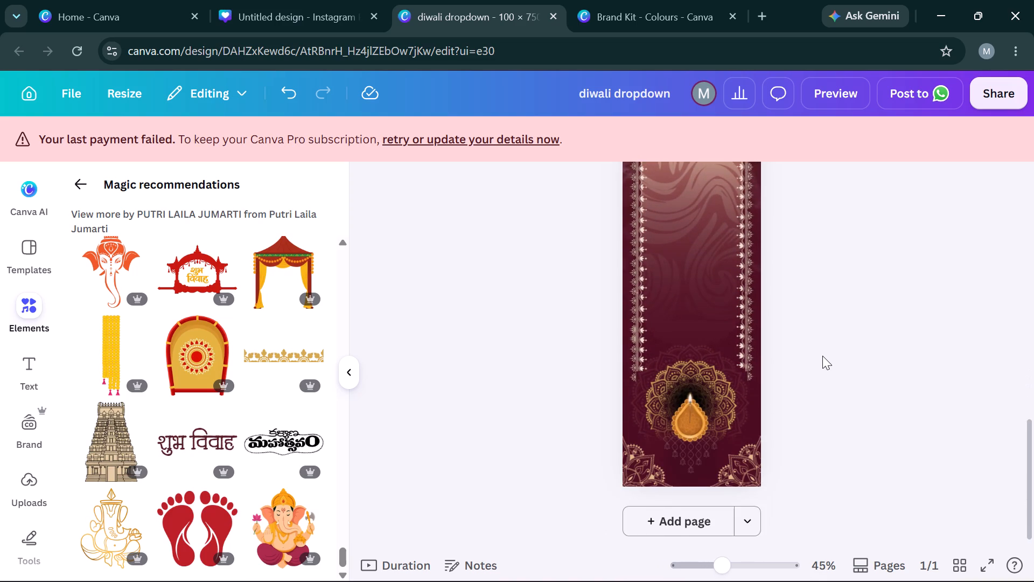
{"action": "scroll", "coordinate": [822, 356], "scroll_direction": "down", "scroll_amount": 3}
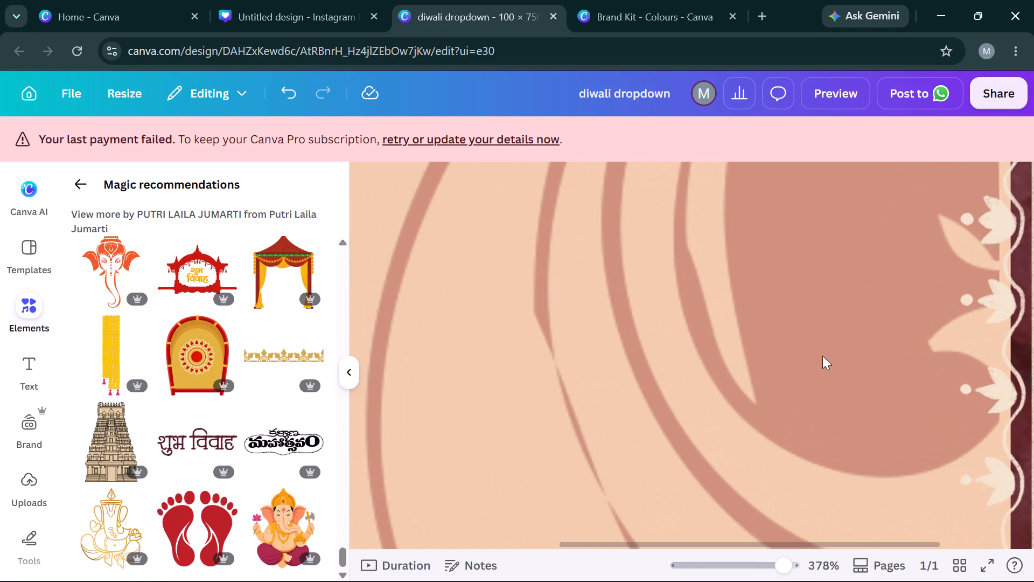
{"action": "scroll", "coordinate": [822, 356], "scroll_direction": "up", "scroll_amount": 2}
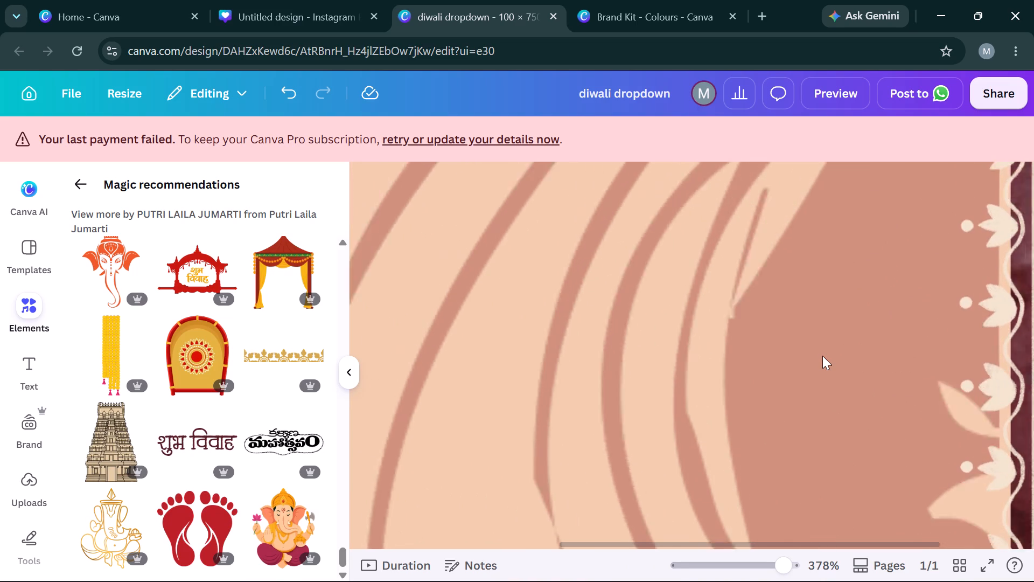
{"action": "scroll", "coordinate": [822, 356], "scroll_direction": "up", "scroll_amount": 6}
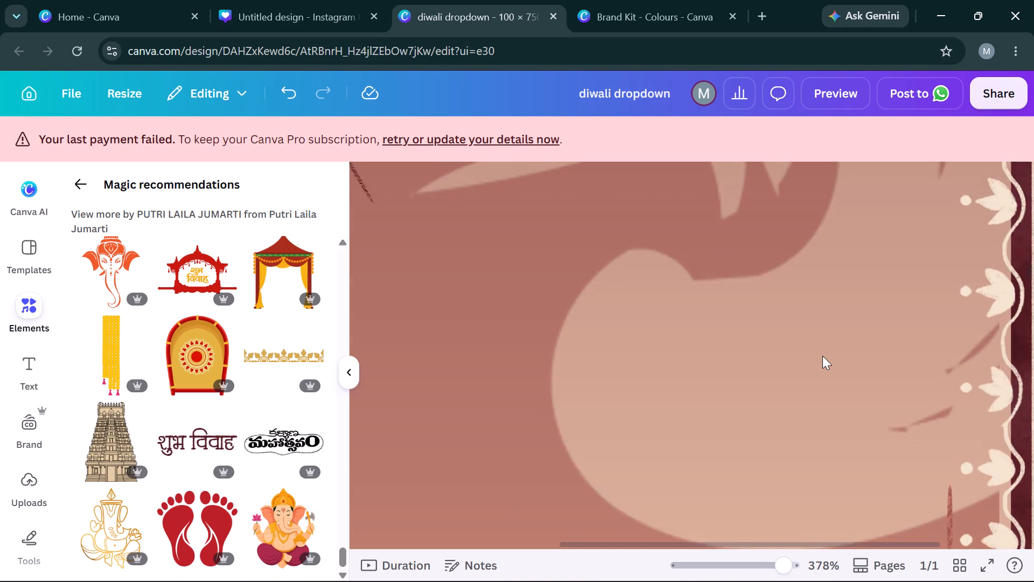
{"action": "left_click", "coordinate": [994, 371]}
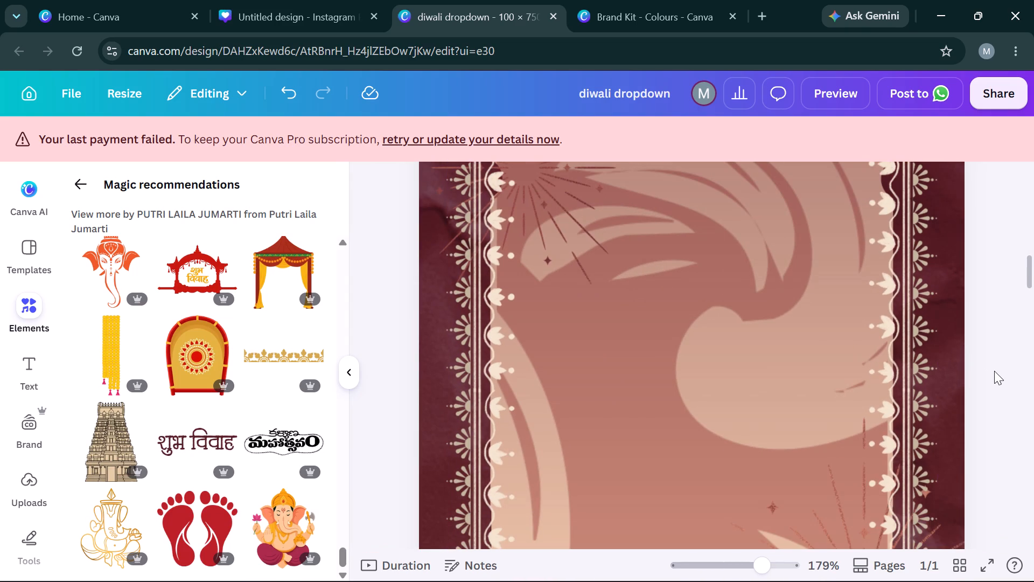